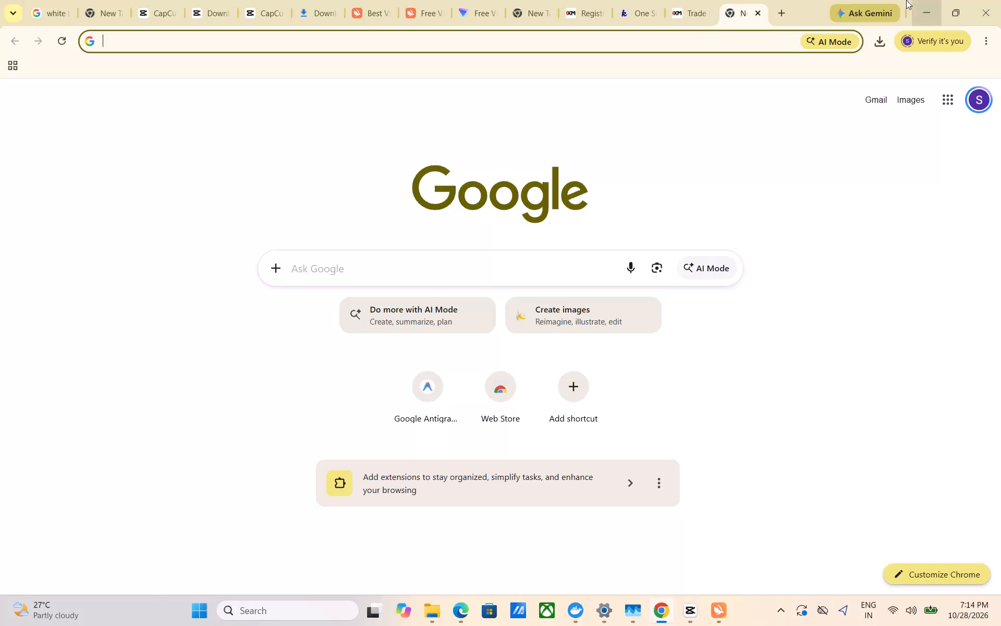
Leave the browser, switch to CapCut and confirm its environment testing result.
click(695, 22)
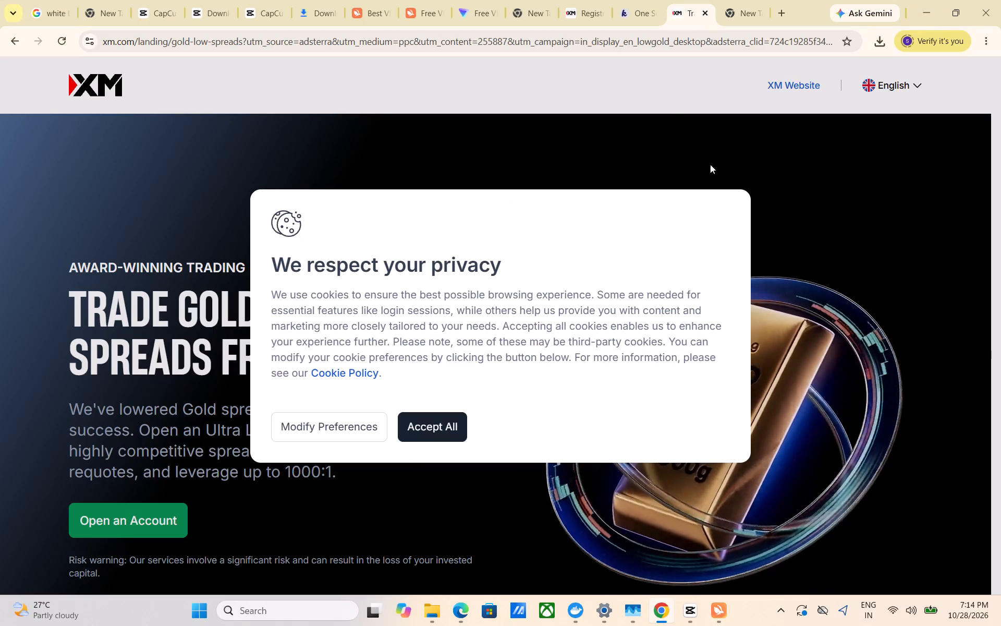
click(935, 4)
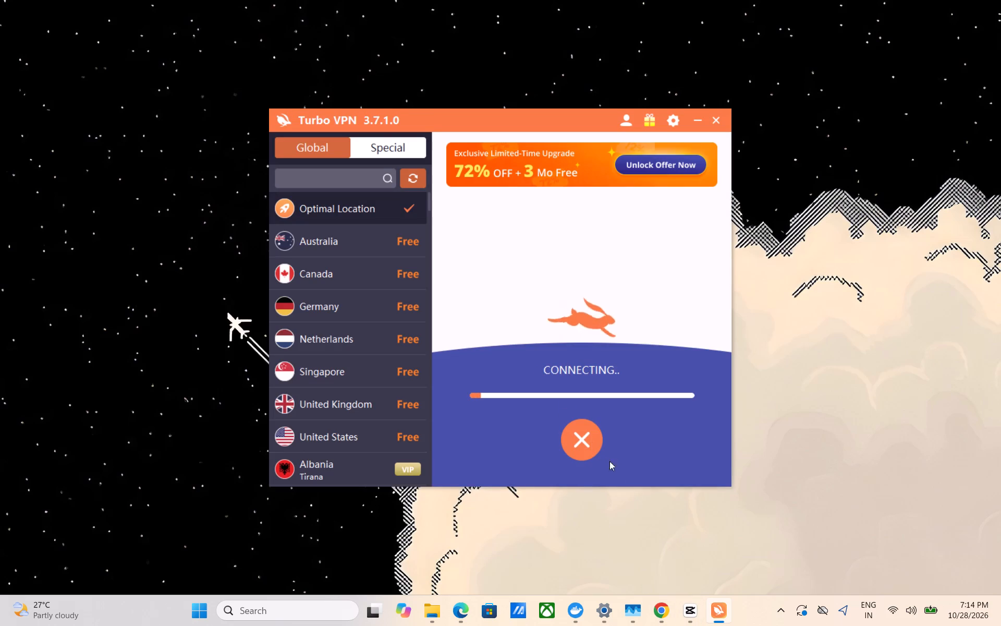
click(701, 610)
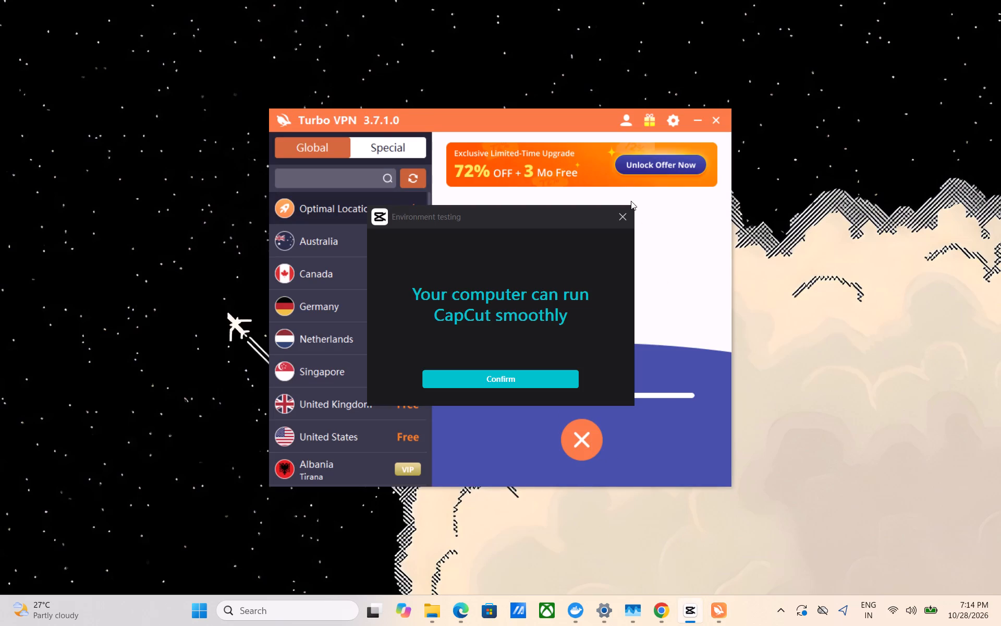
click(528, 374)
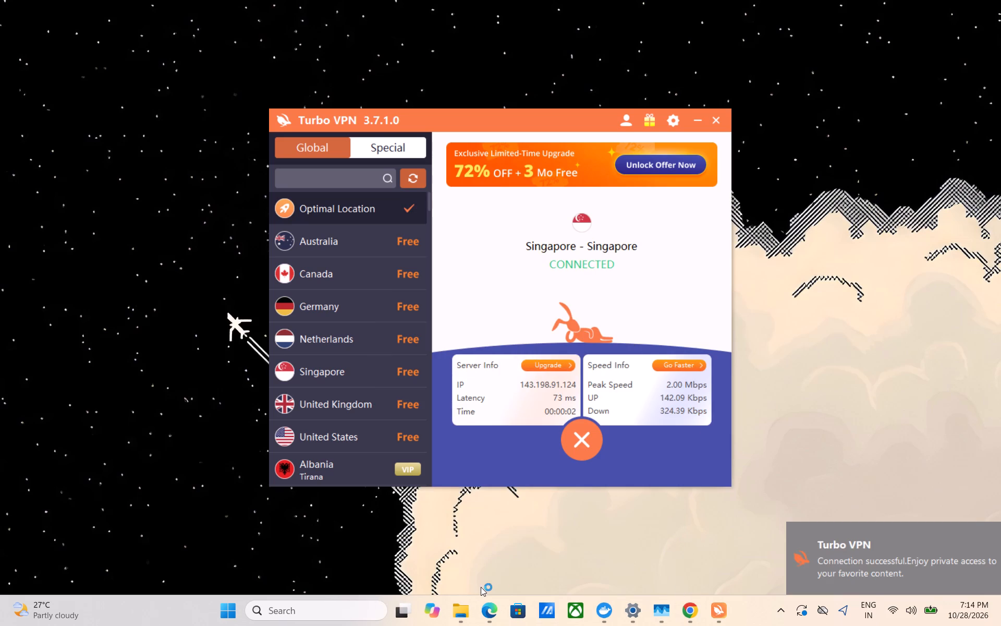
Search for and launch CapCut, agreeing to its Terms of Service and Privacy Policy.
click(350, 600)
text(cap)
key(Return)
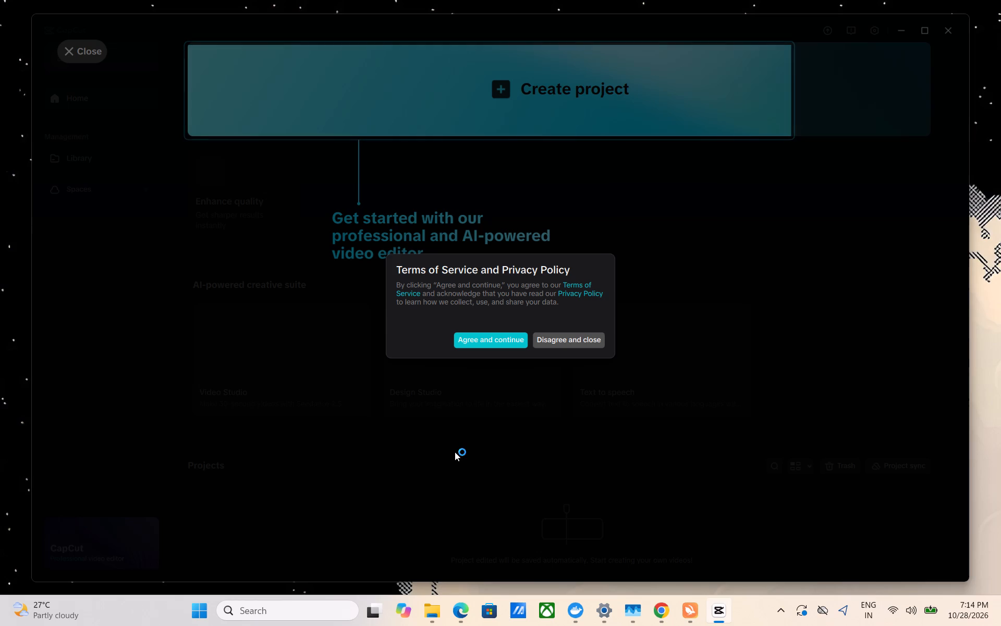
click(505, 345)
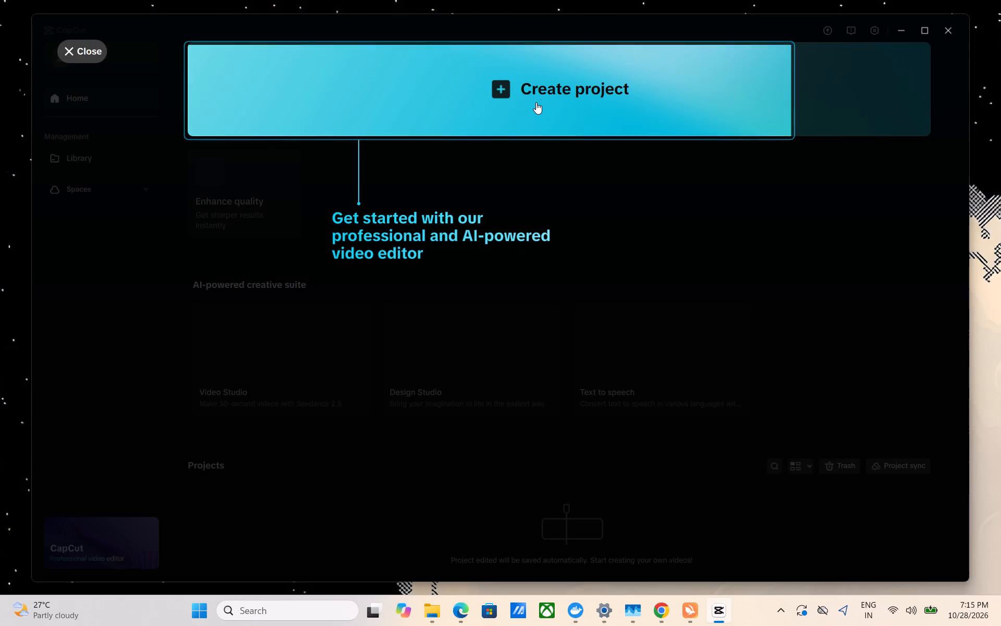
Create a new video project and exit the introductory walkthrough.
click(536, 102)
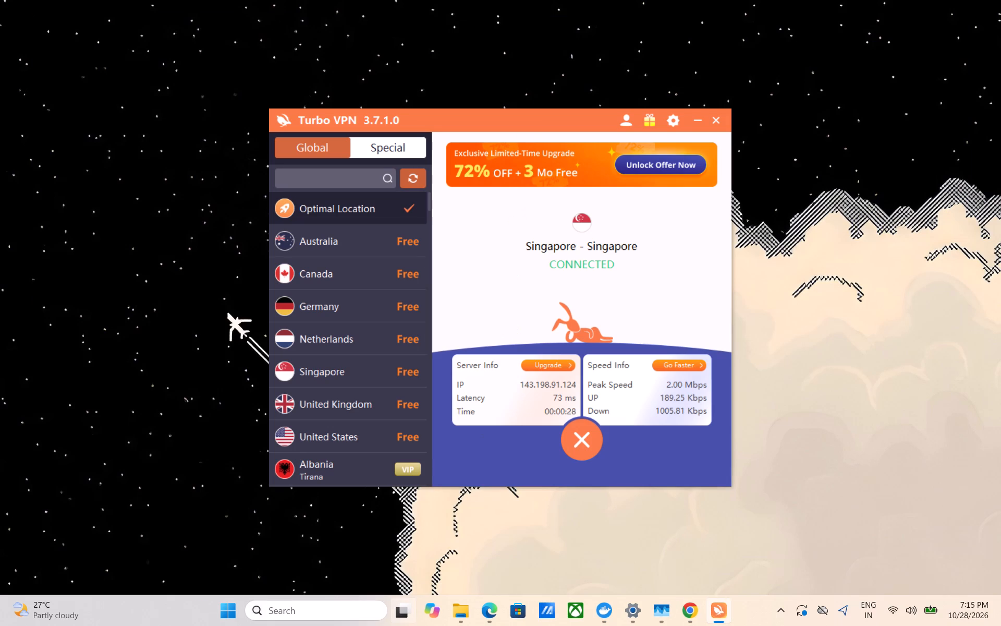
click(340, 601)
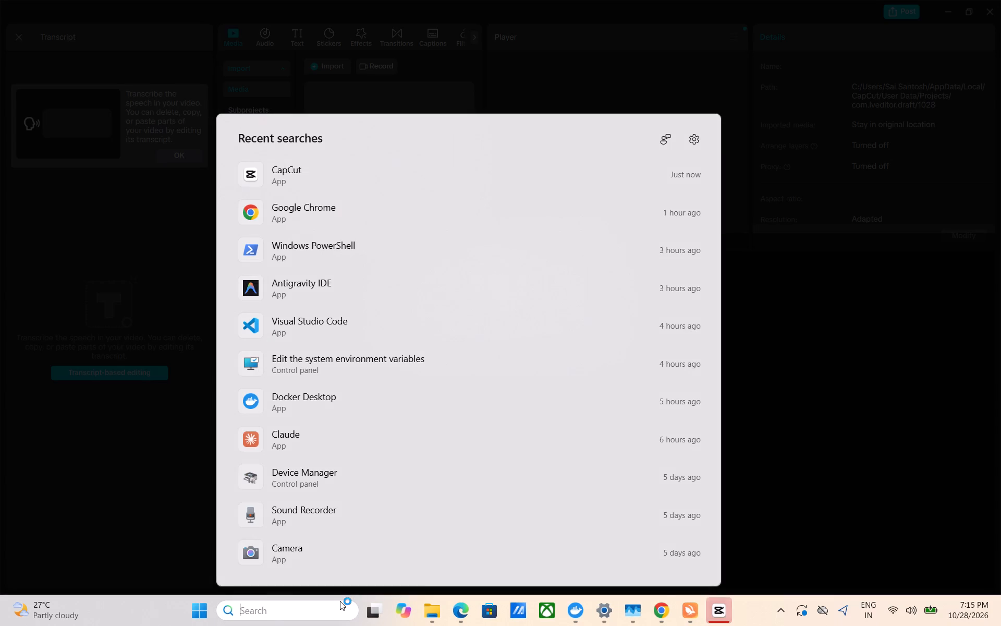
click(458, 88)
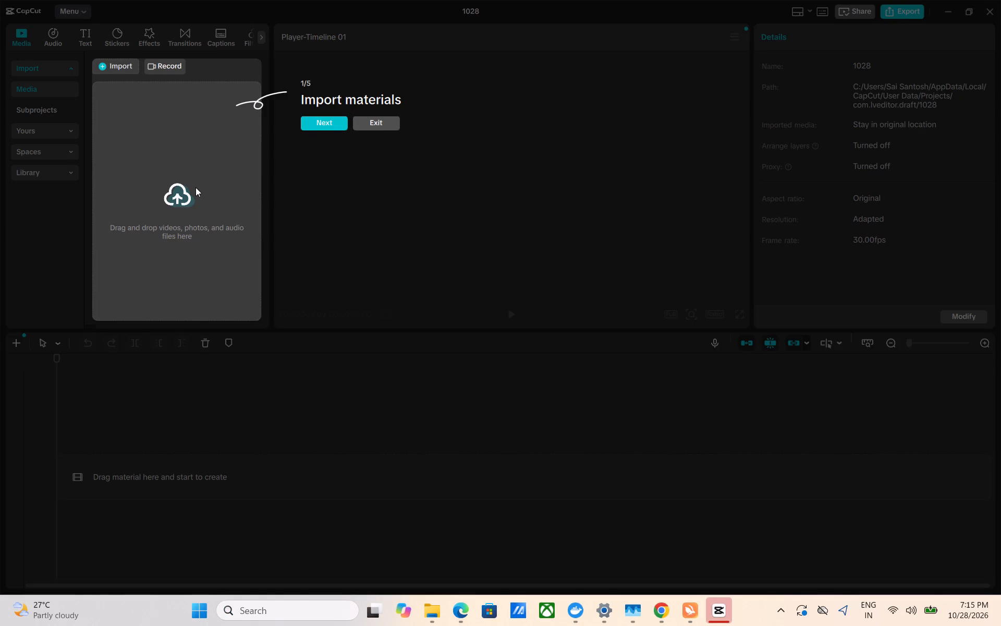
click(196, 187)
click(382, 120)
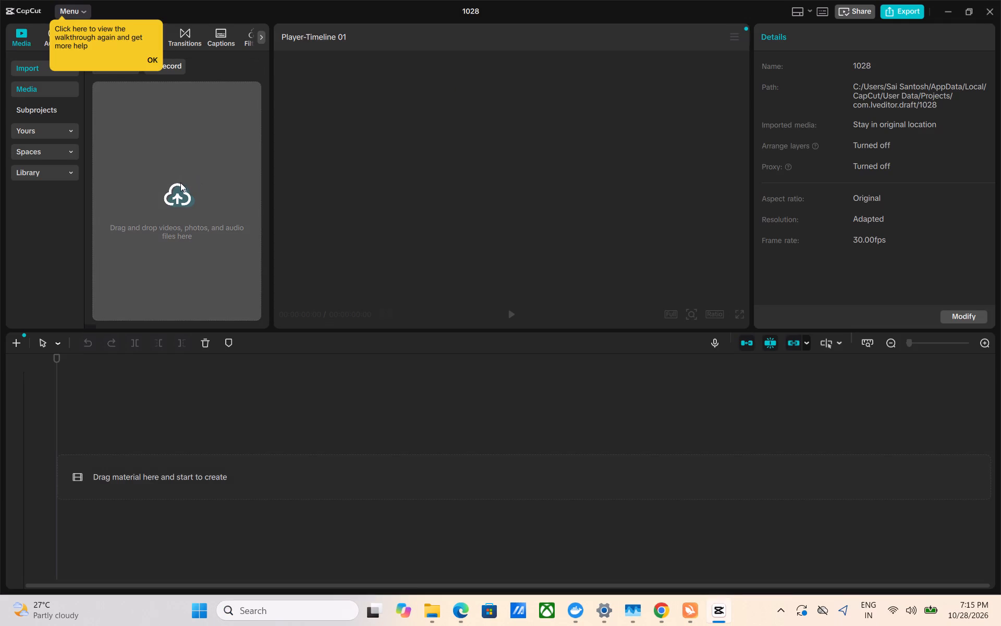
click(179, 183)
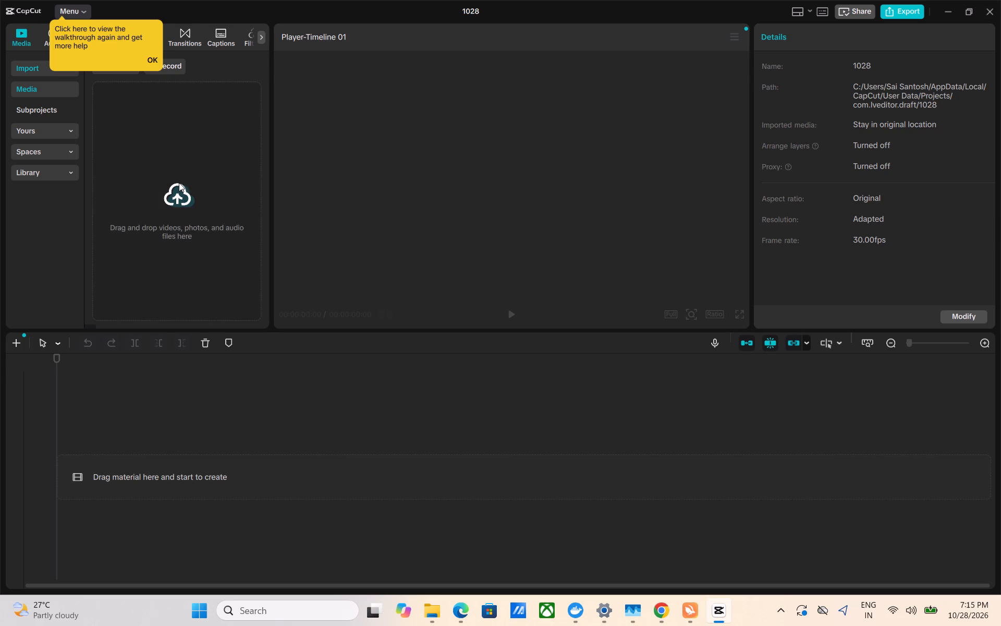
click(179, 183)
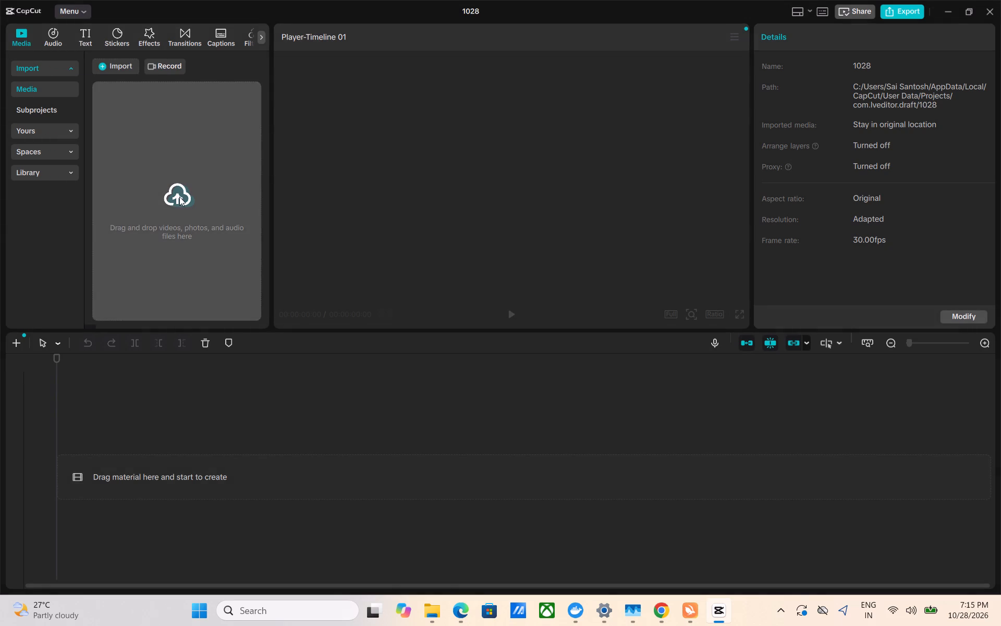
Import all the video clips shown from IMG_0365 onward in the Desktop > hotwheels > fast&furious folder into the project media.
click(179, 197)
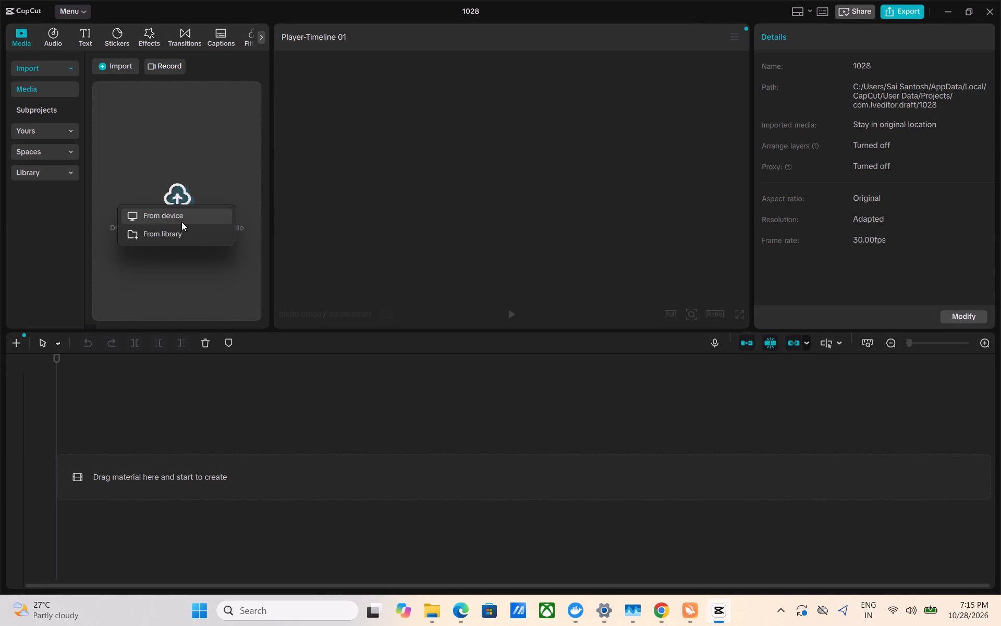
click(181, 222)
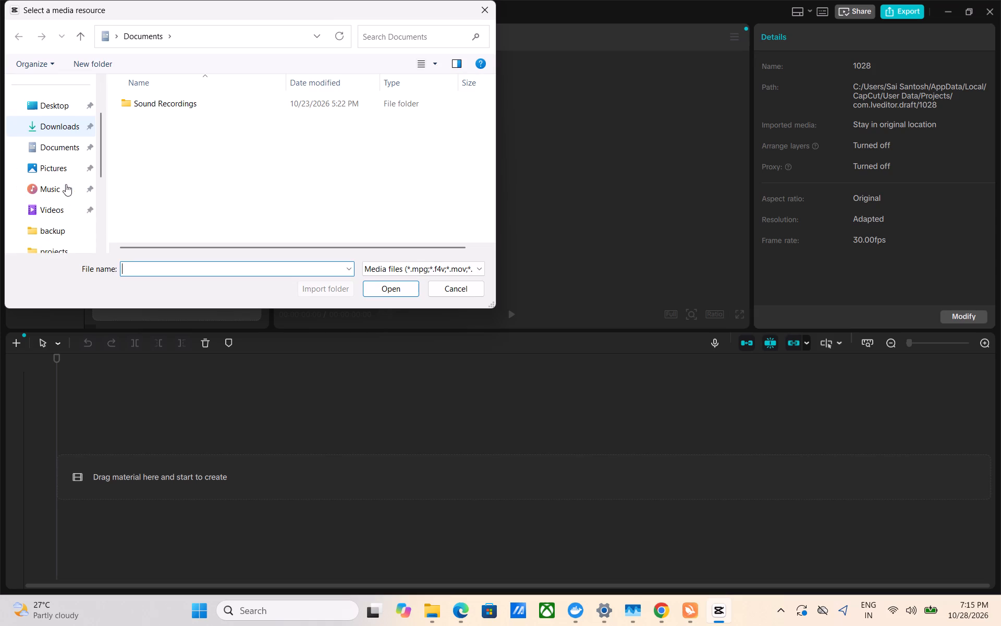
scroll(66, 184, down, 1)
click(66, 188)
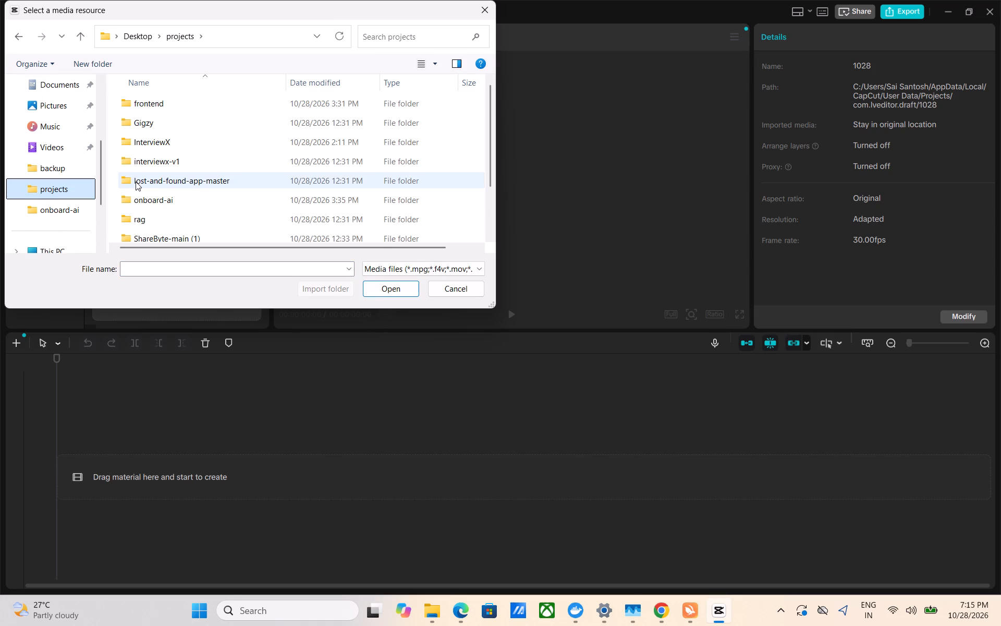
click(75, 170)
scroll(75, 170, up, 3)
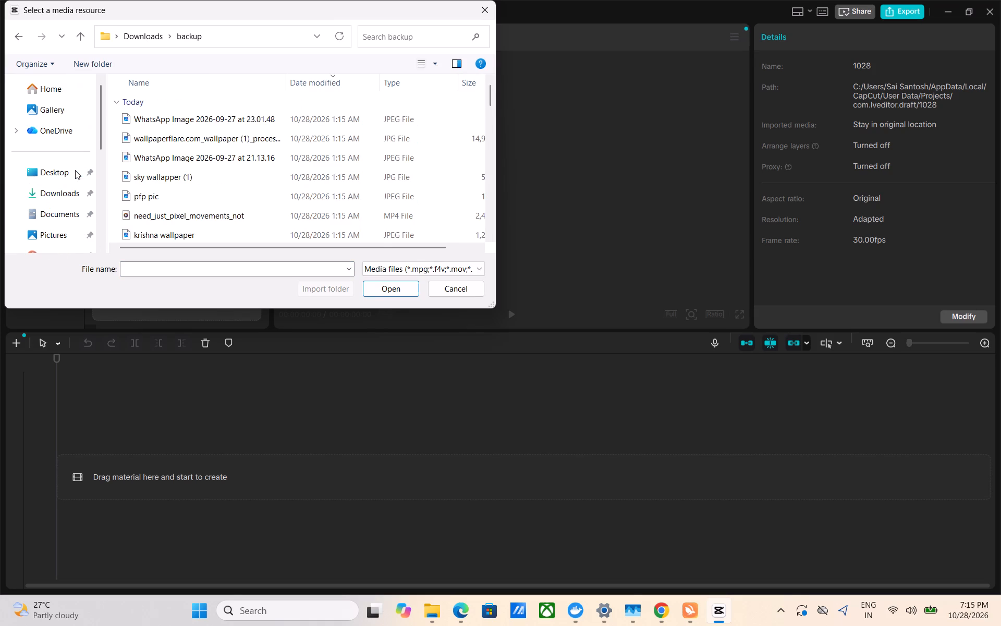
click(58, 164)
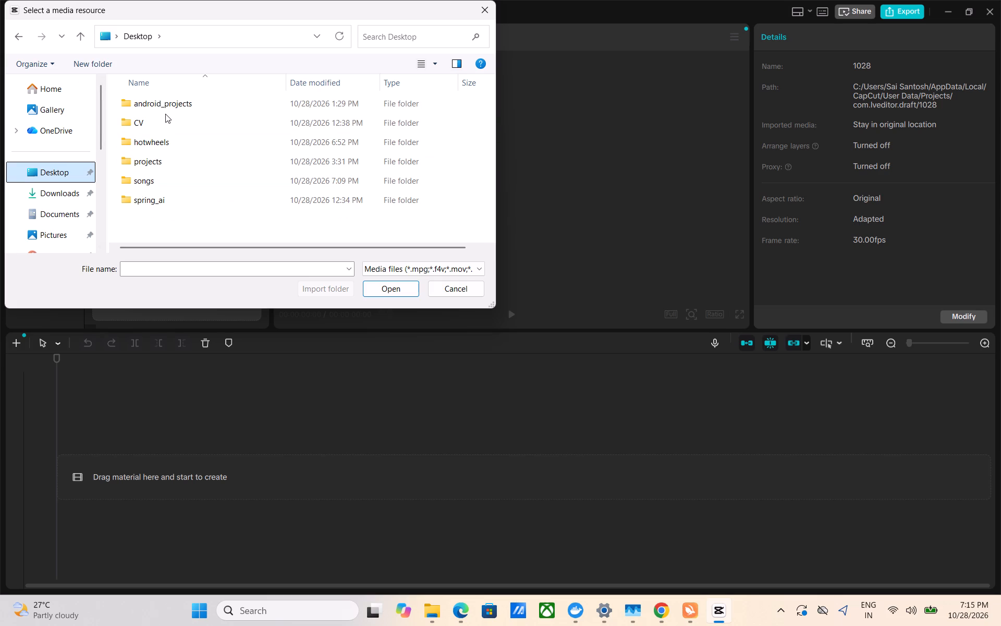
double_click(154, 141)
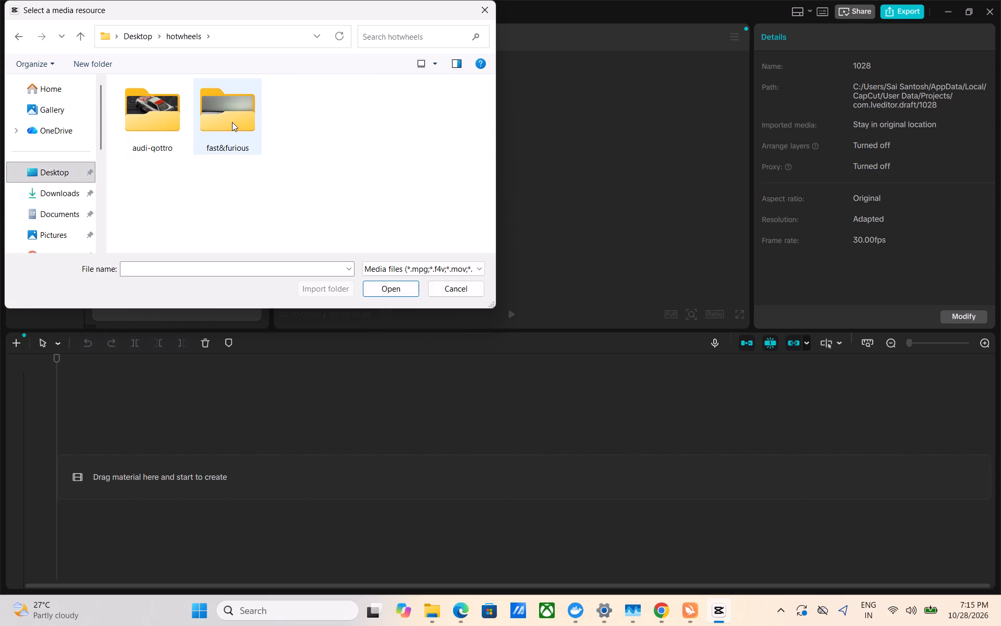
click(232, 122)
click(374, 283)
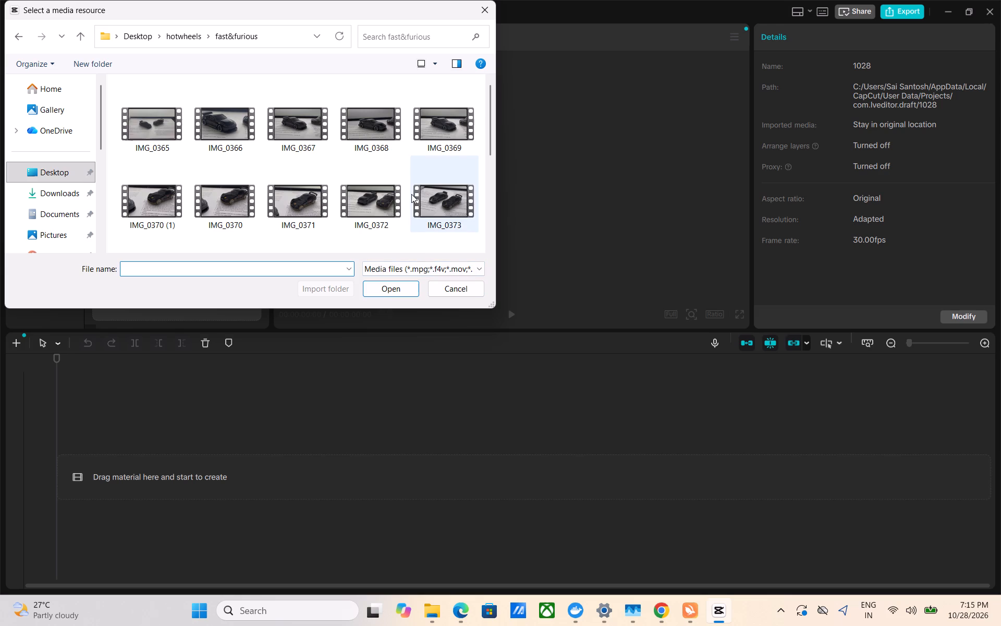
drag(126, 82, 494, 291)
click(395, 292)
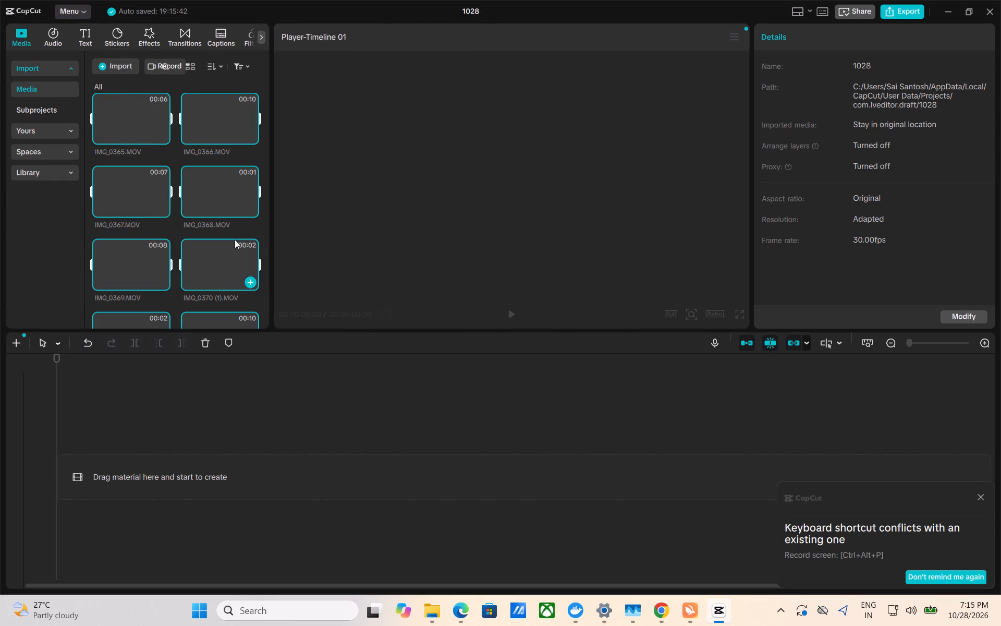
Import the MP3 song One Sun One Moon (Tamil)(KoshalWorld.Com) from the Downloads folder on the device.
click(106, 66)
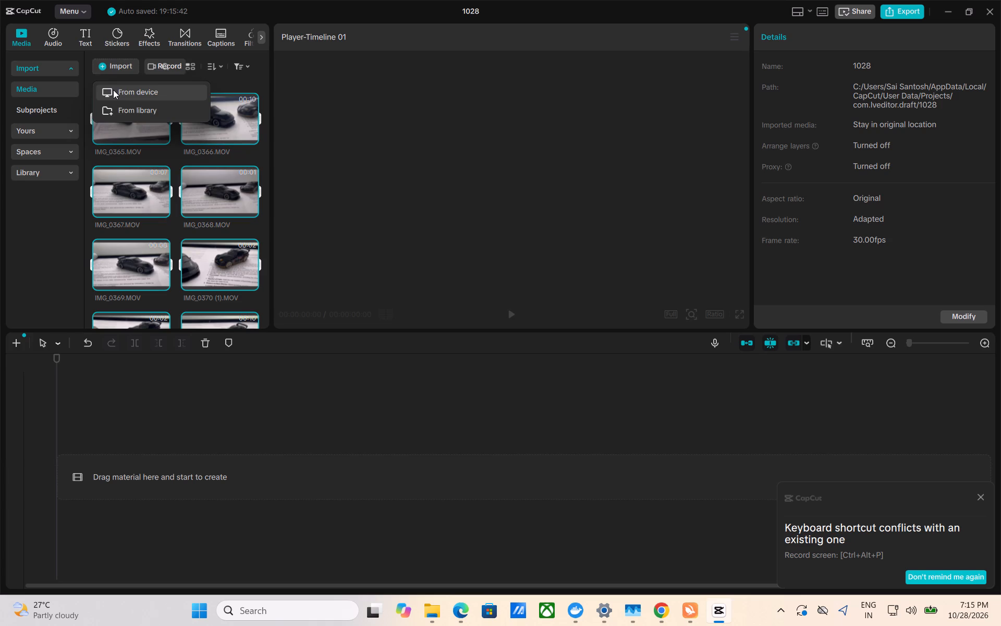
click(113, 90)
click(68, 166)
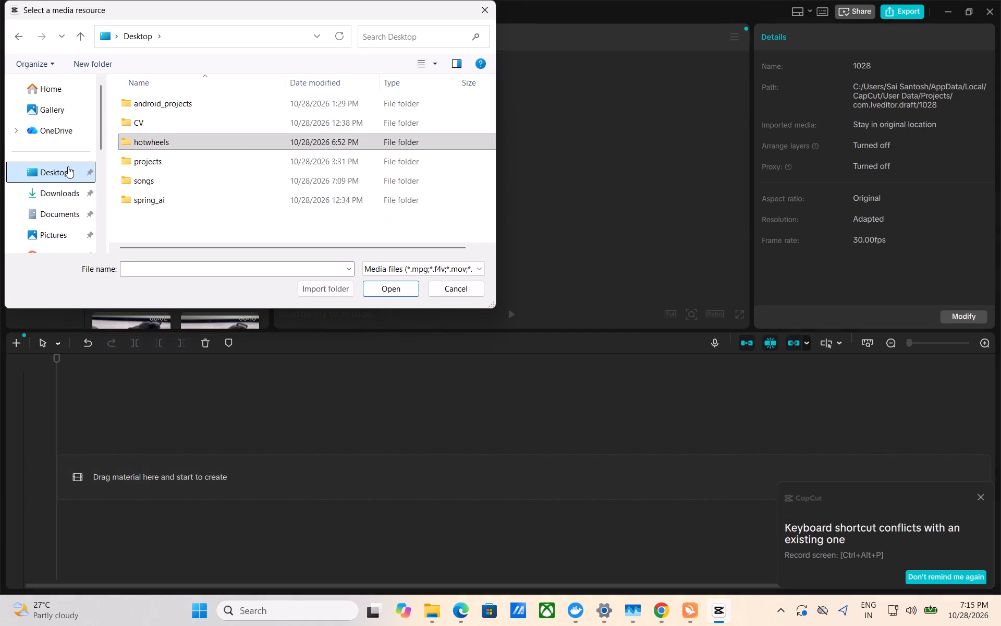
click(68, 190)
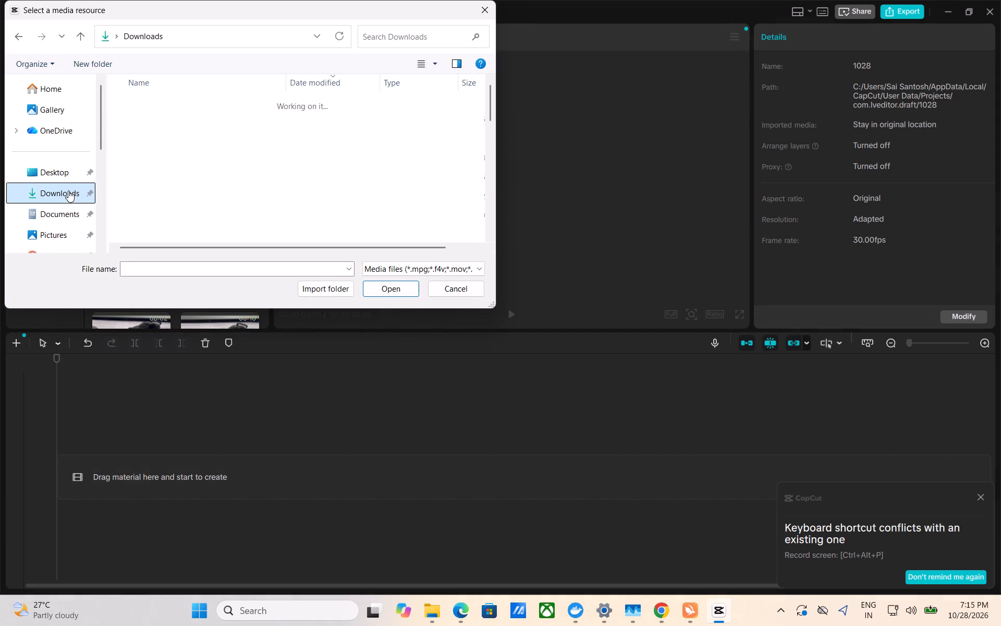
click(196, 118)
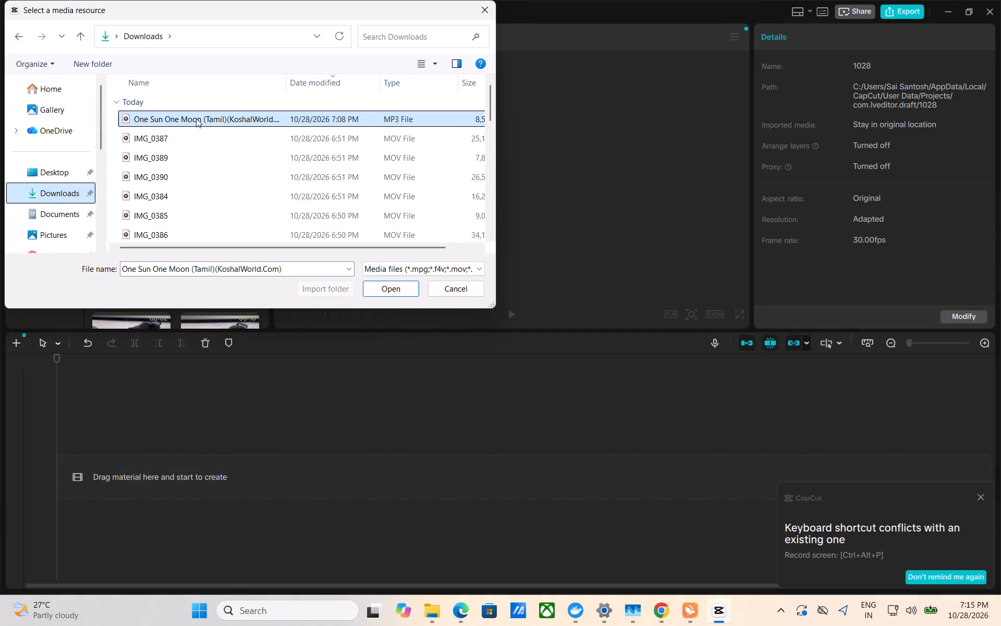
click(383, 290)
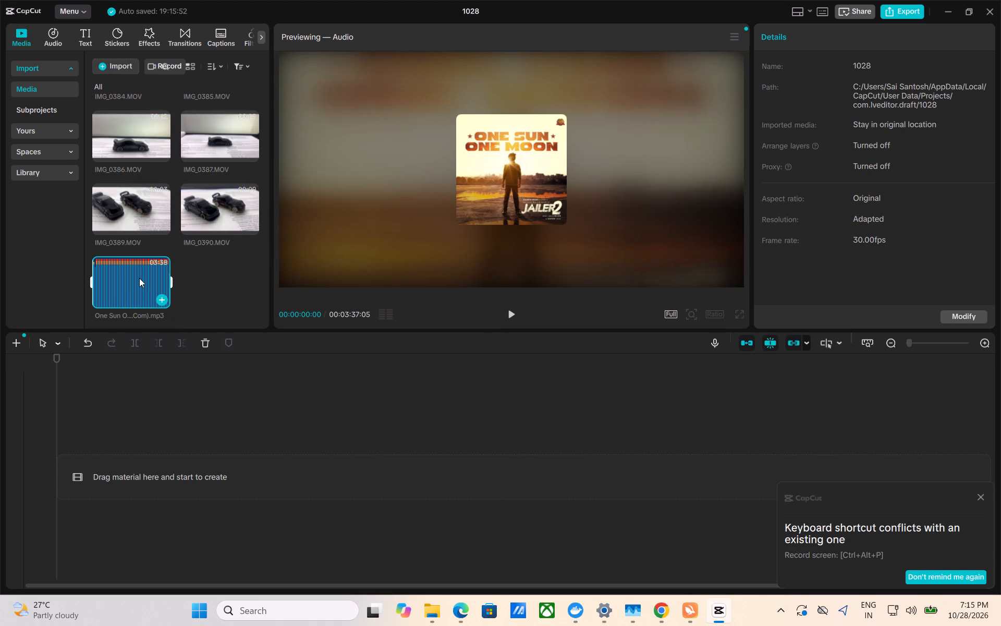
Place the One Sun One Moon song at the start of the timeline as an audio track.
drag(139, 278, 151, 460)
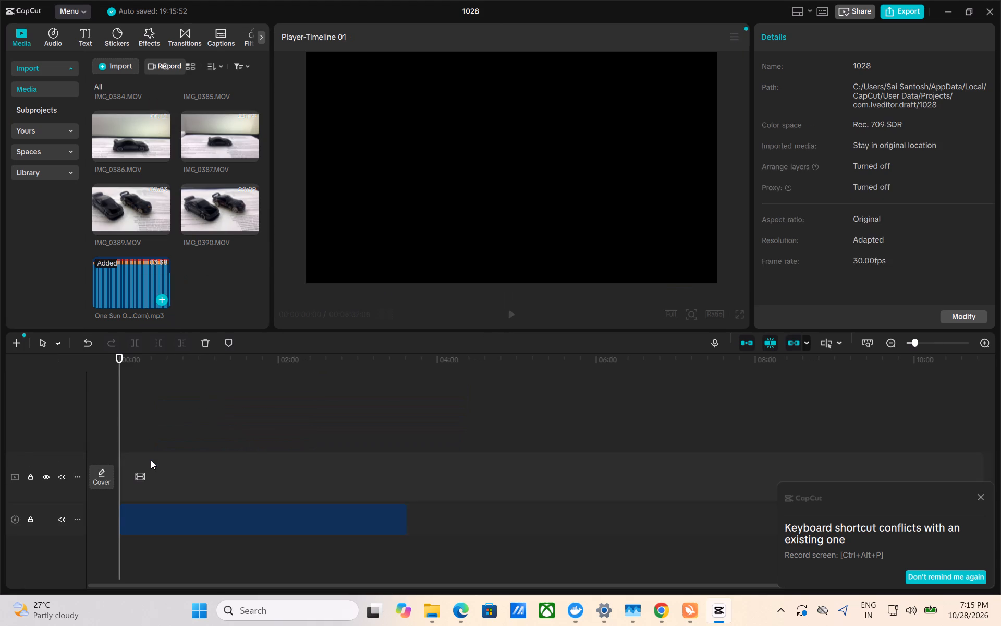
Listen to the song at its beginning, middle and later parts, pausing at about 00:02:21.
key(space)
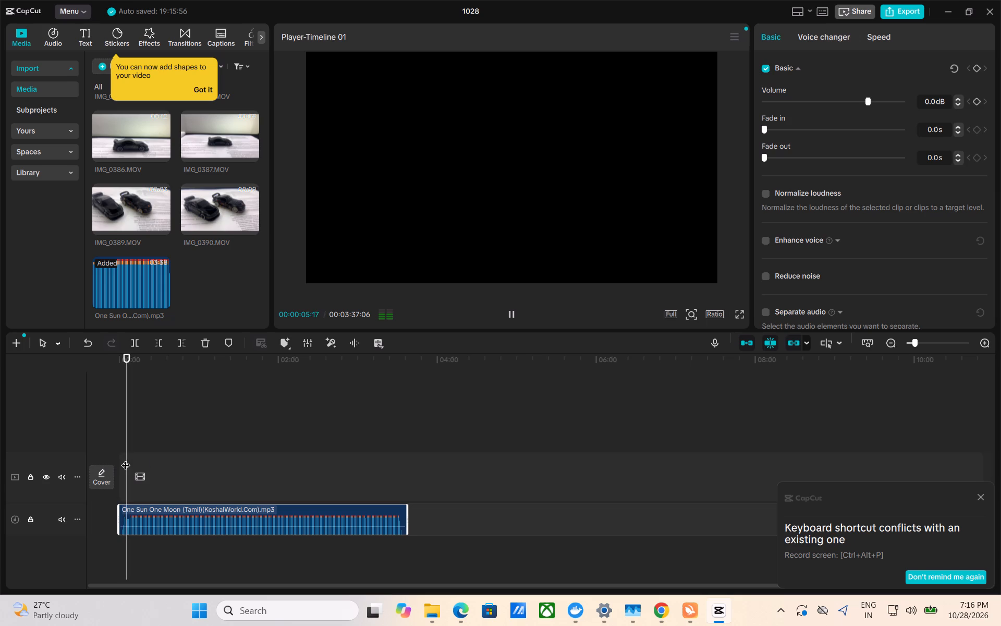
drag(126, 459, 229, 462)
key(space)
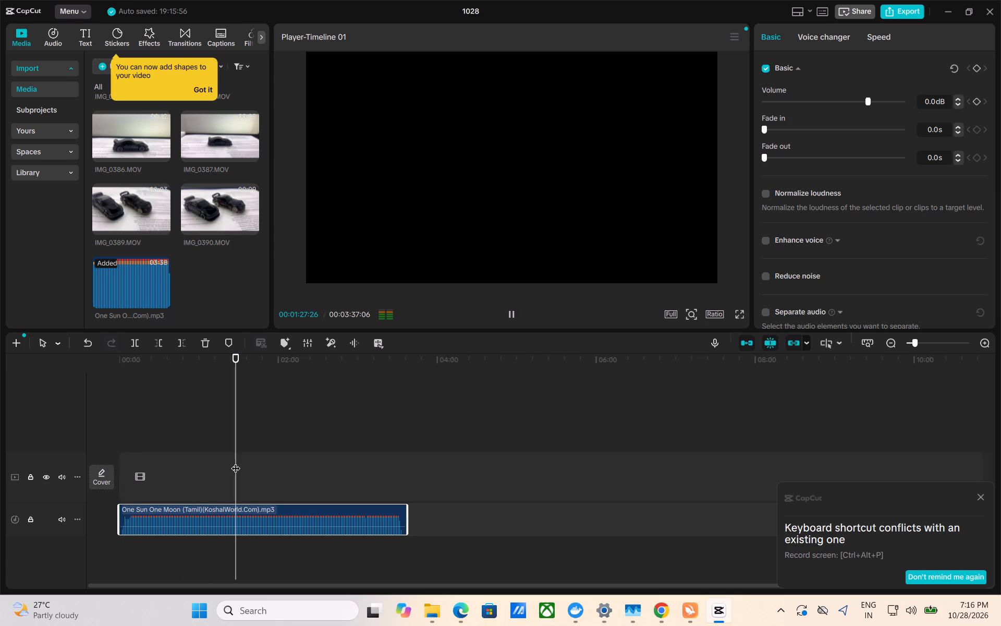
drag(236, 462, 377, 465)
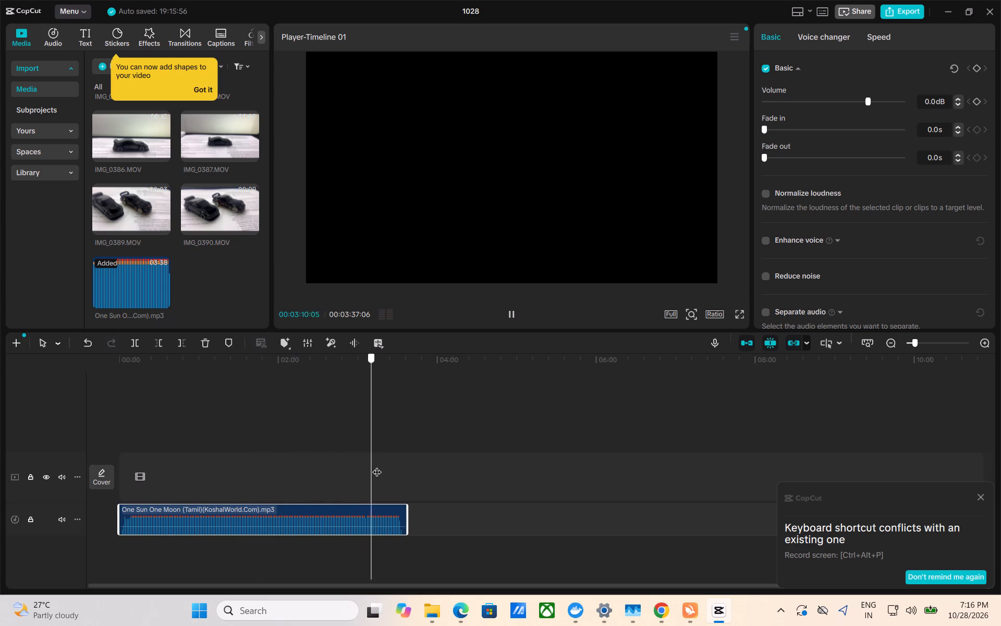
drag(377, 465, 303, 471)
key(space)
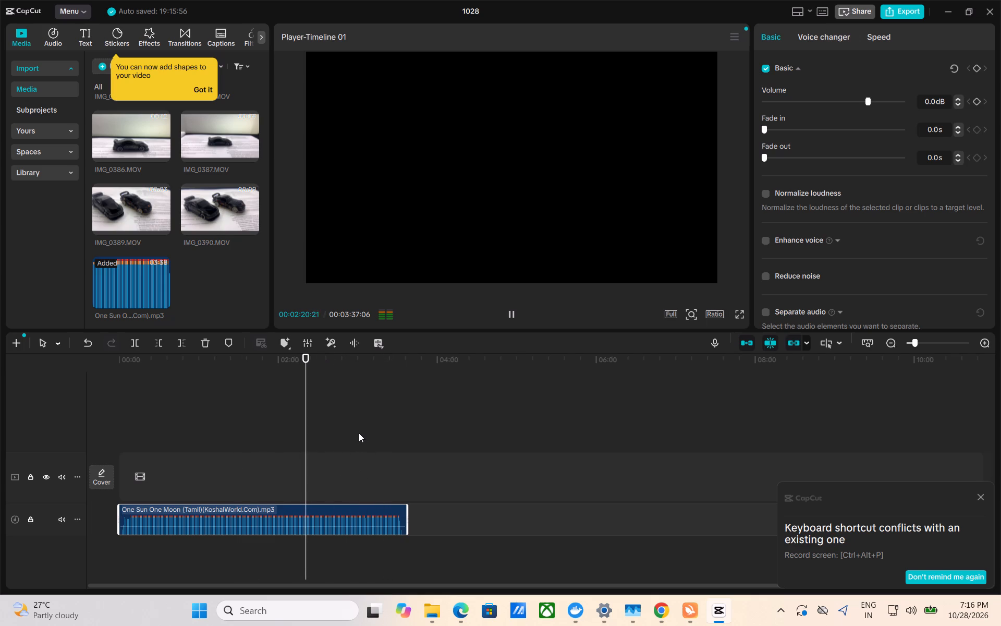
key(space)
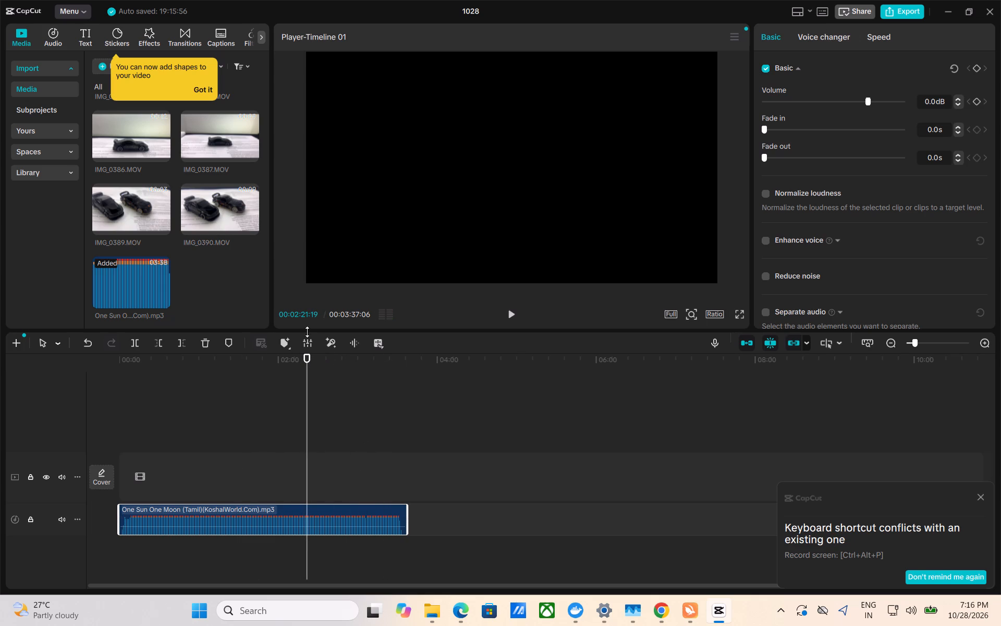
Dismiss the notification about the record screen keyboard shortcut conflict.
scroll(219, 235, up, 8)
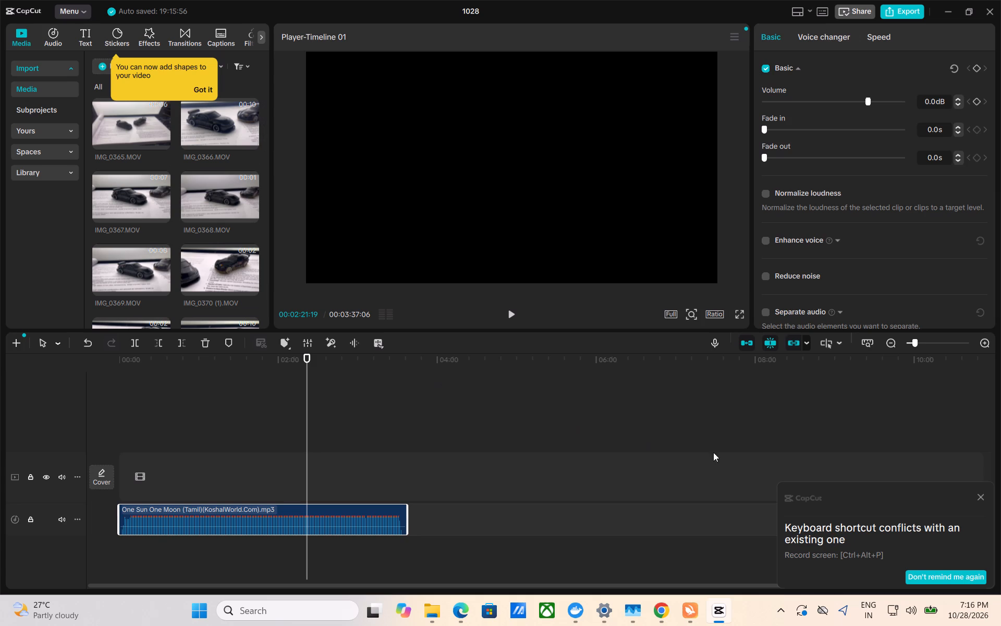
click(976, 491)
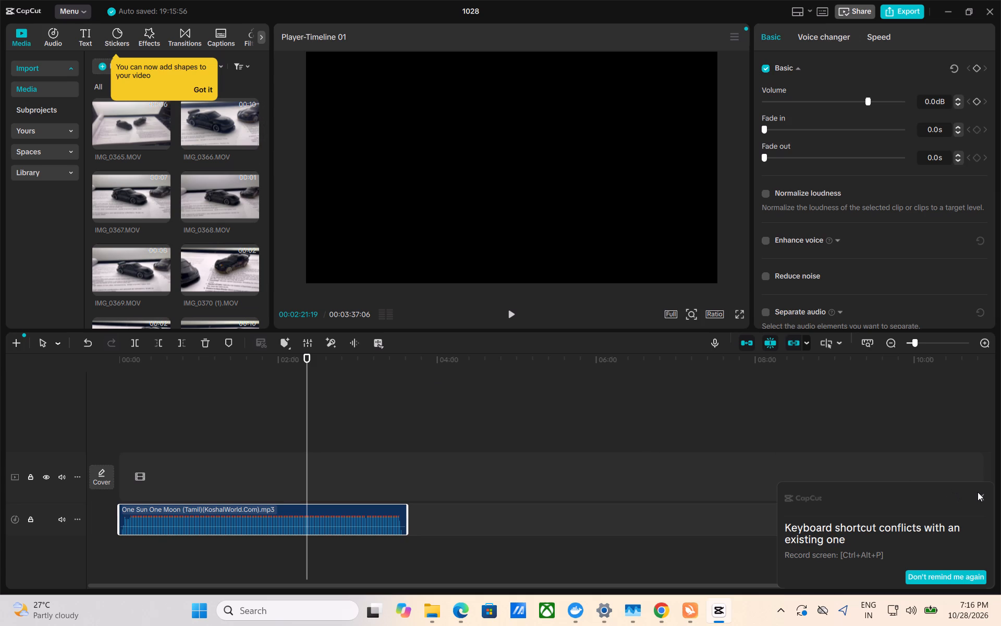
click(981, 496)
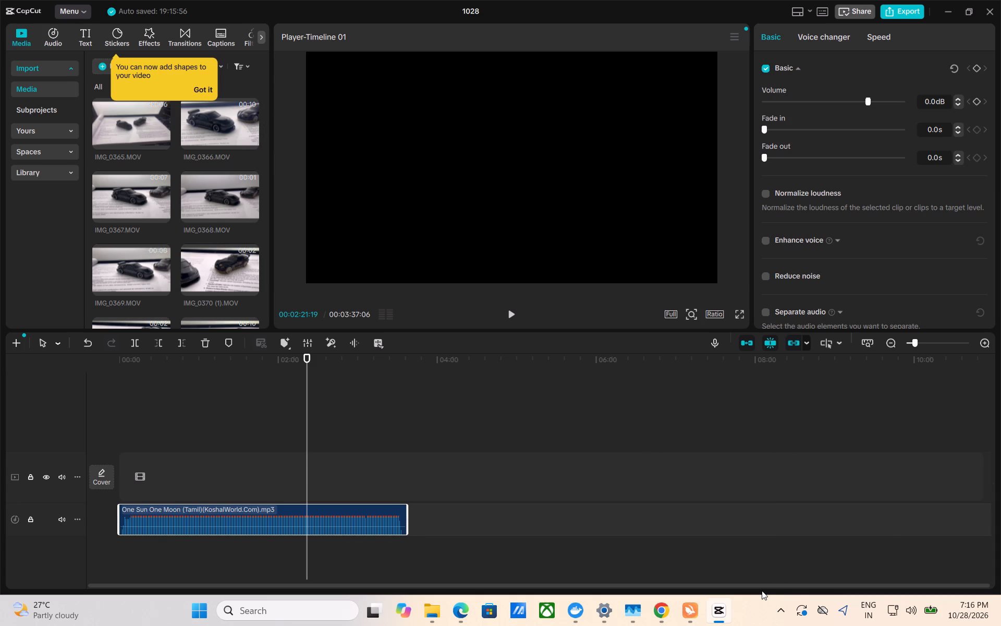
Place the IMG_0365.MOV clip at the start of the main video track, above the song.
scroll(243, 295, down, 3)
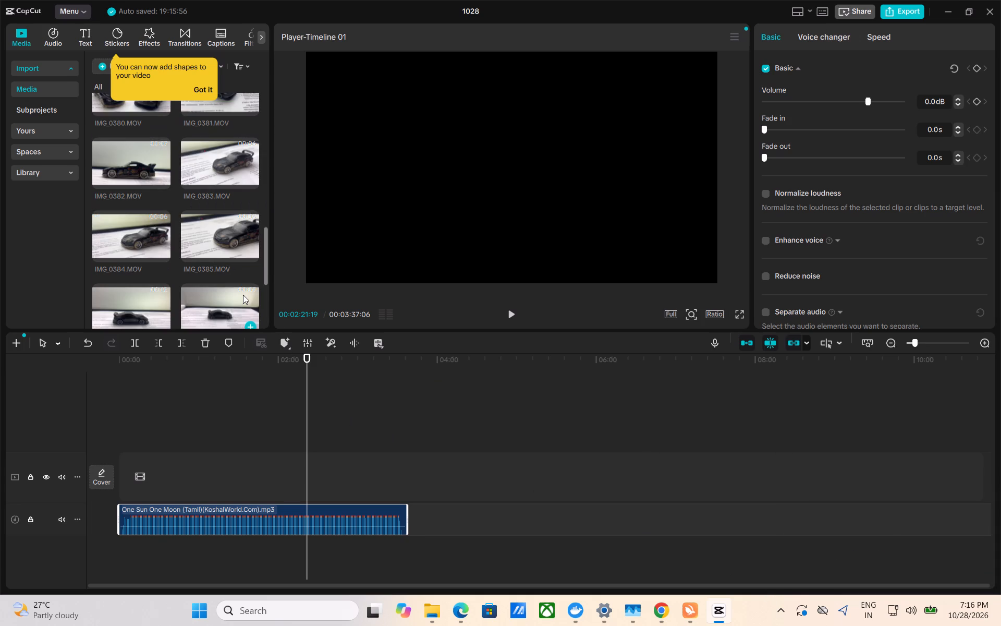
scroll(243, 295, up, 2)
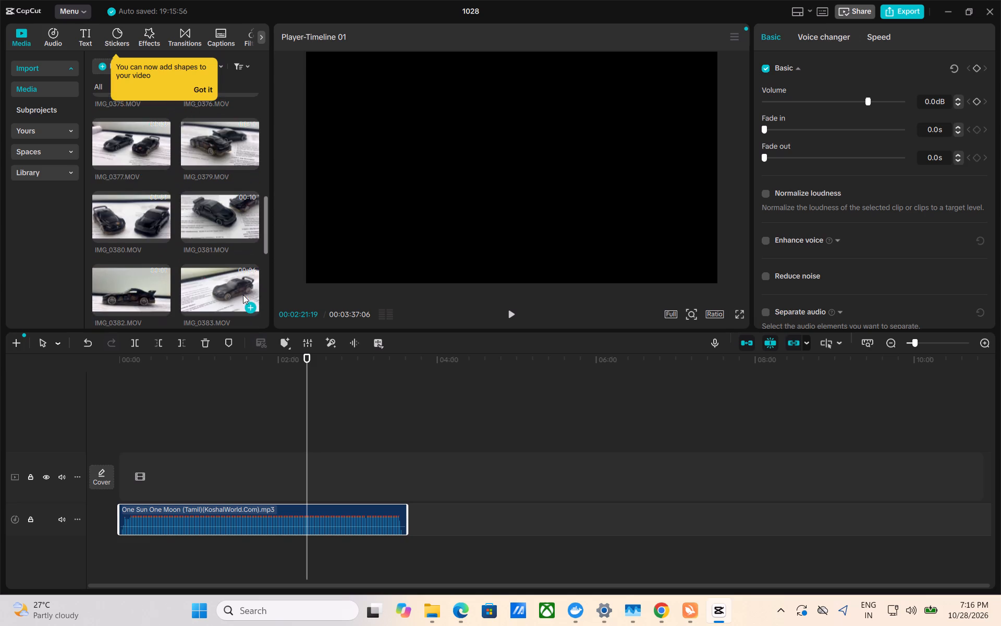
scroll(243, 295, up, 4)
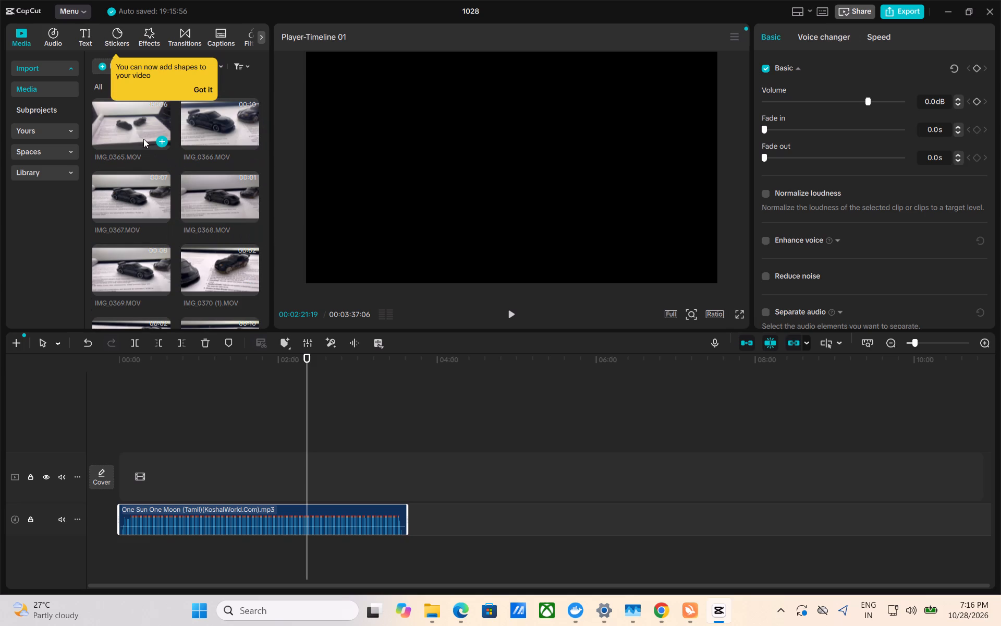
drag(138, 134, 151, 472)
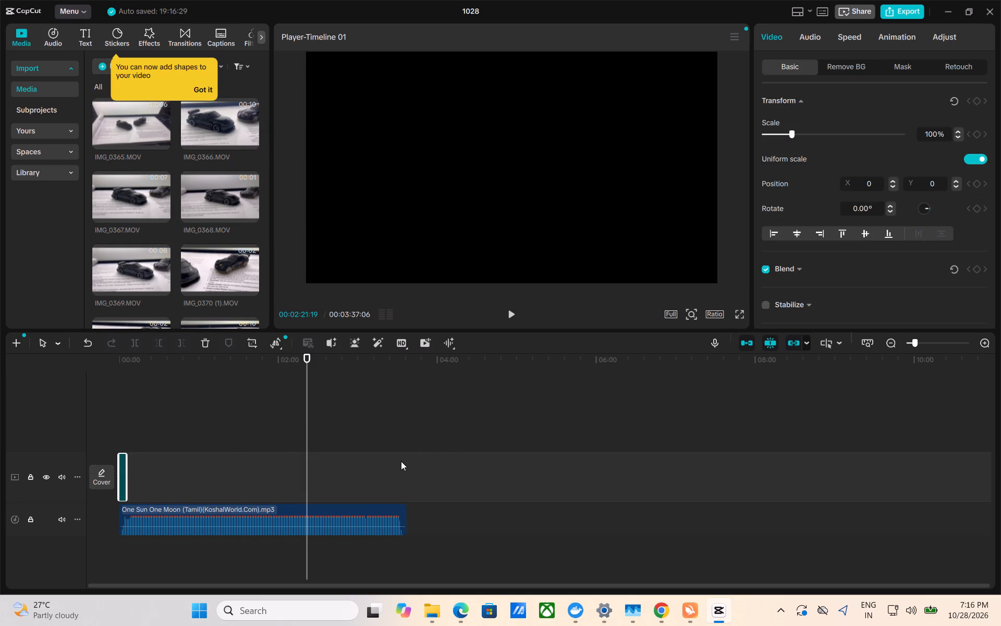
Play the IMG_0365.MOV clip with the song from the beginning of the timeline, pausing at about 00:00:02:23.
ctrl+scroll(401, 461, up, 17)
scroll(401, 461, right, 4)
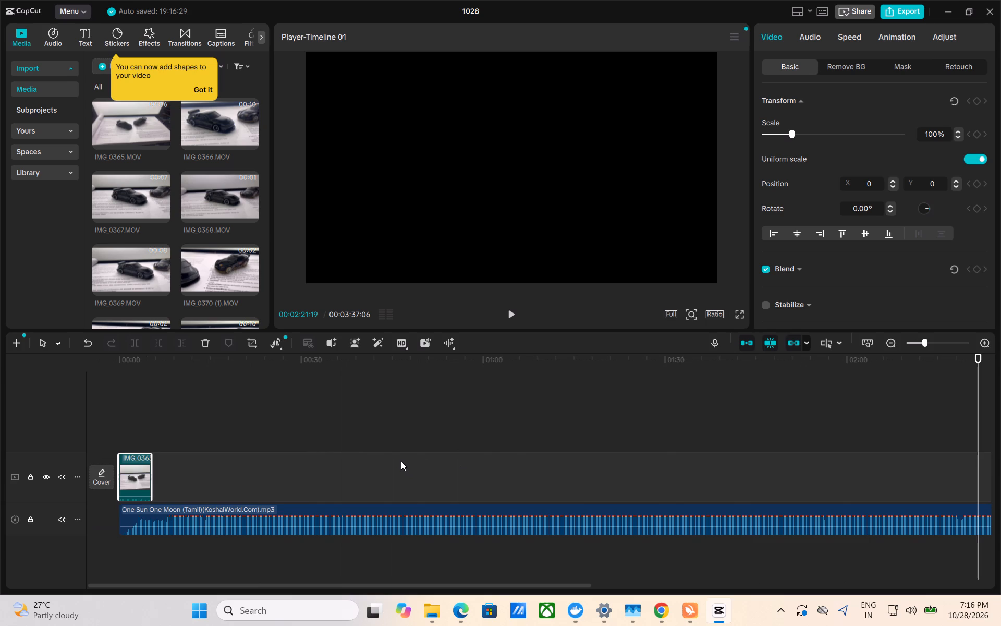
scroll(401, 461, right, 4)
ctrl+scroll(401, 461, up, 6)
scroll(401, 461, right, 11)
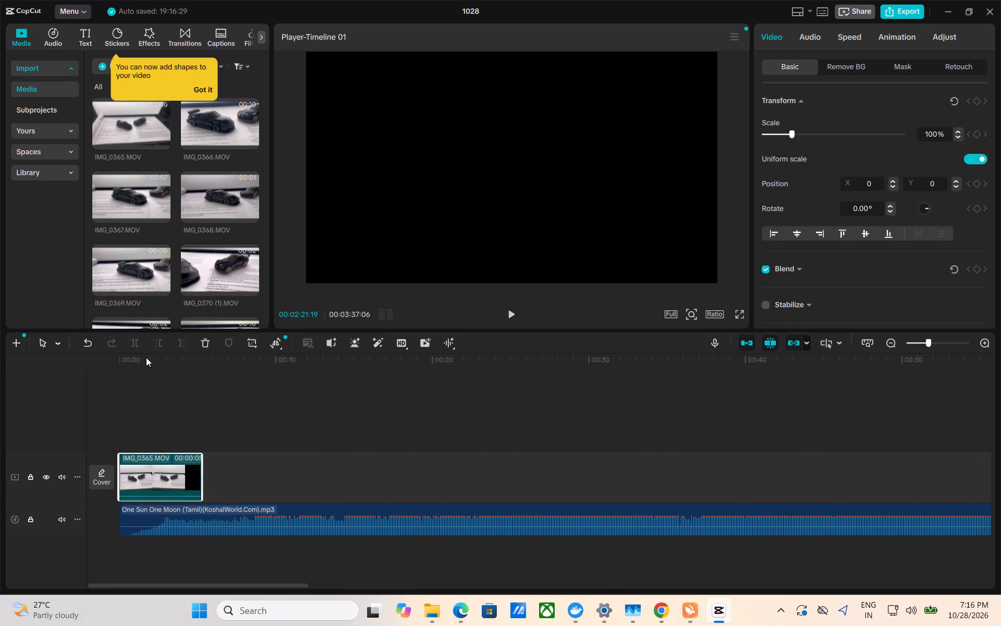
click(146, 357)
drag(146, 357, 91, 368)
key(space)
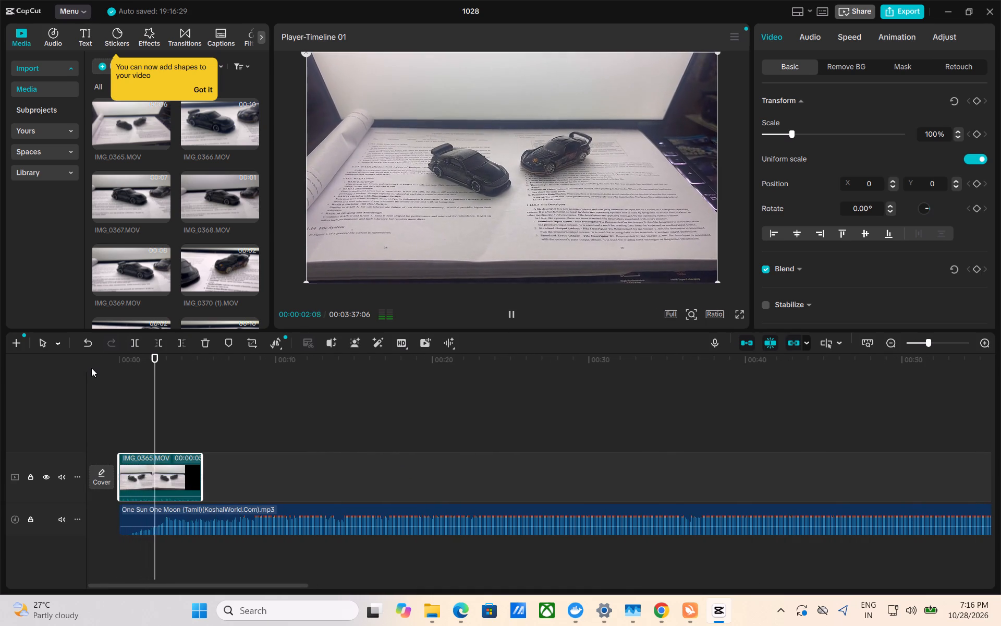
key(space)
Enlarge the IMG_0365.MOV clip in the frame to a uniform scale of about 114%.
click(178, 472)
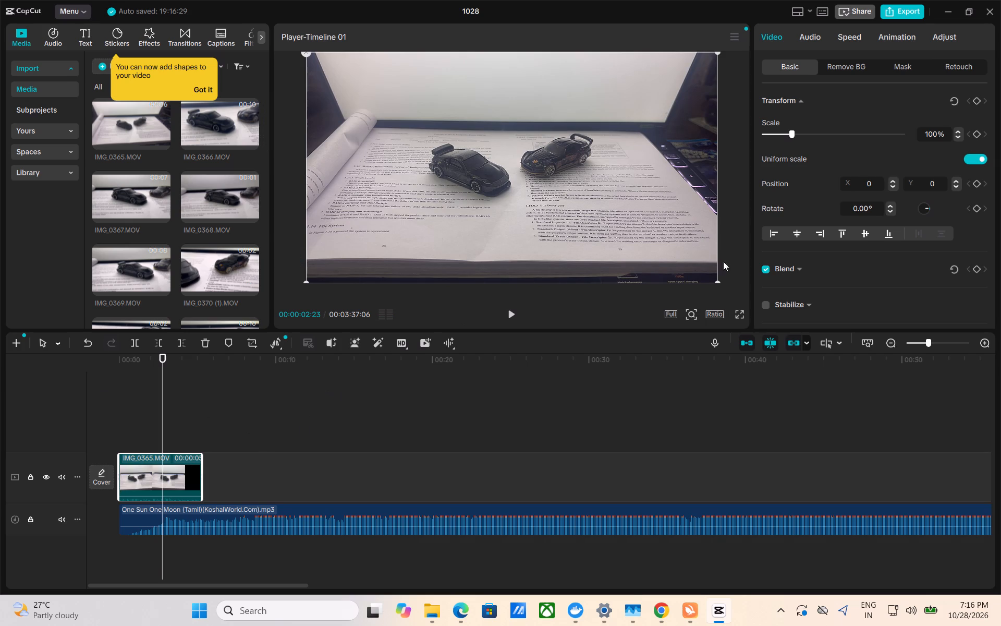
drag(717, 282, 697, 258)
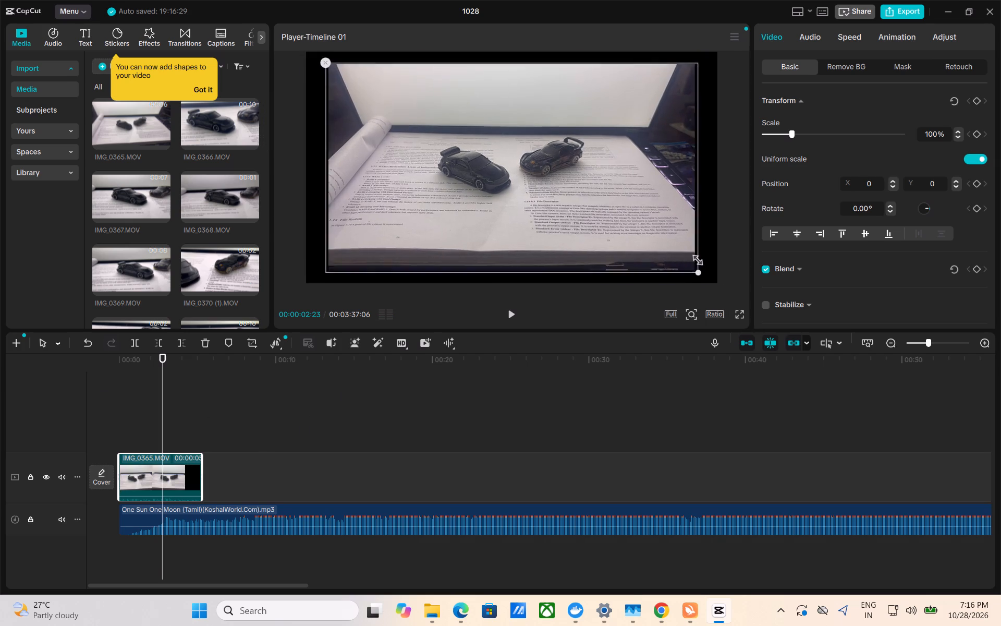
drag(697, 258, 759, 280)
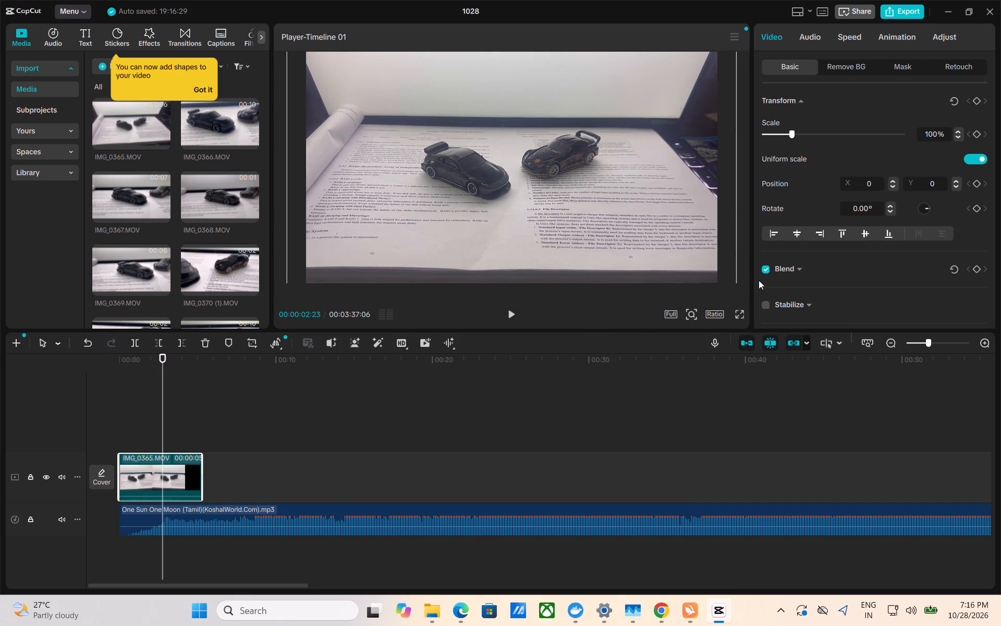
drag(759, 280, 758, 299)
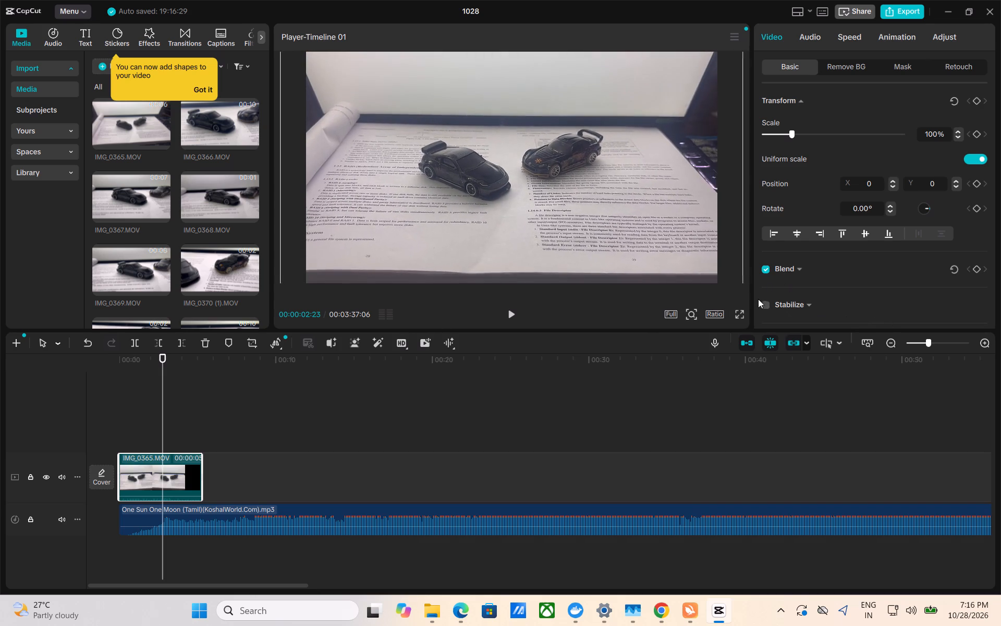
drag(758, 299, 758, 287)
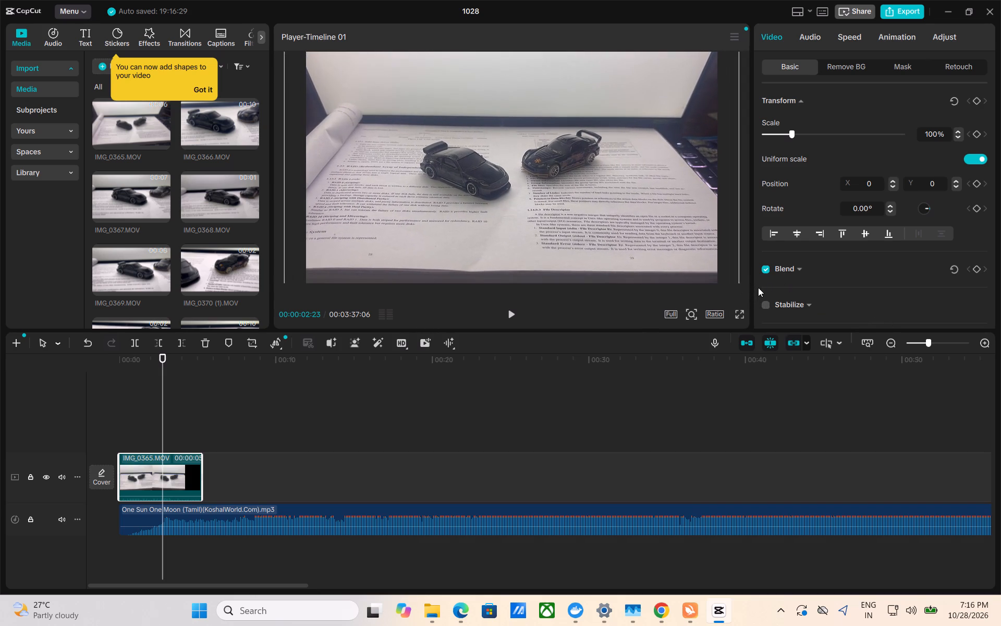
drag(758, 287, 771, 291)
click(518, 417)
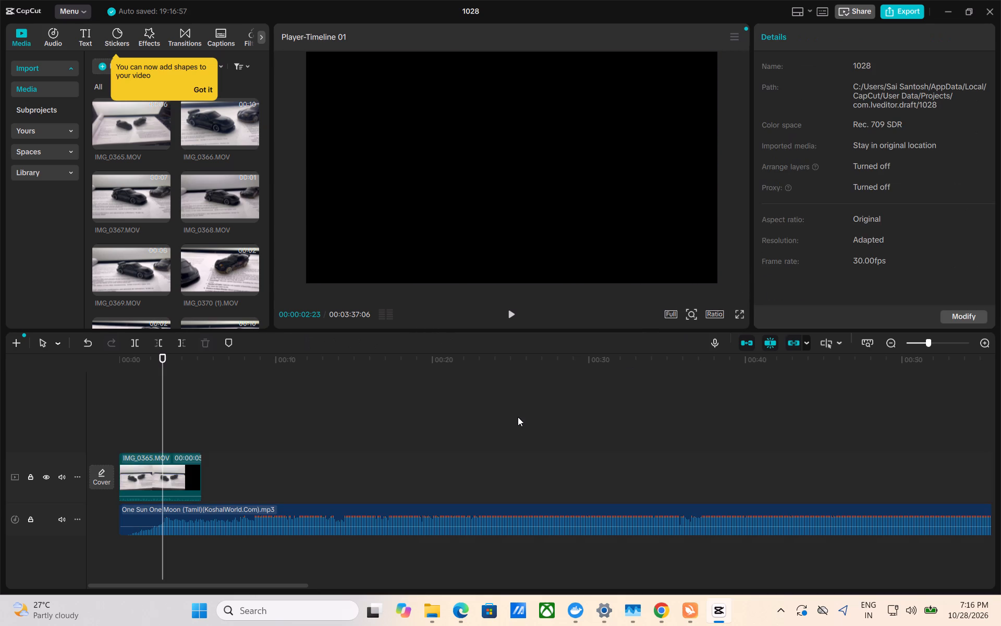
Play the enlarged clip with the song from the start of the timeline, pausing at about 00:00:04:15.
drag(522, 384, 9, 425)
key(space)
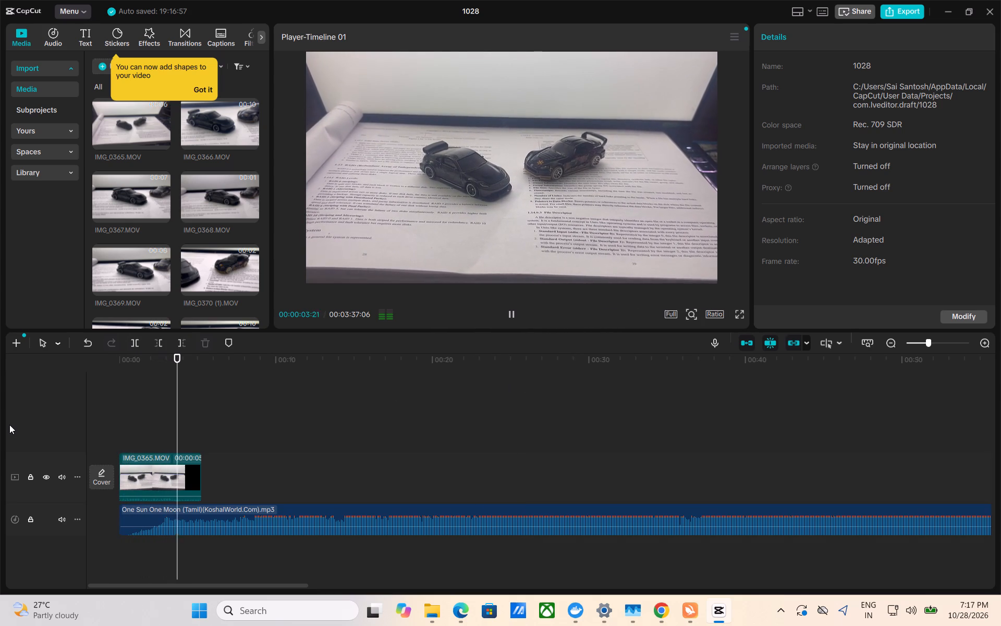
key(space)
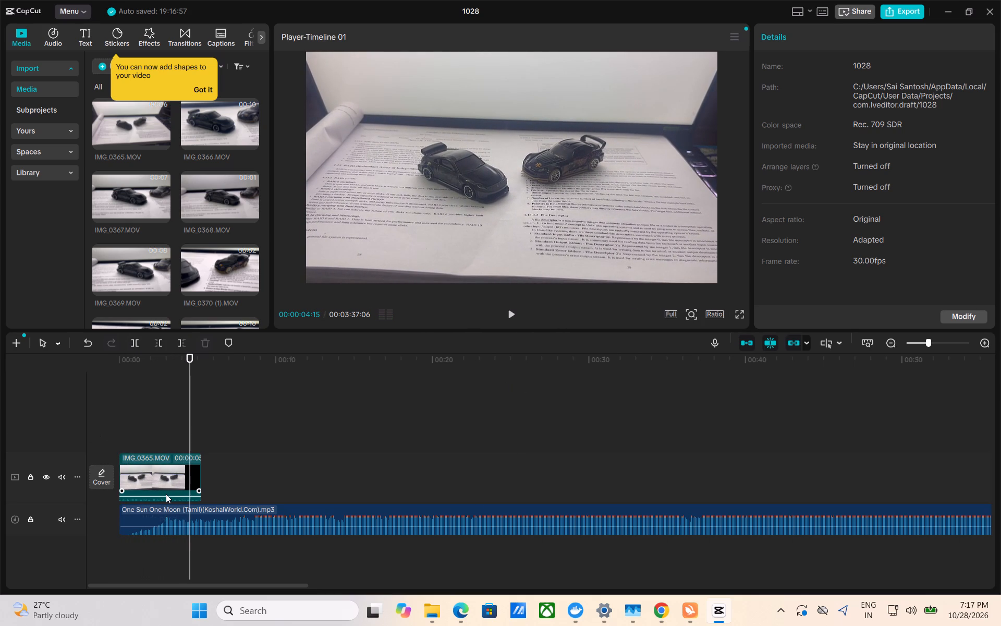
Add the IMG_0367.MOV clip to the main track directly after IMG_0365.MOV and acknowledge the HDR notice.
click(166, 494)
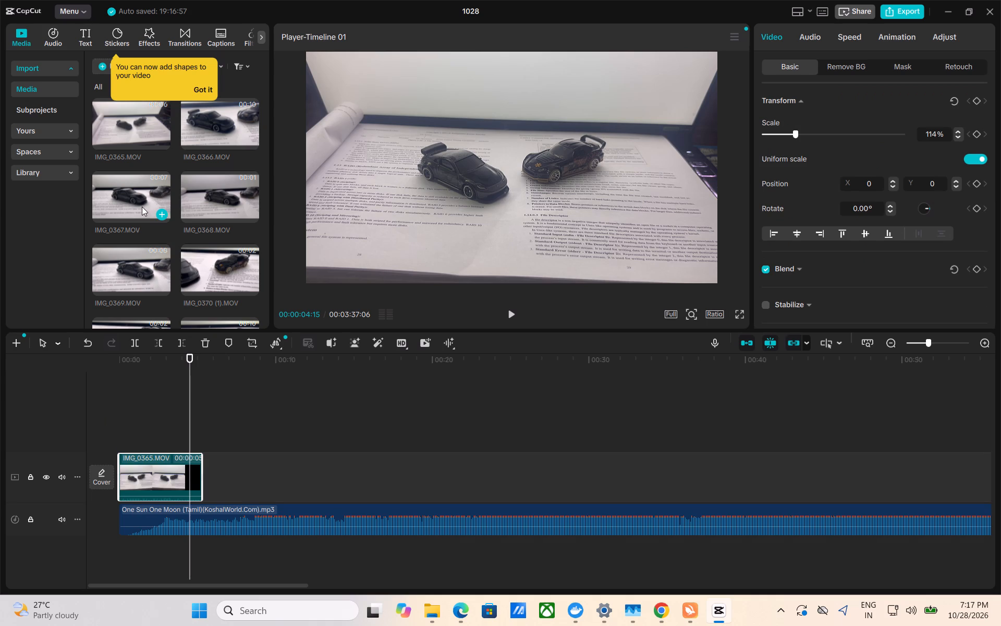
click(162, 216)
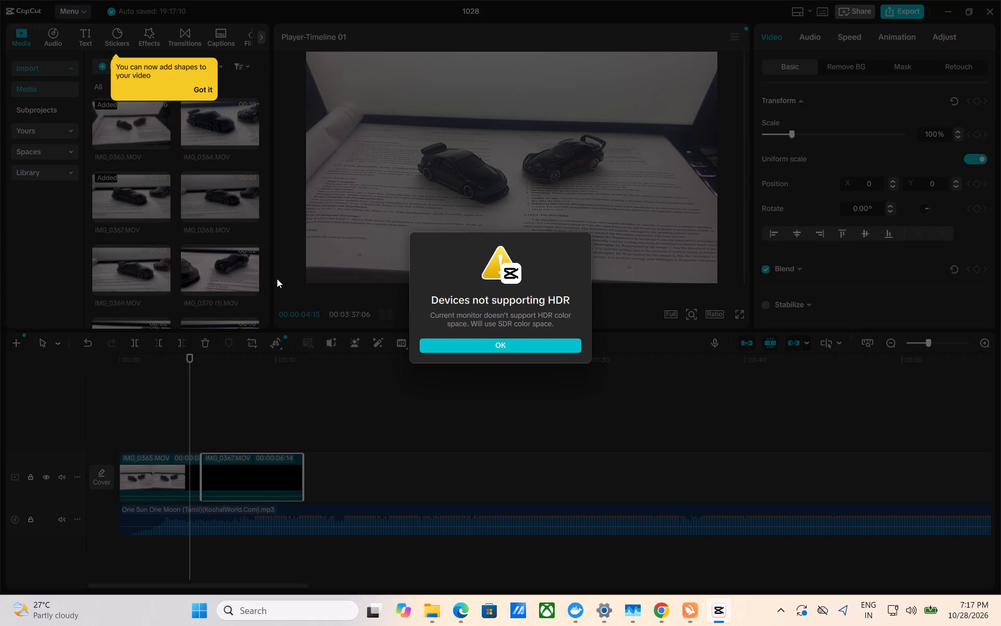
click(558, 337)
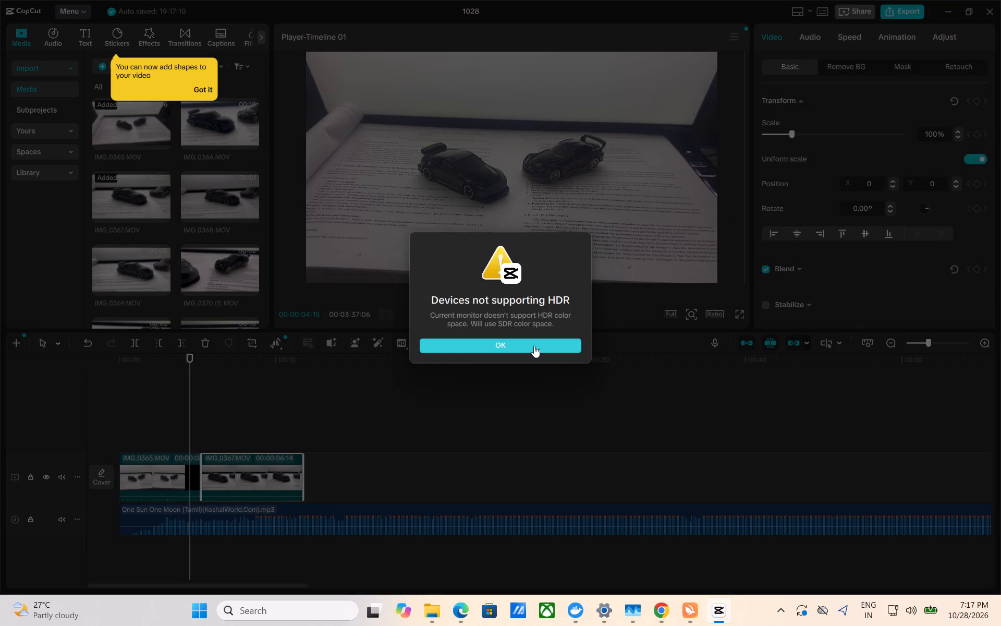
click(533, 346)
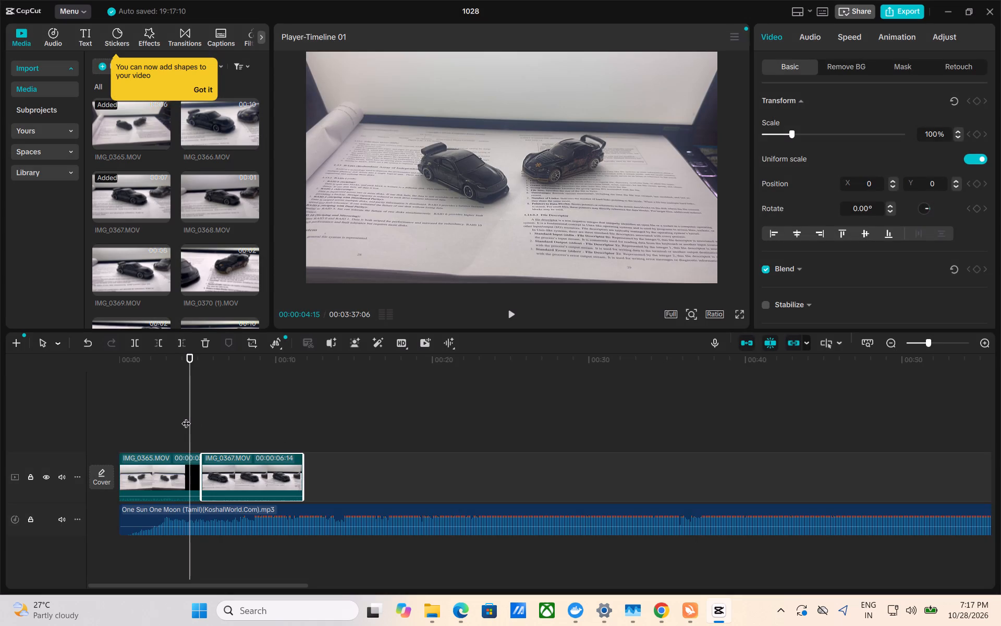
Play the timeline from around the start of the IMG_0367.MOV clip to review it with the song.
drag(186, 417, 205, 418)
key(space)
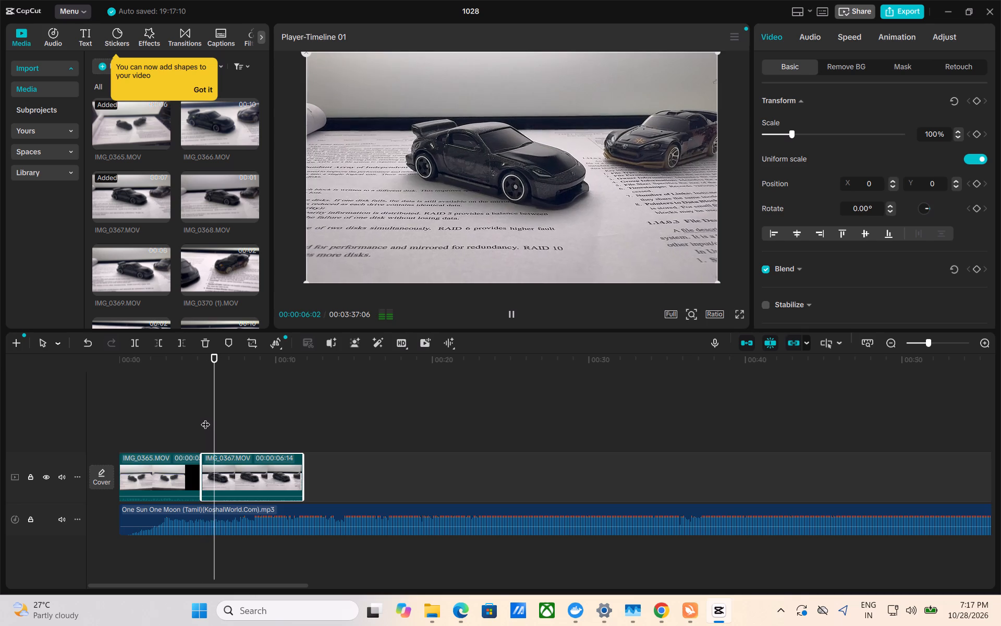
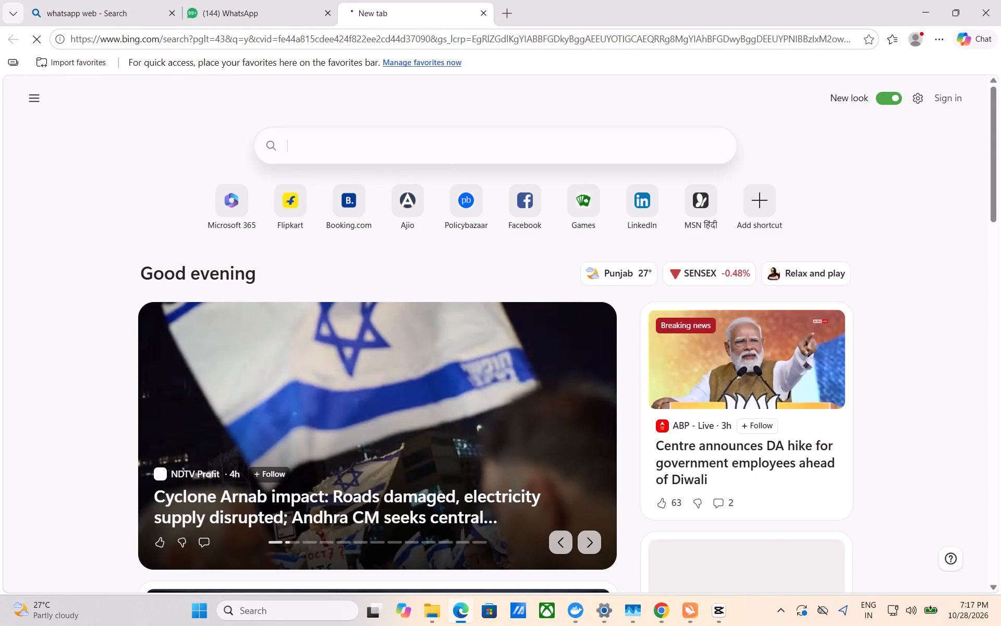
Search the web for youtube from the new browser tab.
text(youtube)
key(Return)
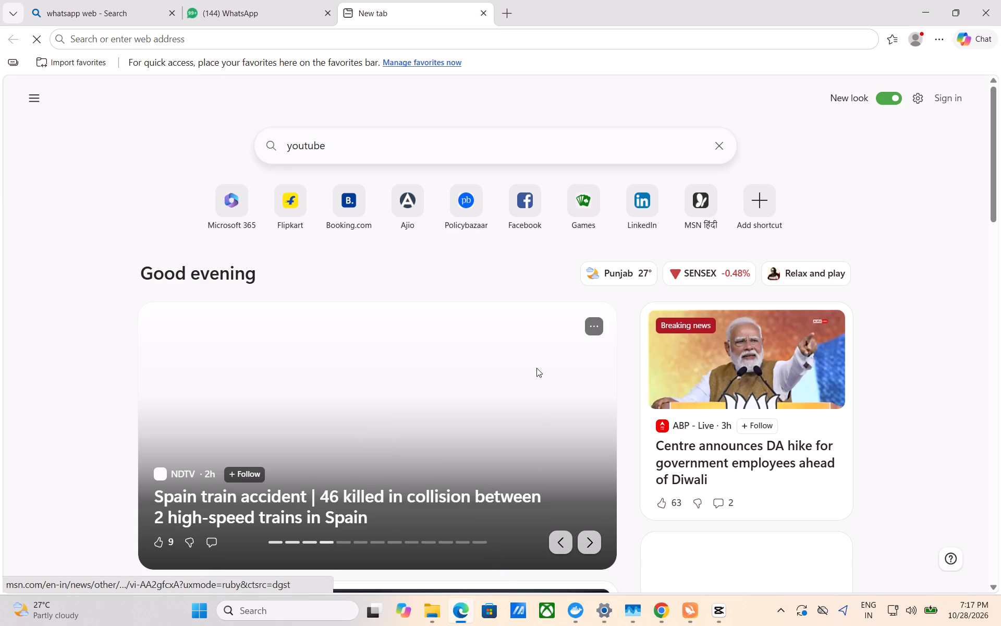
Switch back to CapCut and scrub the timeline across the IMG_0365.MOV and IMG_0367.MOV clips, stopping at about 00:00:08:16.
click(470, 163)
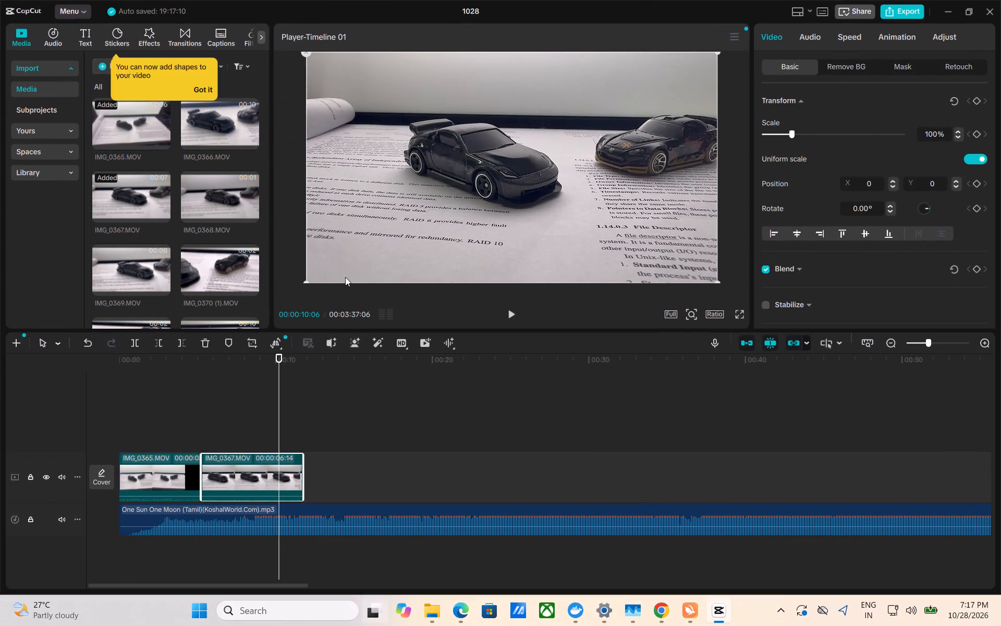
drag(278, 388, 196, 415)
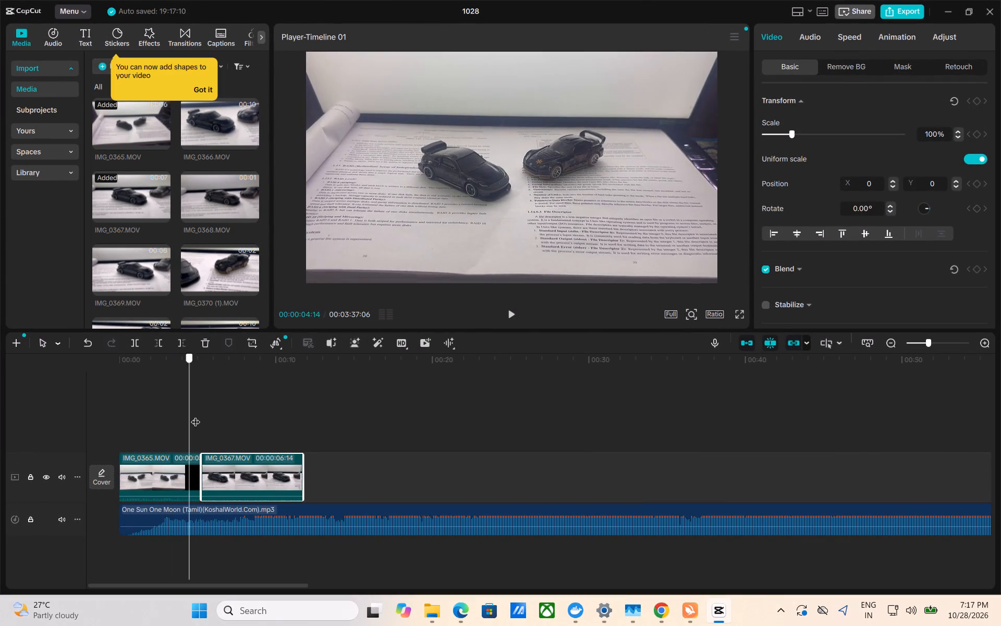
drag(196, 415, 263, 402)
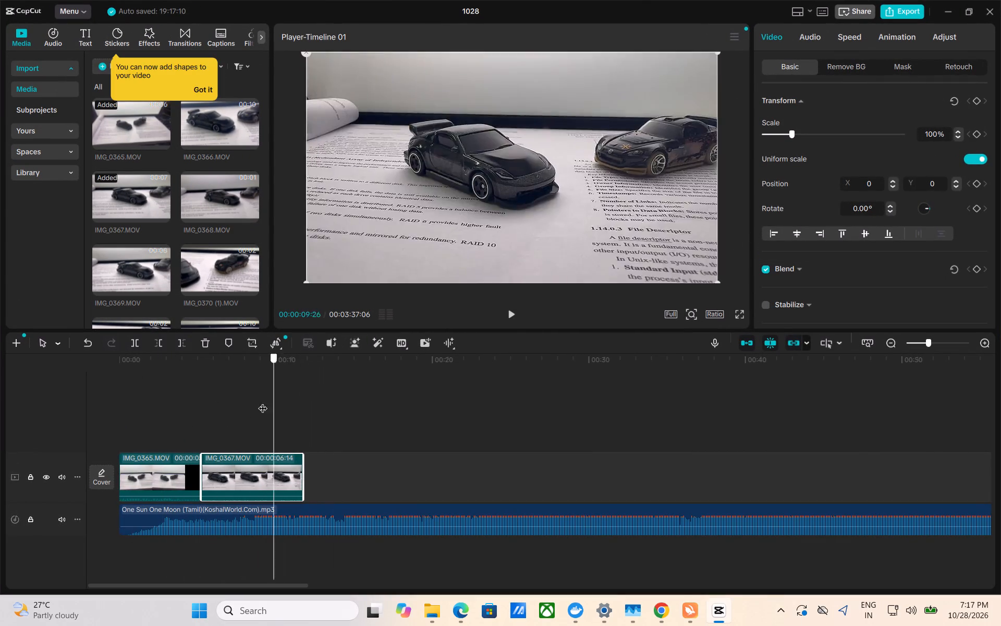
drag(263, 402, 241, 408)
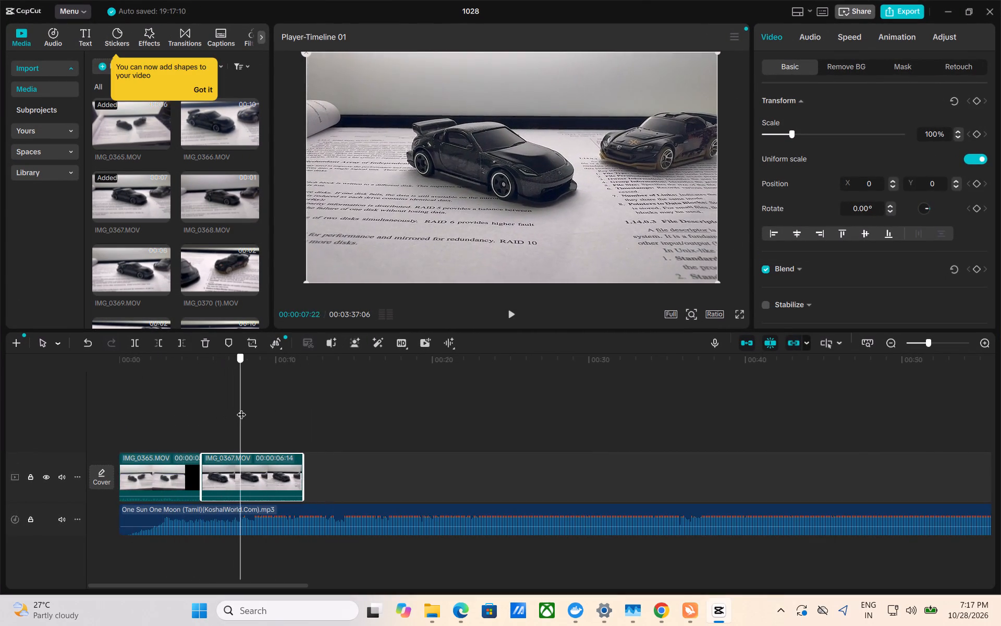
drag(241, 408, 253, 404)
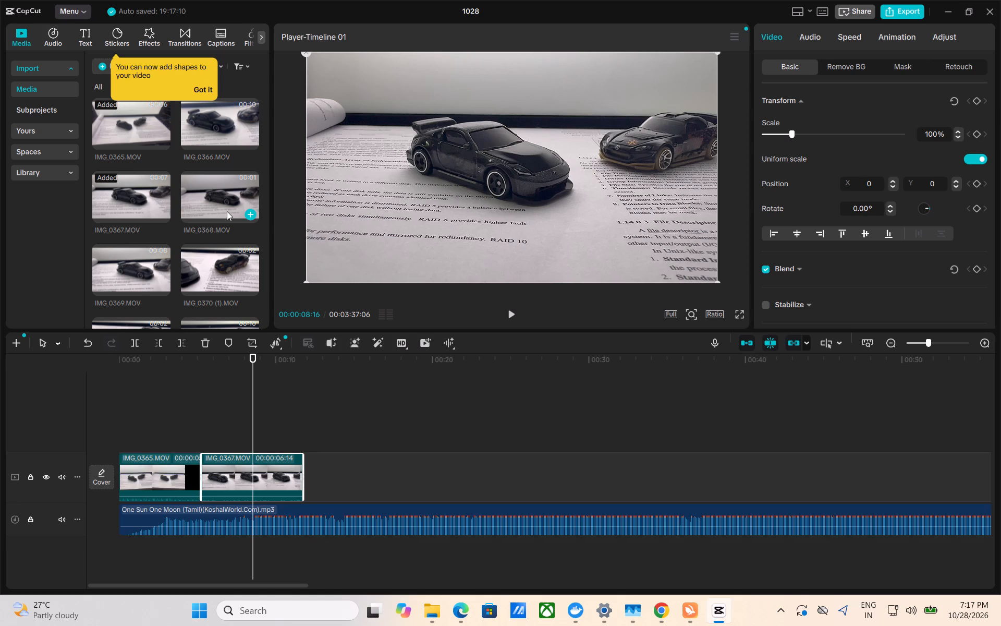
Preview the IMG_0366.MOV clip and add it to the main track directly after IMG_0367.MOV, acknowledging the multiple audio tracks notice.
click(200, 211)
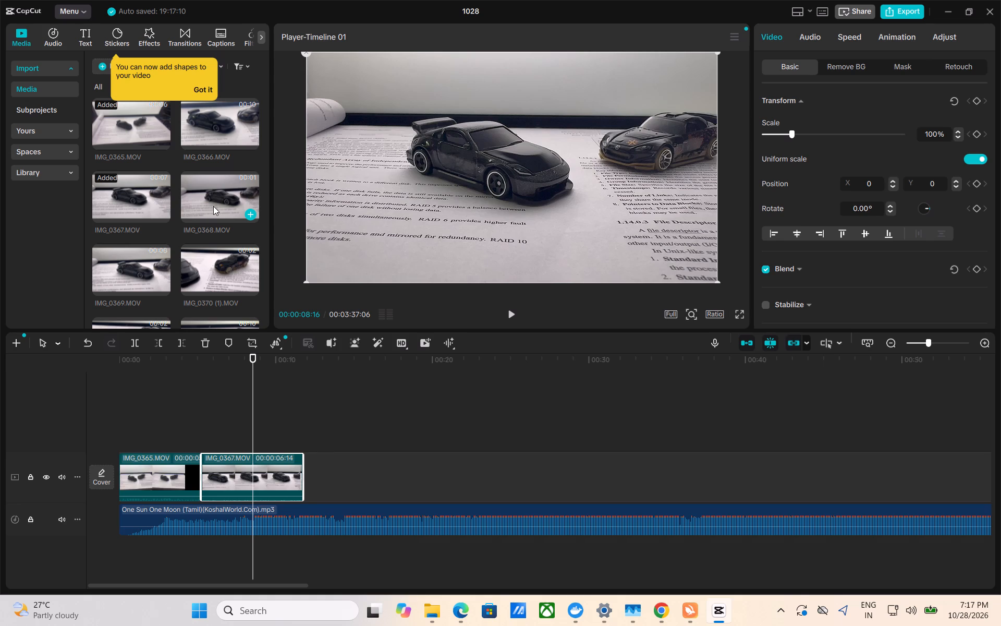
click(213, 206)
scroll(213, 206, up, 1)
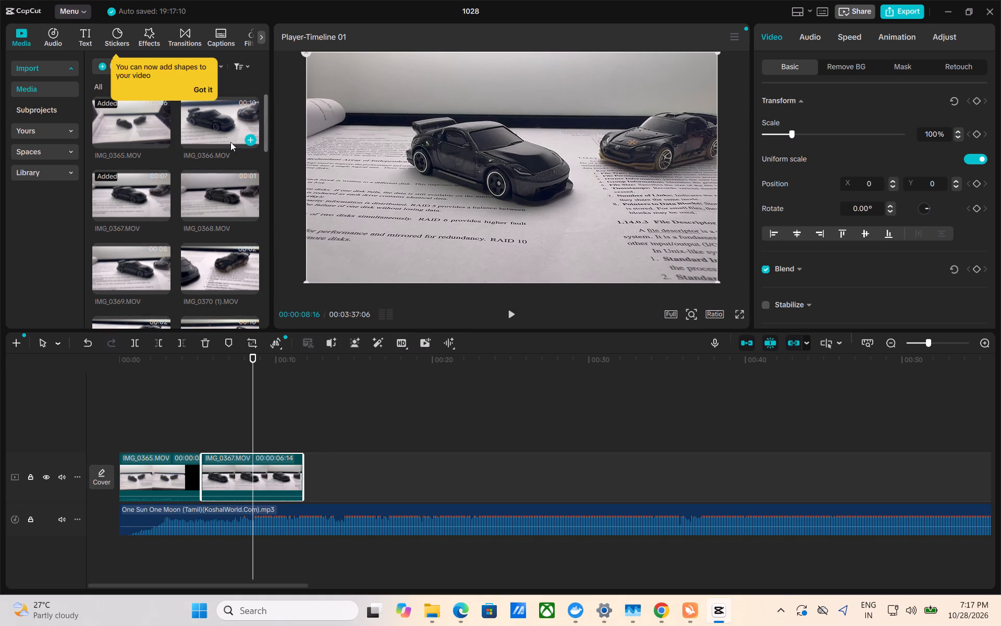
click(230, 142)
double_click(220, 127)
click(220, 127)
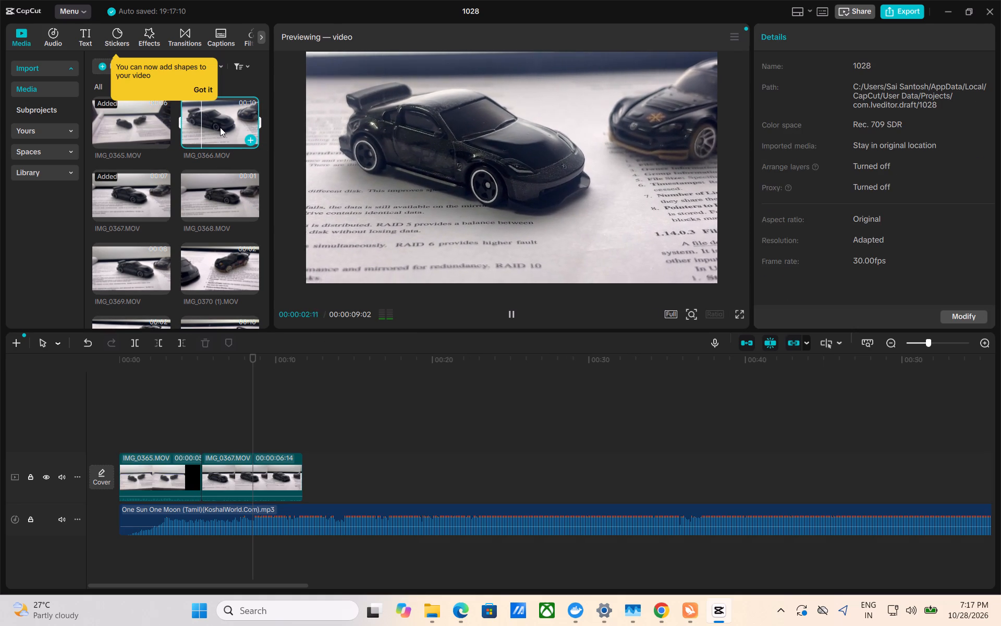
click(120, 182)
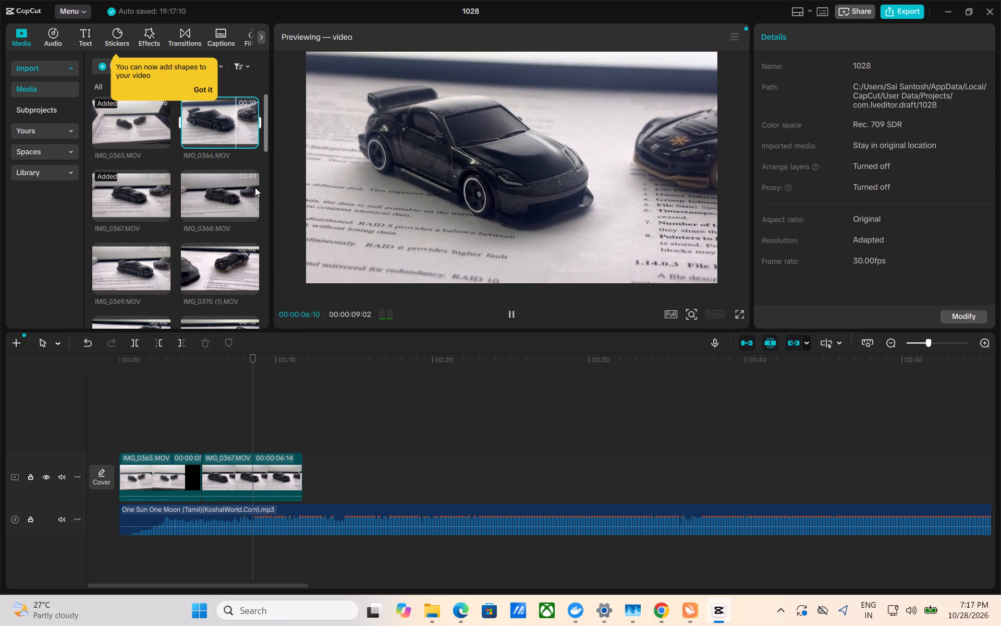
drag(225, 137, 327, 480)
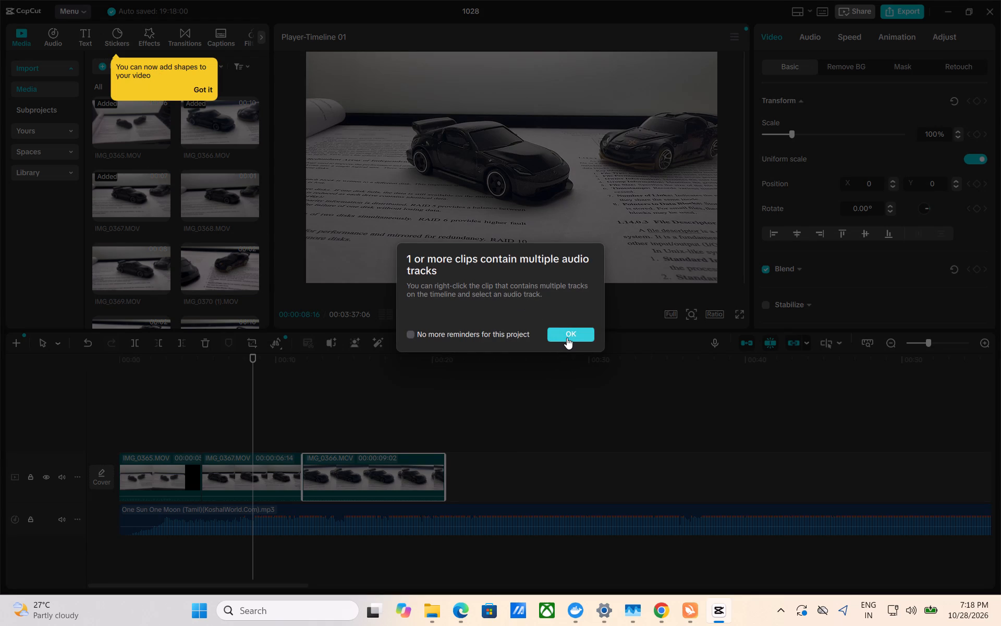
click(567, 338)
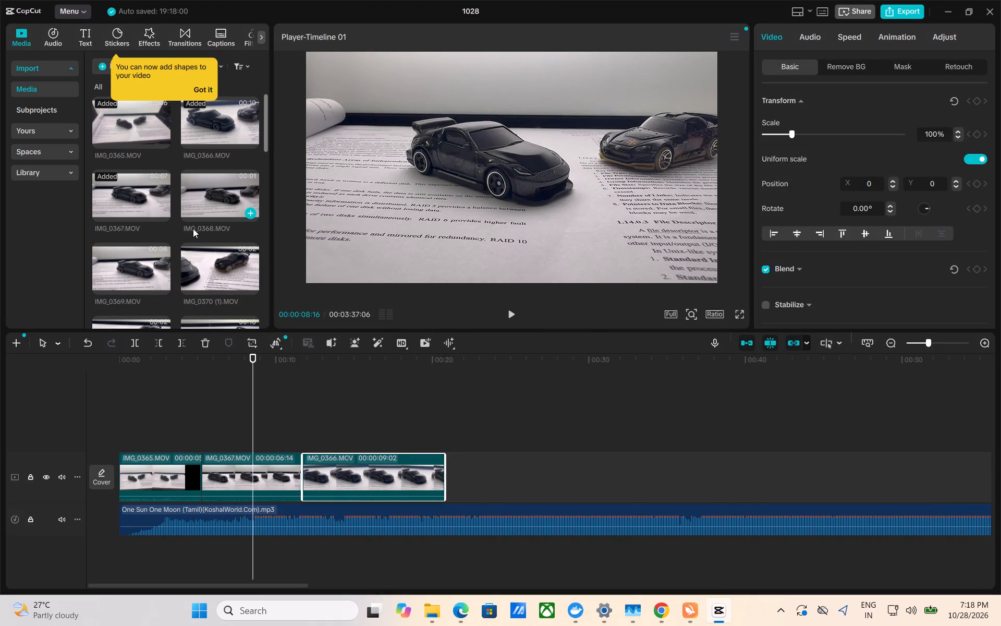
Preview the IMG_0370 (1).MOV clip and add it to the main track directly after IMG_0366.MOV, acknowledging the audio tracks notice.
click(142, 200)
double_click(142, 200)
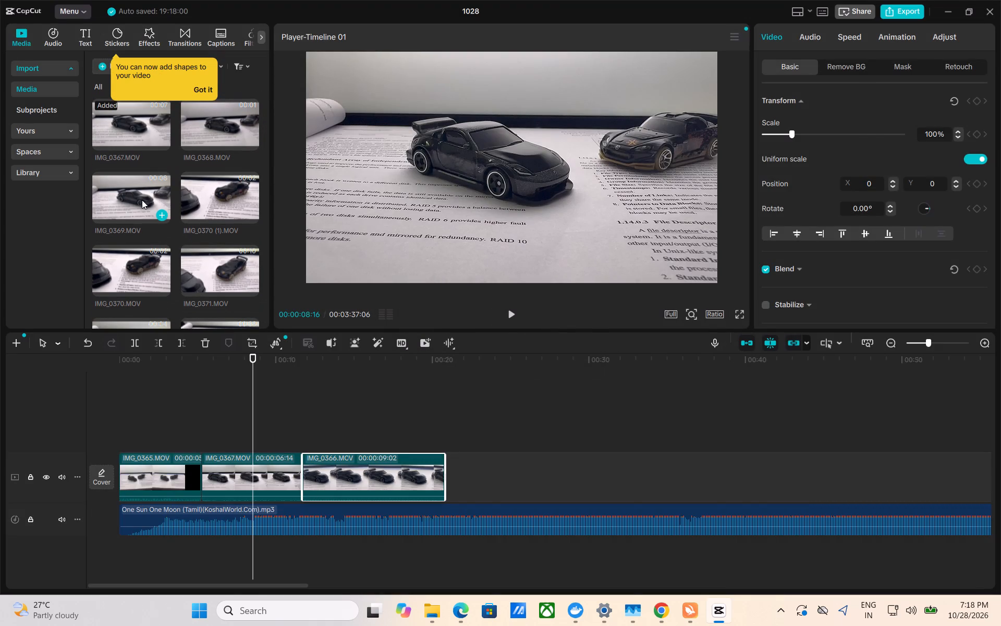
double_click(227, 187)
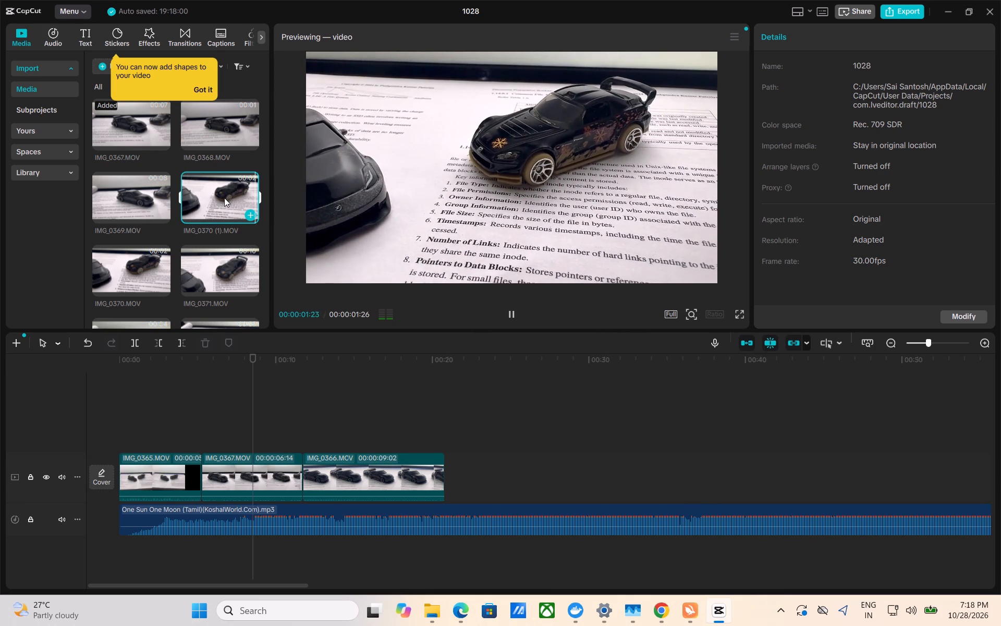
drag(224, 198, 467, 460)
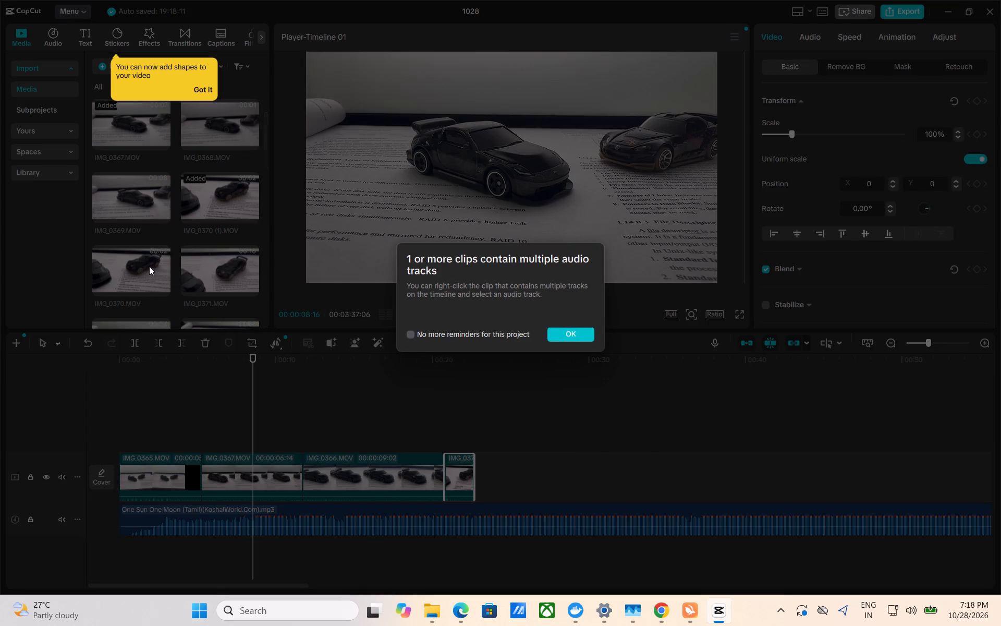
click(560, 330)
Preview the IMG_0370.MOV, IMG_0371.MOV, IMG_0372.MOV and IMG_0373.MOV clips in the imported media.
click(144, 275)
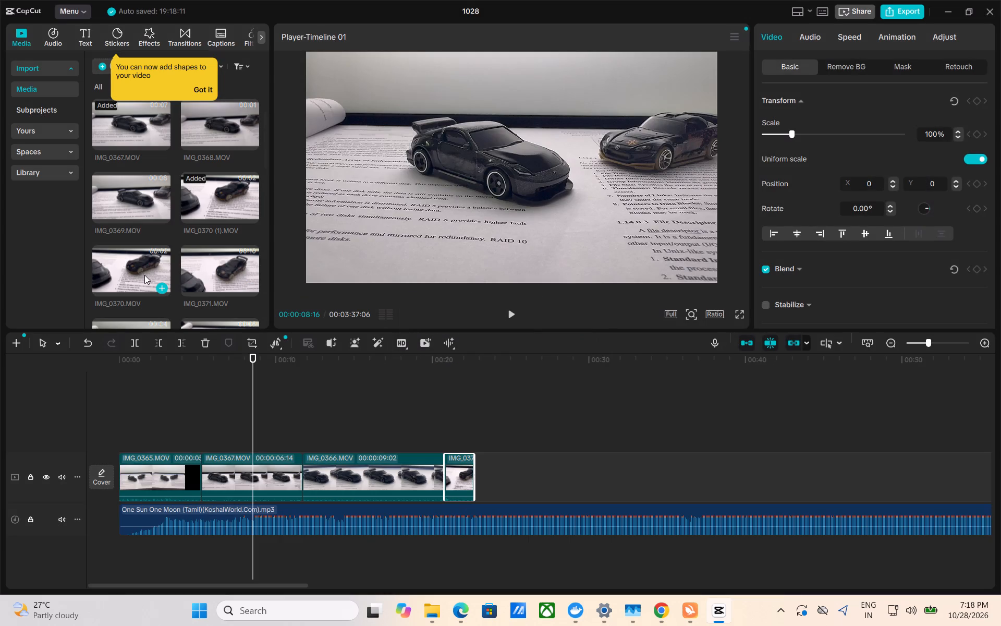
double_click(144, 275)
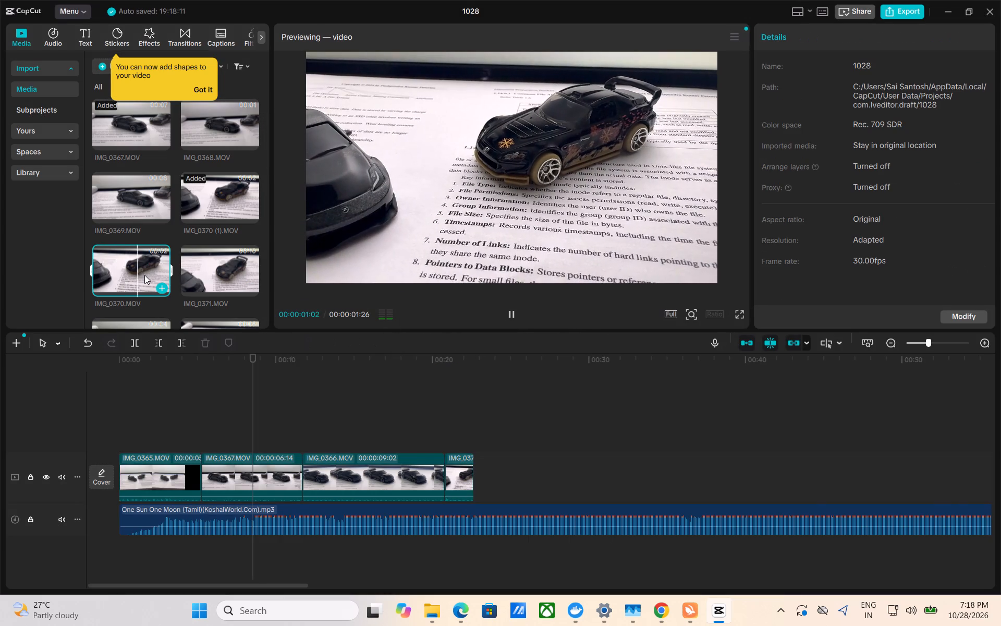
double_click(203, 269)
scroll(203, 269, down, 1)
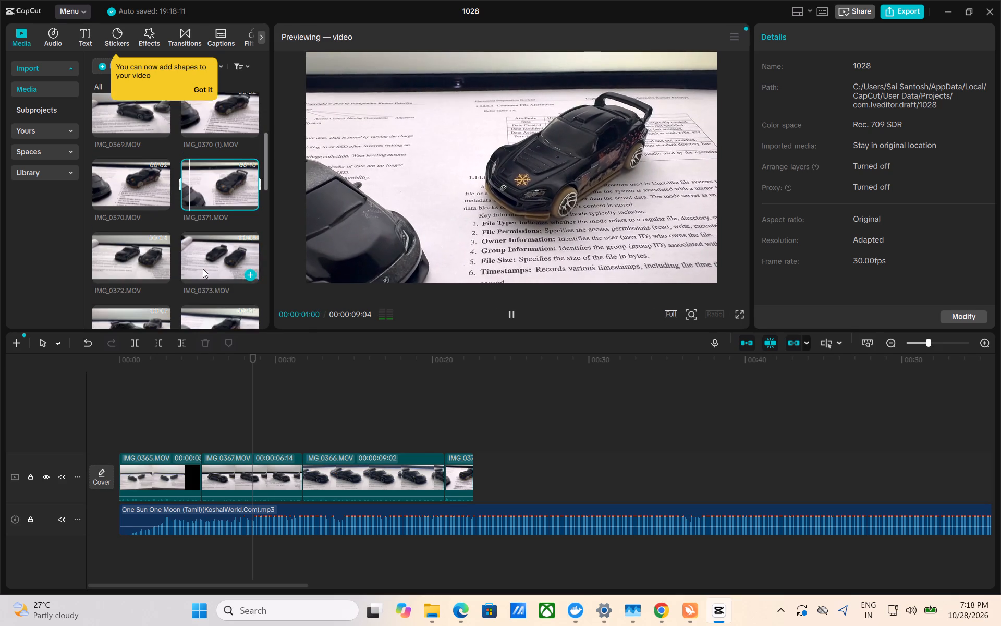
scroll(203, 269, down, 1)
double_click(149, 241)
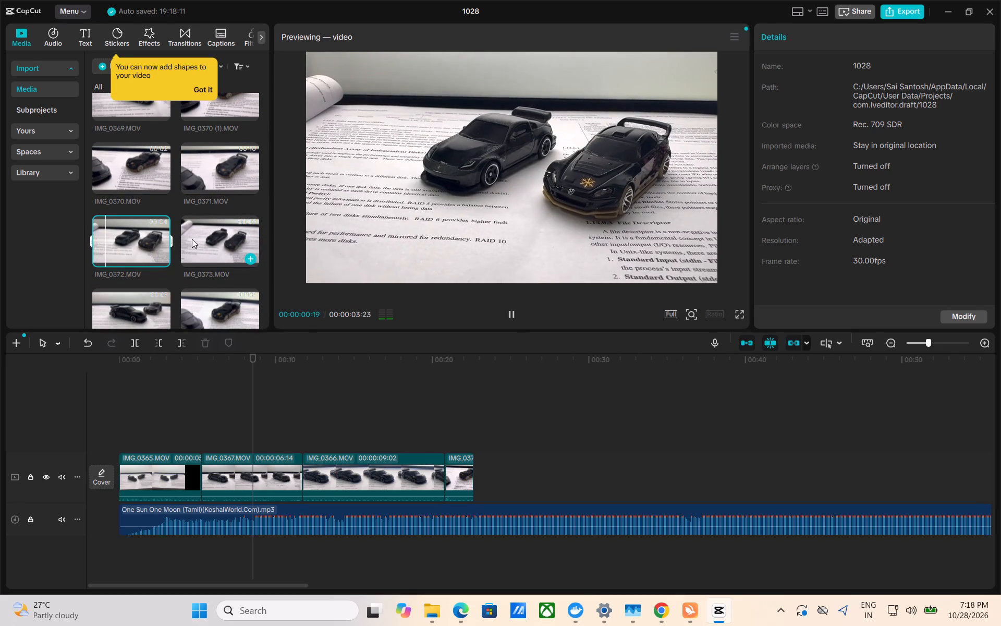
double_click(216, 239)
scroll(216, 239, down, 1)
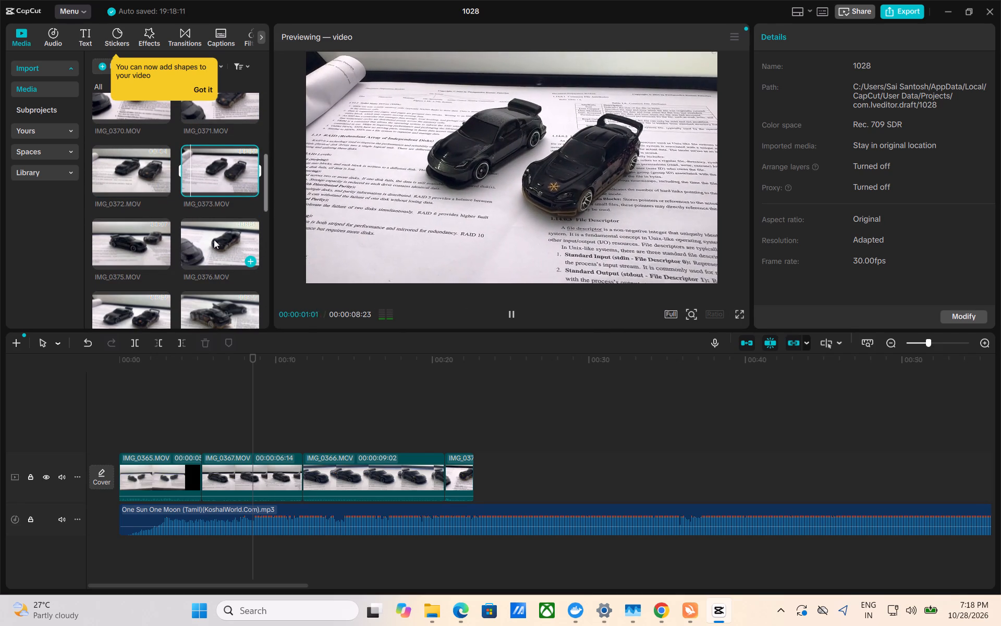
Preview the IMG_0375.MOV clip and place it on the main track directly after IMG_0370 (1).MOV, acknowledging the audio tracks notice.
double_click(143, 248)
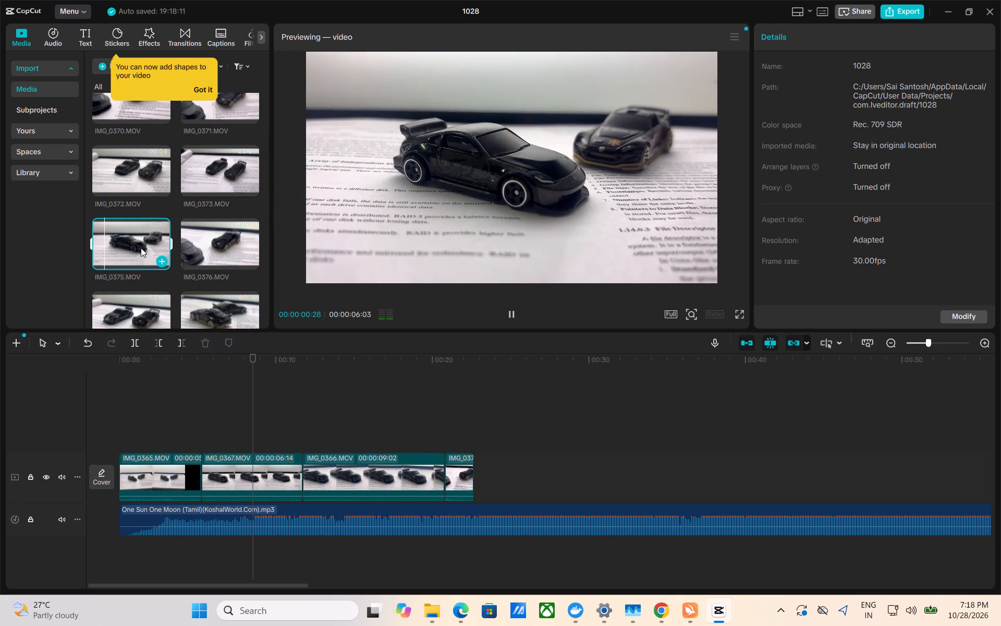
drag(138, 249, 469, 454)
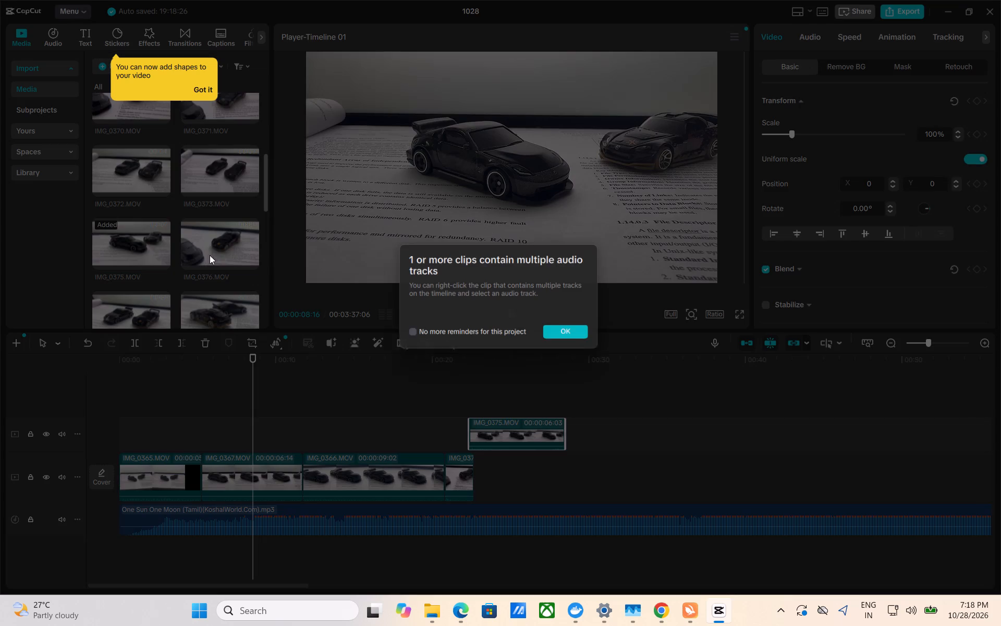
click(562, 339)
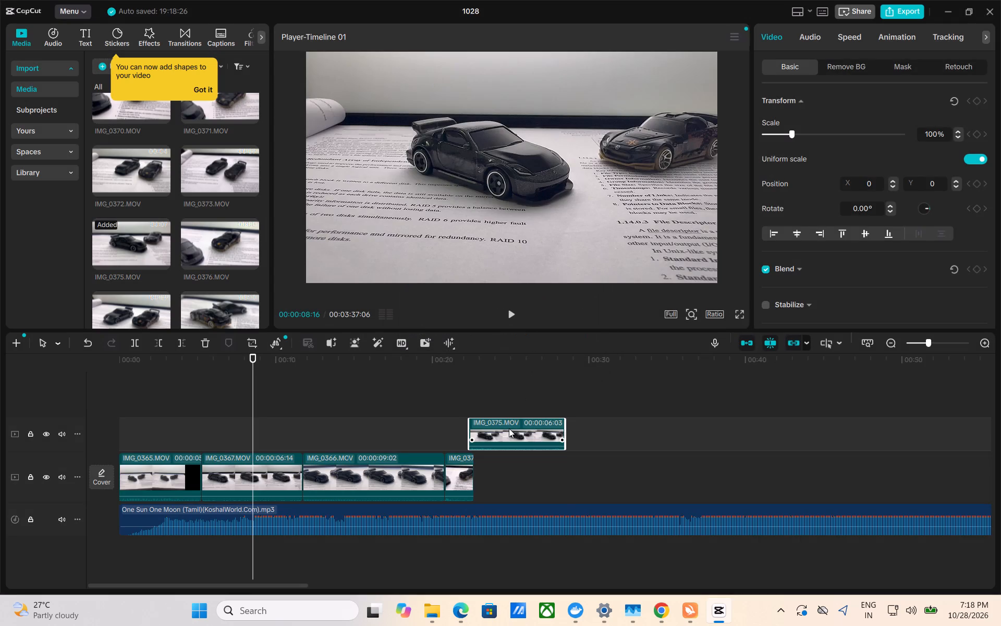
drag(509, 428, 524, 480)
Preview the IMG_0376.MOV clip, and add IMG_0379.MOV to the main track directly after IMG_0375.MOV, acknowledging the audio tracks notice.
double_click(229, 246)
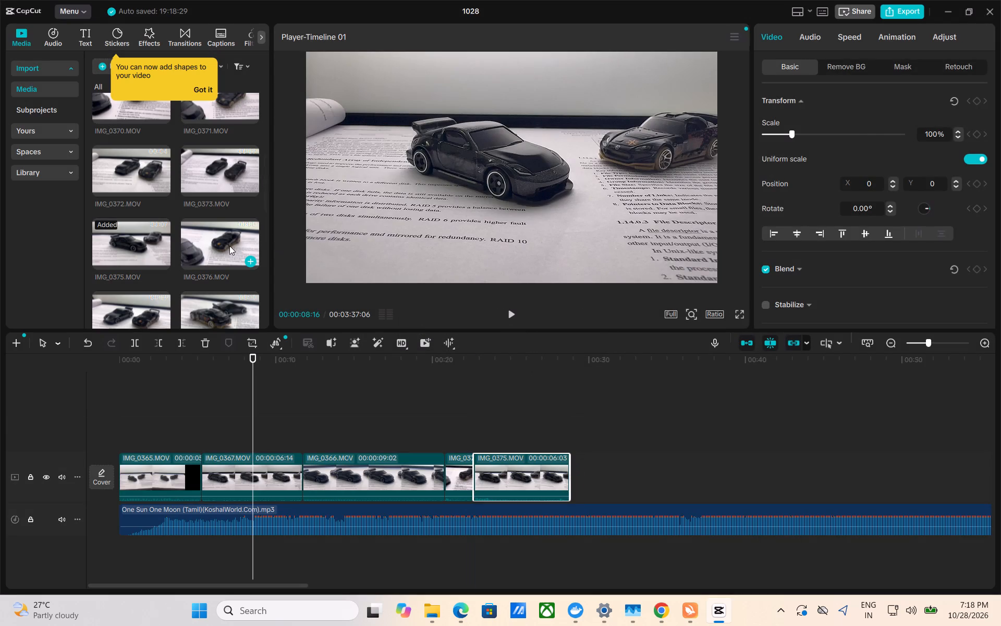
scroll(187, 264, down, 1)
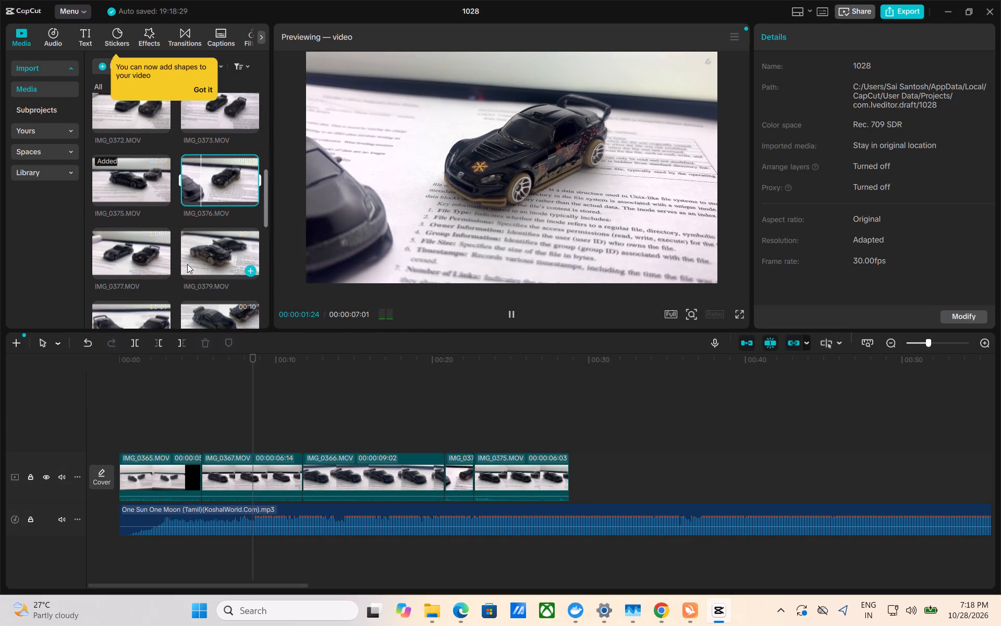
scroll(187, 264, down, 1)
click(130, 220)
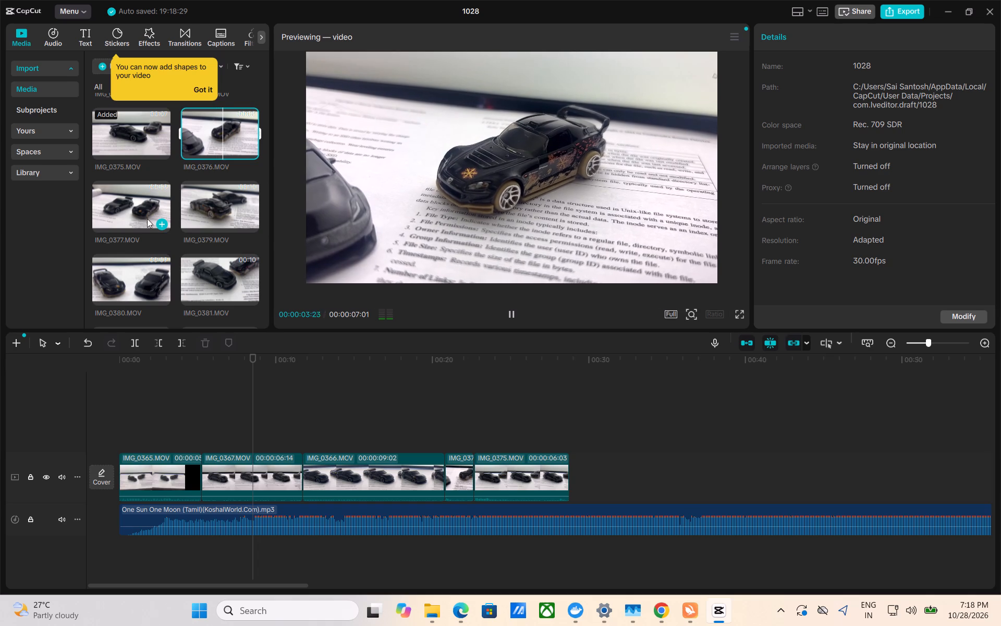
double_click(219, 202)
drag(219, 202, 584, 472)
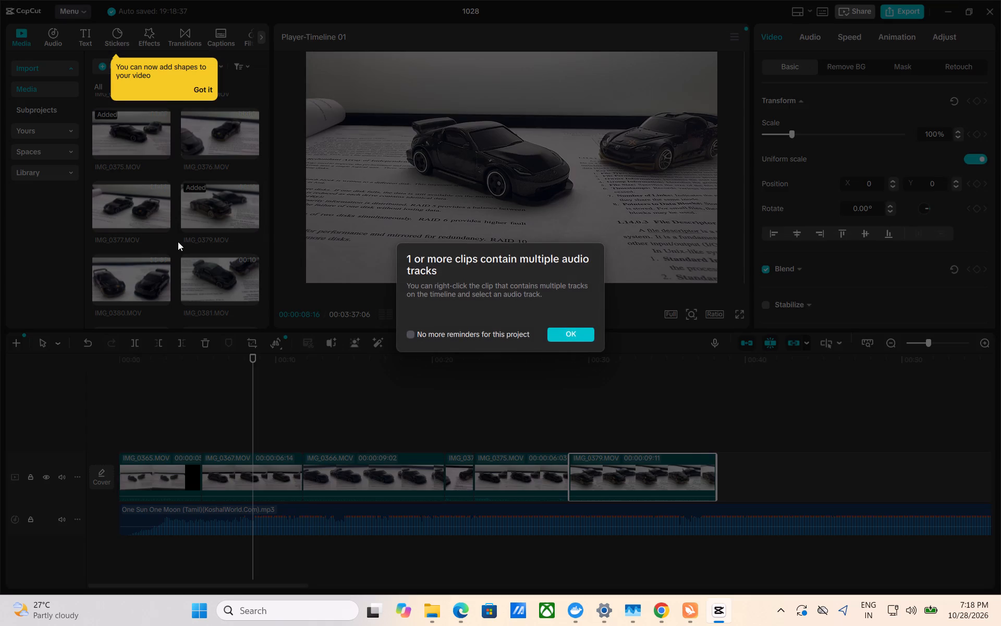
click(556, 331)
Preview the IMG_0389.MOV and IMG_0390.MOV clips, and add IMG_0390.MOV to the main track directly after IMG_0379.MOV, acknowledging the audio tracks notice.
scroll(227, 258, down, 1)
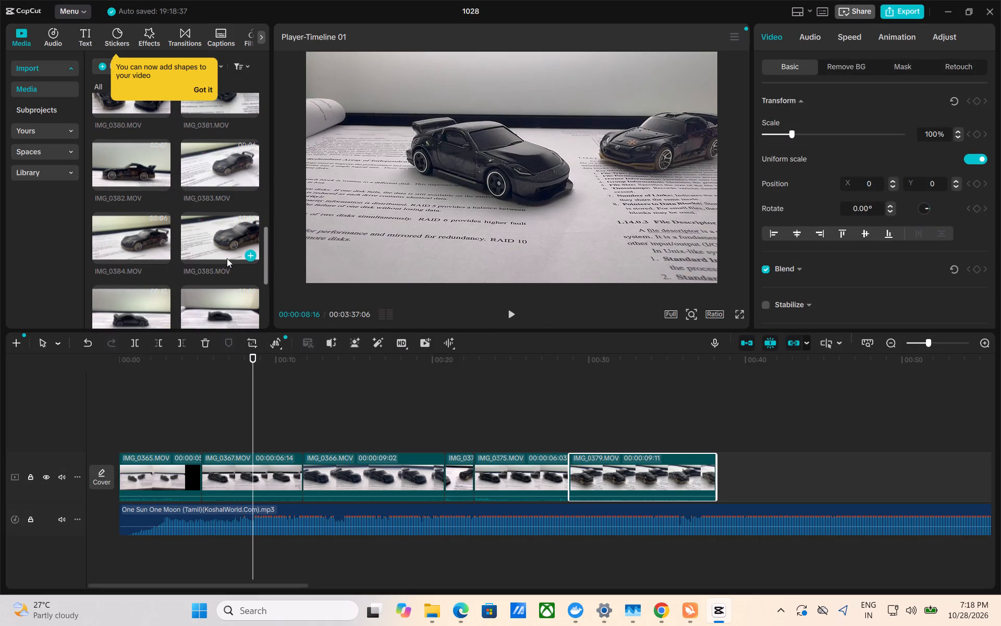
scroll(151, 190, up, 1)
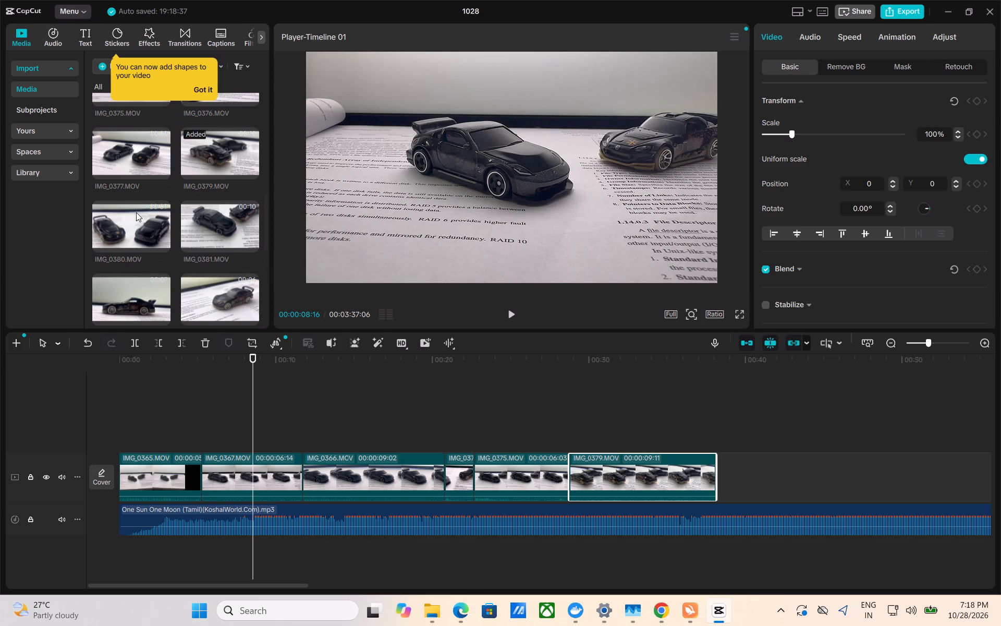
click(136, 212)
scroll(136, 212, down, 4)
click(141, 212)
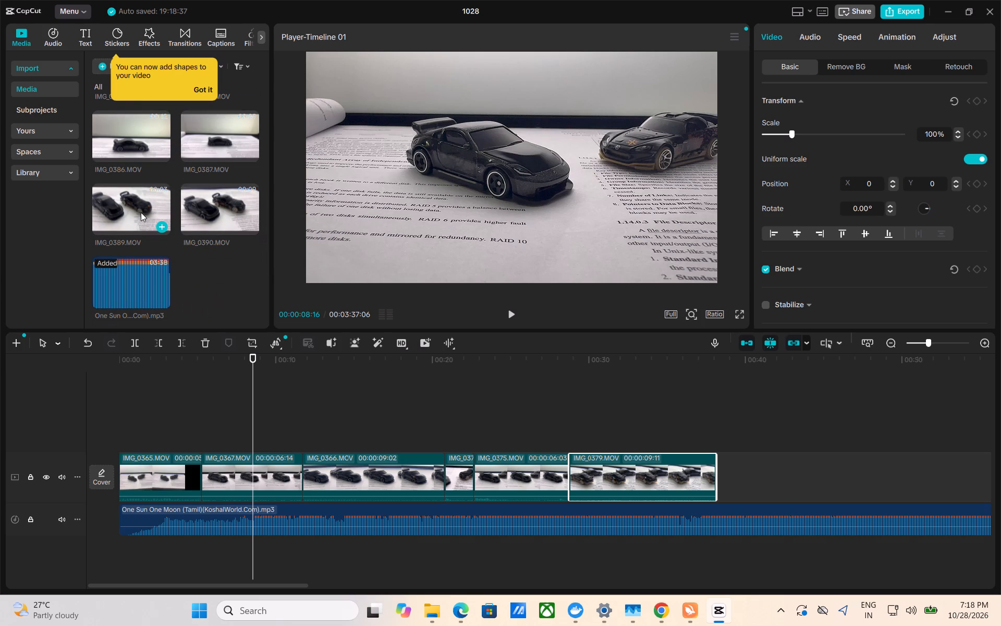
double_click(141, 212)
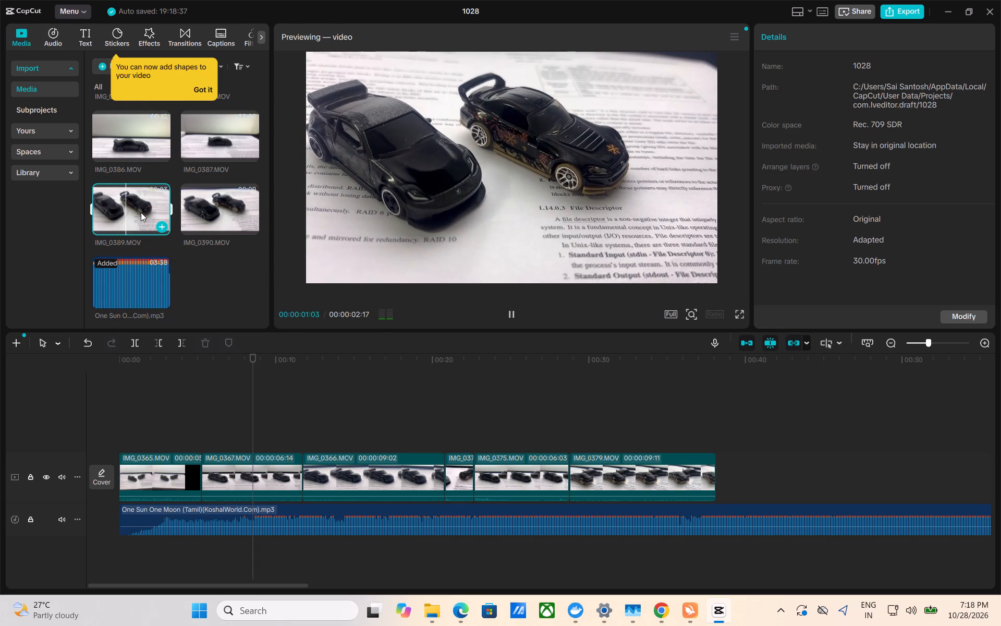
click(120, 212)
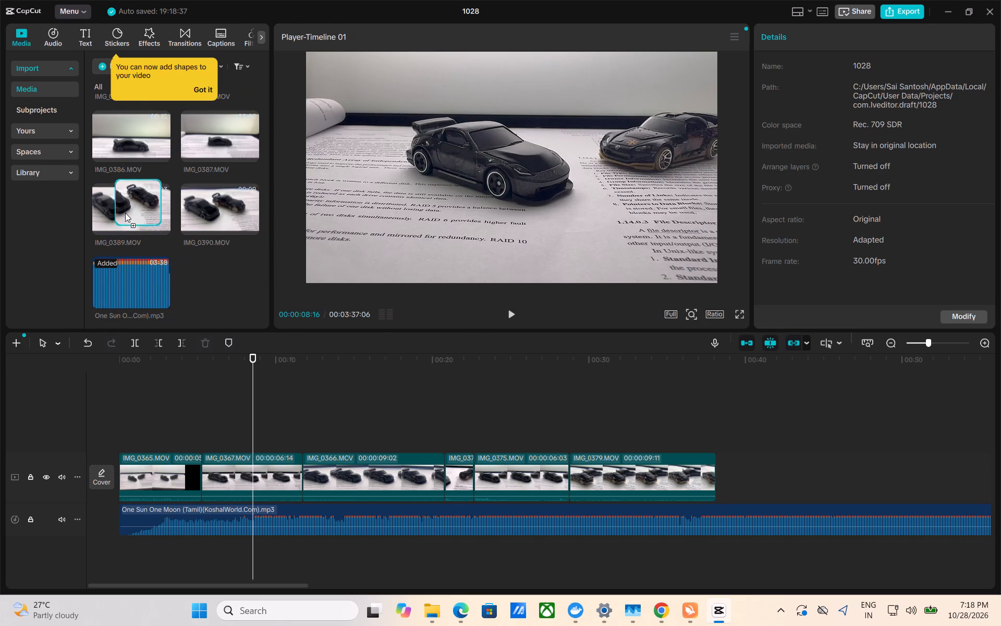
double_click(215, 211)
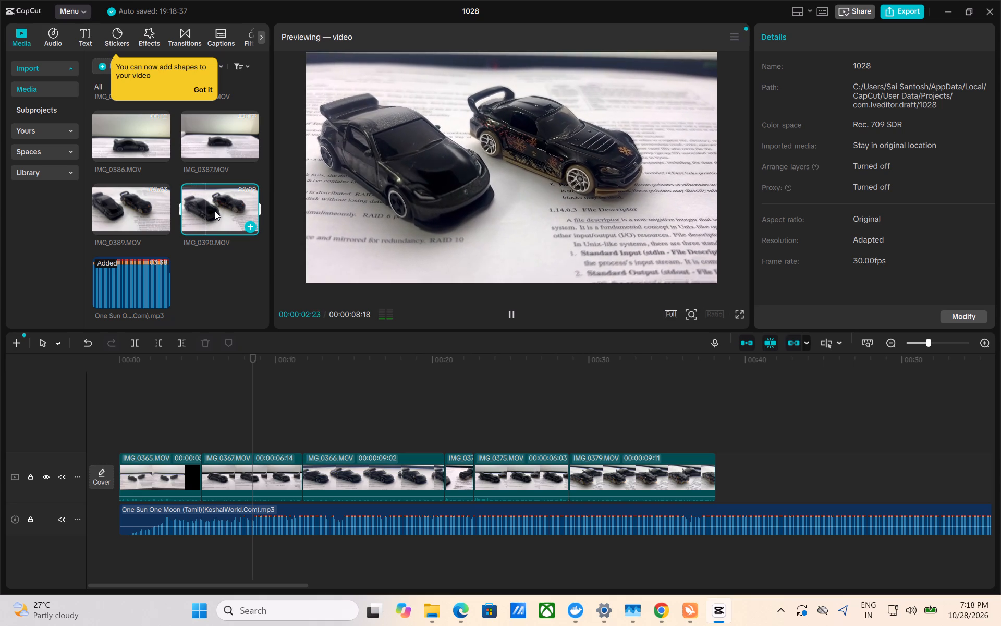
click(240, 203)
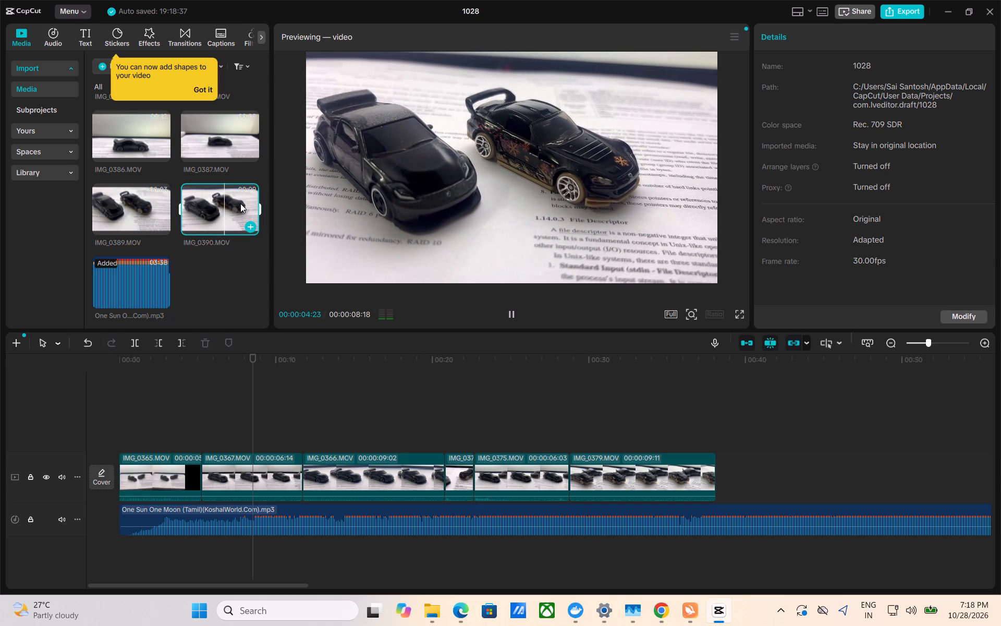
double_click(153, 211)
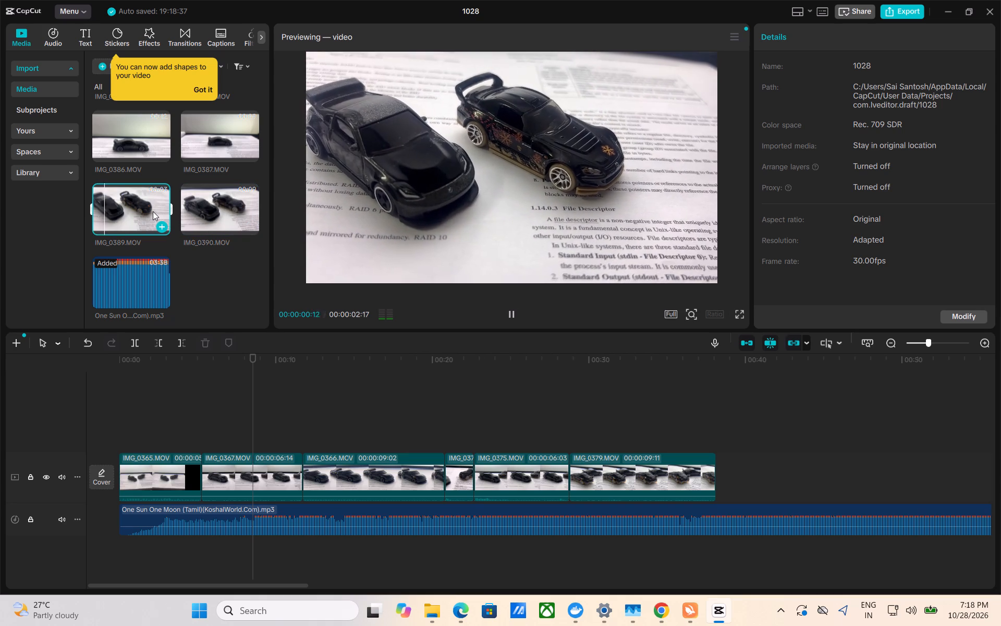
double_click(212, 208)
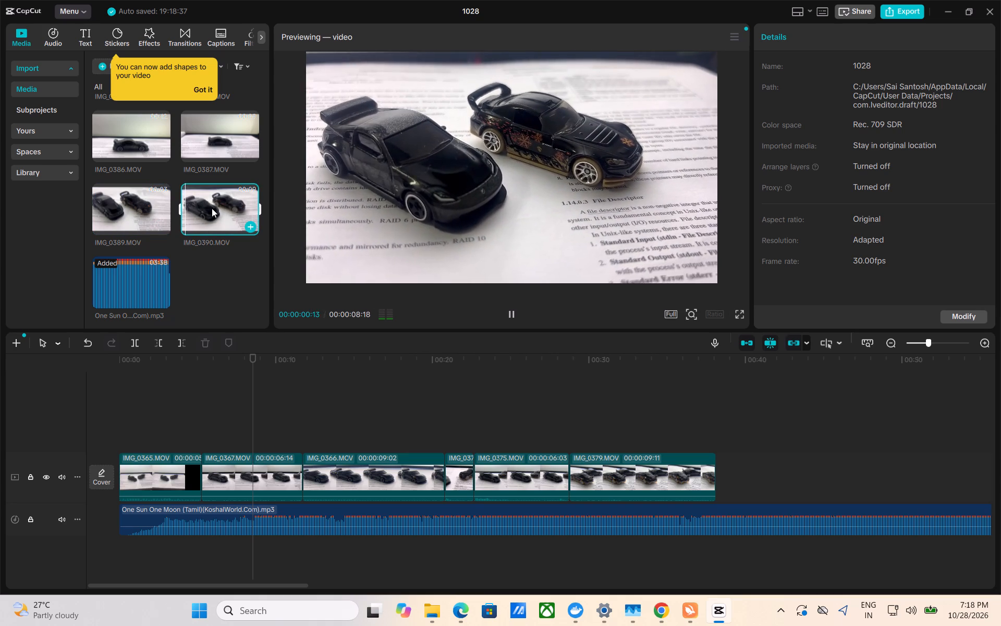
drag(212, 208, 714, 466)
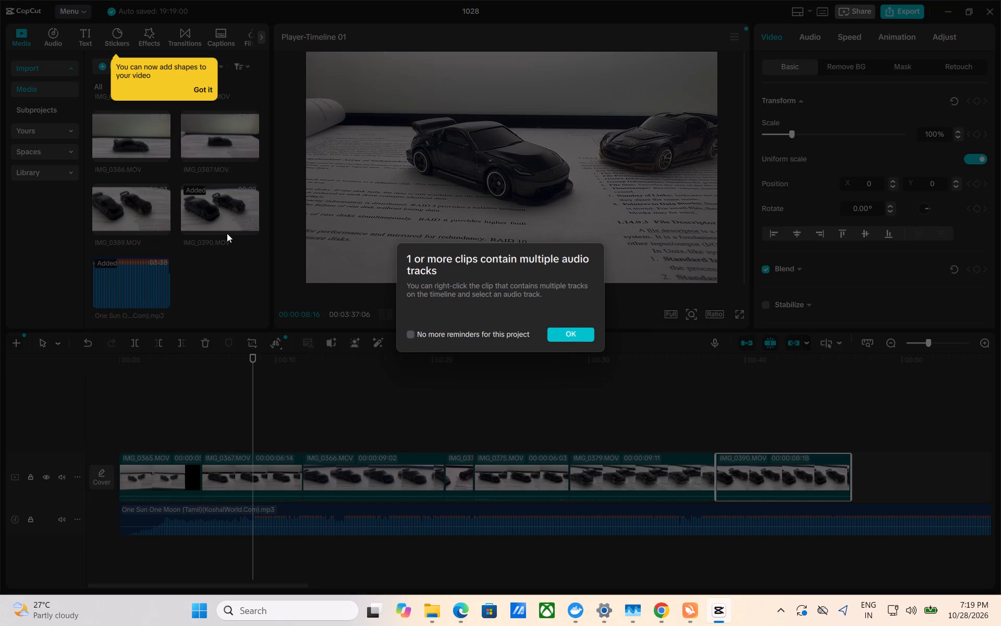
click(550, 338)
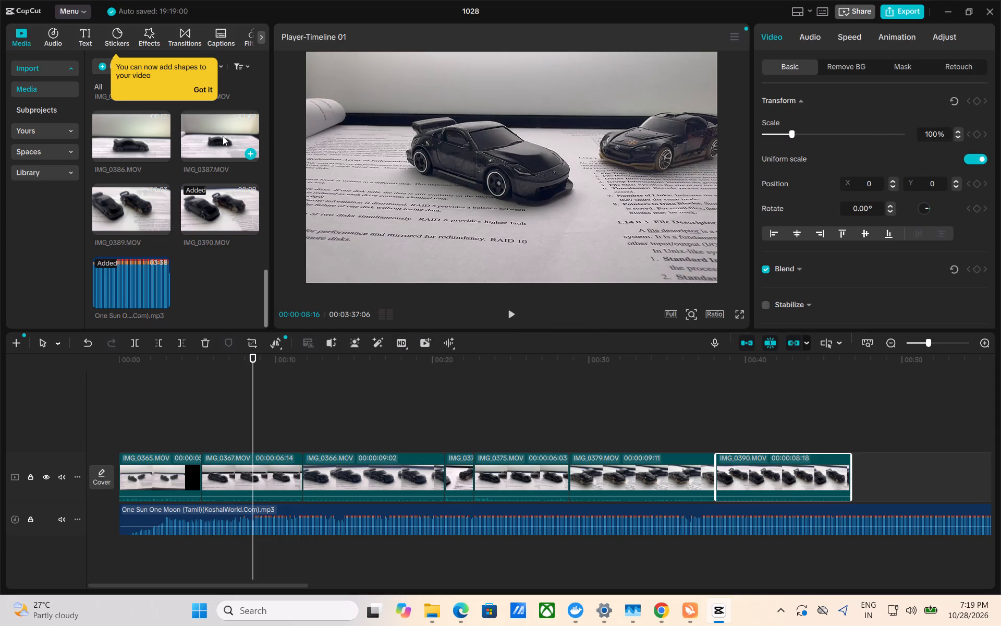
Preview the IMG_0387.MOV and IMG_0386.MOV clips, and add IMG_0386.MOV to the main track directly after IMG_0390.MOV, acknowledging the audio tracks notice.
double_click(223, 136)
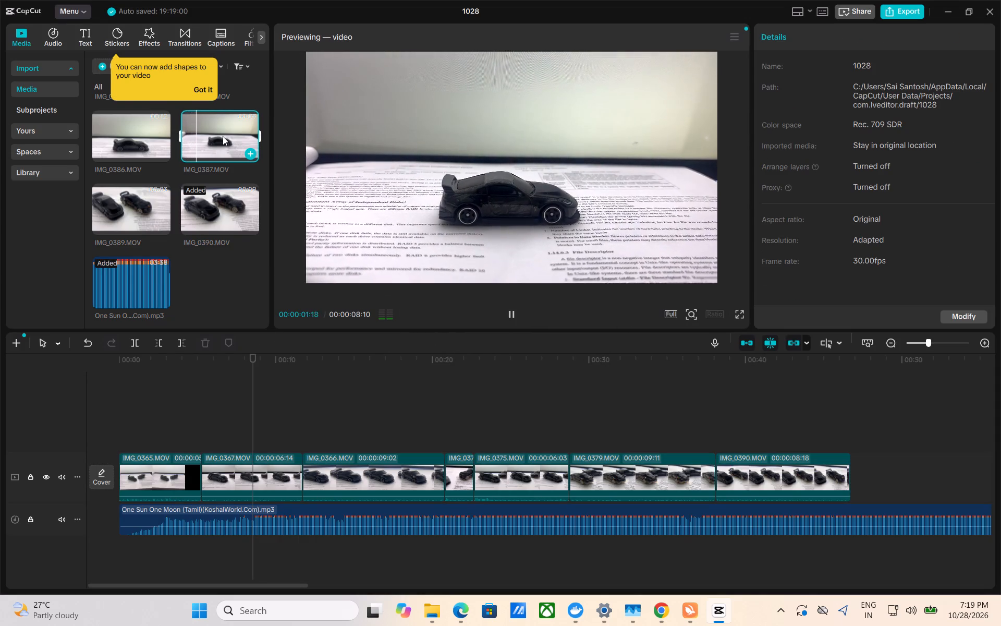
scroll(223, 136, up, 1)
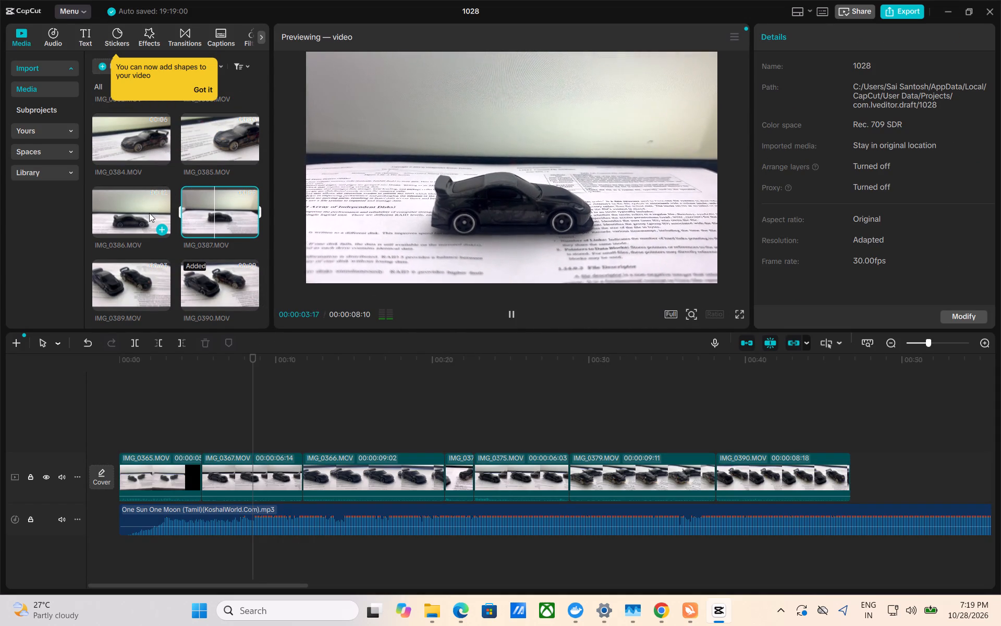
double_click(149, 213)
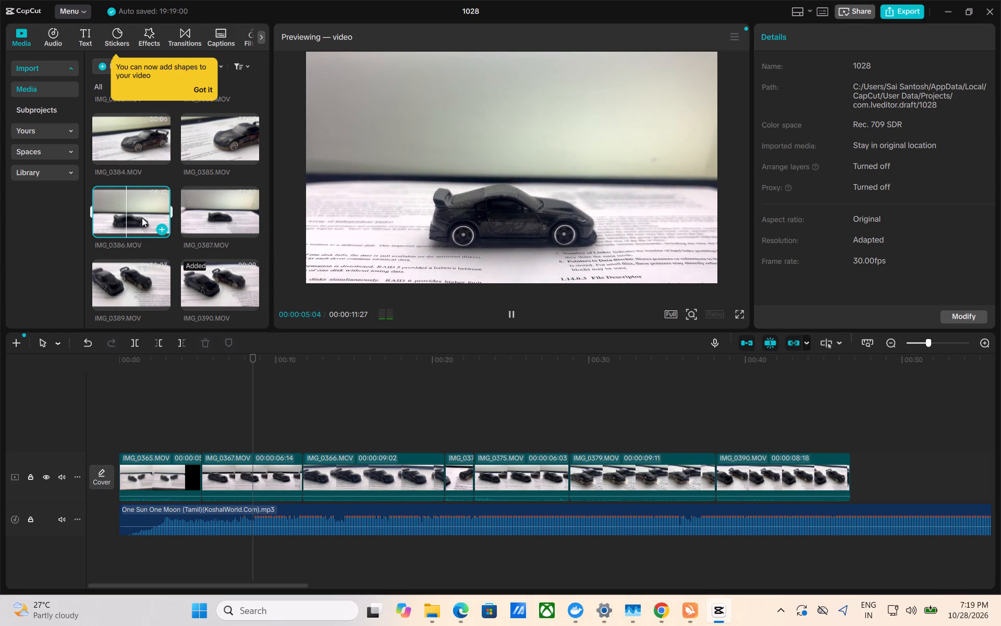
drag(142, 218, 870, 471)
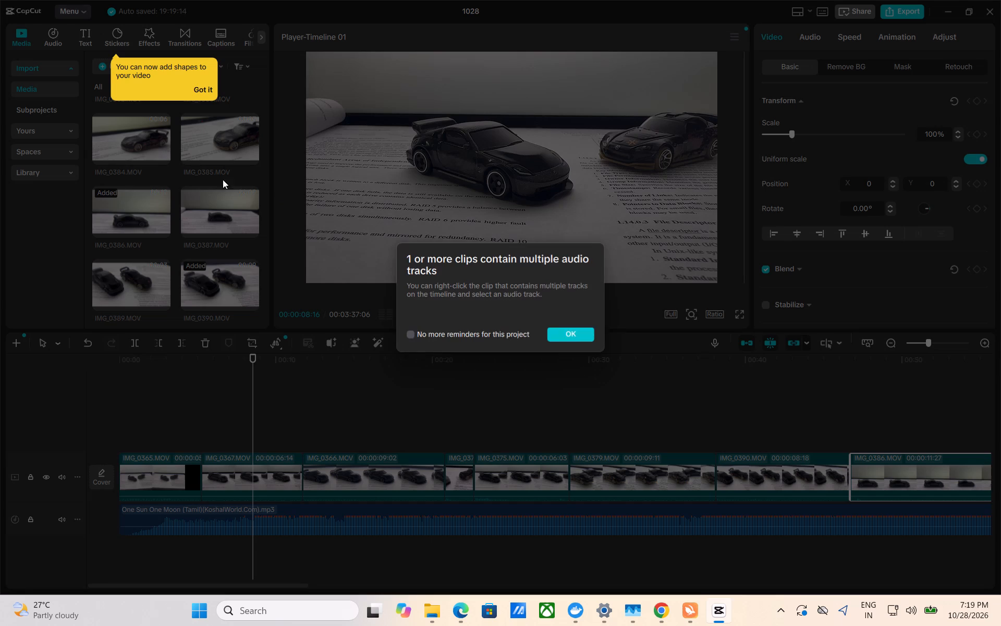
click(567, 332)
Preview the IMG_0384.MOV and IMG_0385.MOV clips, and add IMG_0380.MOV to the main track directly after IMG_0386.MOV, acknowledging the audio tracks notice.
scroll(605, 445, left, 4)
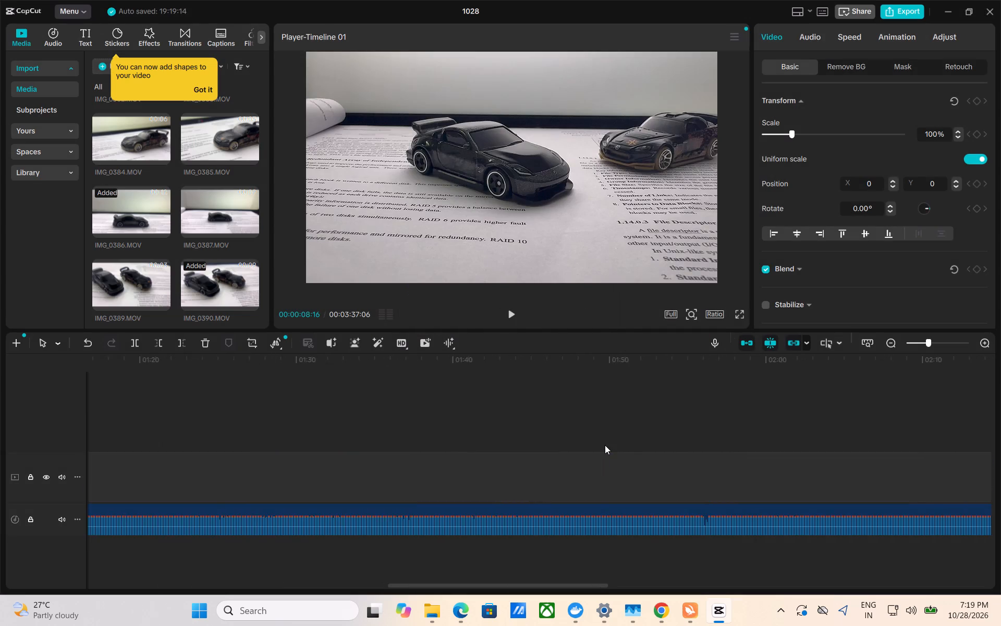
scroll(605, 445, right, 2)
double_click(123, 138)
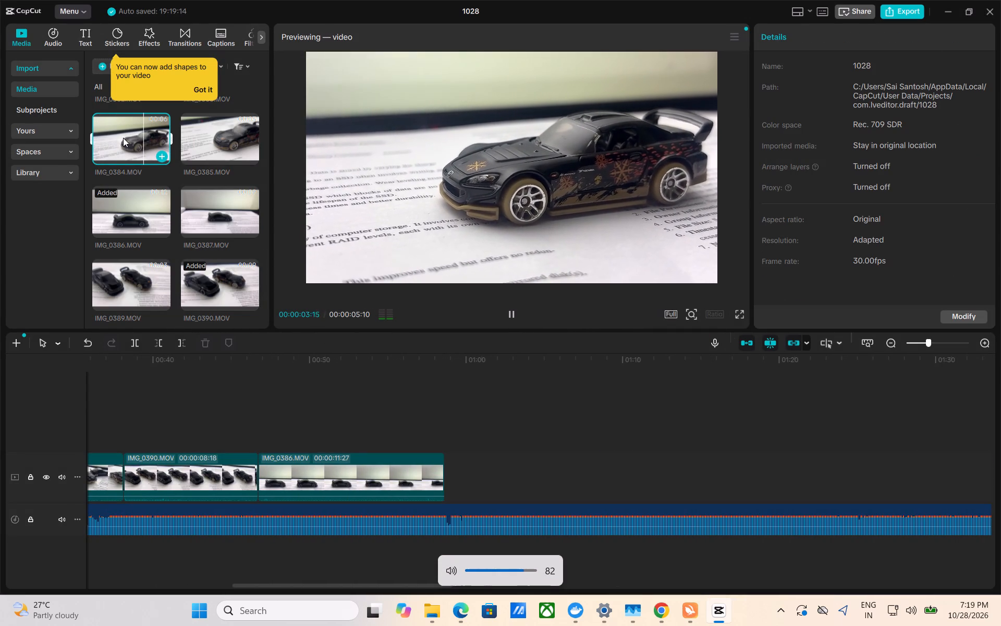
double_click(192, 131)
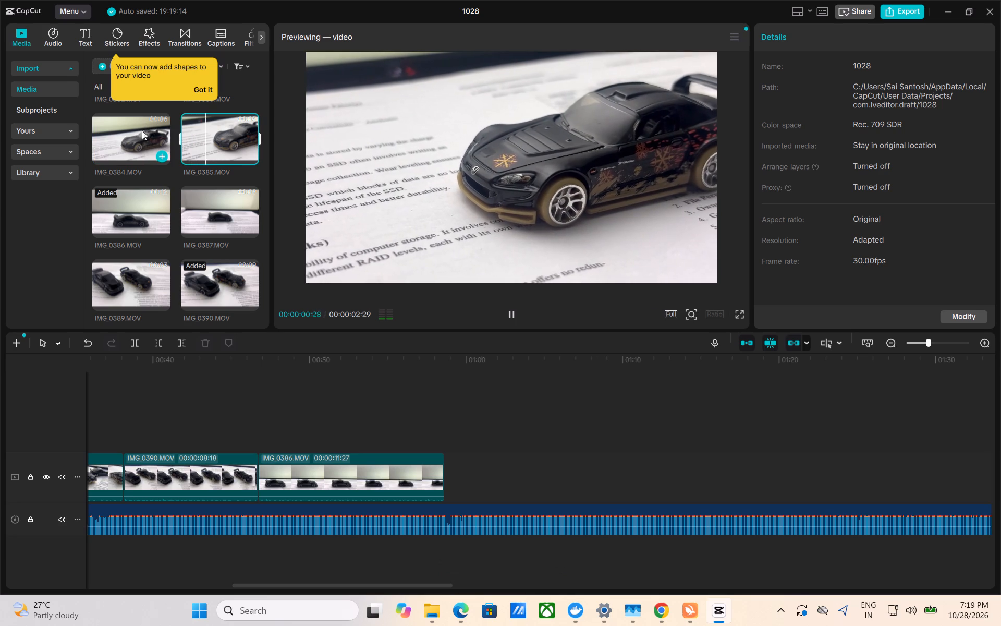
double_click(129, 131)
scroll(129, 131, up, 1)
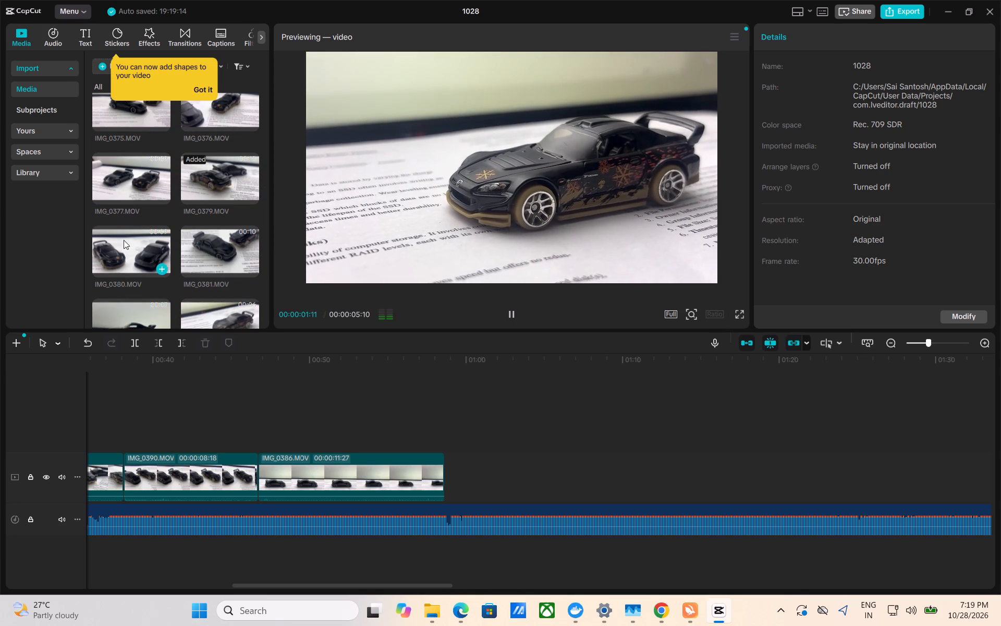
drag(124, 240, 474, 468)
scroll(474, 468, right, 3)
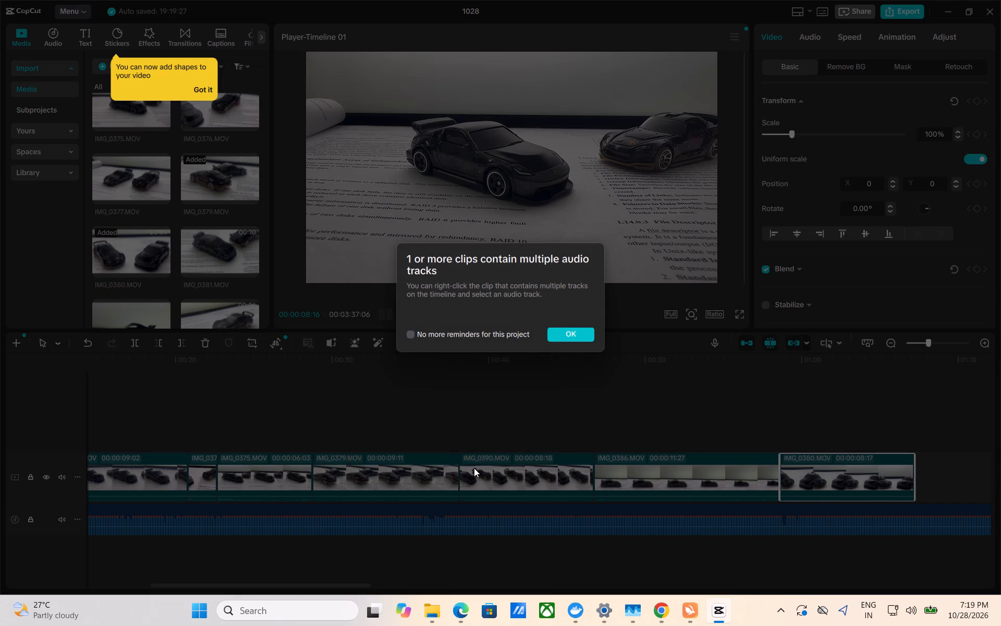
scroll(474, 468, right, 1)
click(545, 329)
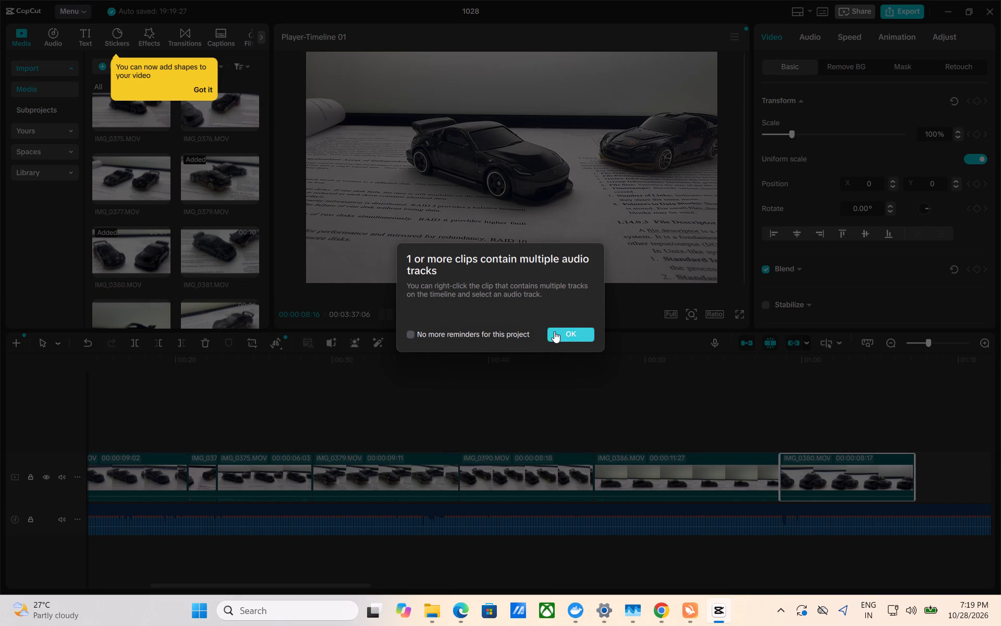
click(554, 331)
Add the IMG_0377.MOV clip to the main track directly after IMG_0380.MOV, acknowledging the audio tracks notice.
scroll(403, 422, left, 3)
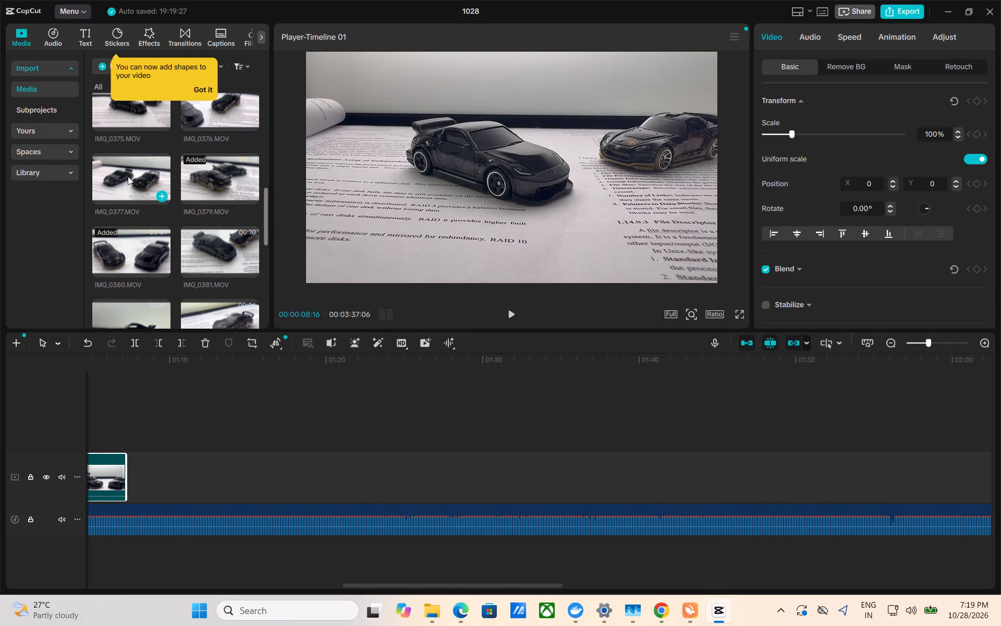
double_click(127, 176)
drag(127, 176, 194, 440)
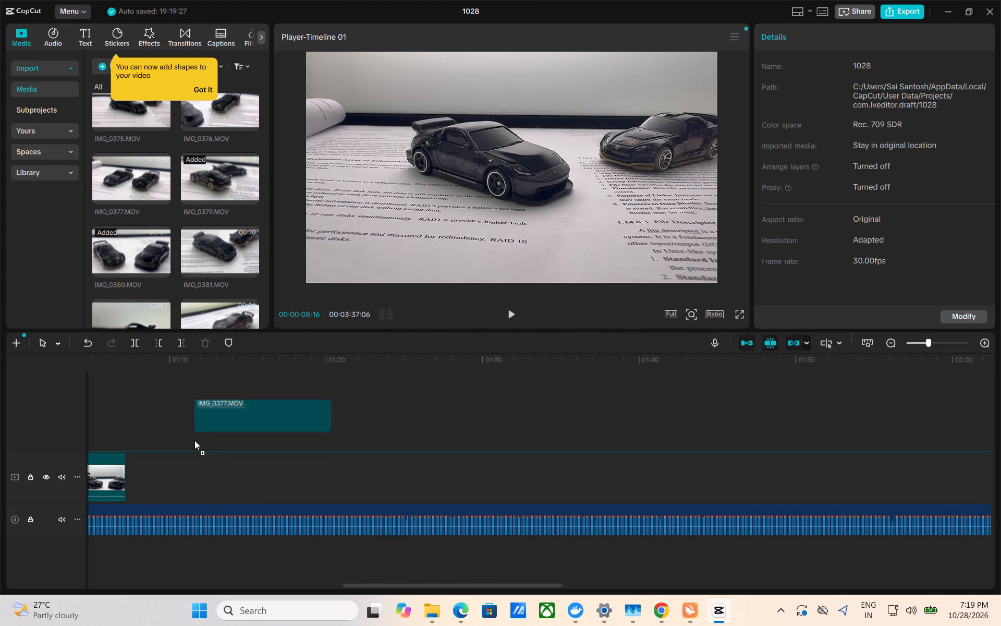
drag(194, 440, 186, 480)
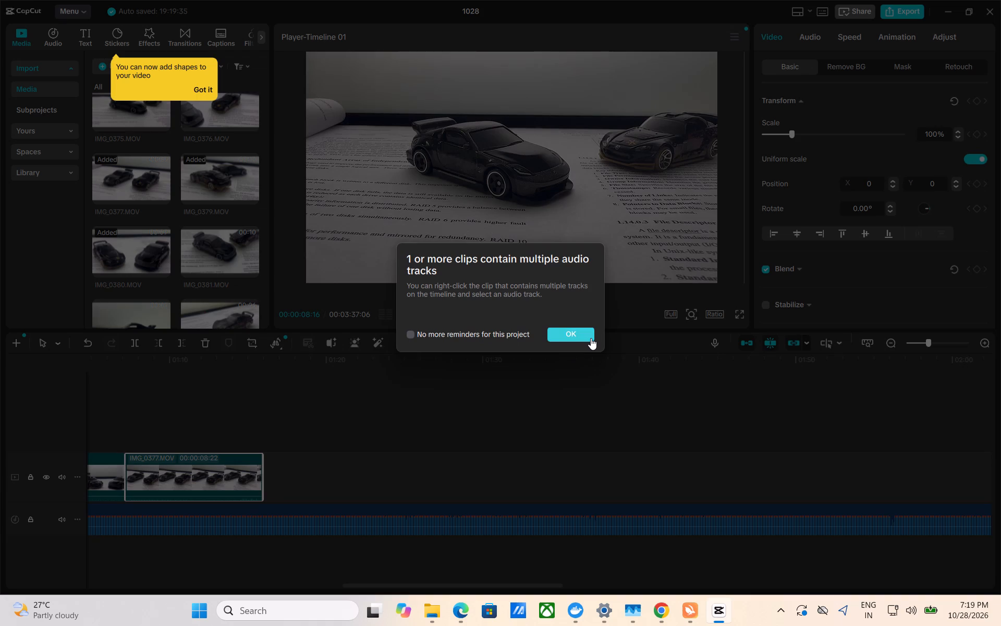
click(591, 338)
Add IMG_0379.MOV a second time to the main track, directly after IMG_0377.MOV, acknowledging the audio tracks notice.
drag(222, 170, 341, 376)
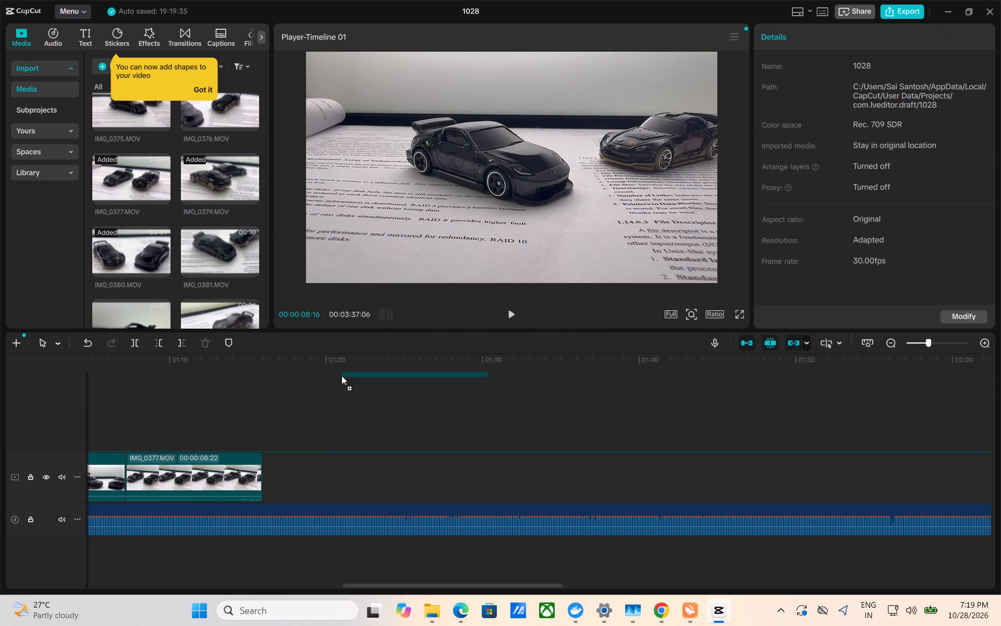
drag(341, 376, 316, 475)
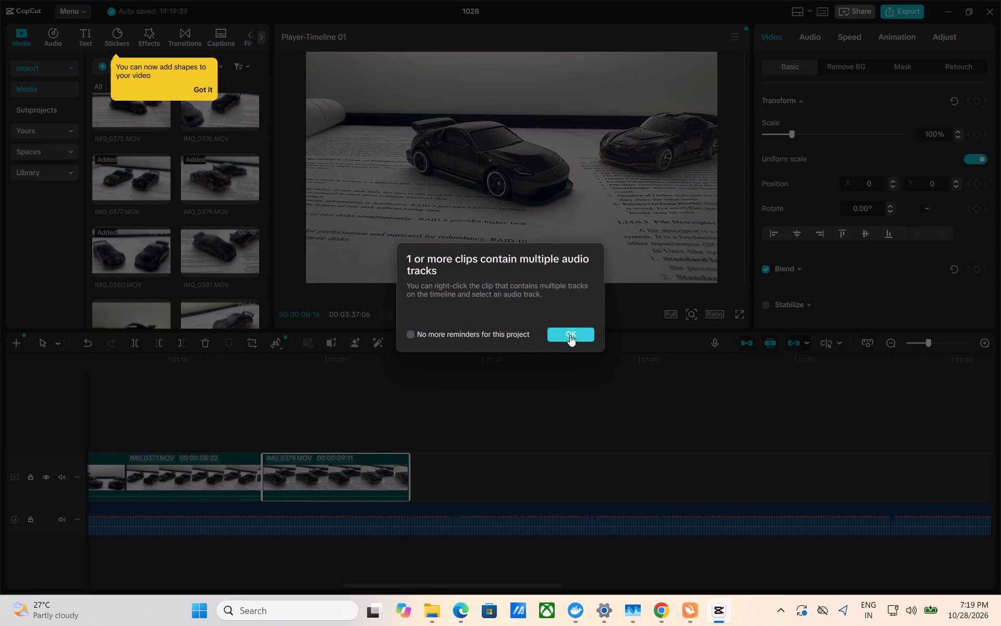
click(570, 335)
Preview the IMG_0379.MOV, IMG_0372.MOV, IMG_0369.MOV, IMG_0368.MOV, IMG_0370 (1).MOV and IMG_0370.MOV clips in the imported media.
double_click(215, 182)
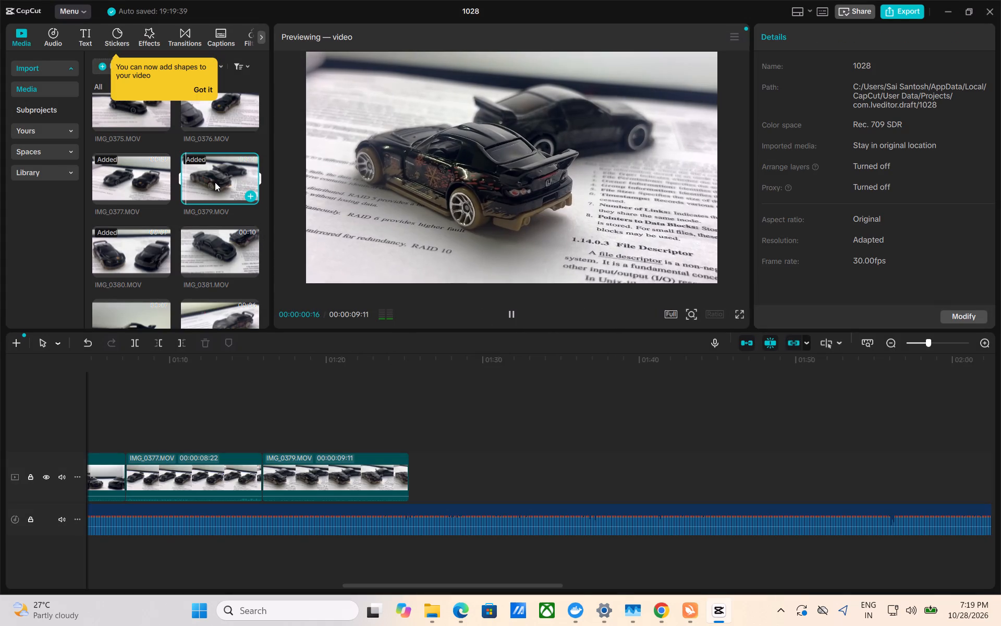
scroll(215, 182, up, 1)
double_click(142, 219)
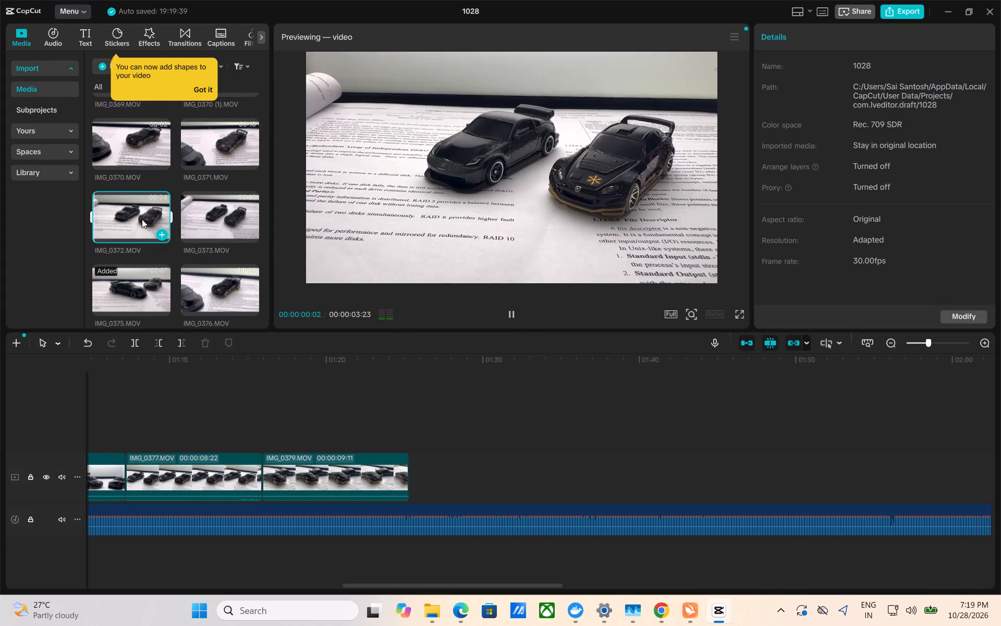
scroll(157, 209, up, 1)
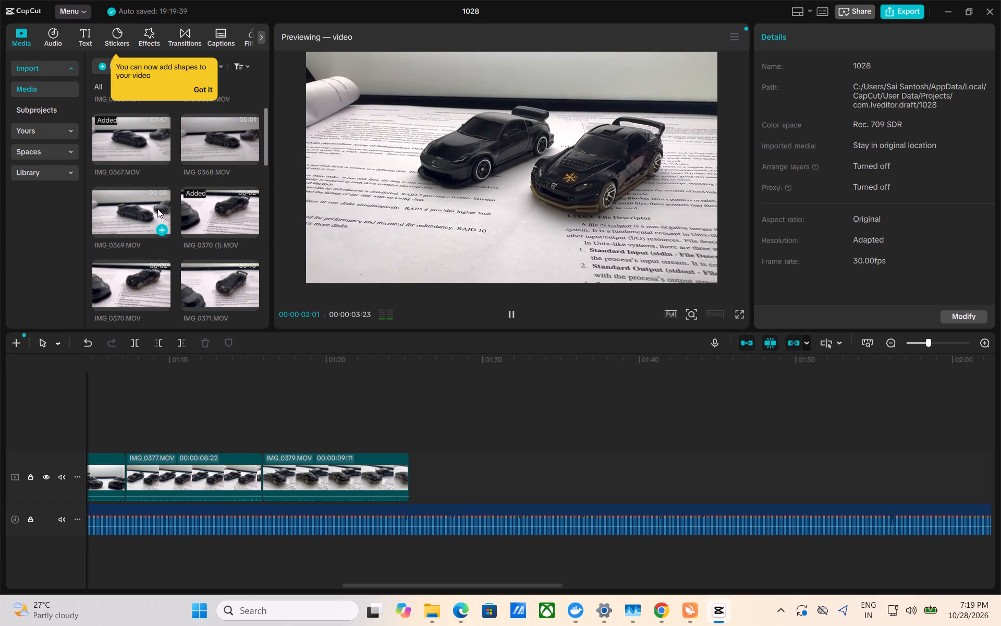
double_click(139, 210)
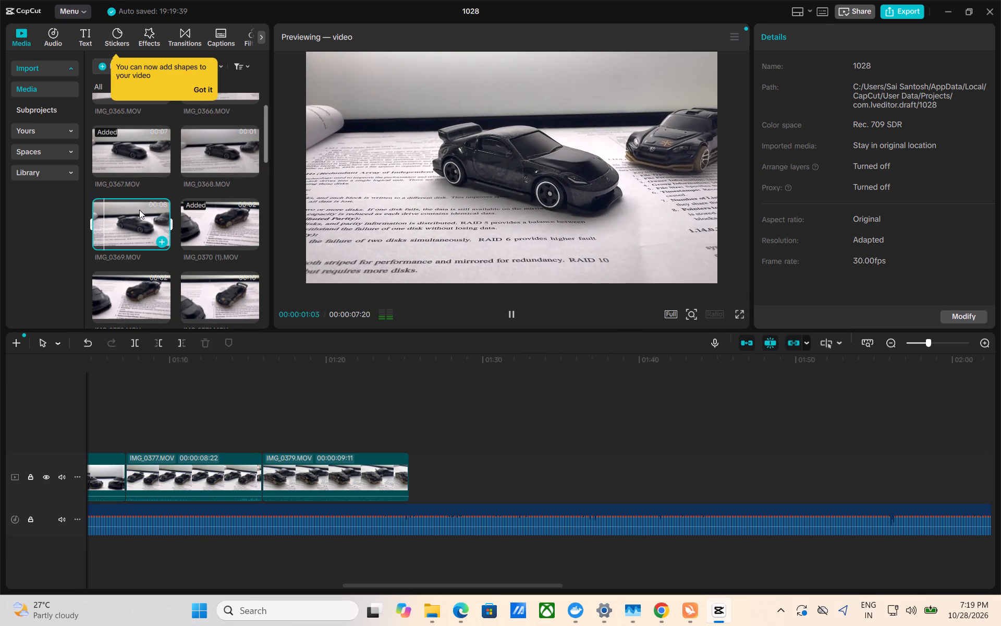
double_click(204, 162)
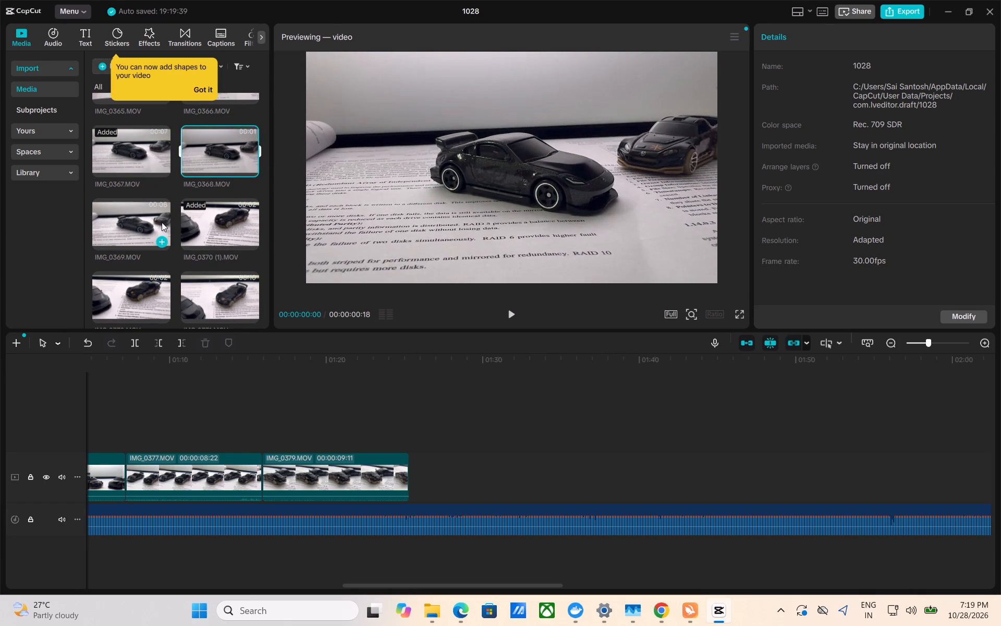
double_click(198, 216)
scroll(198, 216, down, 1)
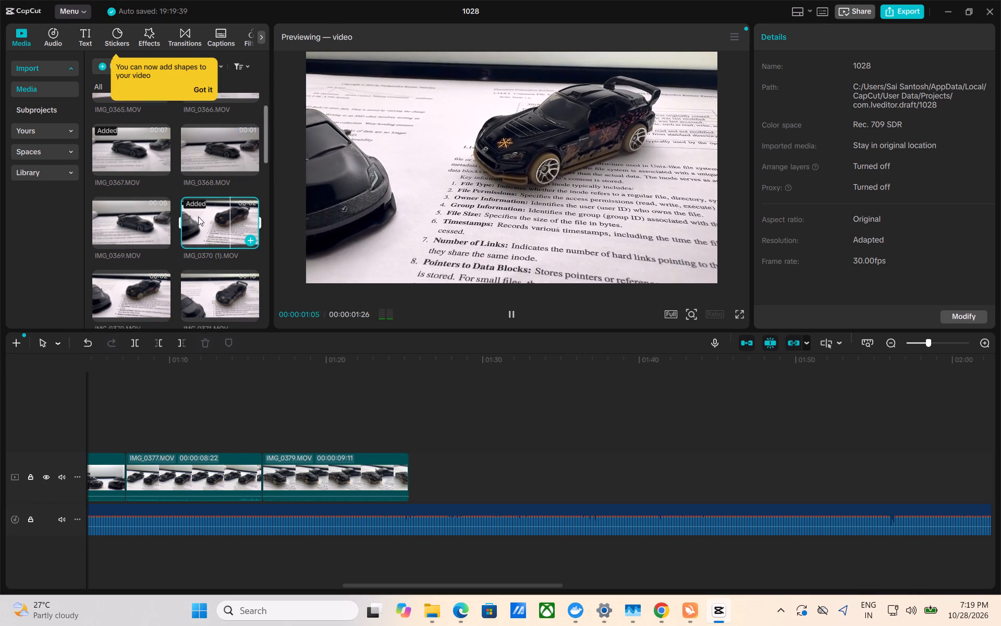
scroll(198, 216, down, 1)
double_click(153, 209)
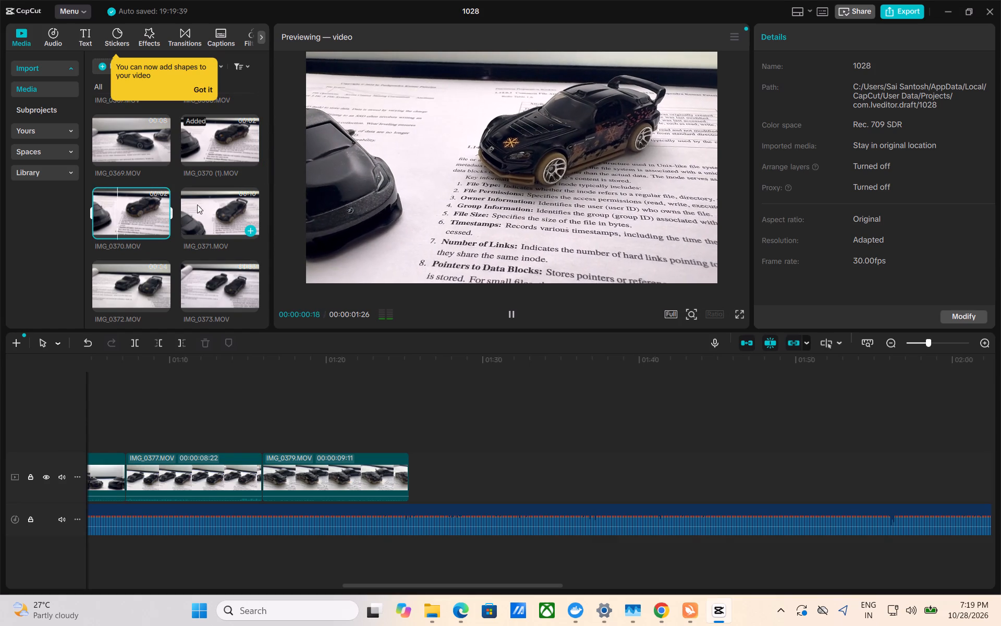
Preview IMG_0371.MOV and add it to the main track directly after the second IMG_0379.MOV, turning off audio tracks reminders for this project.
double_click(197, 204)
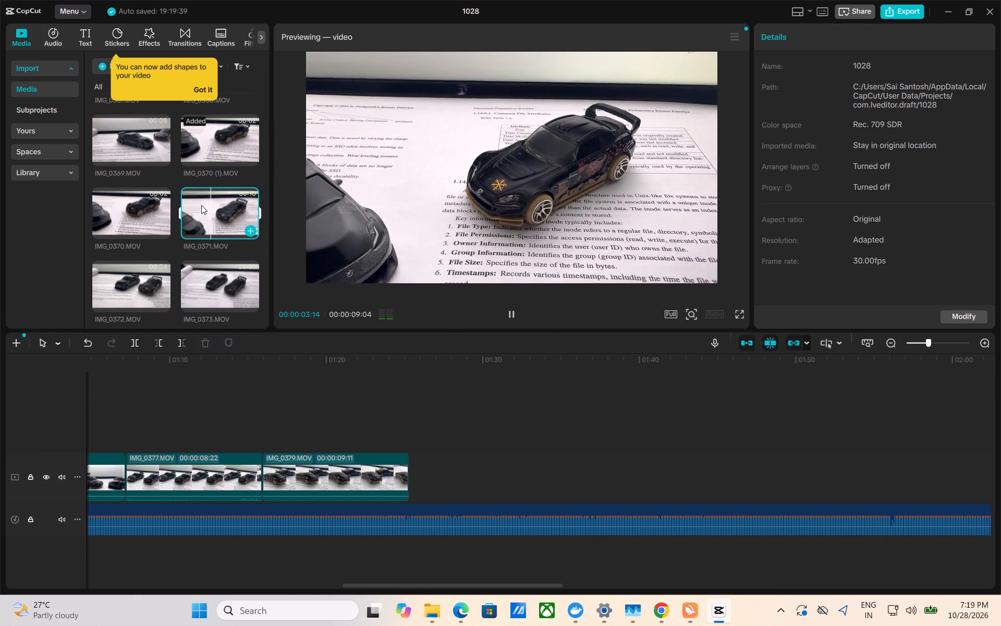
drag(201, 205, 422, 448)
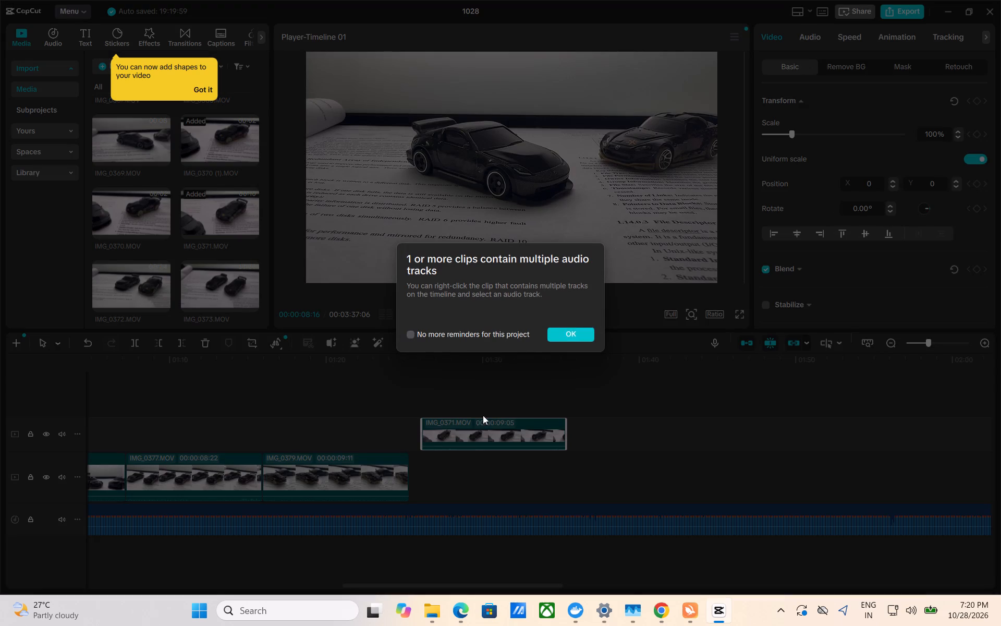
click(412, 330)
click(578, 334)
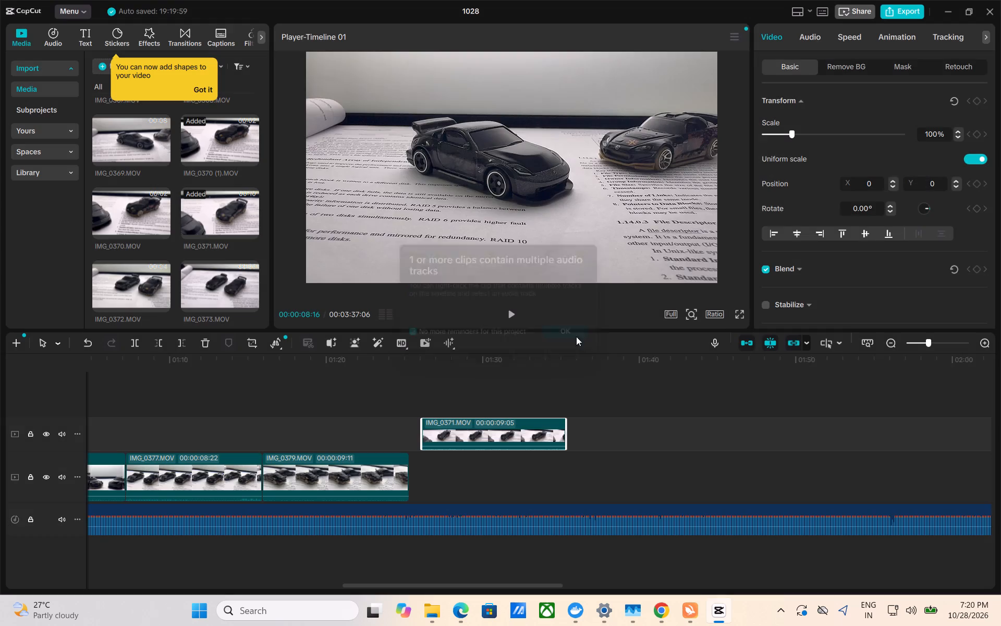
drag(491, 430, 478, 476)
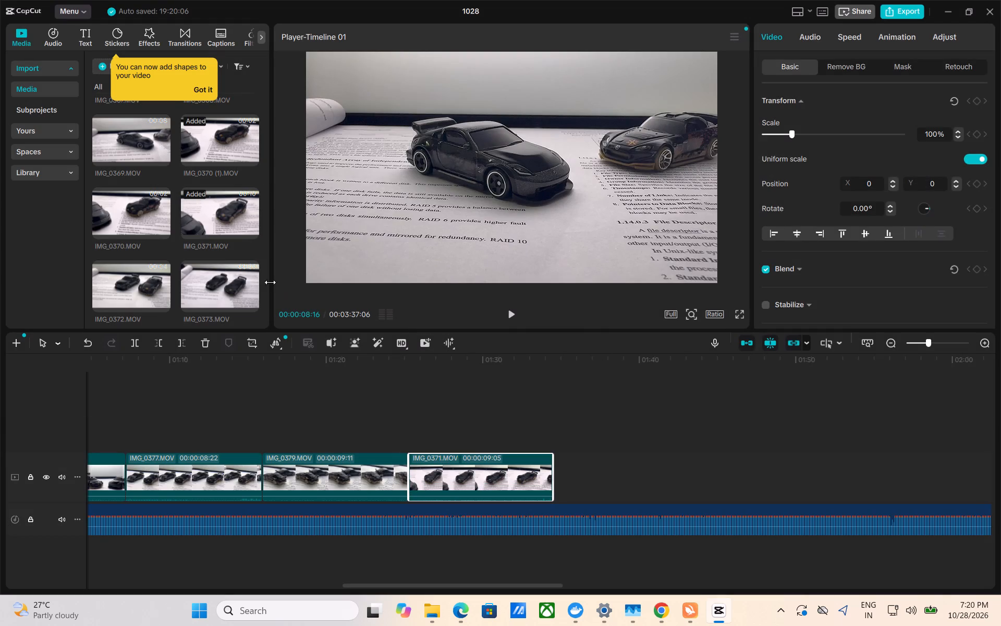
Preview IMG_0373.MOV and add it to the main track directly after IMG_0371.MOV.
click(222, 277)
double_click(222, 277)
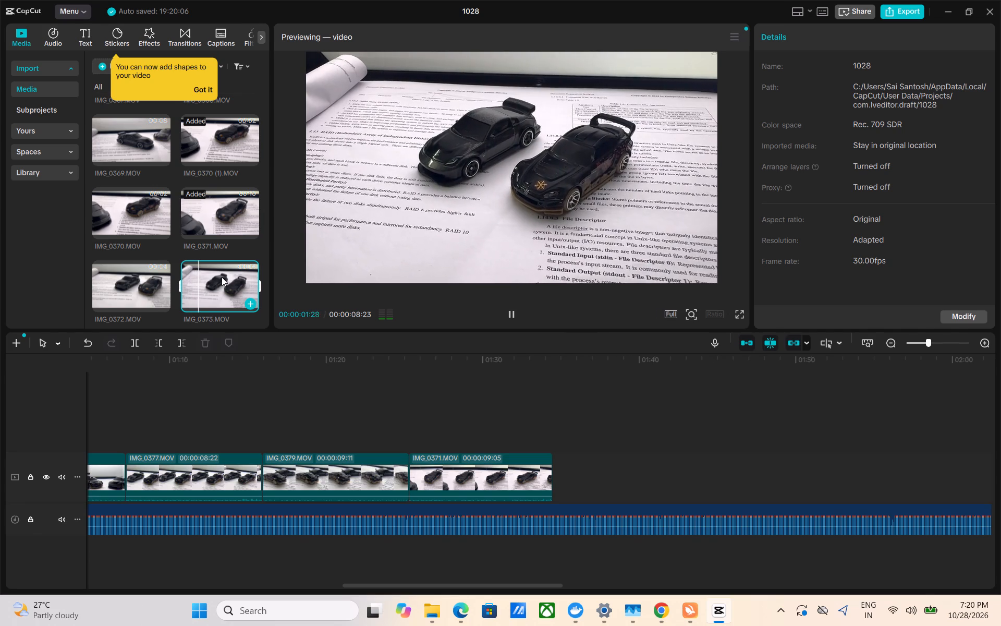
drag(222, 277, 566, 444)
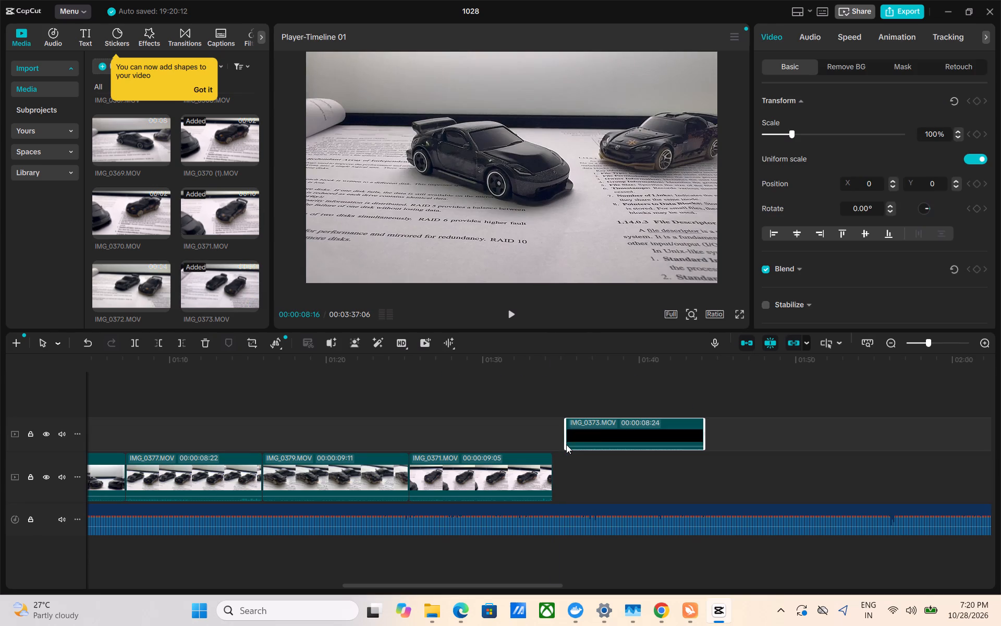
drag(606, 435, 602, 474)
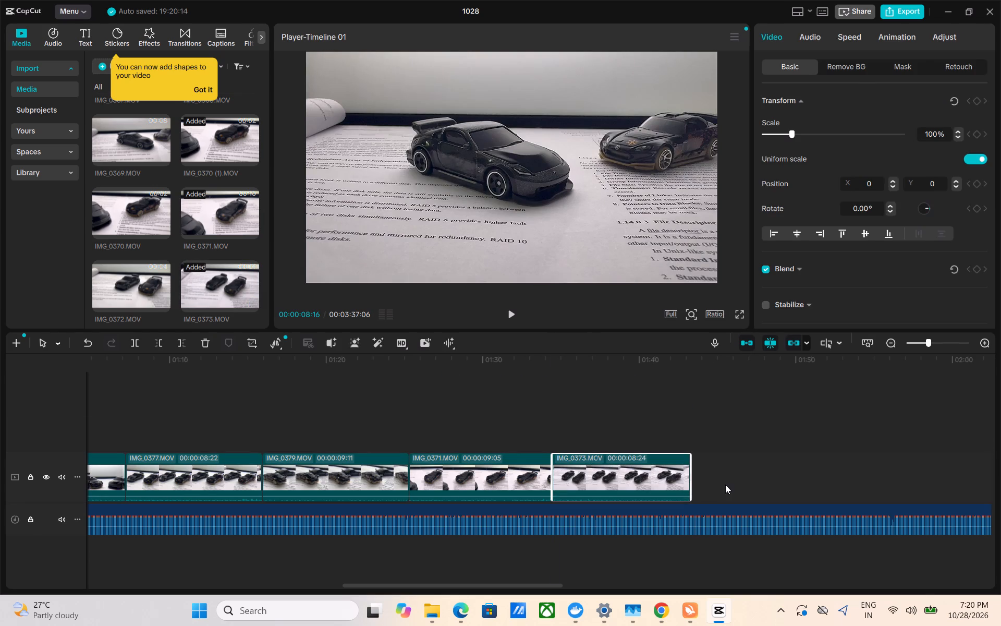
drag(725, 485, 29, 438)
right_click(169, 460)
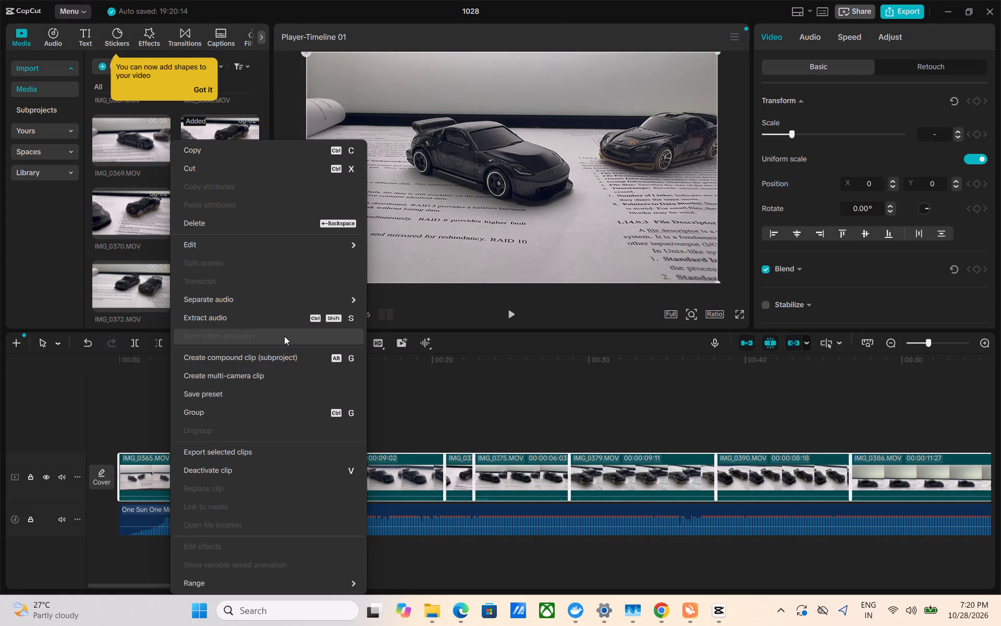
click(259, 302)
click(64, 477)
Mute the original sound of the main video track.
click(64, 477)
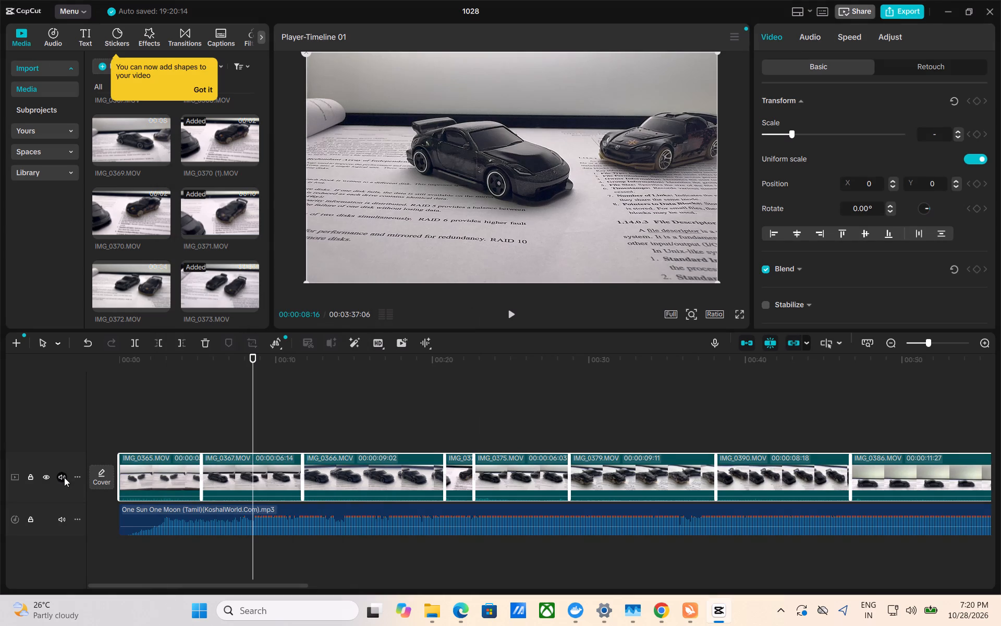
Play the timeline from the very start and review the opening clips through IMG_0390.MOV against the song.
drag(251, 407, 0, 459)
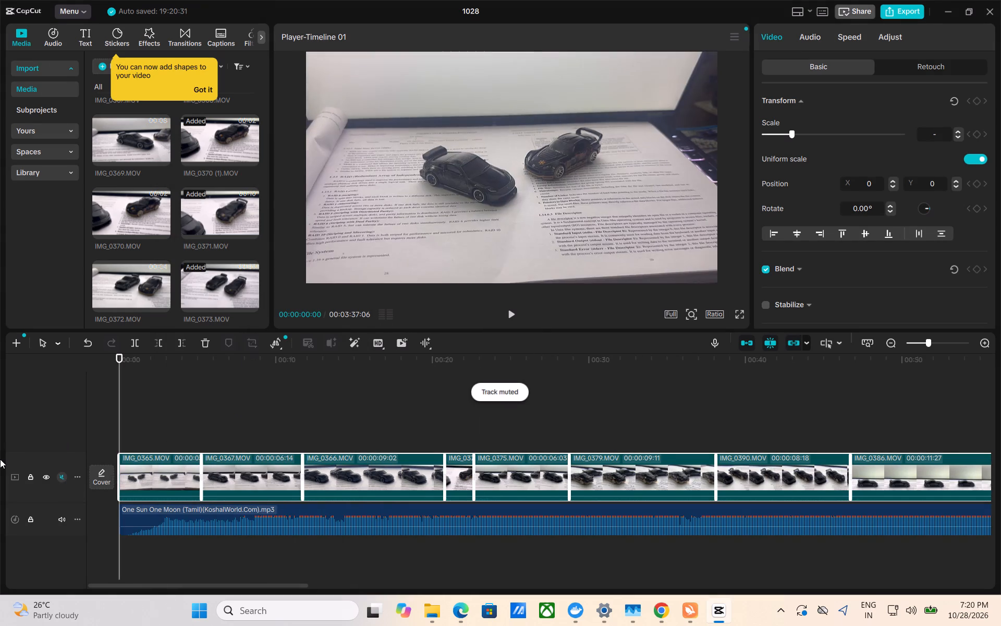
key(space)
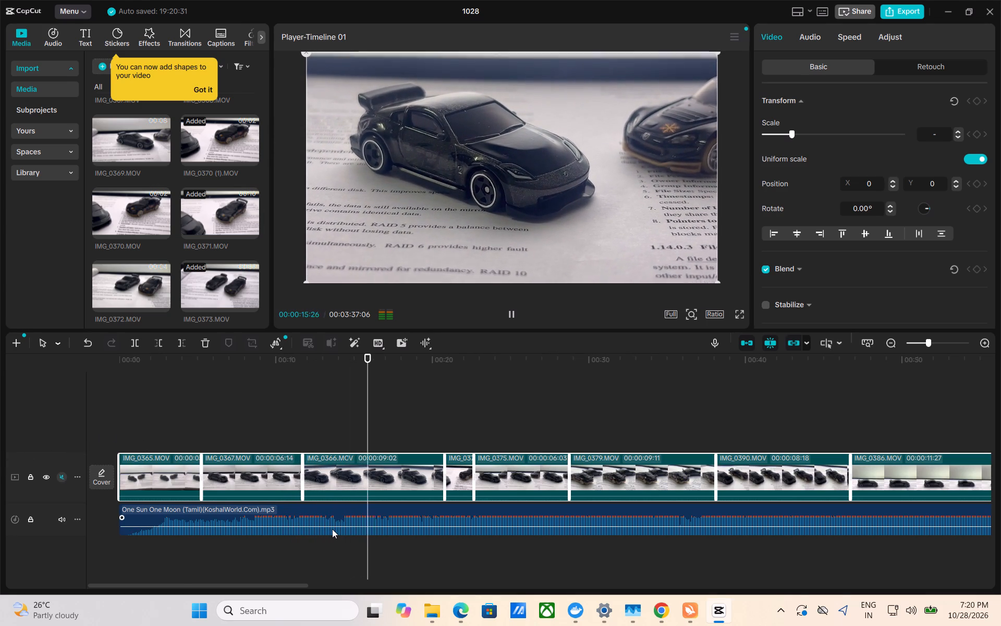
scroll(332, 529, left, 4)
scroll(244, 449, left, 1)
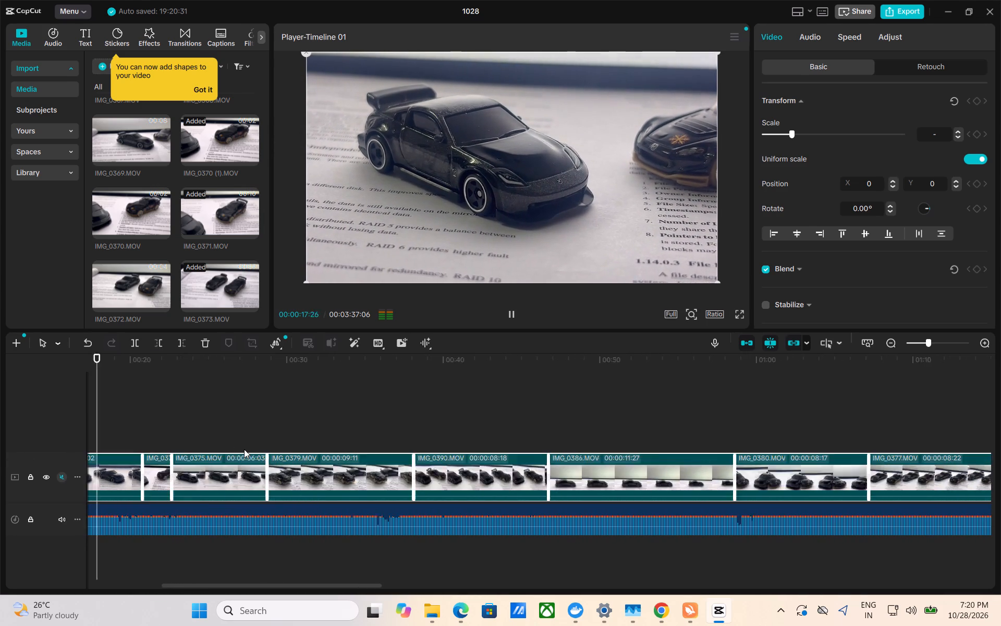
scroll(244, 449, left, 3)
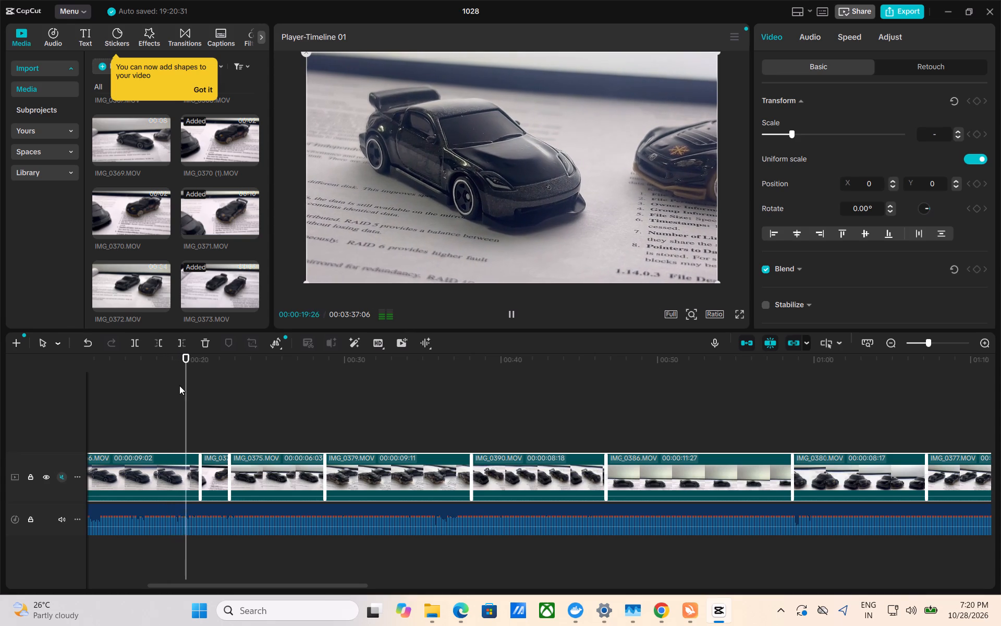
drag(207, 391, 221, 392)
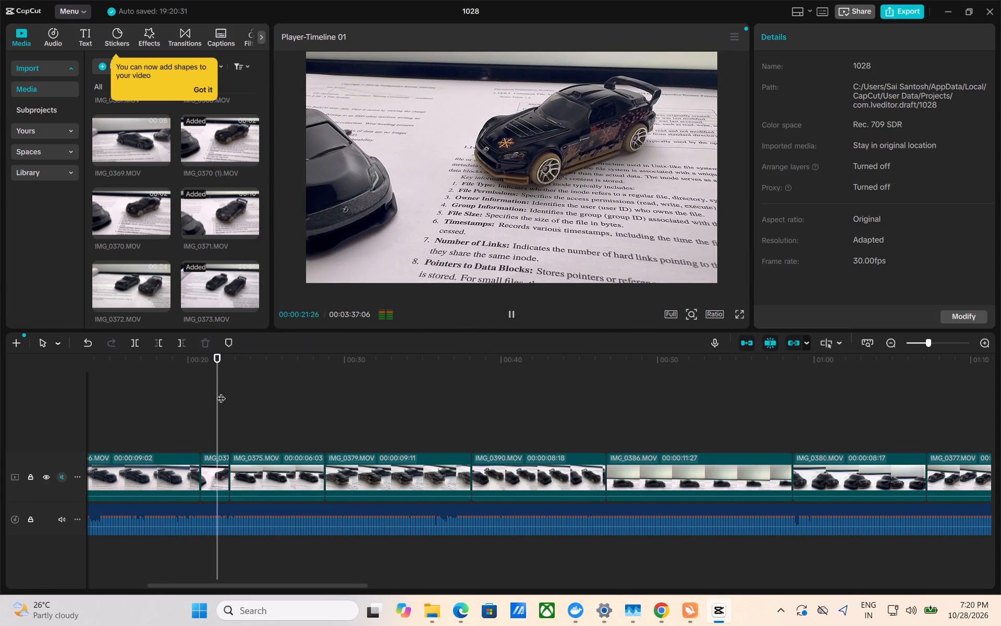
drag(221, 392, 445, 399)
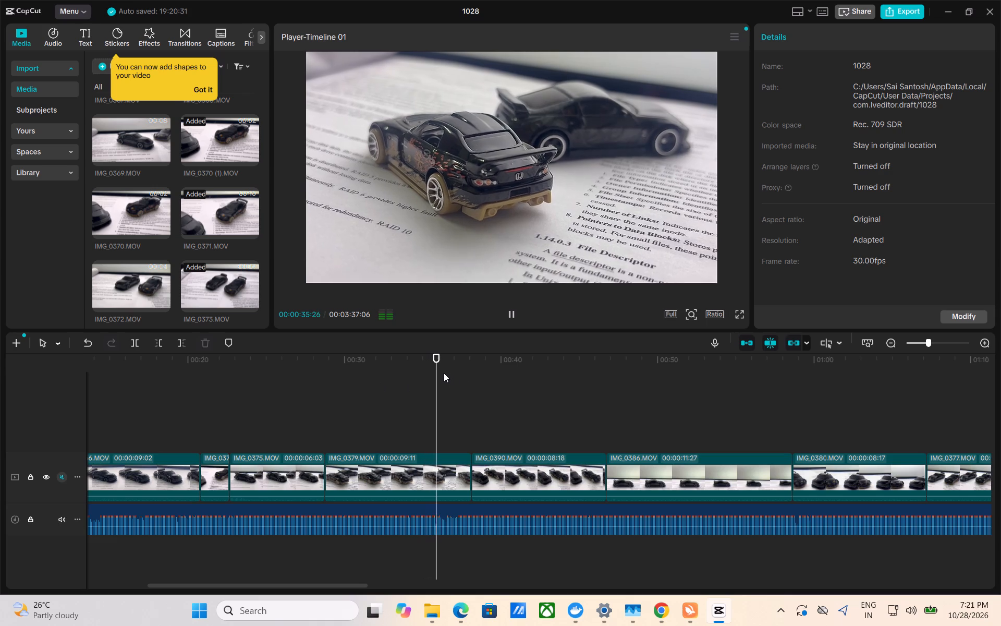
scroll(432, 375, left, 1)
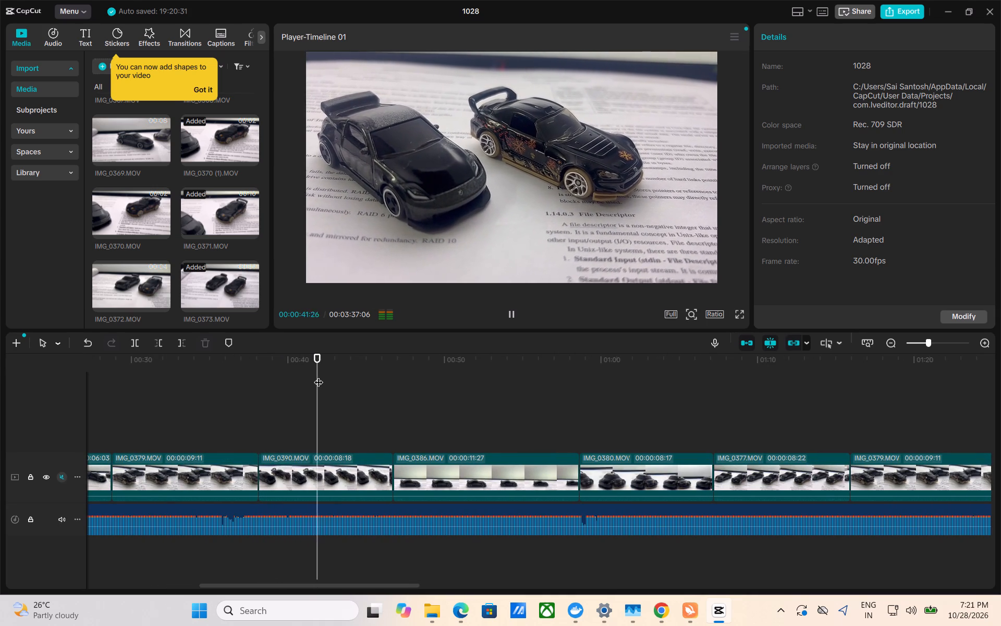
Go back to about 00:00:19:23 and replay the sequence from the end of IMG_0366.MOV through IMG_0371.MOV, following playback along the timeline.
drag(319, 376, 175, 385)
key(space)
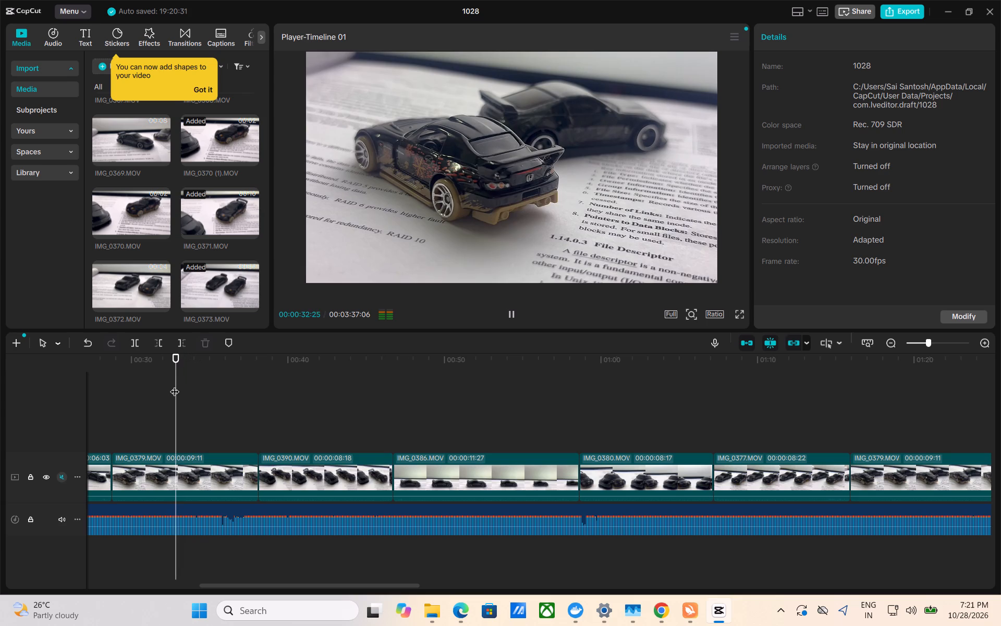
key(space)
scroll(175, 385, right, 1)
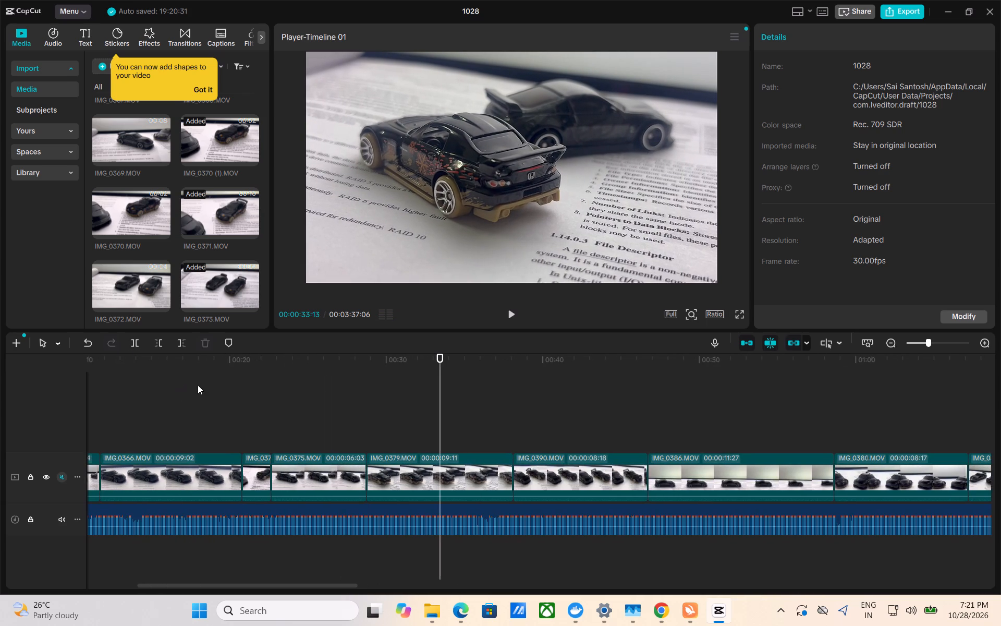
drag(440, 403, 226, 405)
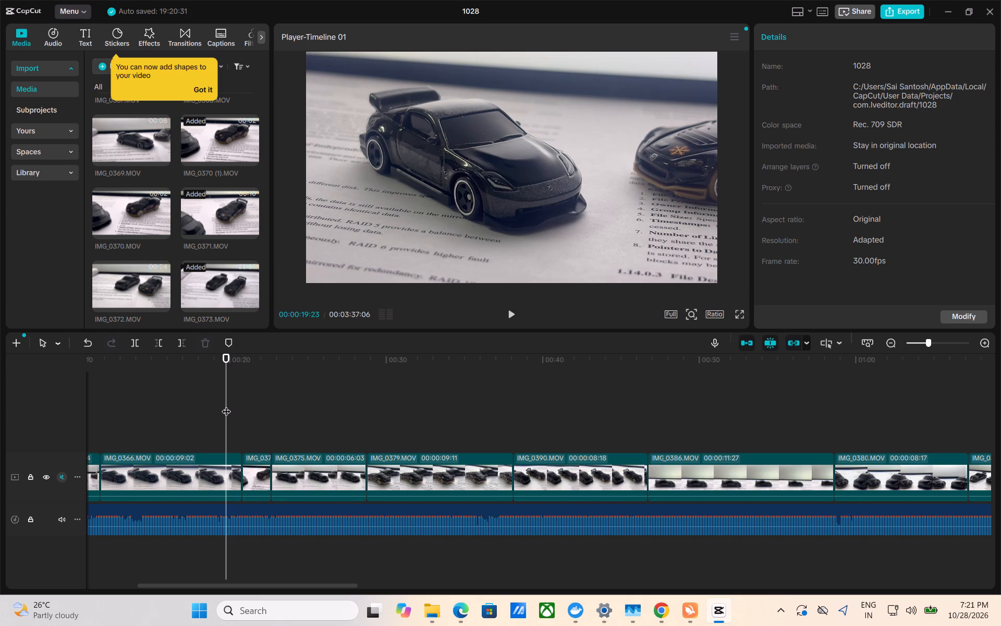
key(space)
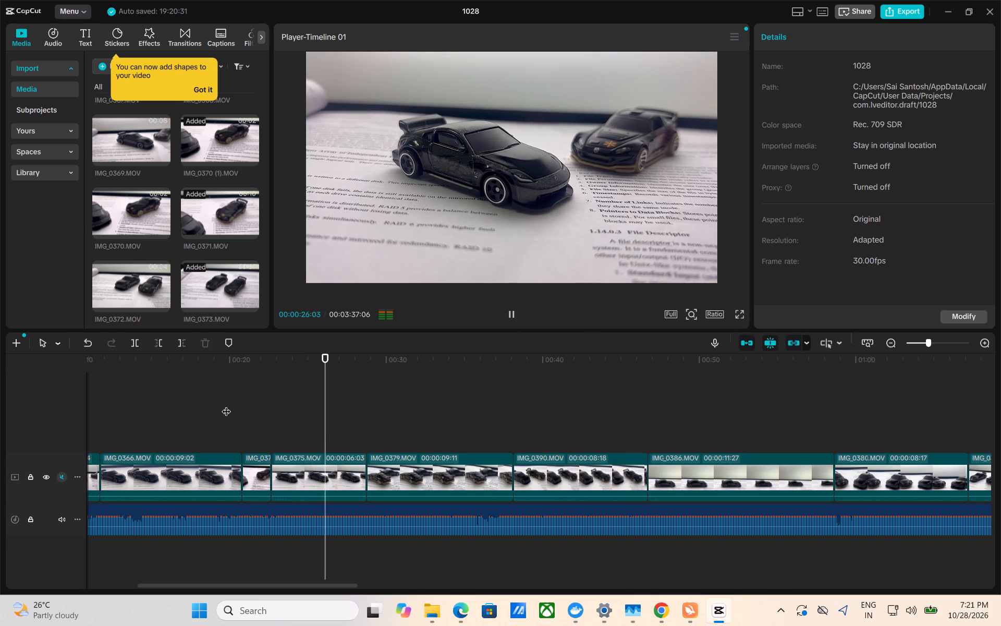
scroll(226, 405, left, 1)
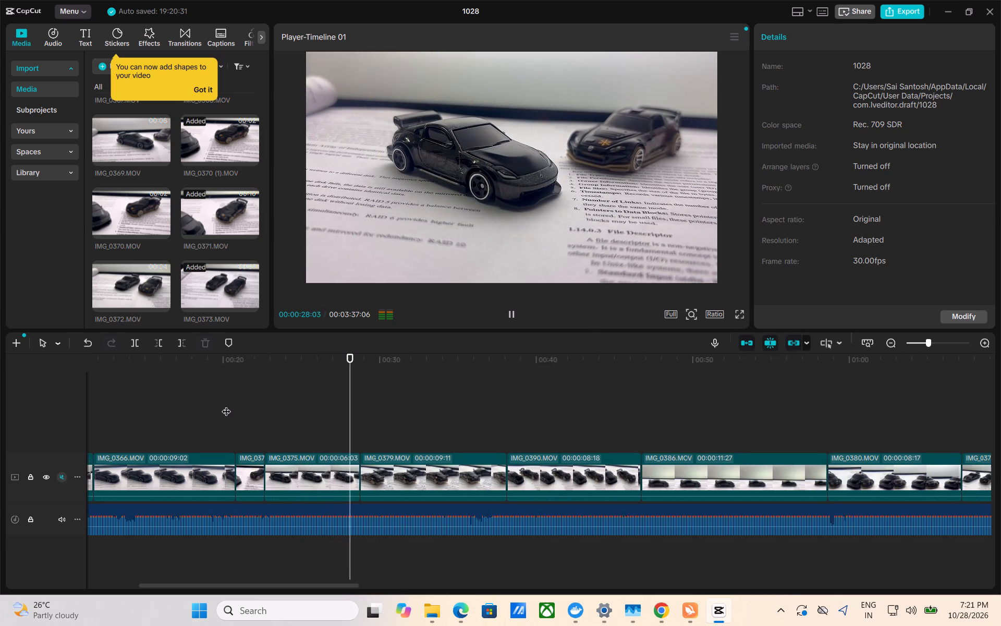
scroll(226, 405, left, 1)
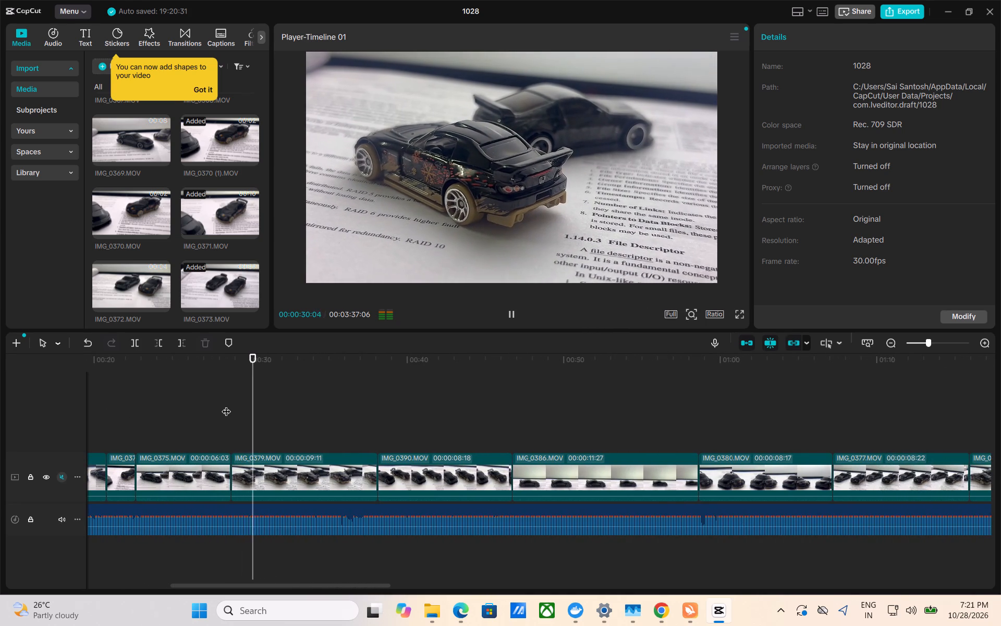
scroll(226, 405, left, 1)
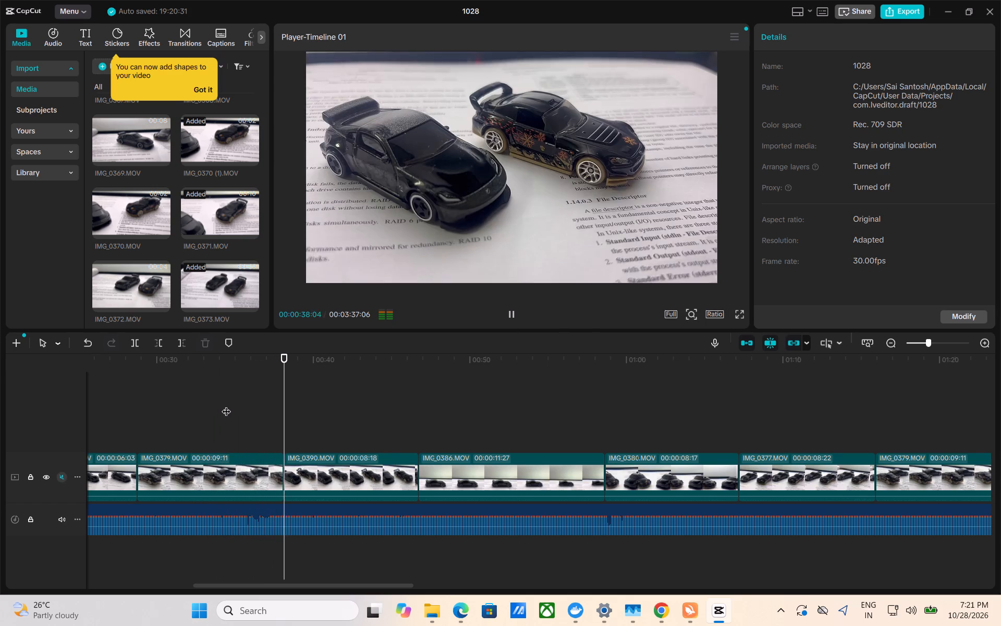
scroll(226, 405, left, 1)
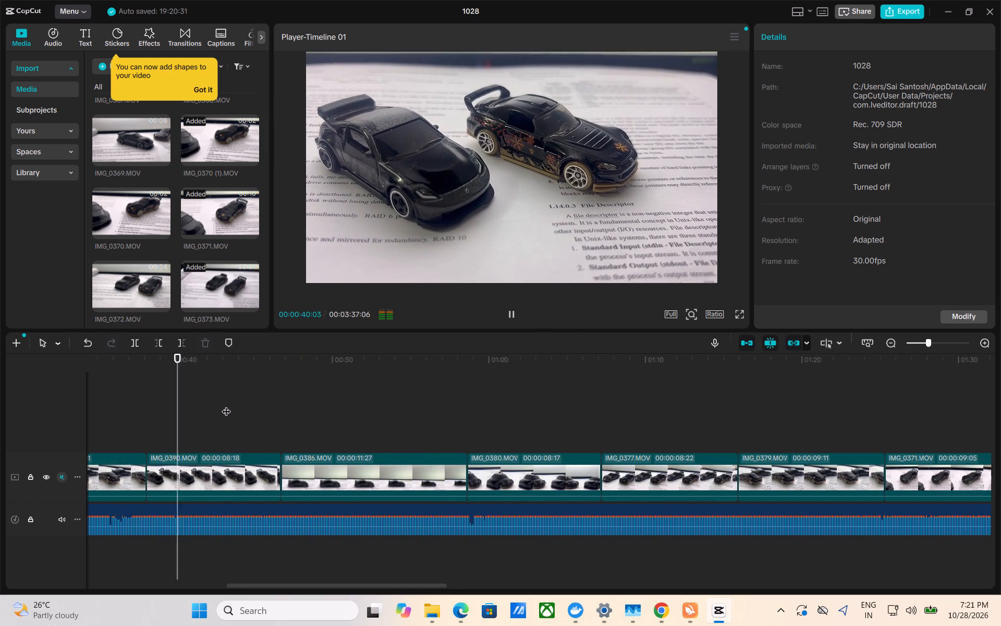
scroll(226, 405, left, 1)
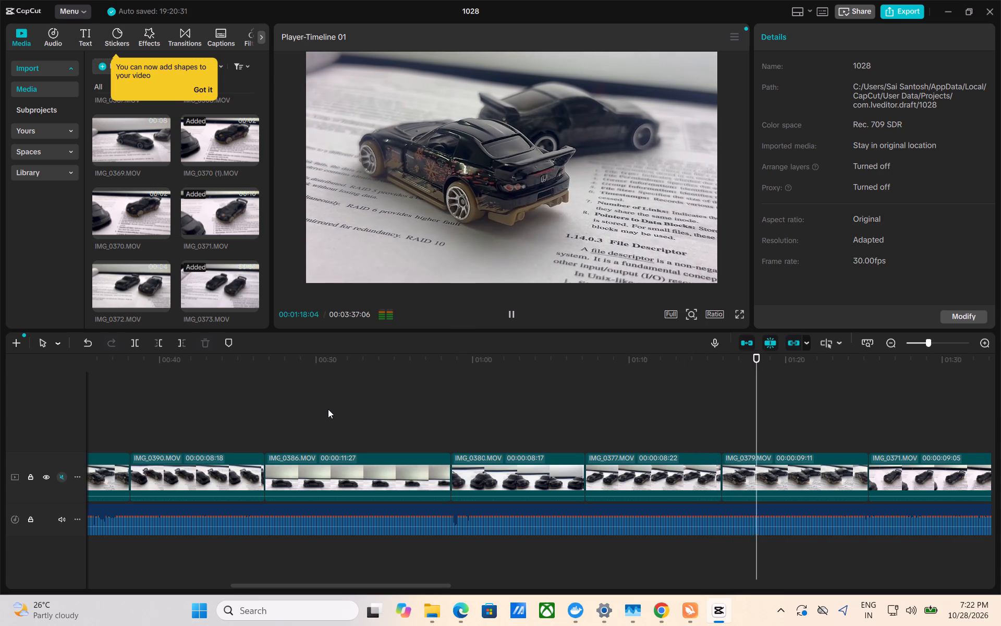
scroll(427, 427, left, 1)
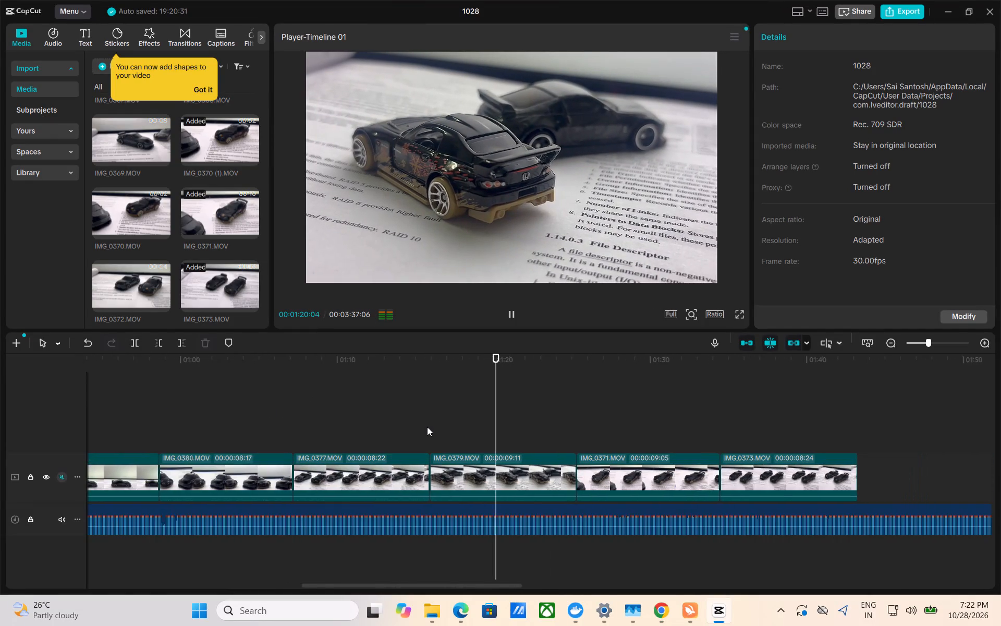
scroll(427, 427, left, 1)
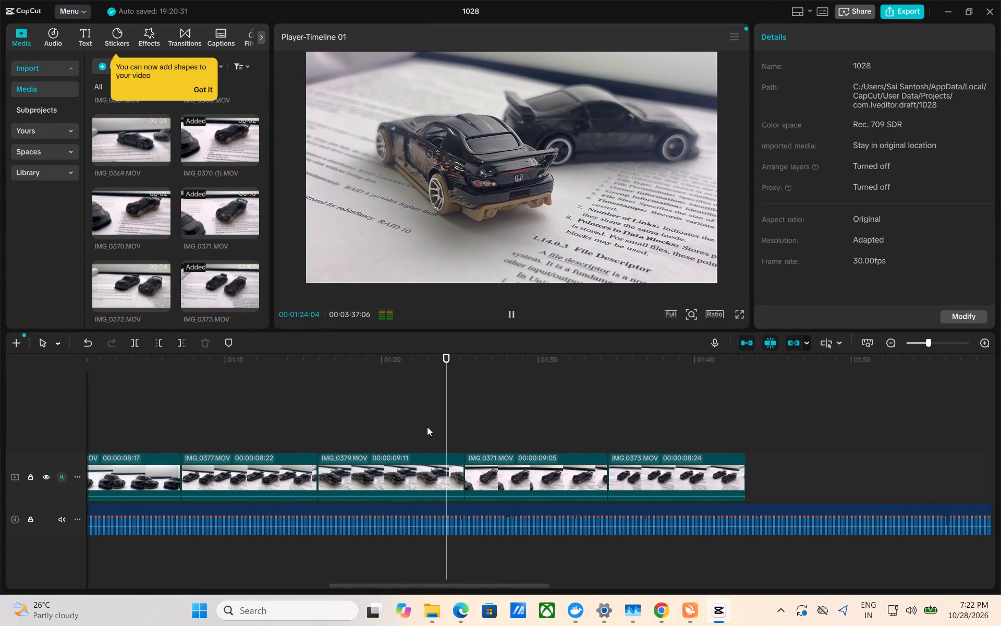
scroll(427, 427, left, 1)
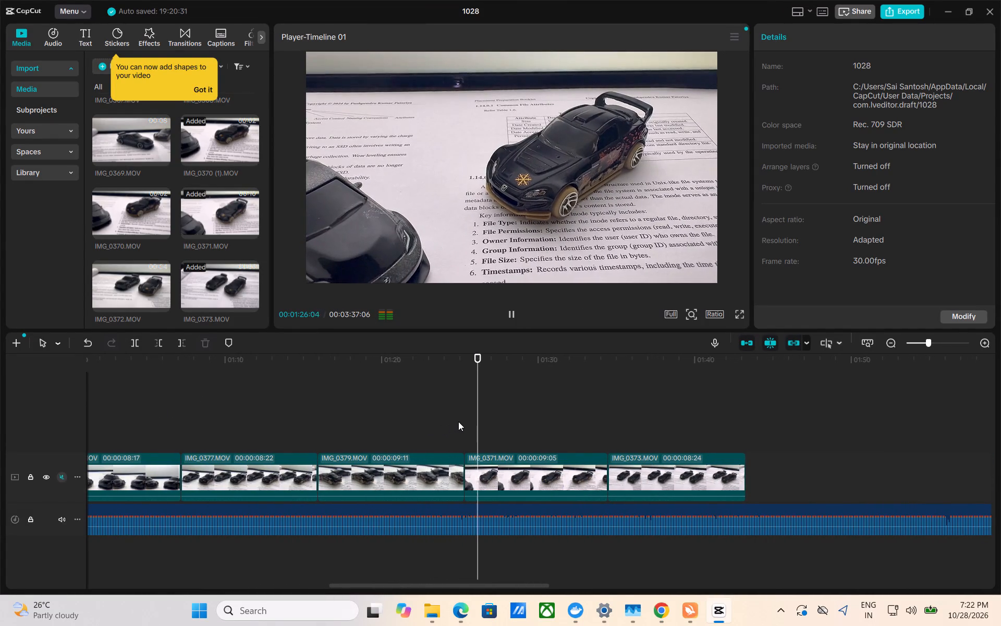
scroll(458, 422, left, 1)
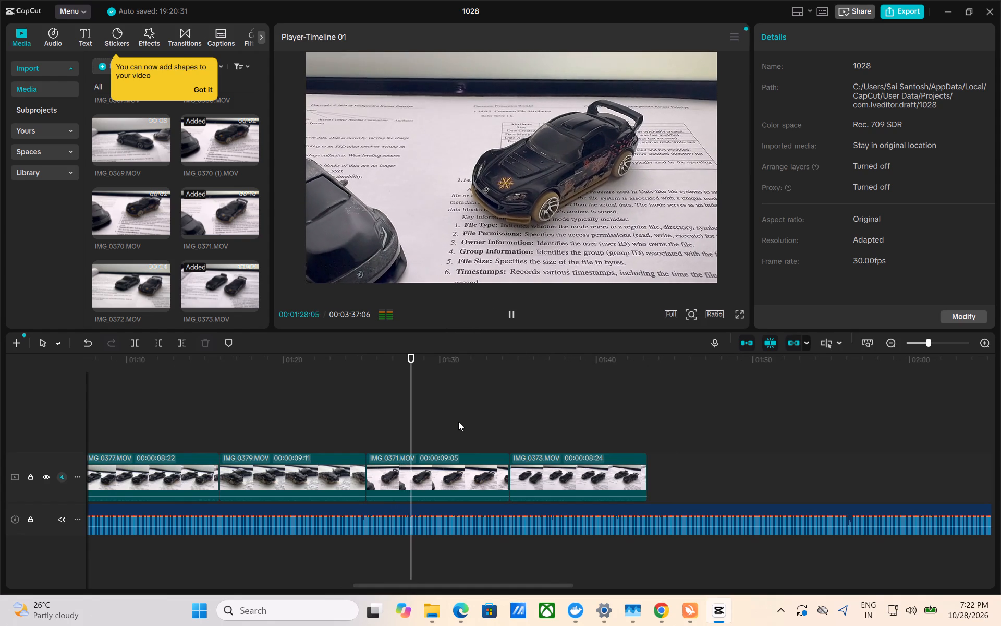
scroll(458, 422, left, 2)
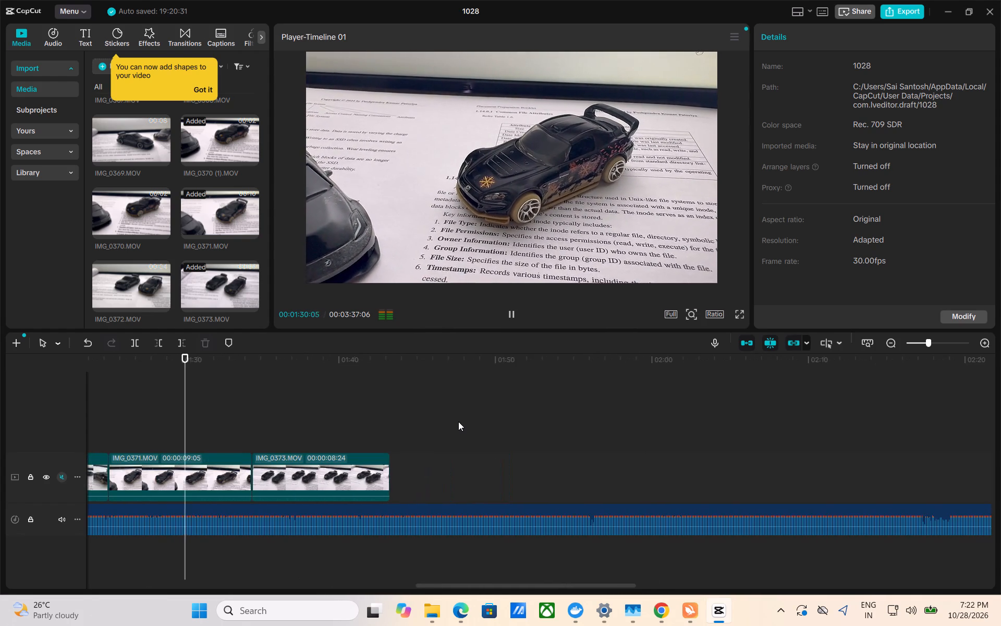
scroll(458, 422, left, 1)
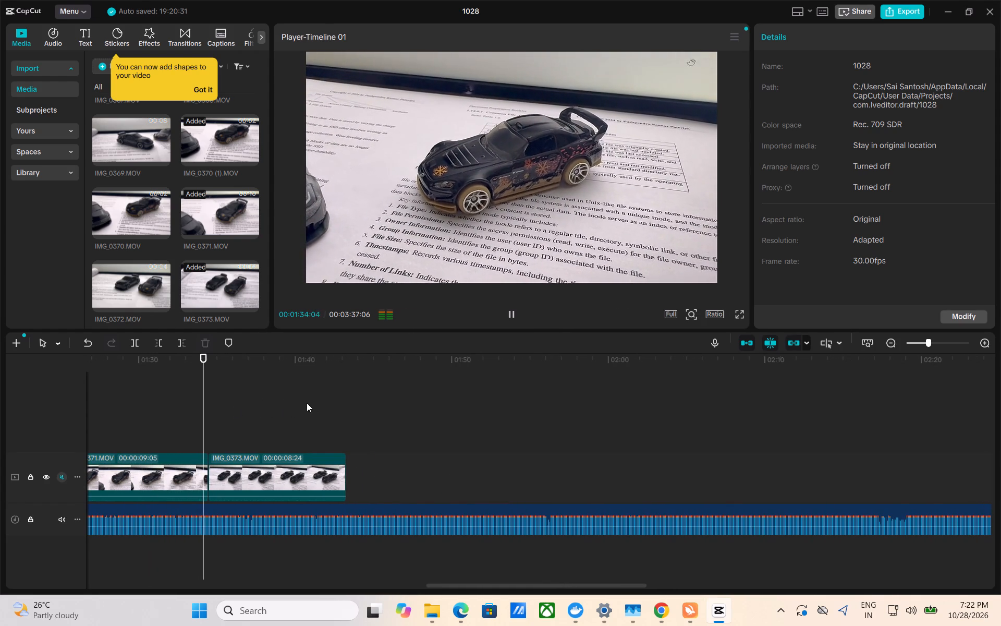
Move the playhead past the last clip to about 00:01:57:29 in the song and pause playback.
drag(216, 406, 536, 449)
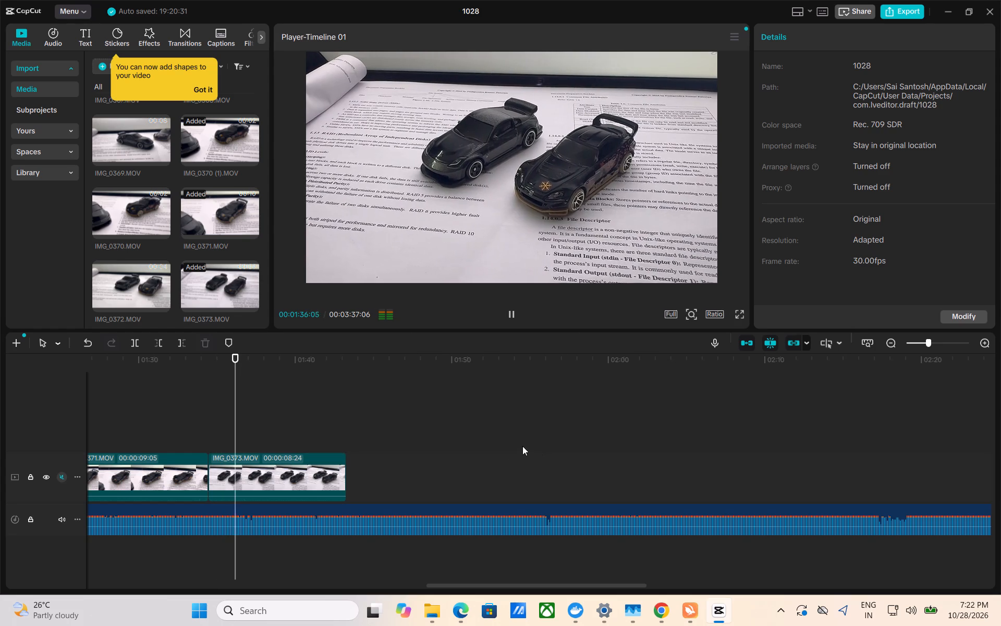
drag(246, 356, 577, 396)
key(space)
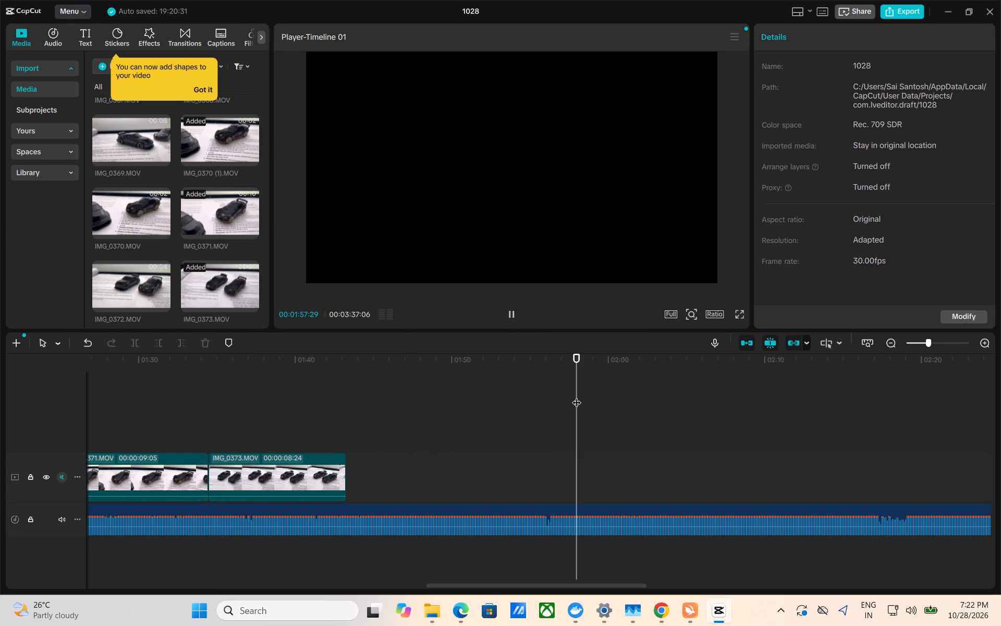
Listen to the rest of the song past the last clip, continuing from 00:01:57:29 and sampling from about 00:02:55:25 and 00:03:16.
key(space)
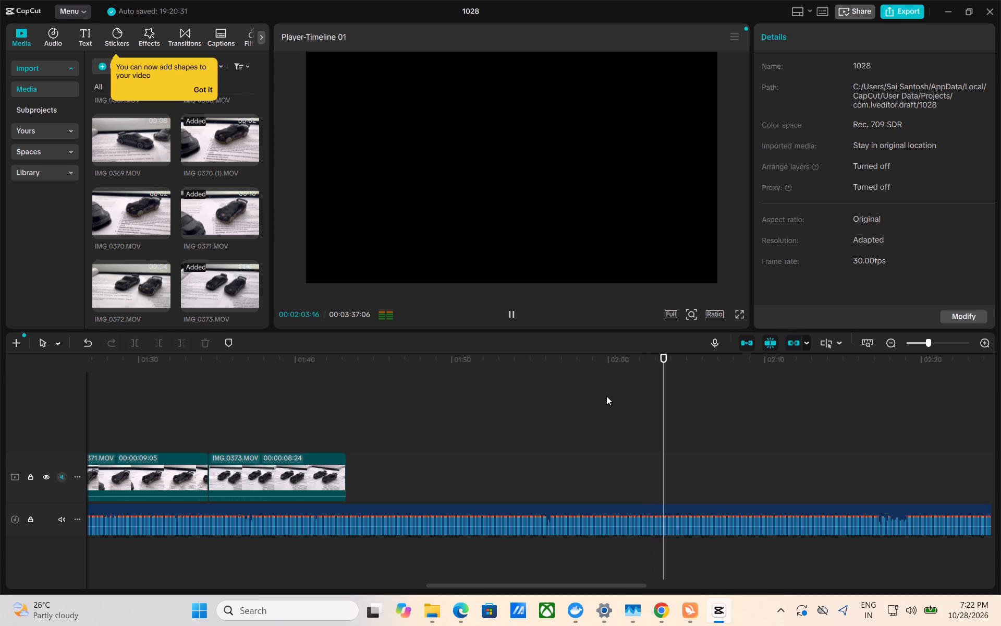
scroll(606, 396, left, 1)
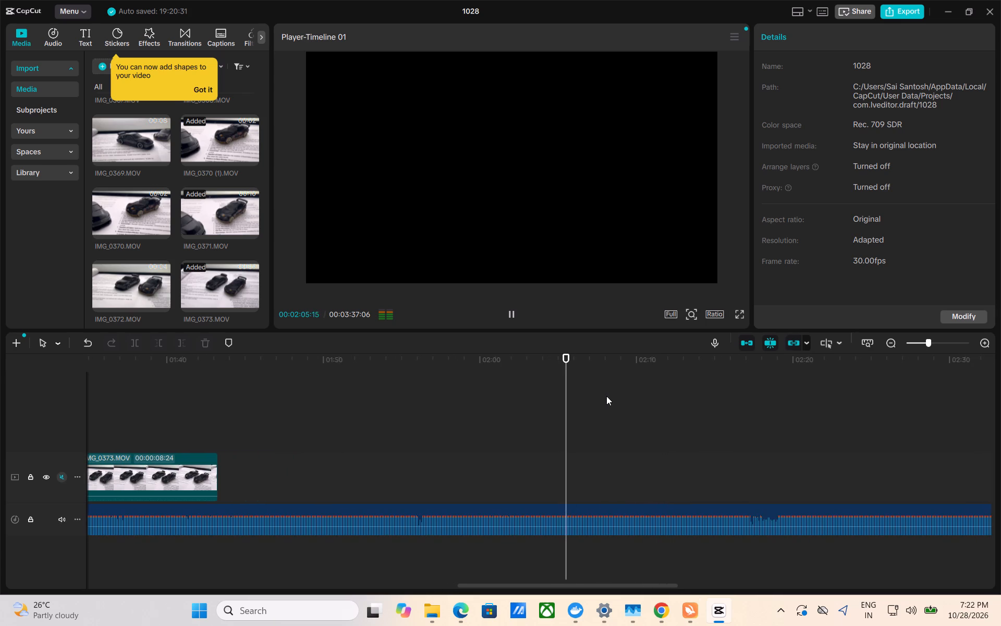
scroll(606, 396, left, 1)
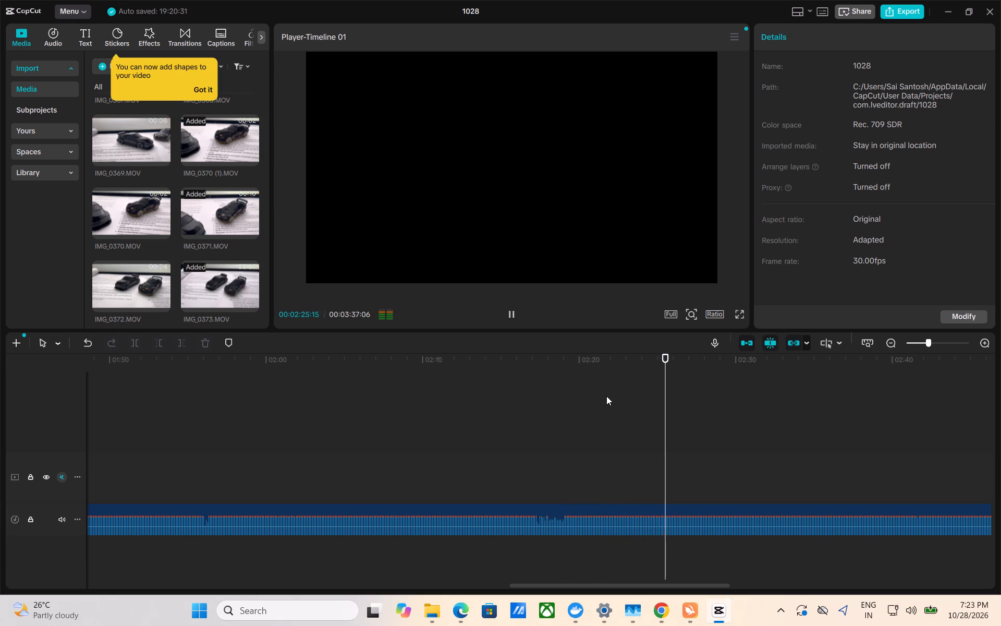
scroll(606, 396, left, 3)
click(596, 402)
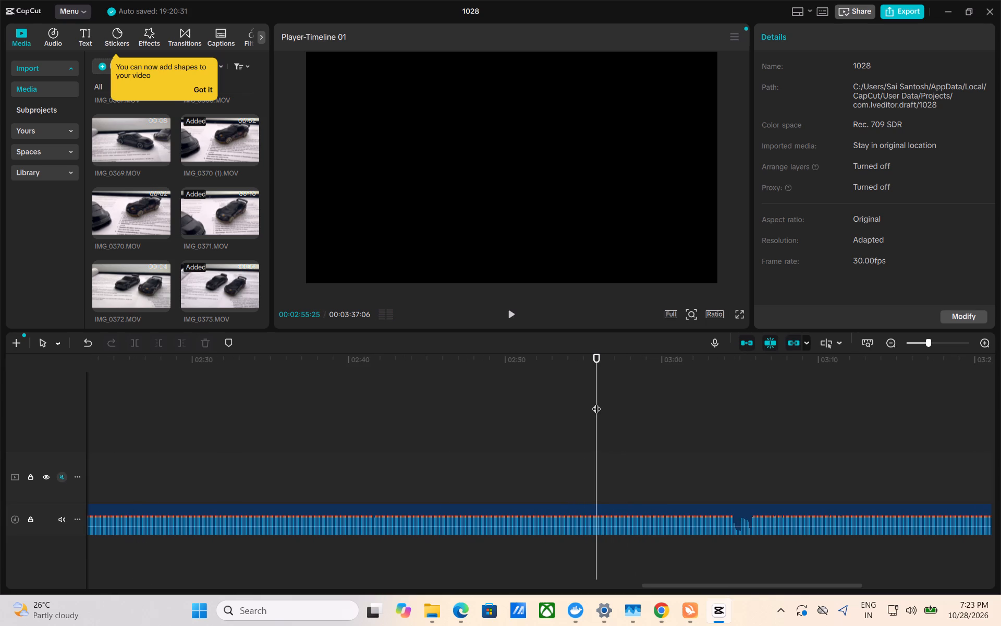
key(space)
scroll(596, 402, left, 2)
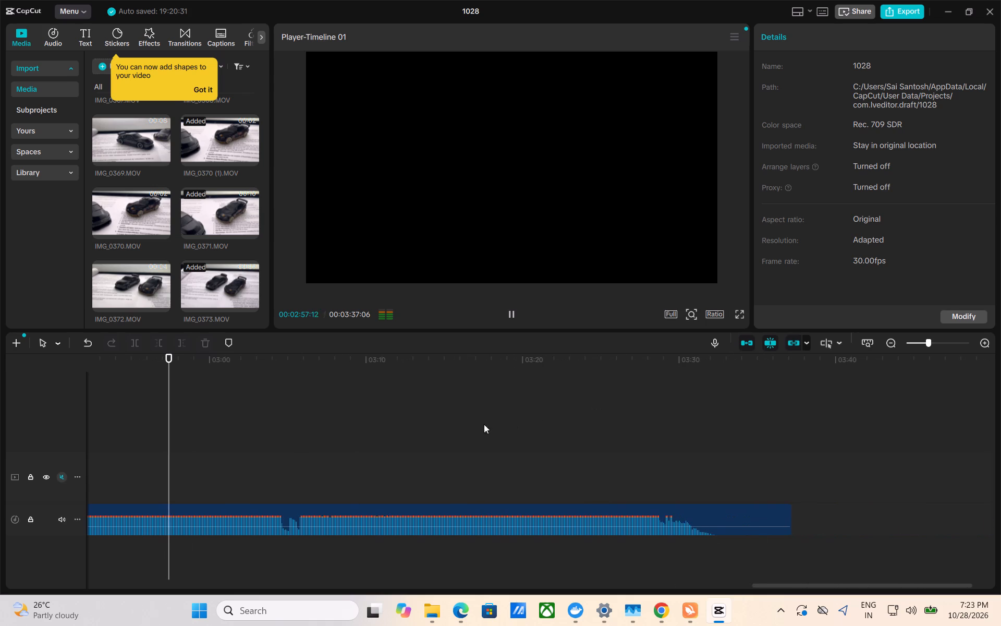
click(466, 430)
key(space)
key(space)
key(space)
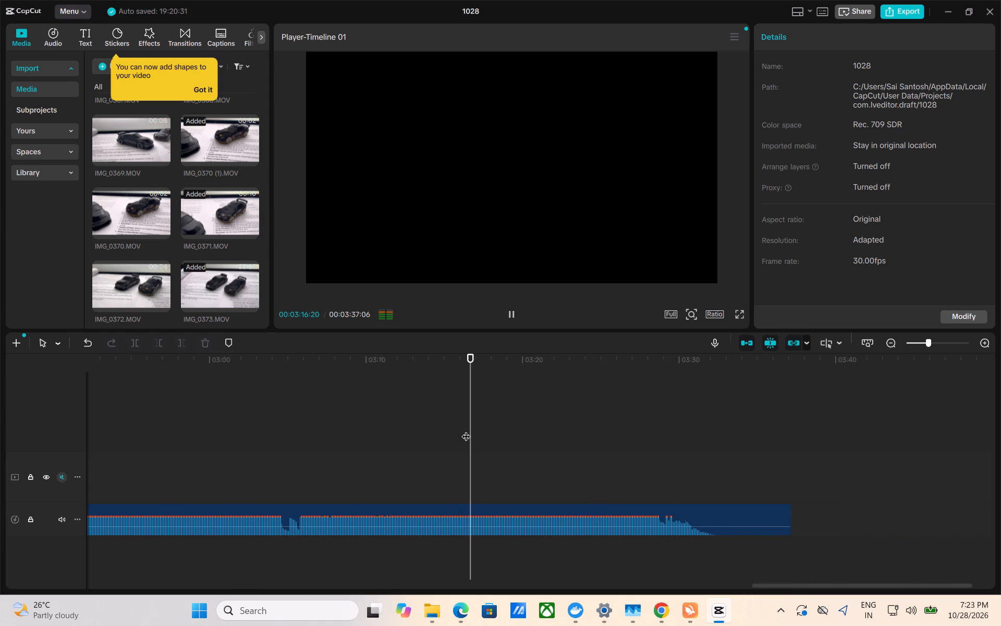
Return the playhead to the very start of the timeline and play the opening clip IMG_0365.MOV against the song.
scroll(466, 430, right, 16)
scroll(466, 430, right, 16)
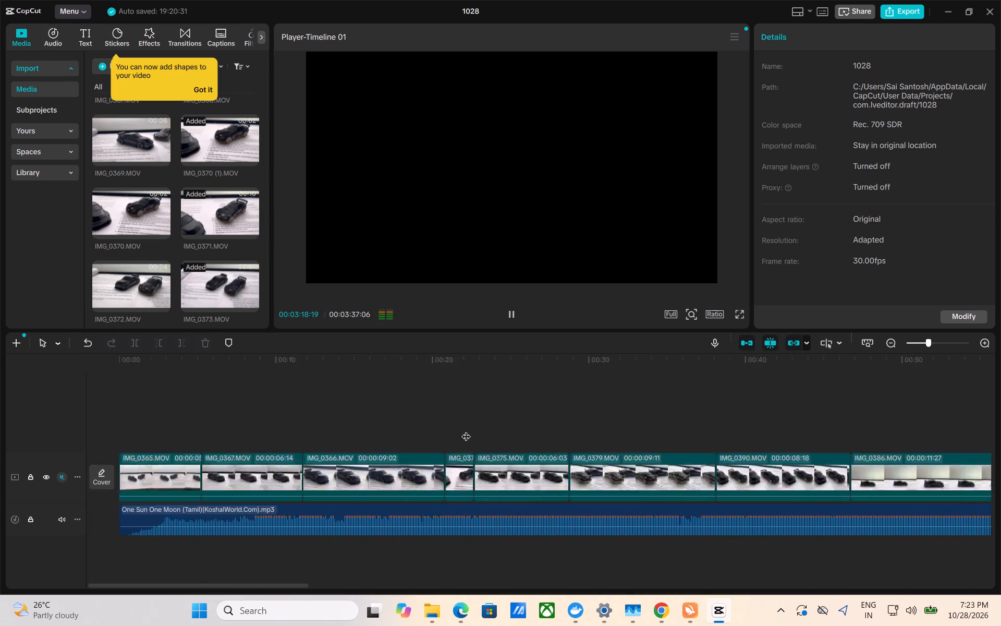
scroll(466, 430, right, 5)
scroll(466, 430, right, 18)
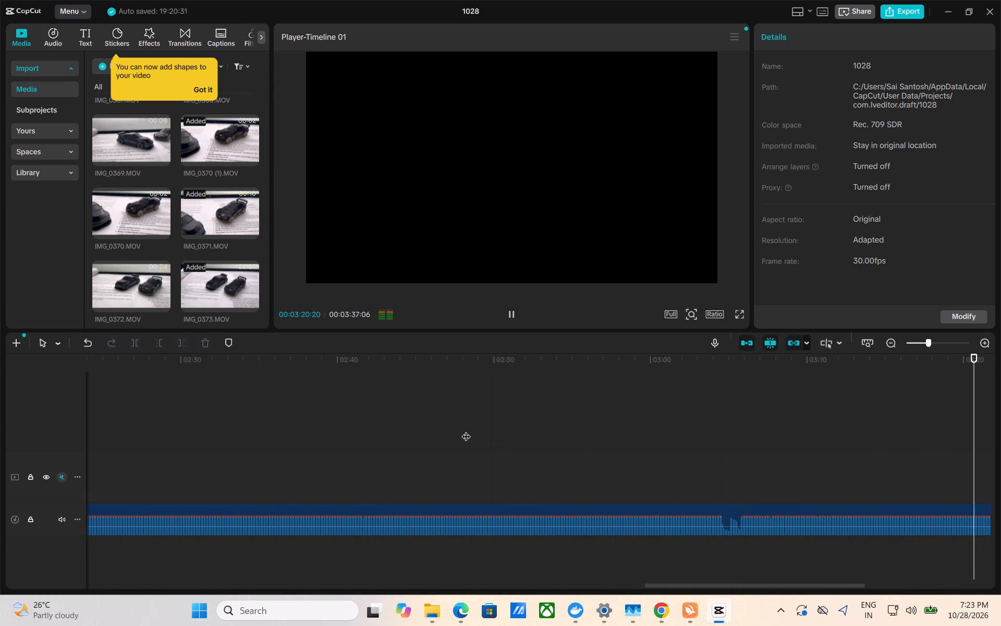
click(499, 418)
drag(499, 418, 0, 455)
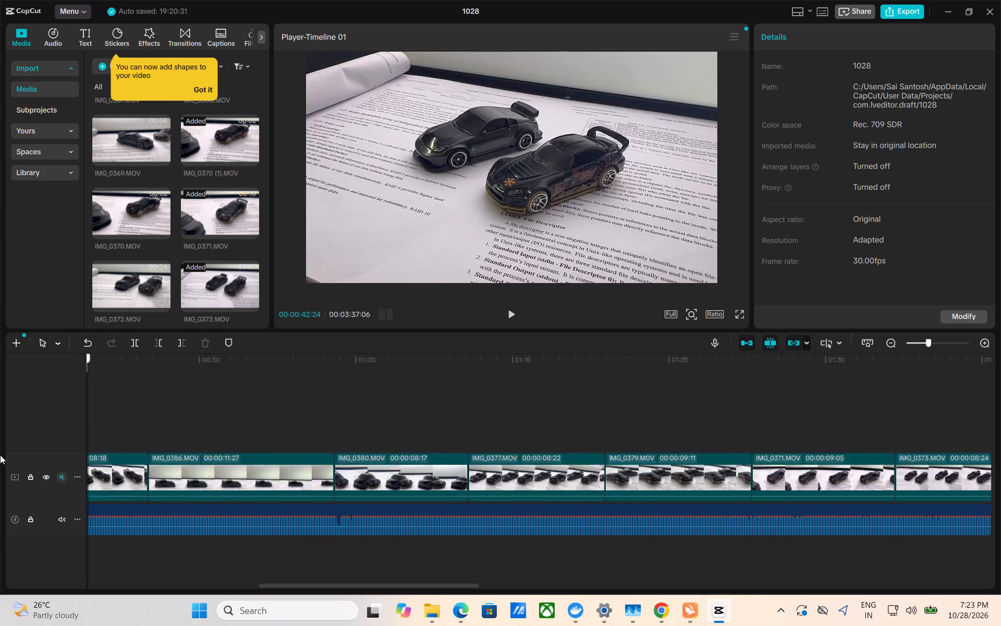
drag(0, 455, 0, 451)
key(space)
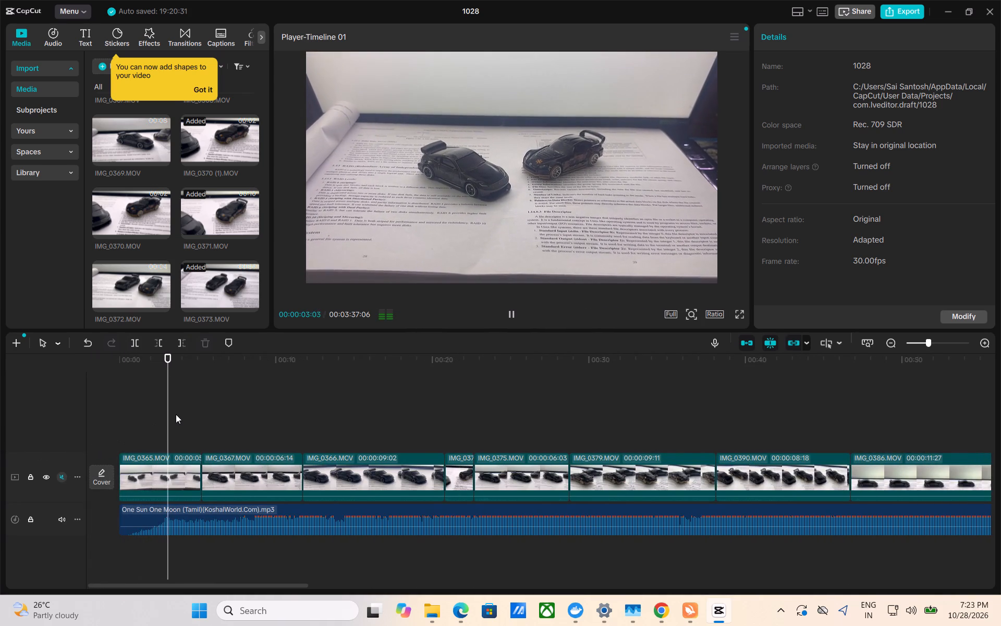
Review IMG_0366.MOV from about 00:00:15:01, and replay from early in IMG_0367.MOV into IMG_0366.MOV to check them against the song.
drag(186, 414, 355, 425)
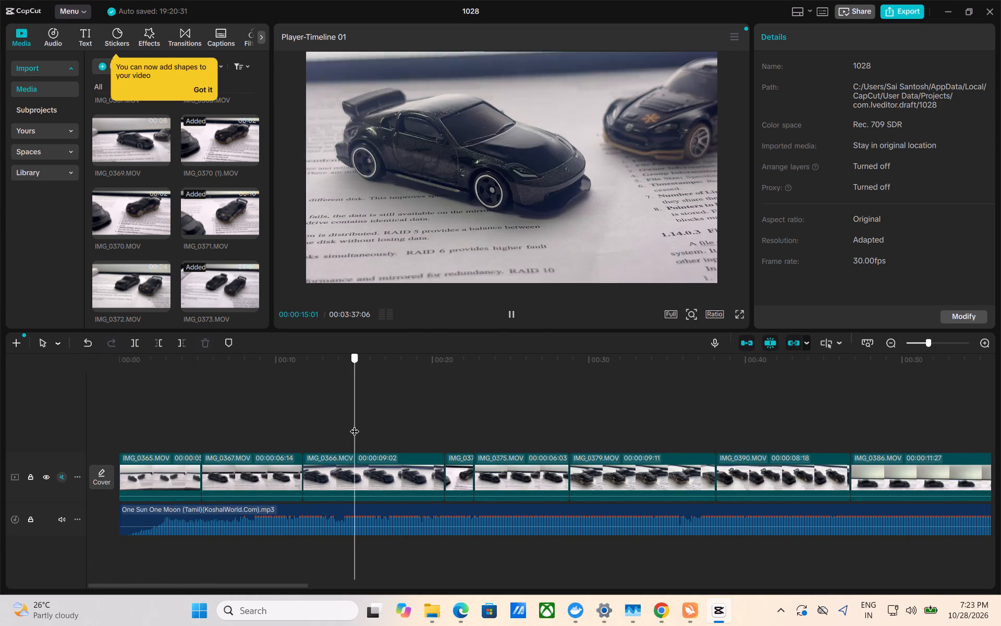
key(space)
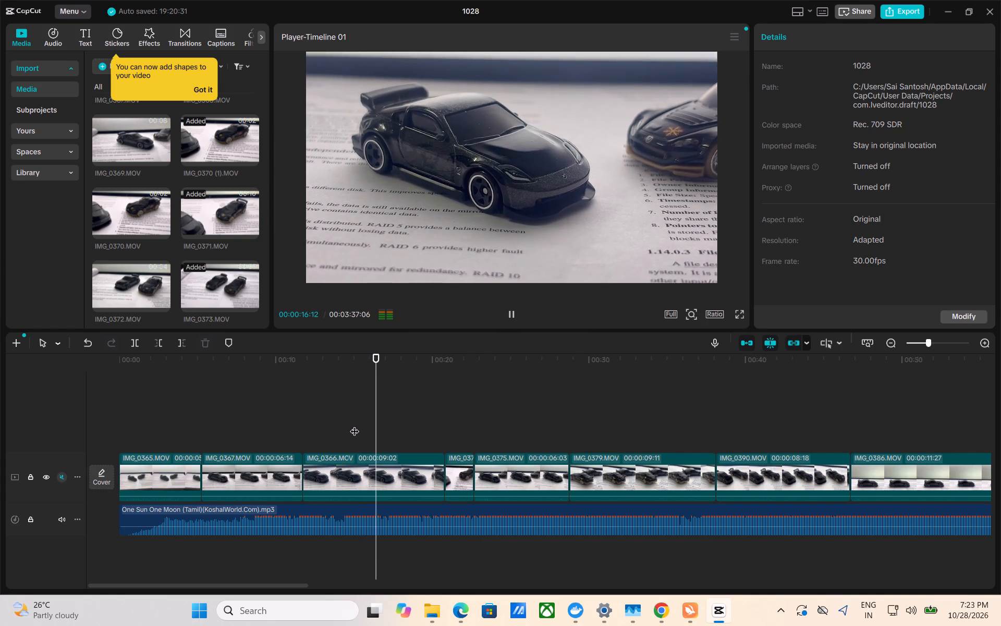
click(413, 418)
click(413, 418)
drag(413, 418, 278, 417)
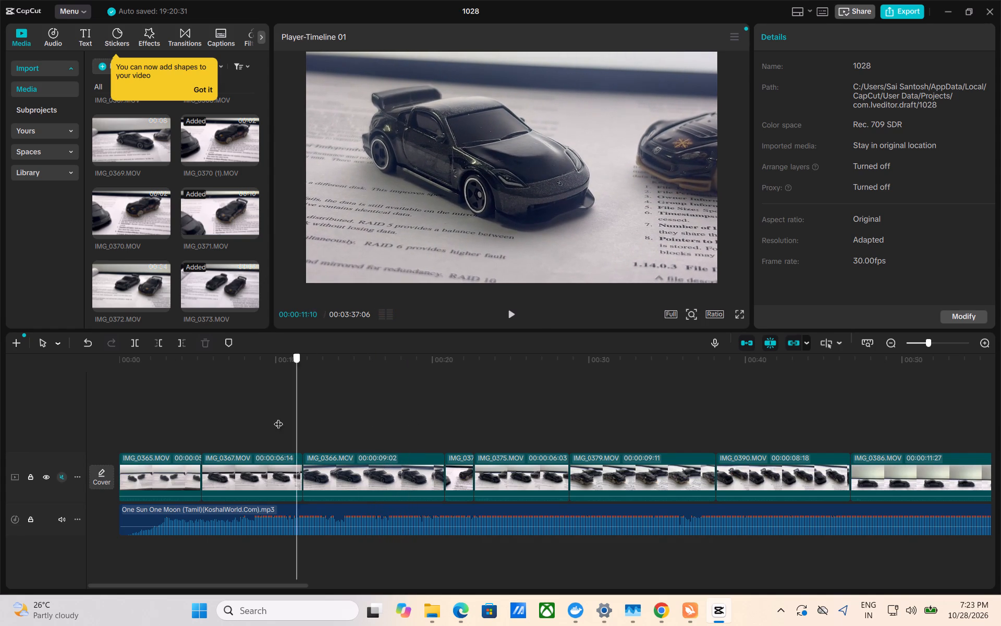
drag(278, 417, 225, 419)
key(space)
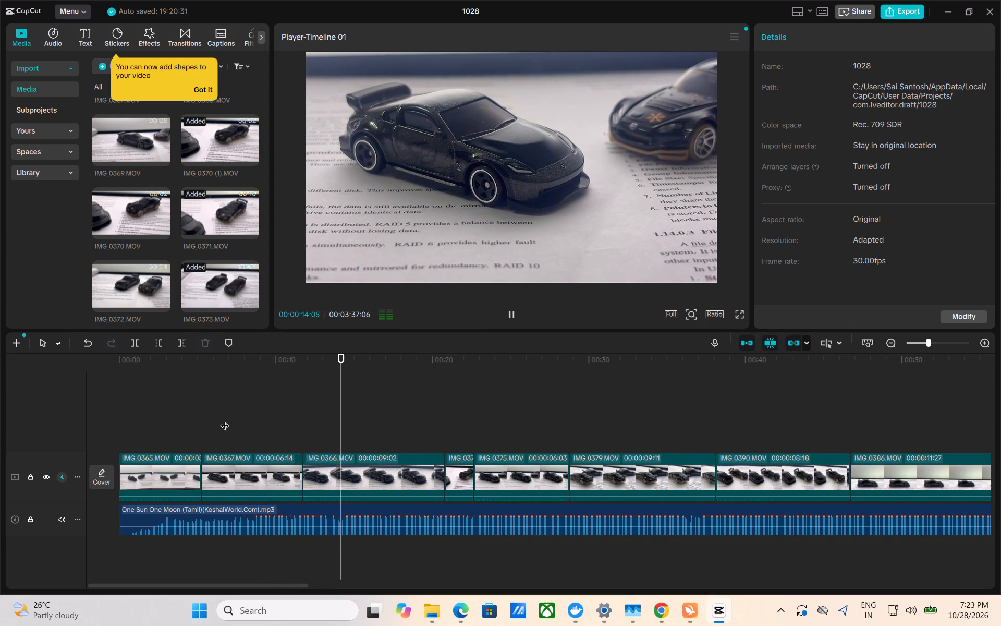
Skip ahead to the first IMG_0379.MOV clip, play briefly, and pause at about 00:00:31:21.
scroll(225, 419, left, 1)
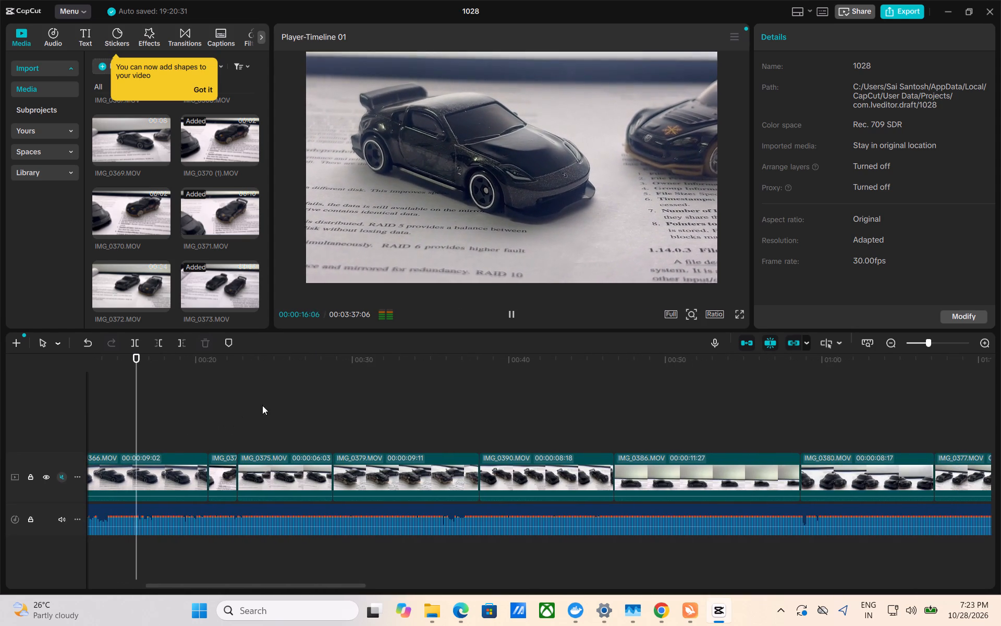
click(272, 402)
drag(272, 402, 374, 412)
key(space)
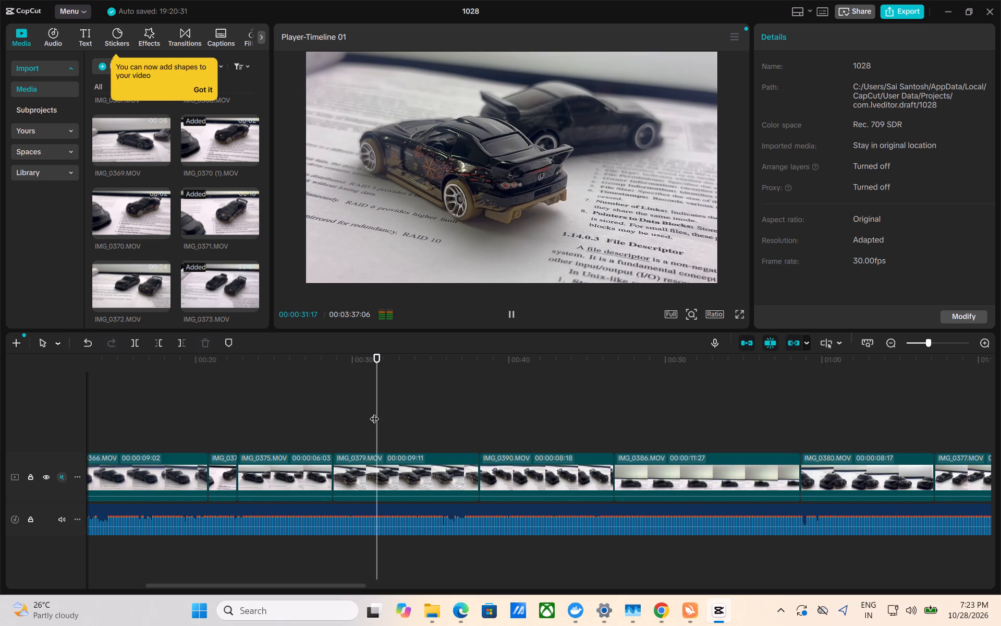
key(space)
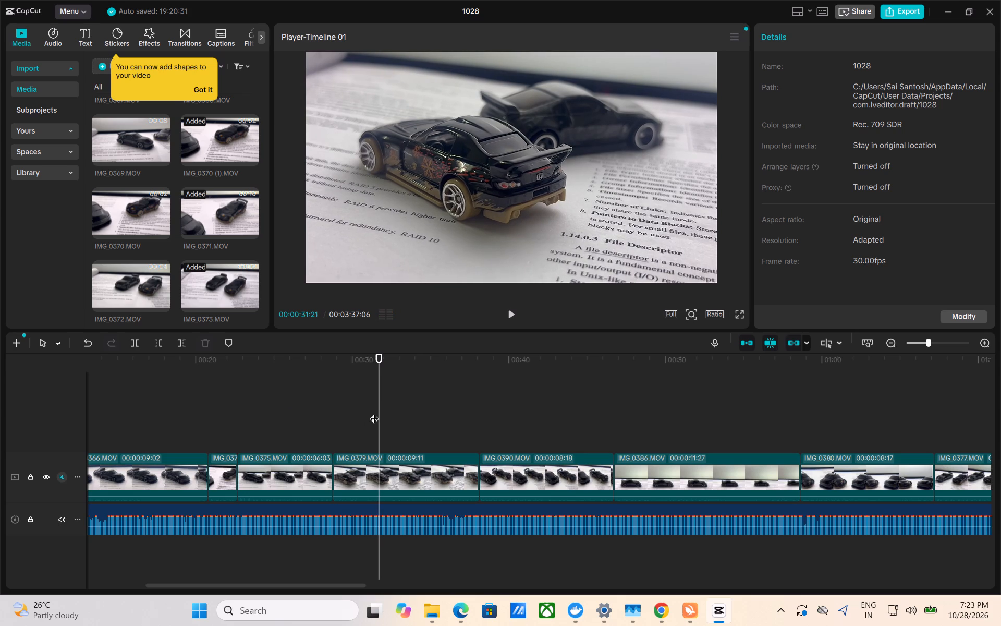
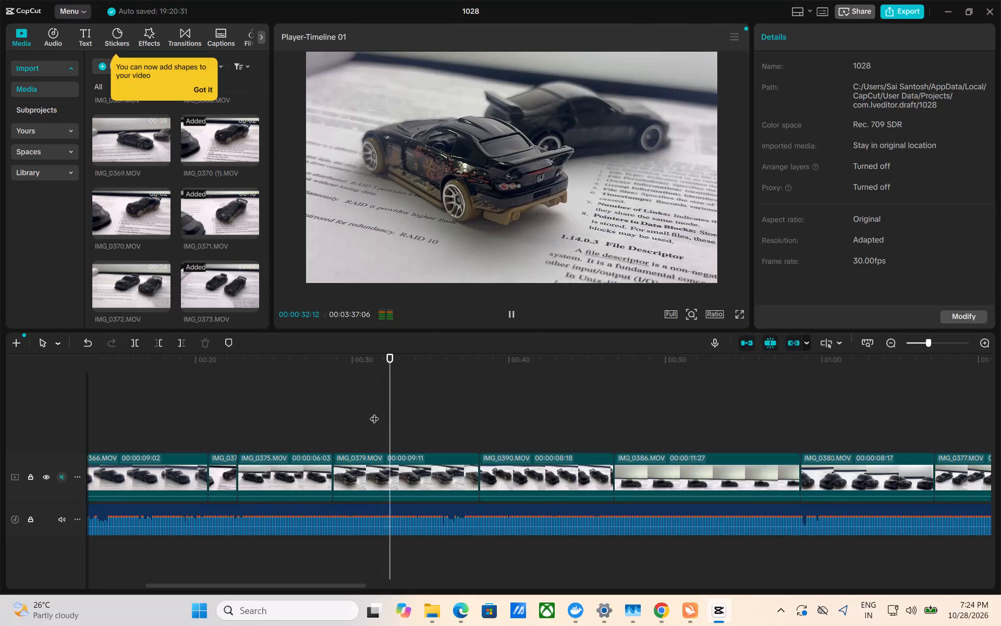
Listen to the song from IMG_0379.MOV into IMG_0386.MOV, replay from around the start of IMG_0379.MOV, and pause at about 00:00:38:14.
key(space)
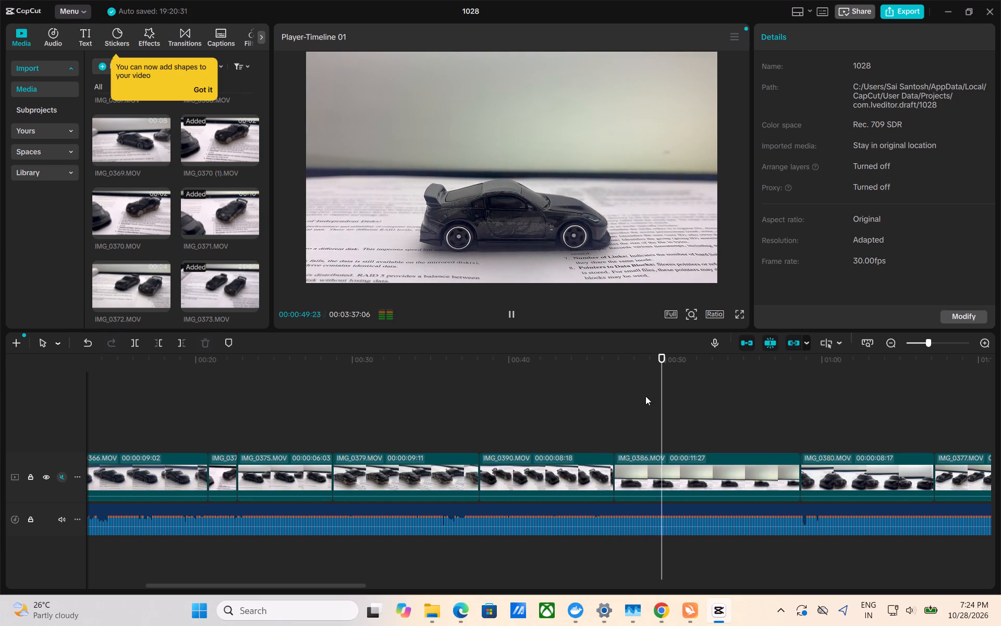
drag(669, 394, 421, 425)
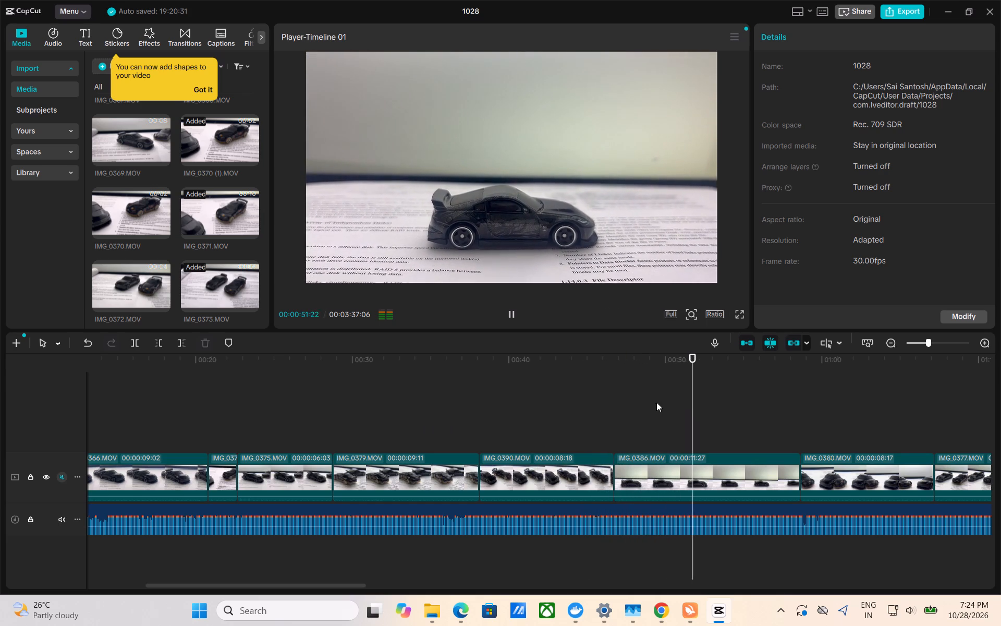
click(709, 395)
click(709, 395)
drag(709, 395, 334, 436)
key(space)
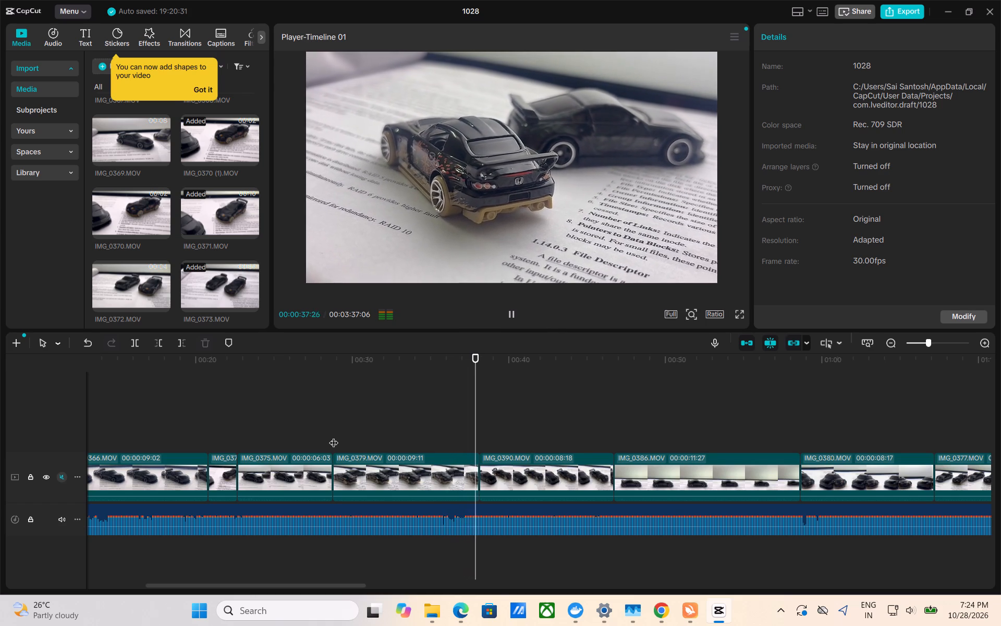
key(space)
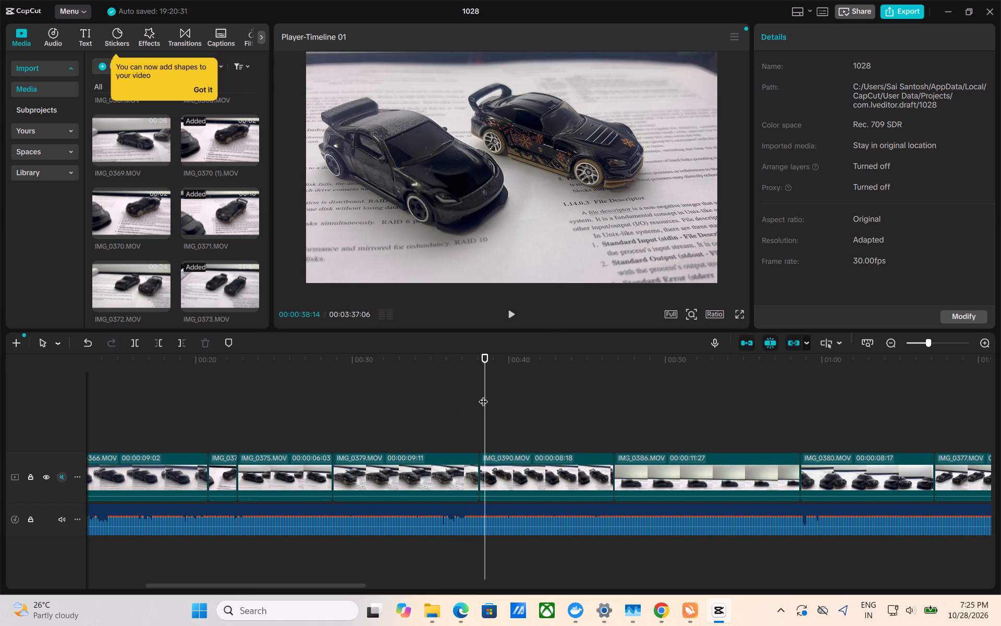
Split the One Sun One Moon audio at about 00:00:36:10 and delete the part before the cut.
drag(483, 395, 451, 400)
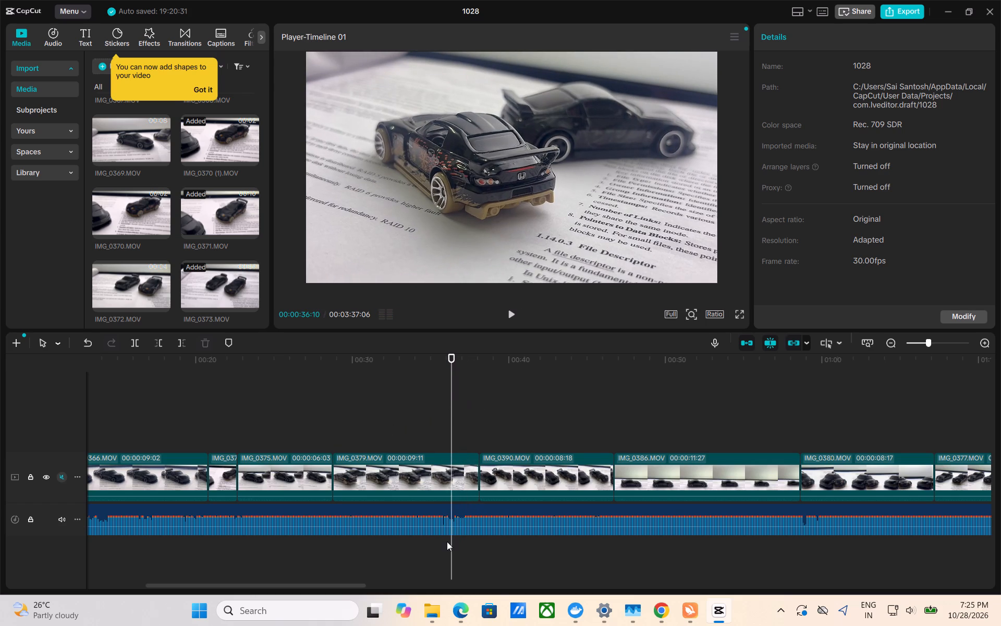
drag(443, 539, 437, 526)
click(437, 526)
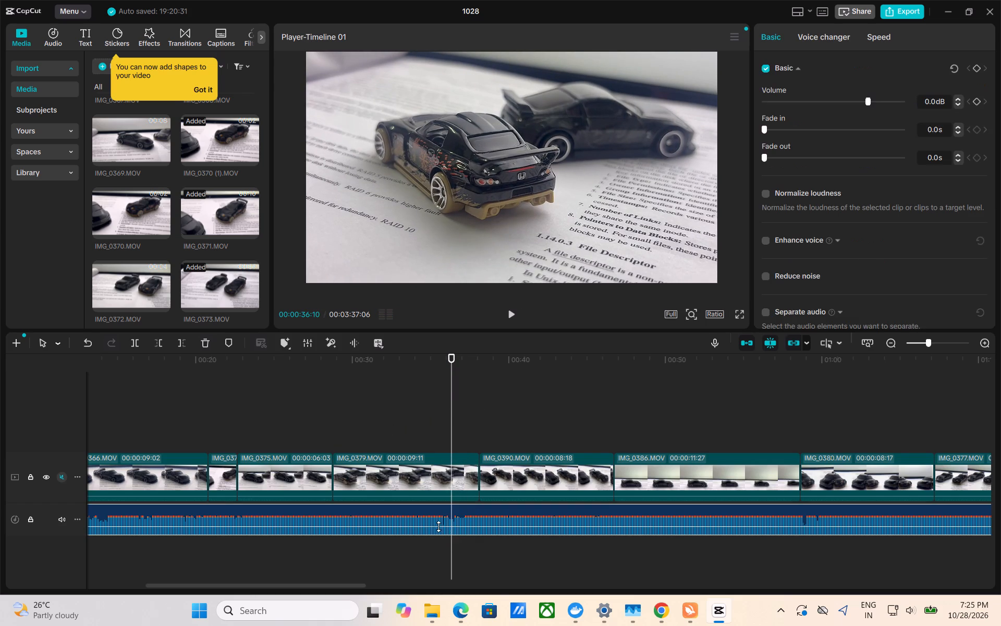
click(133, 341)
click(329, 530)
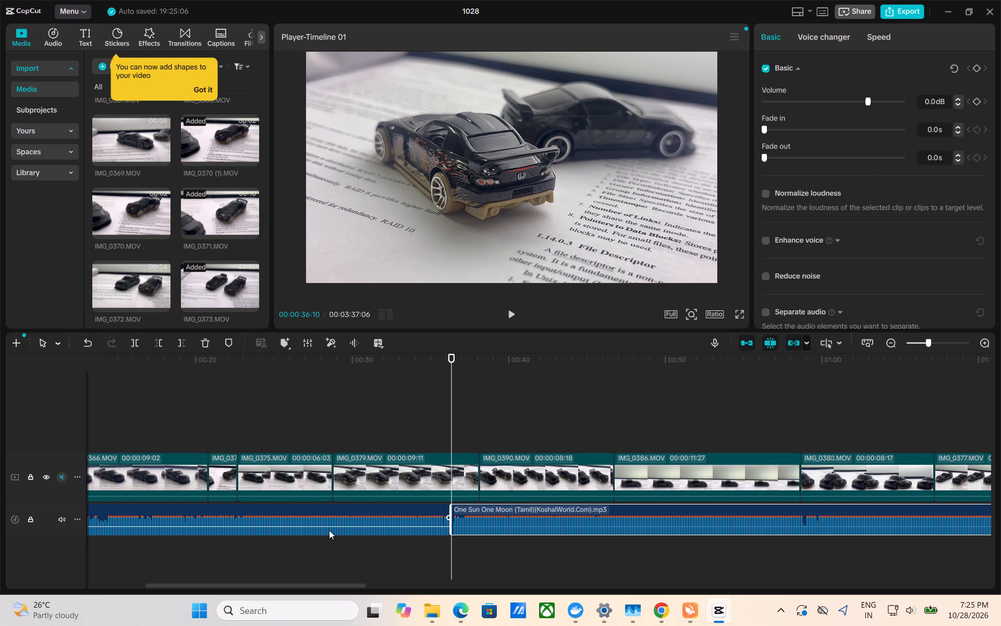
click(212, 338)
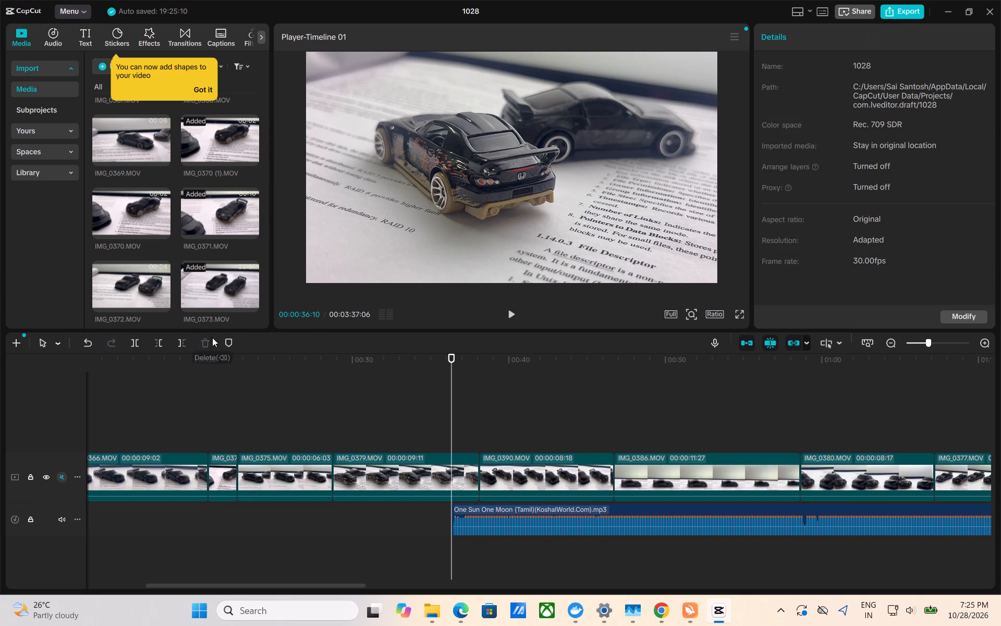
Move the remaining One Sun One Moon audio to the very start of the timeline, aligned with IMG_0365.MOV.
drag(497, 525, 52, 532)
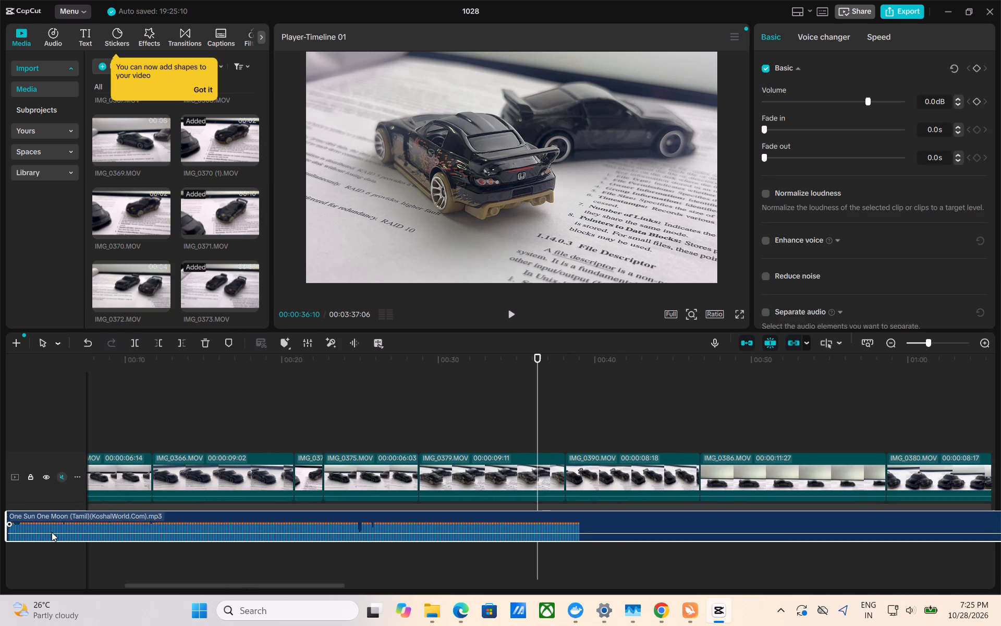
drag(52, 532, 52, 532)
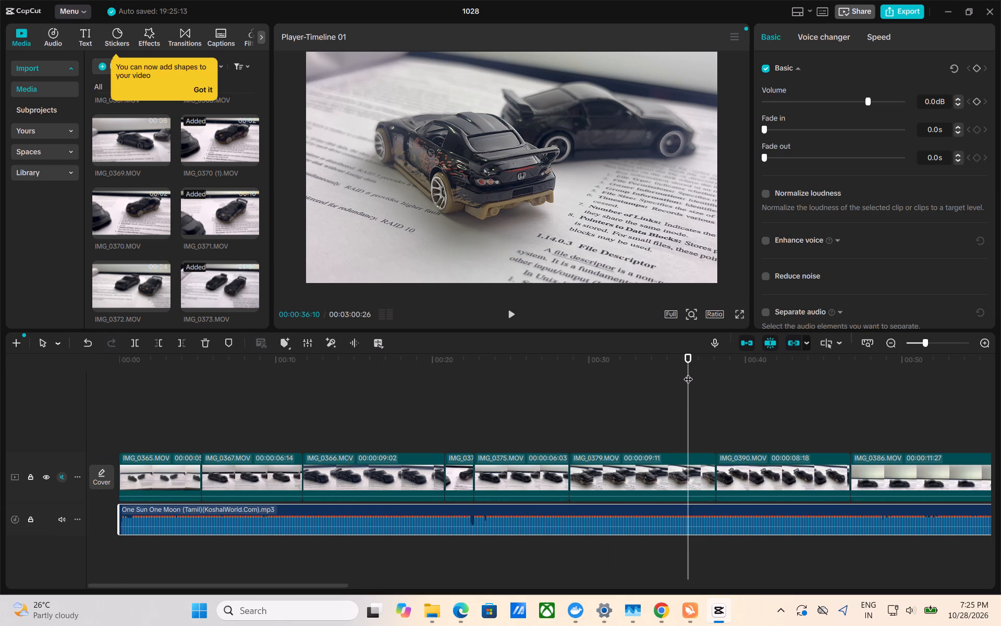
Play the edit from the start of the timeline against the trimmed song and pause at about 00:00:30:02.
drag(688, 372, 67, 386)
key(space)
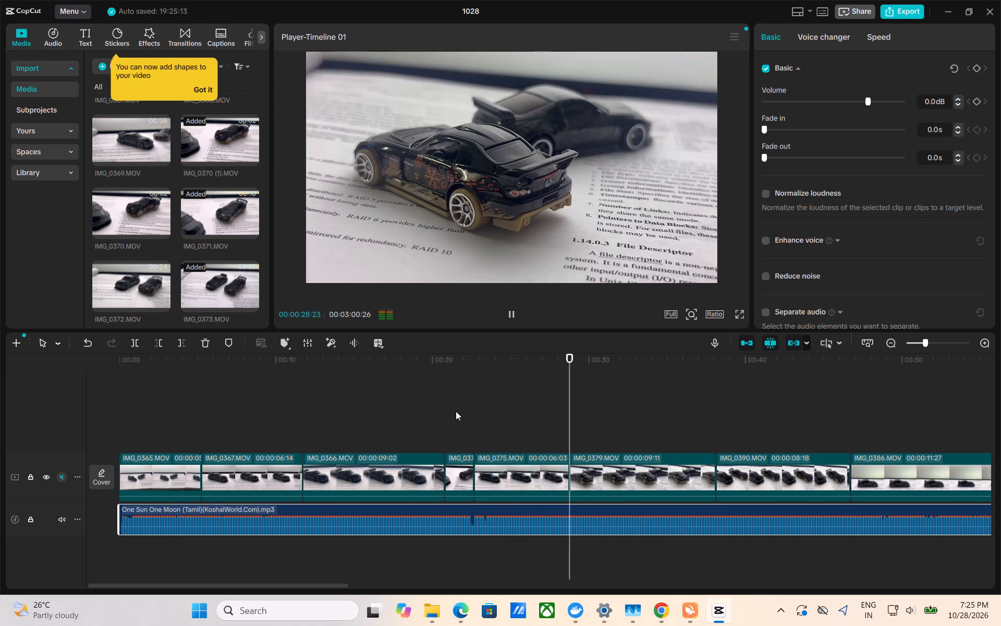
key(space)
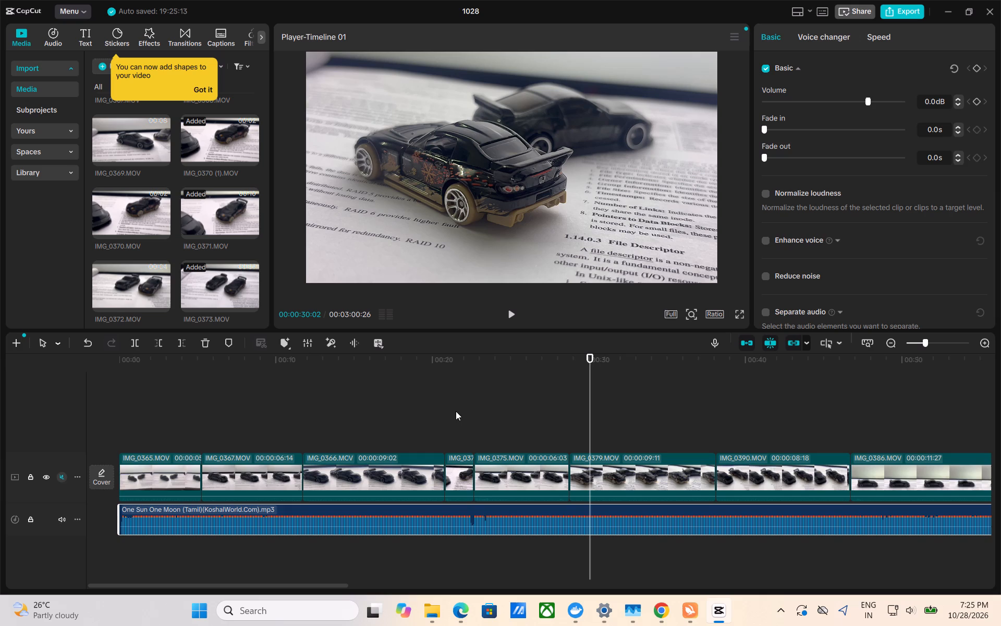
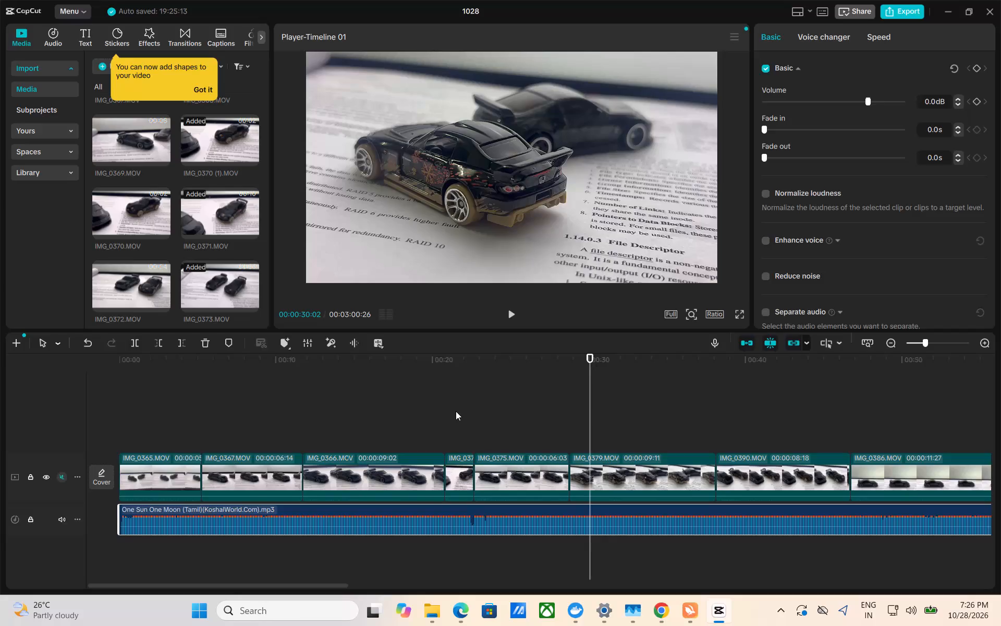
Play the edit onward from about 00:00:30:02, replay part of IMG_0386.MOV against the song, and pause at about 00:00:54:14.
key(space)
key(space)
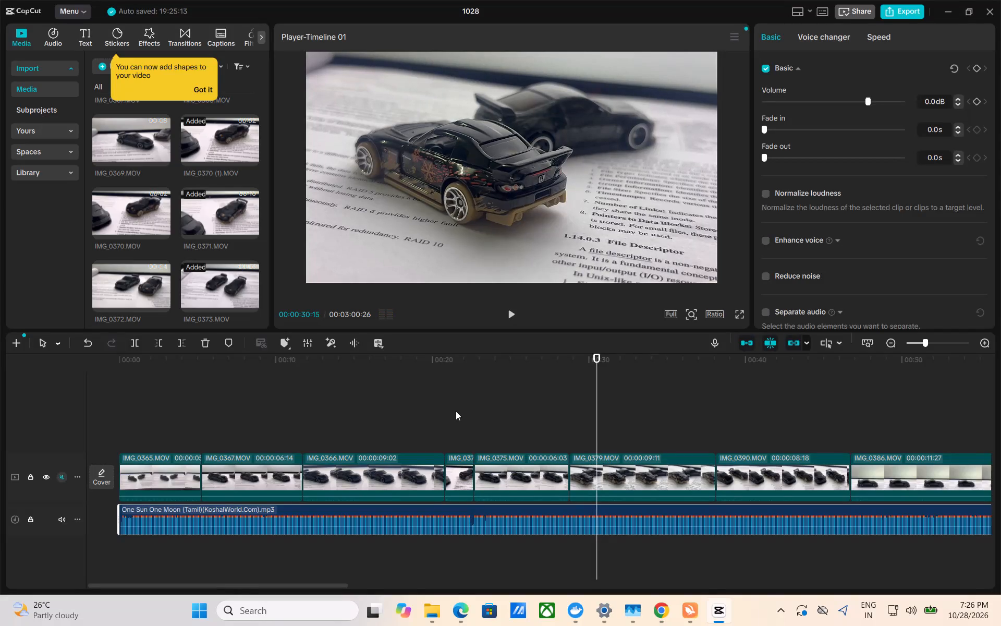
key(space)
key(space)
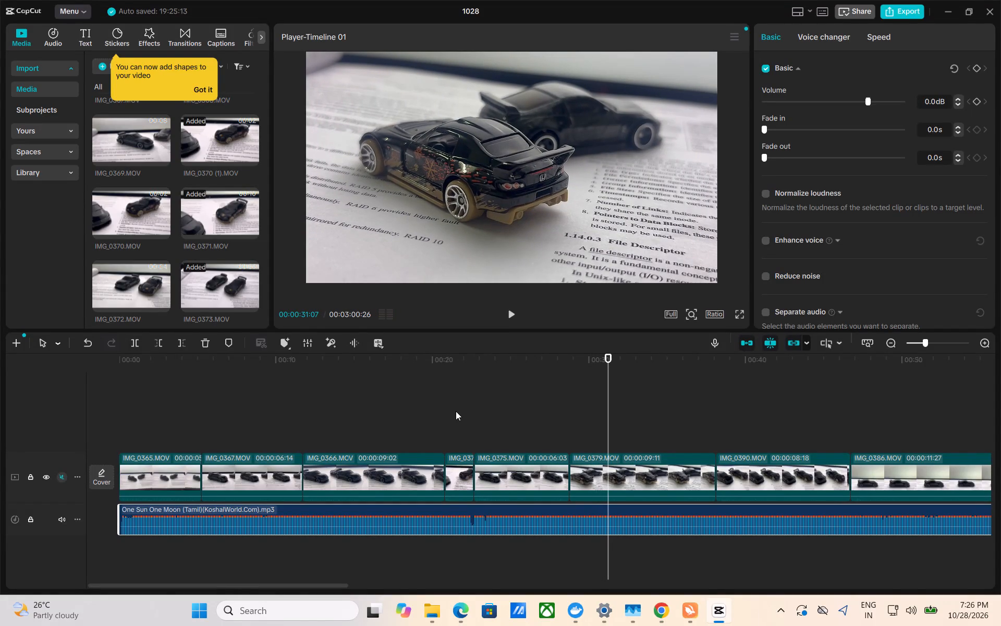
key(space)
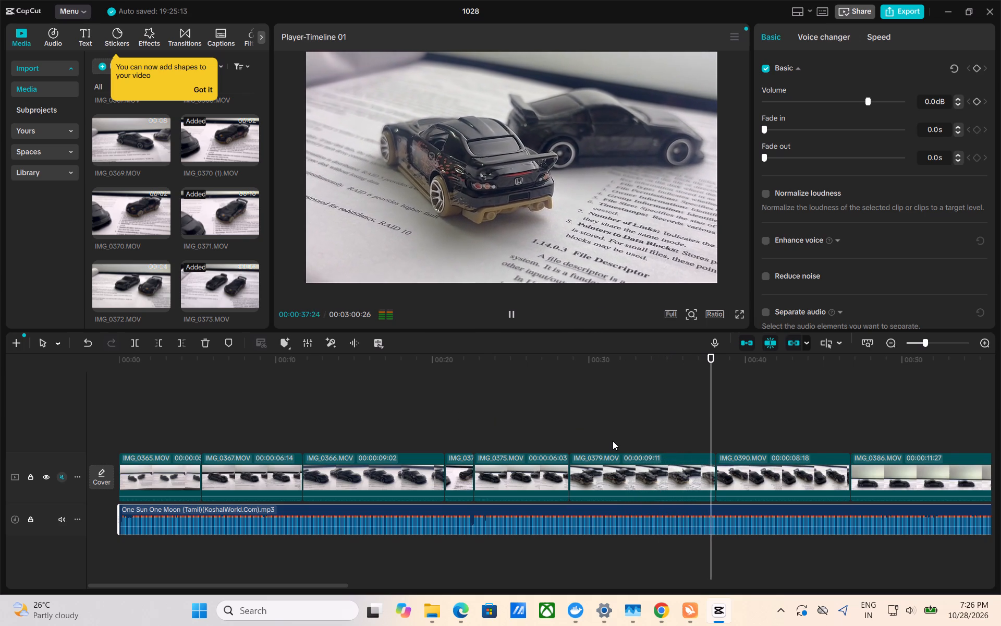
scroll(613, 441, left, 1)
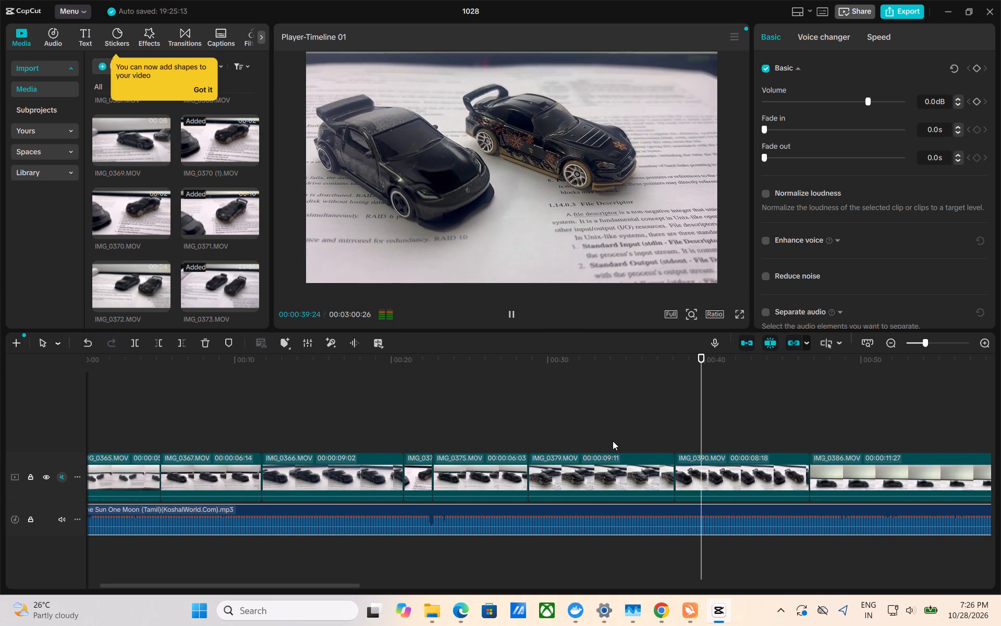
key(space)
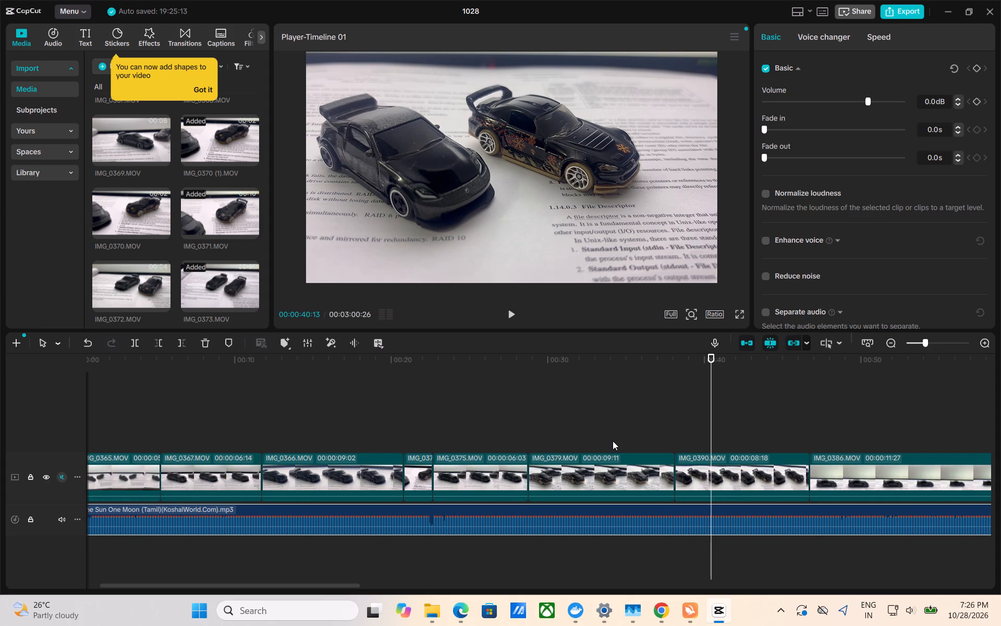
key(space)
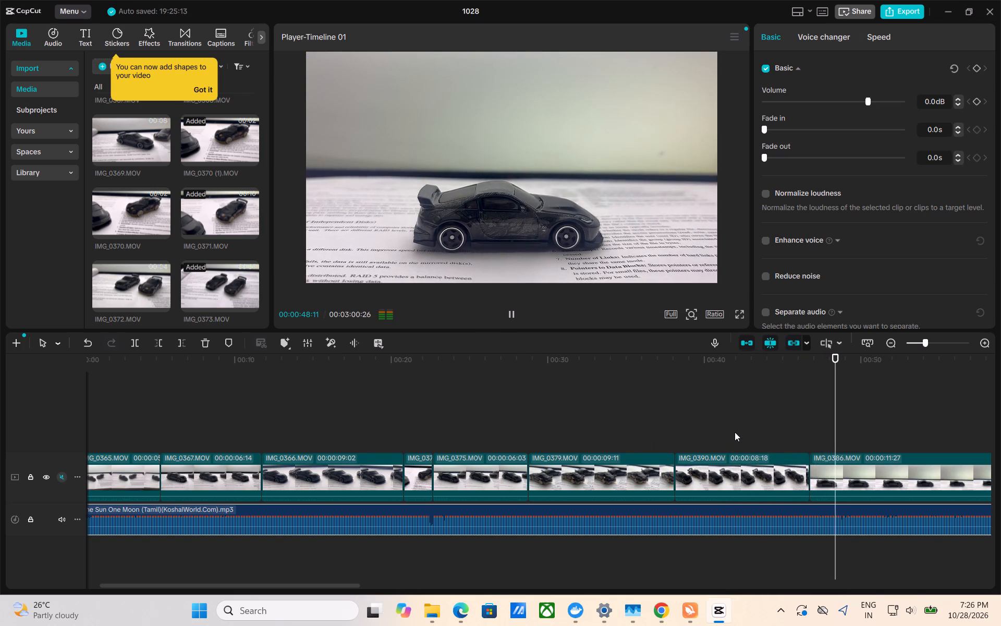
scroll(735, 432, left, 1)
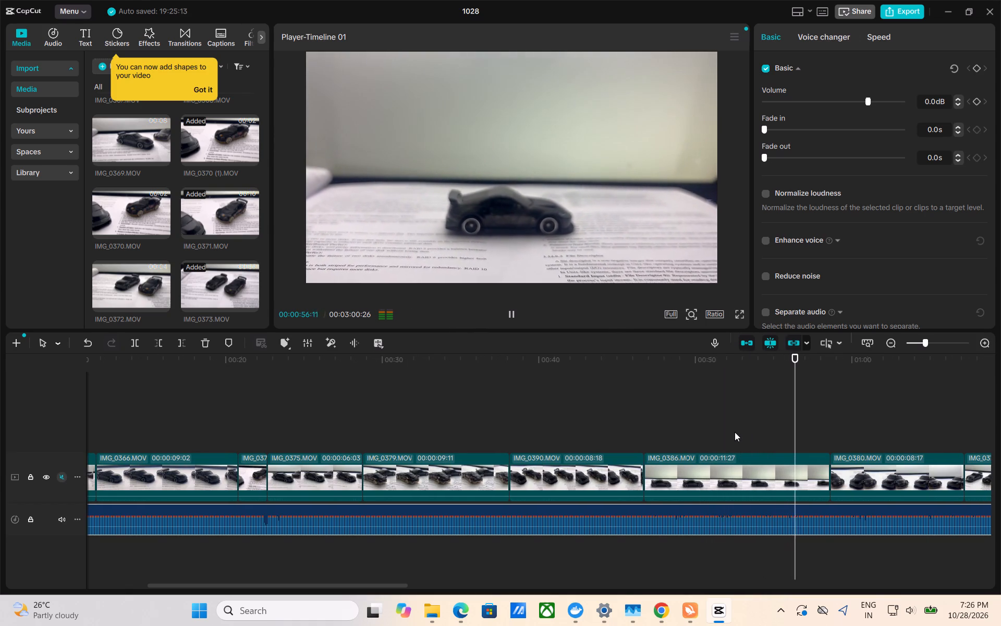
key(space)
drag(809, 403, 737, 422)
key(space)
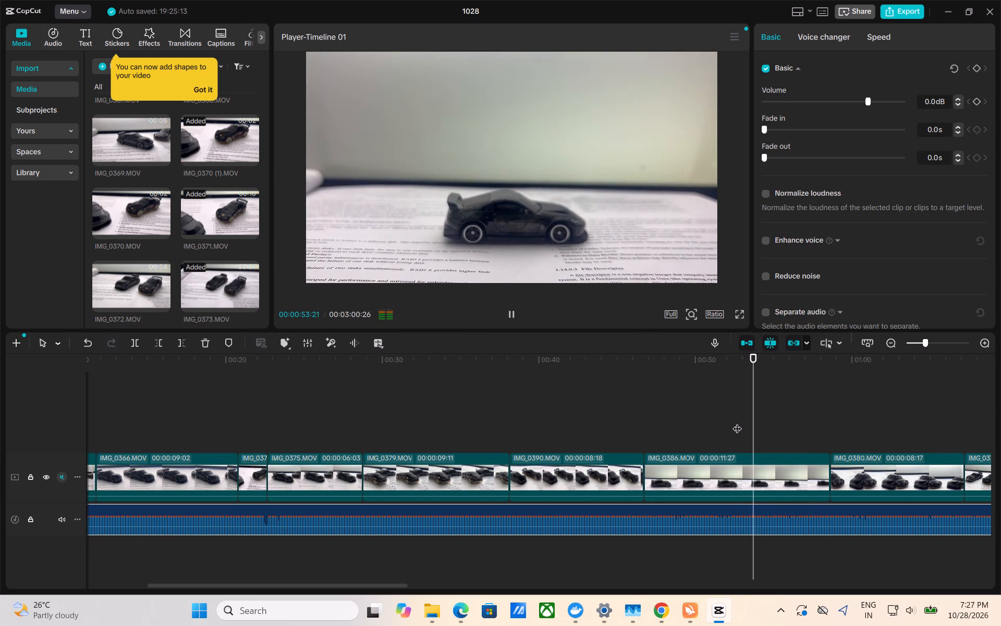
key(space)
key(space)
key(space)
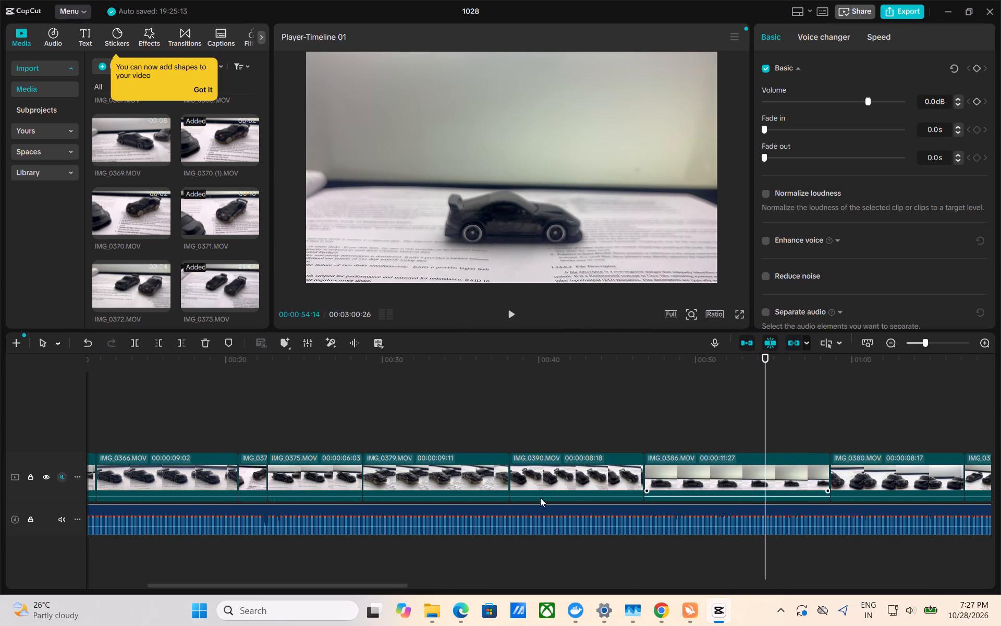
Split the One Sun One Moon audio at about 00:00:54:14 and delete the part after the cut.
click(159, 344)
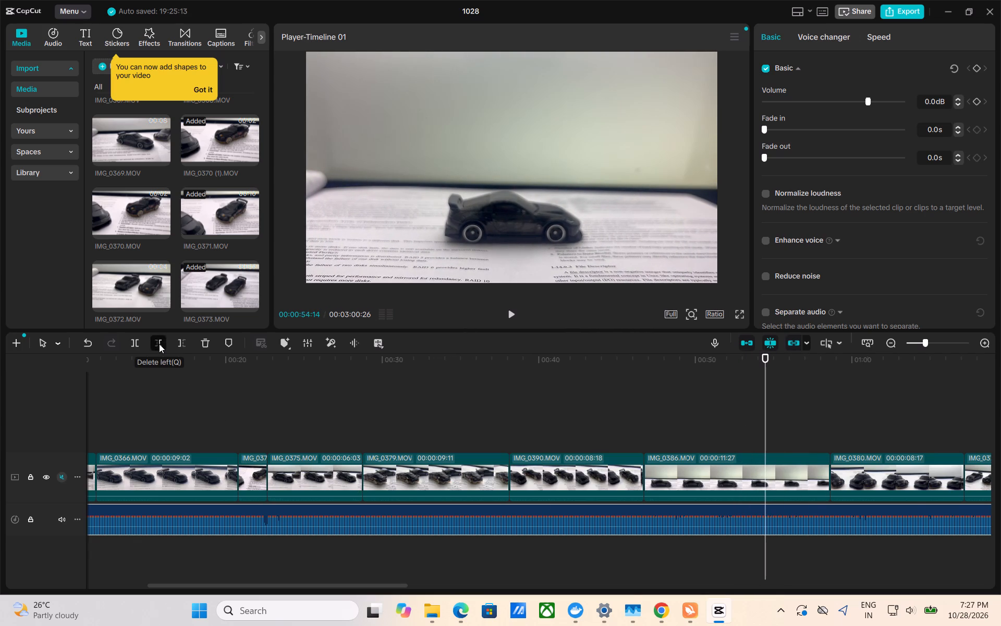
key(ctrl+z)
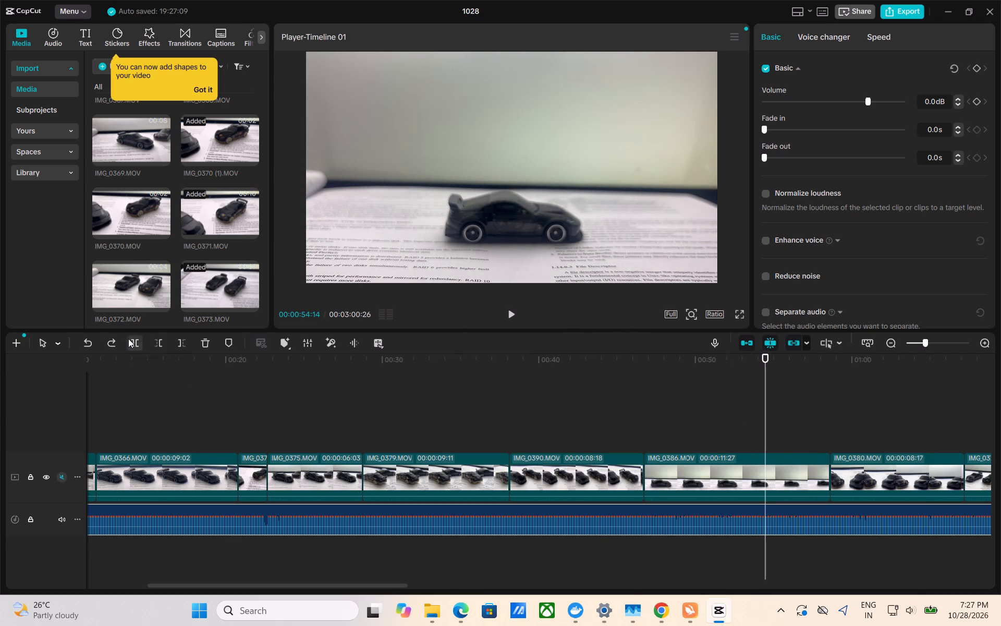
click(128, 339)
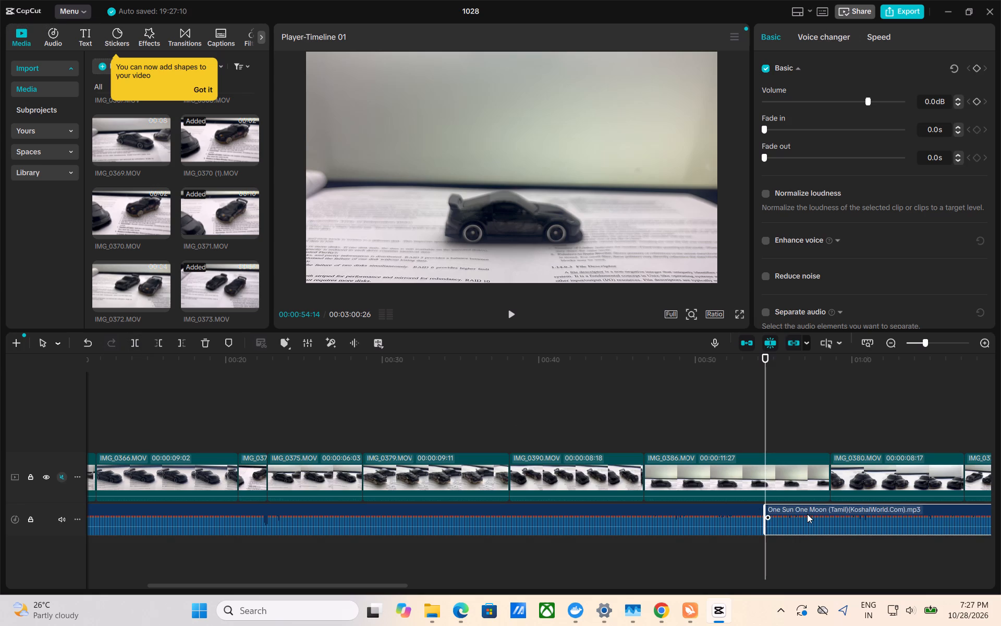
right_click(807, 514)
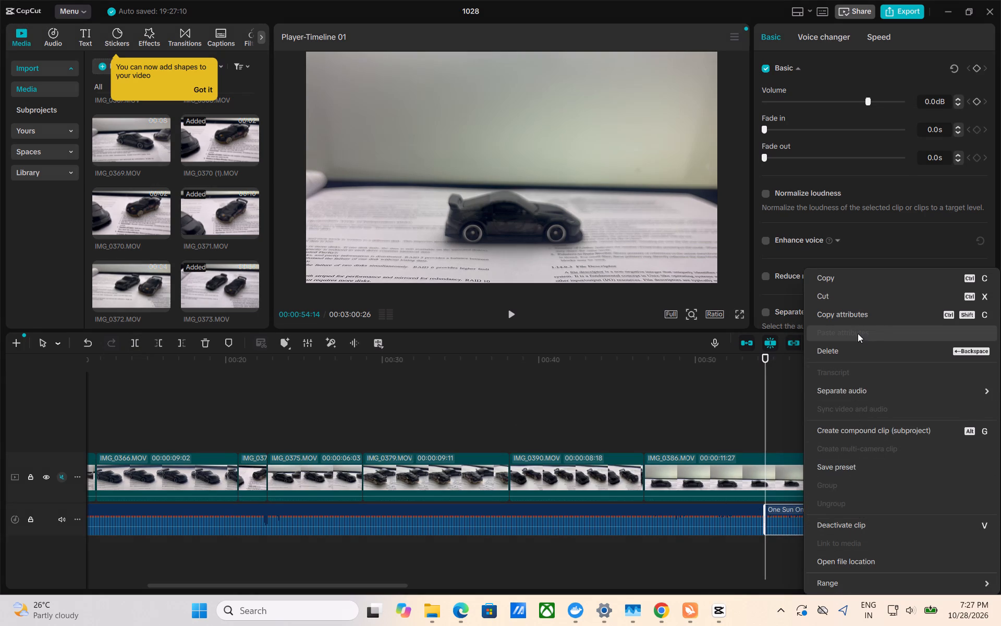
click(844, 347)
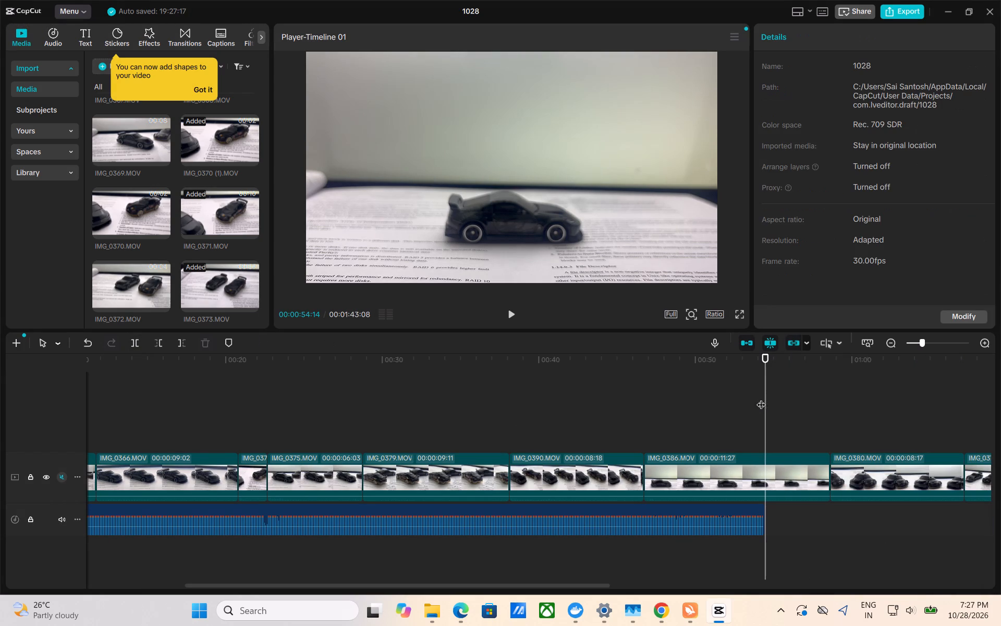
Play the edit from the start of the timeline, pause at about 00:00:02:04, and select the song clip.
drag(764, 396, 97, 469)
key(space)
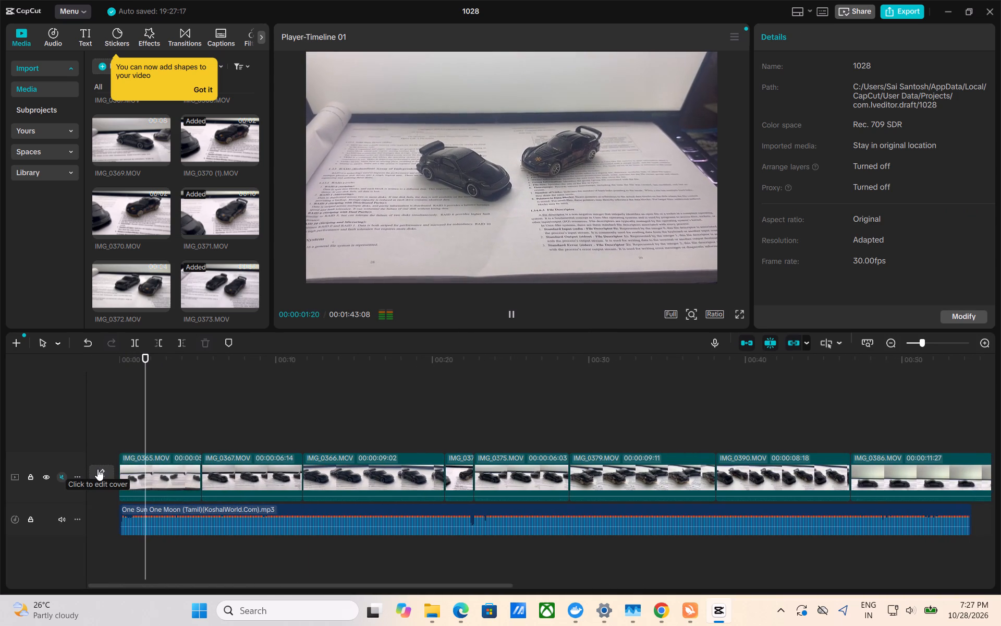
key(space)
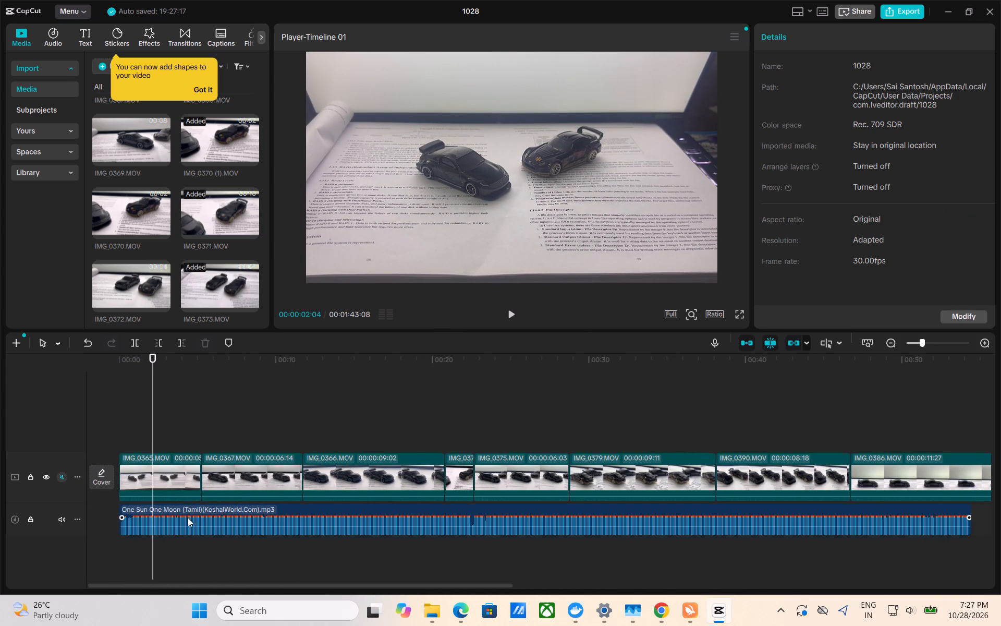
click(178, 512)
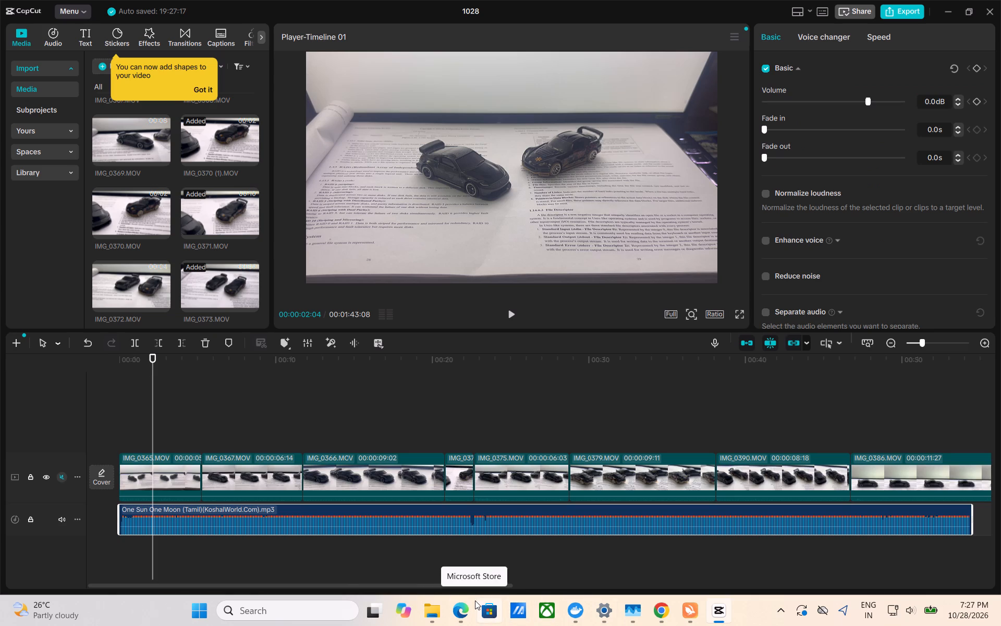
Switch to Turbo VPN and disconnect the VPN.
click(681, 606)
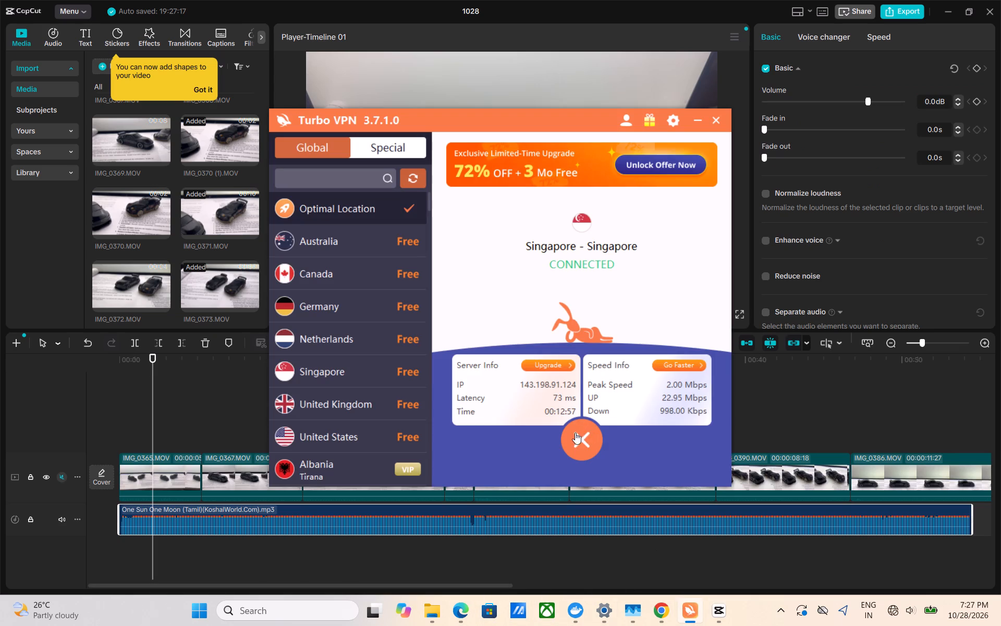
Switch to Chrome and search in a new tab for "onesun one moon download high quality".
click(663, 620)
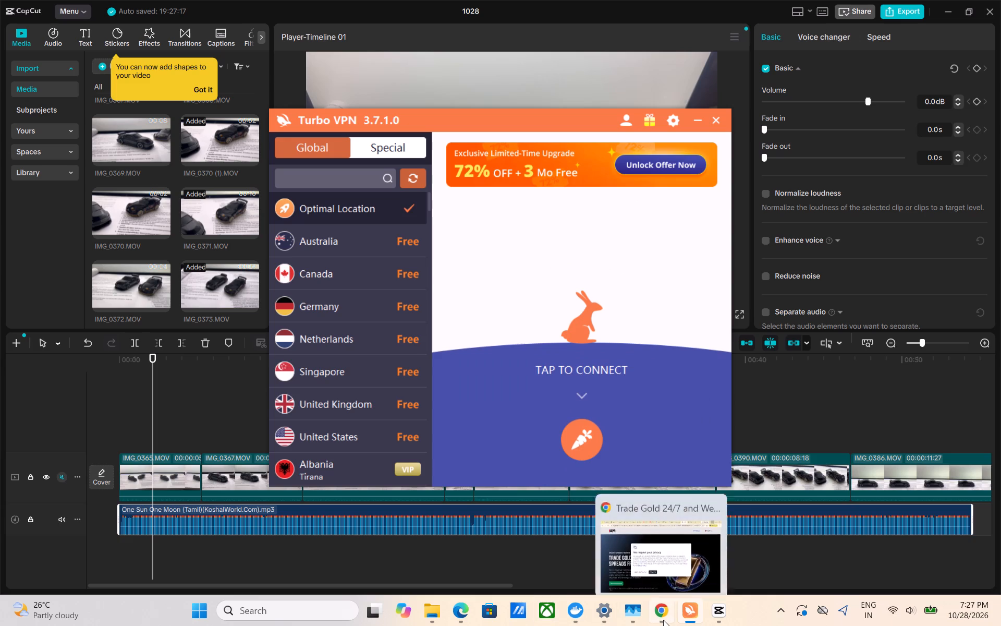
click(785, 16)
text(onesun one moon download)
key(space)
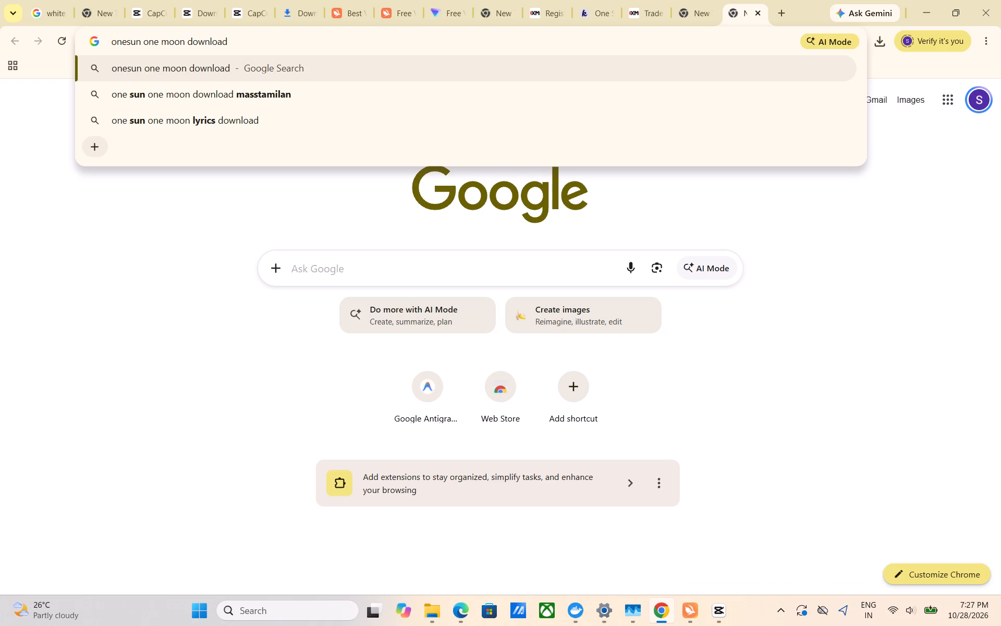
text(high quality)
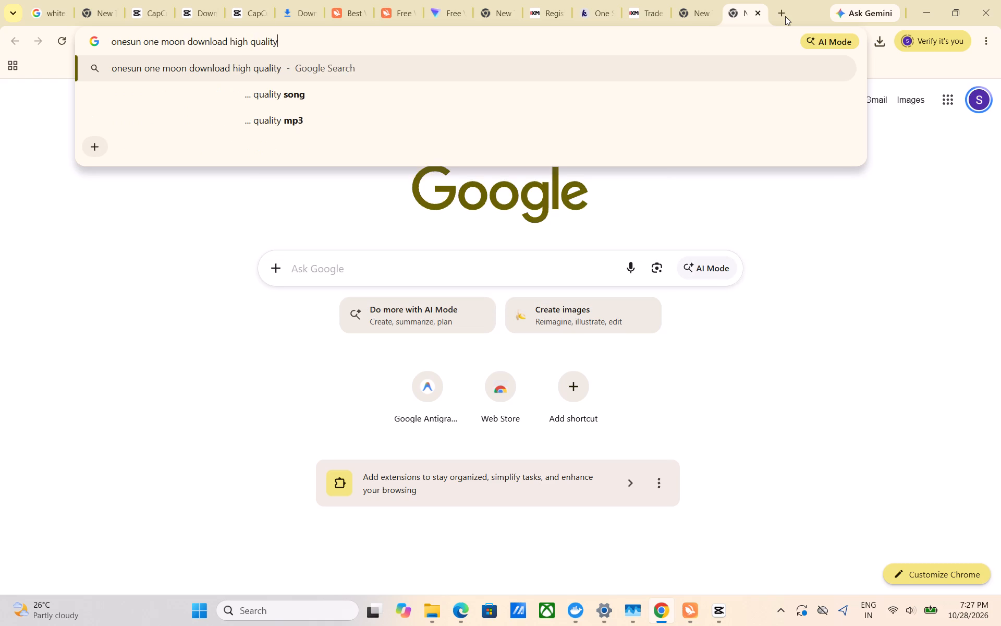
key(Return)
Look through the search results for a high-quality download source and open Gaana's One Sun One Moon page.
scroll(475, 299, down, 1)
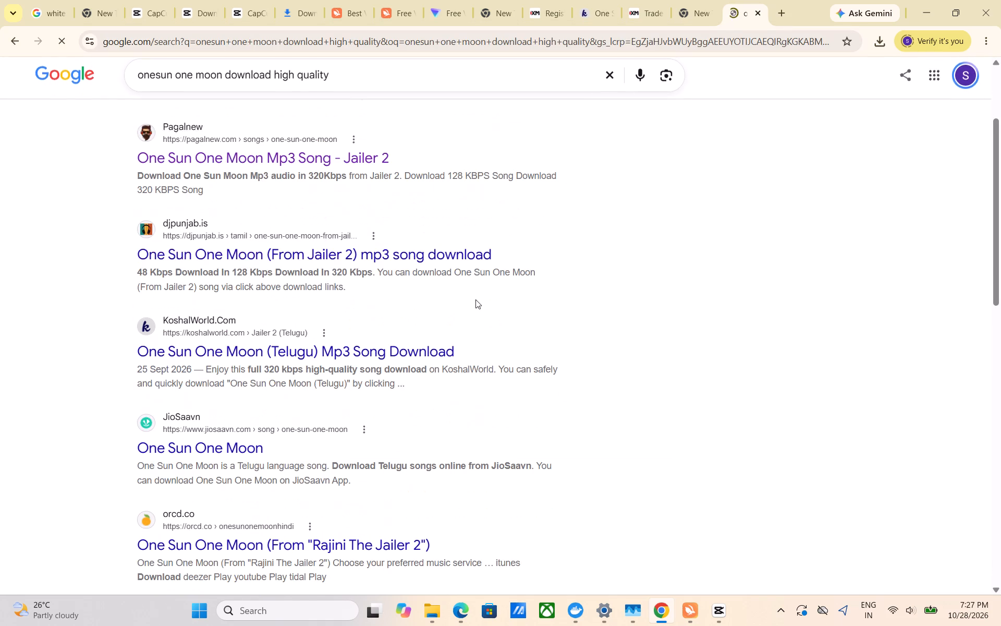
scroll(475, 299, down, 1)
scroll(358, 369, down, 1)
scroll(276, 411, down, 1)
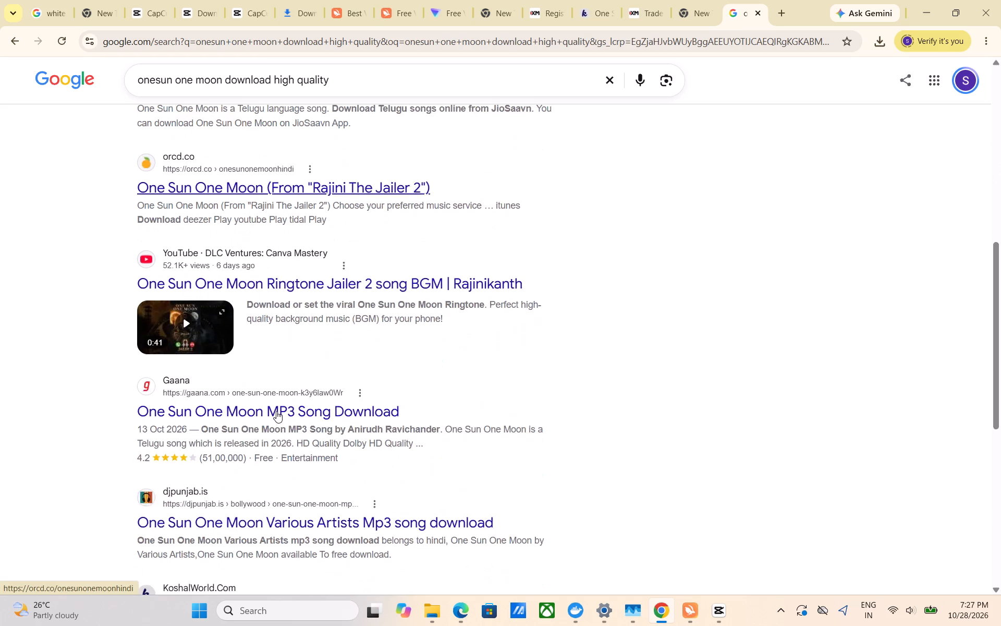
scroll(276, 411, down, 2)
click(421, 88)
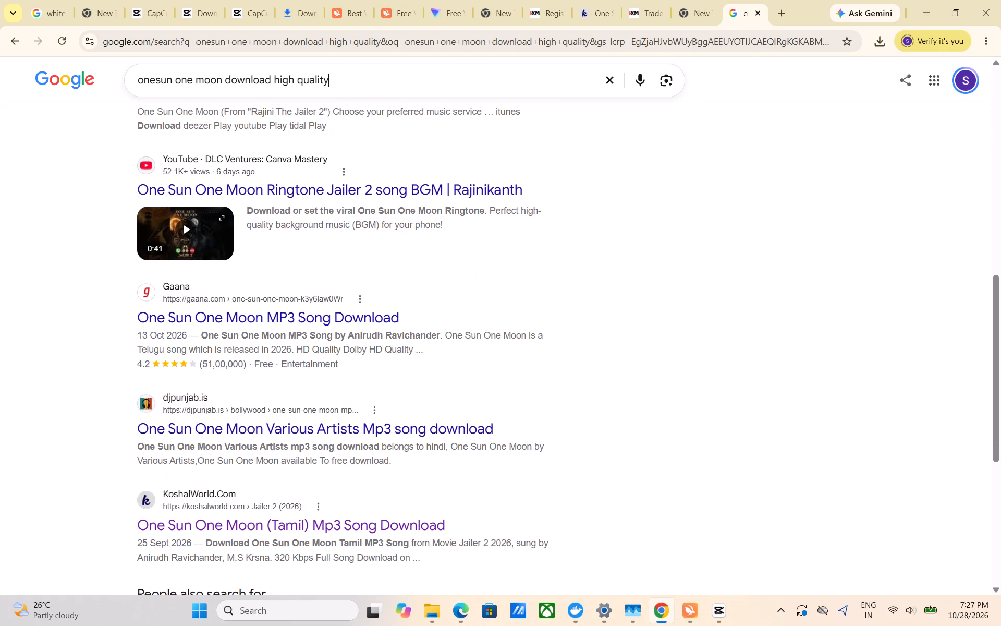
click(738, 363)
scroll(337, 338, down, 2)
scroll(337, 338, up, 1)
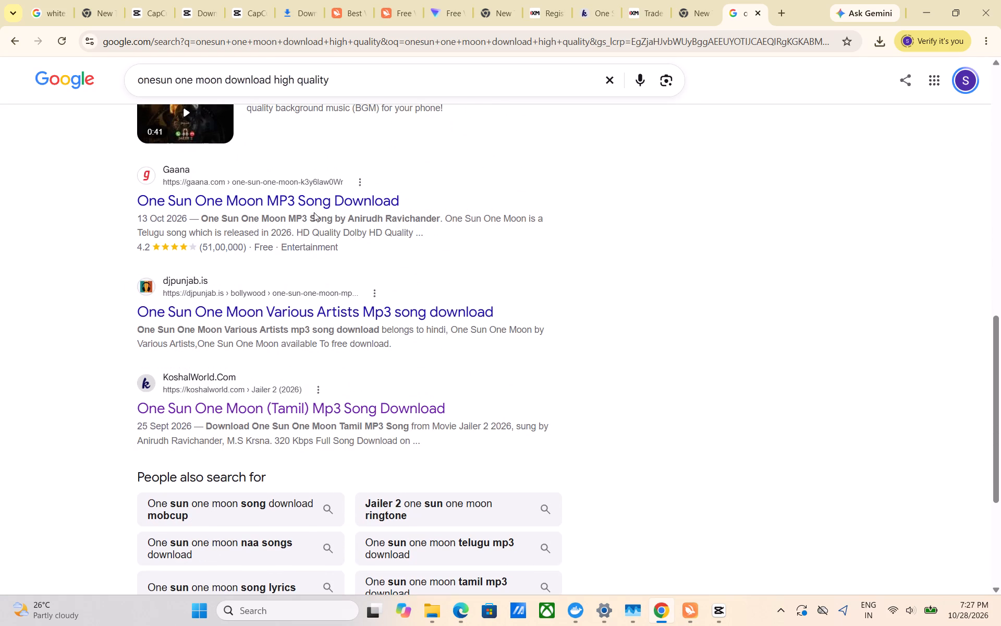
click(309, 210)
click(315, 203)
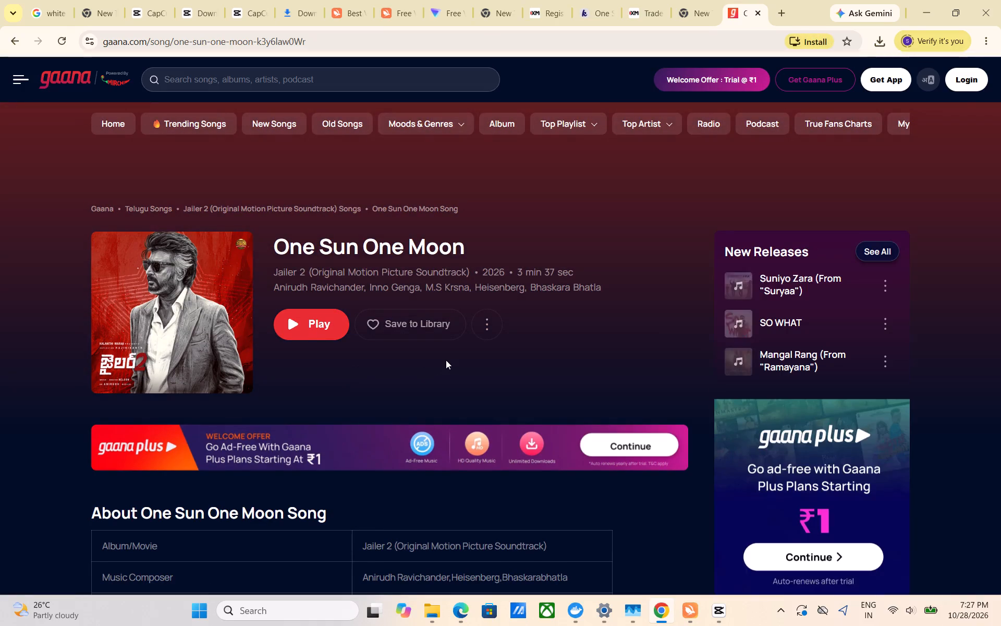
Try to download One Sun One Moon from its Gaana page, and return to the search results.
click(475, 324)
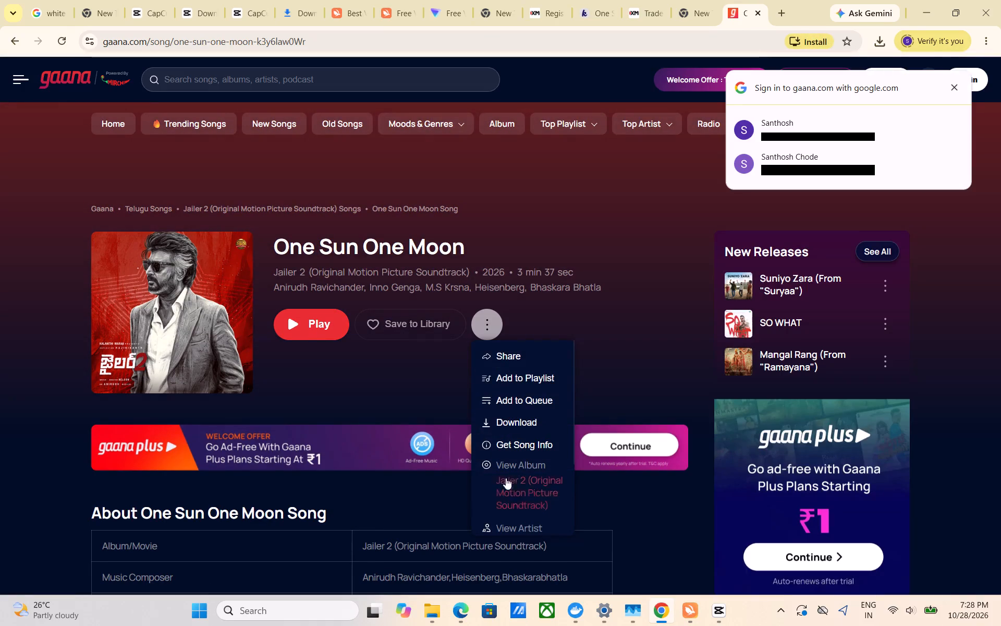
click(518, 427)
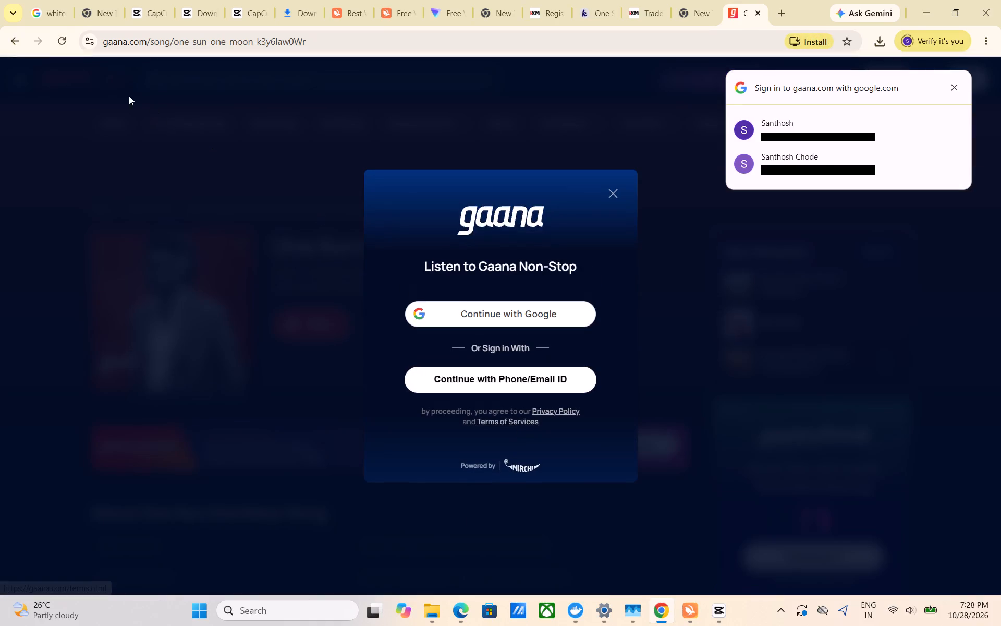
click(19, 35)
Check the remaining results and refine the search to "onesun one moon download high quality mp3".
scroll(203, 327, down, 1)
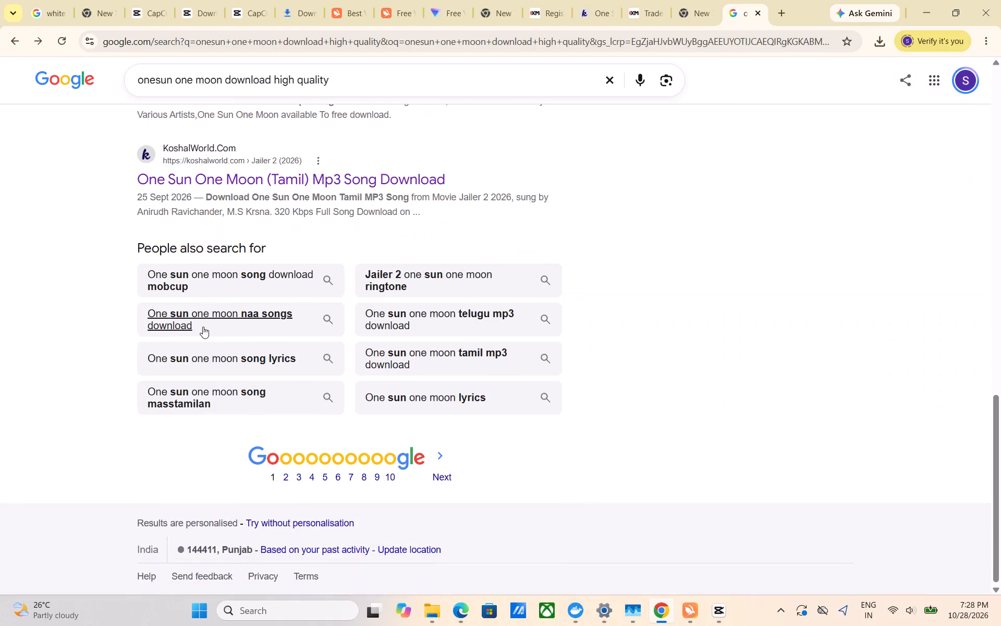
scroll(203, 327, down, 2)
click(290, 481)
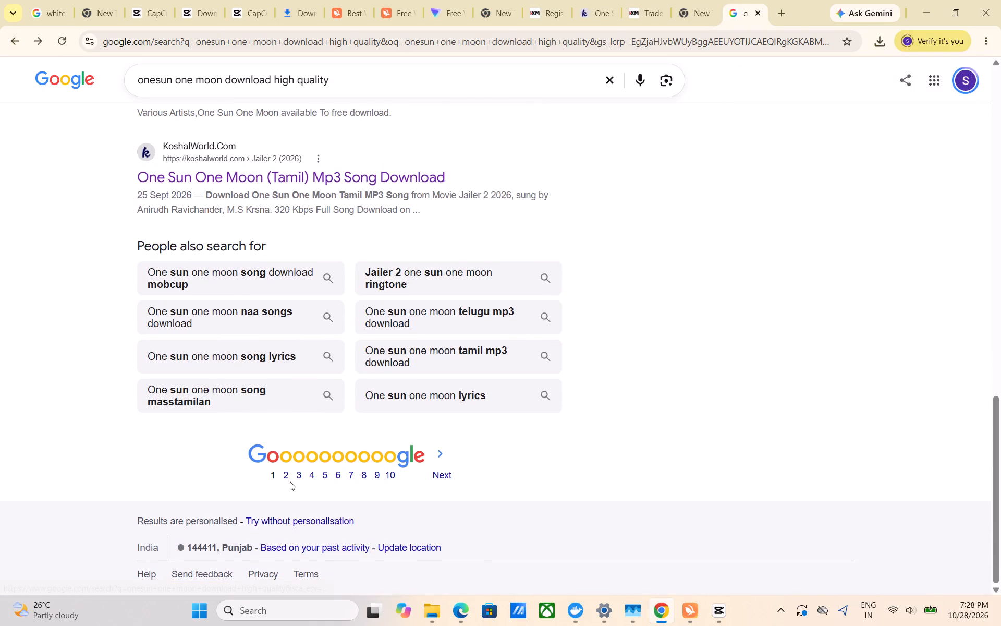
click(404, 78)
key(space)
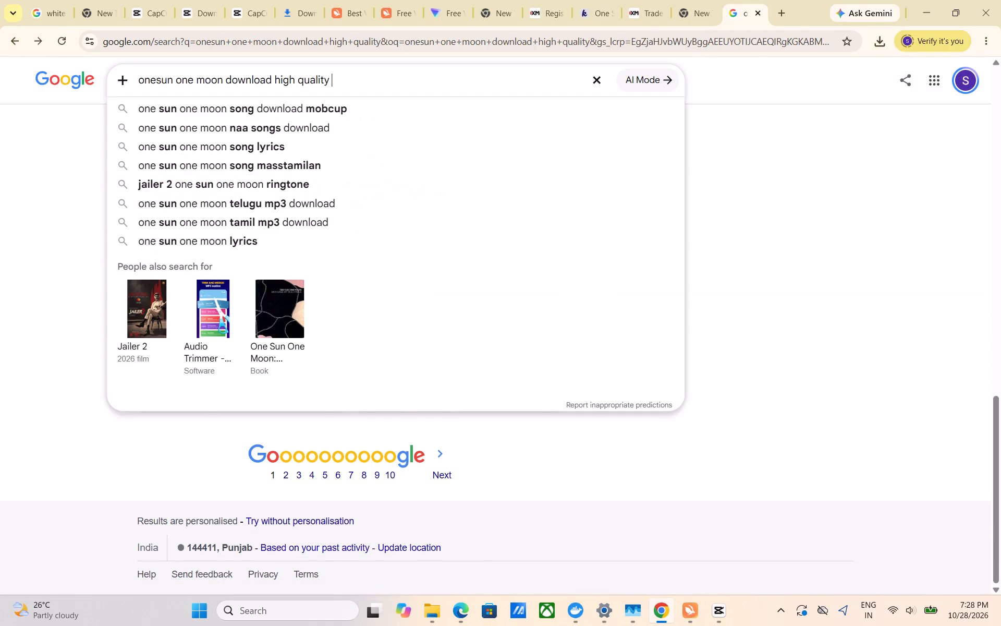
key(Return)
click(382, 94)
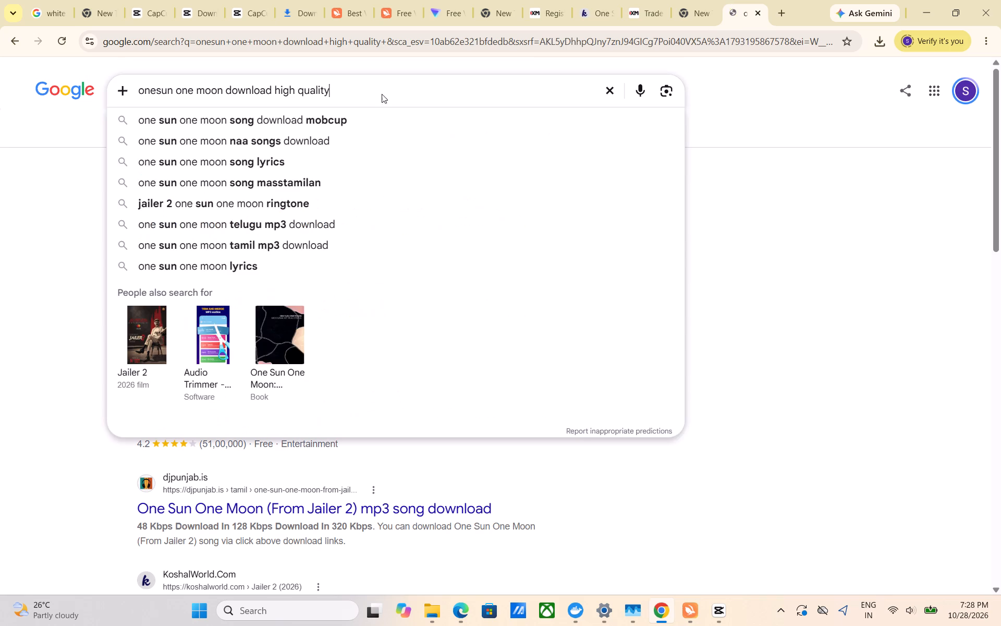
key(space)
text(mp3)
key(Return)
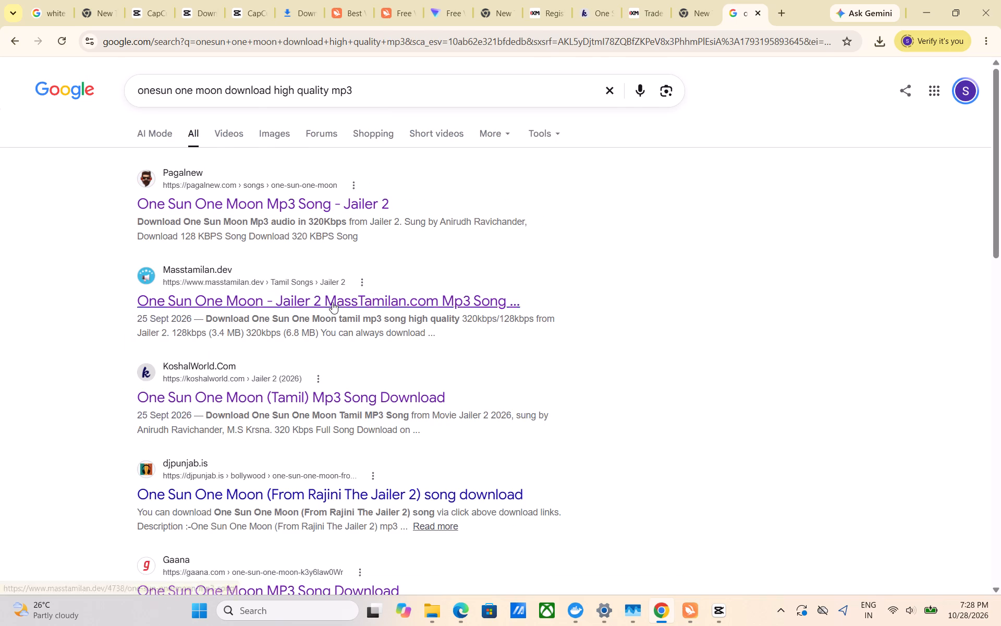
Check the Gaana One Sun One Moon page's song options for a download, and return to the search results.
scroll(332, 302, down, 1)
click(282, 484)
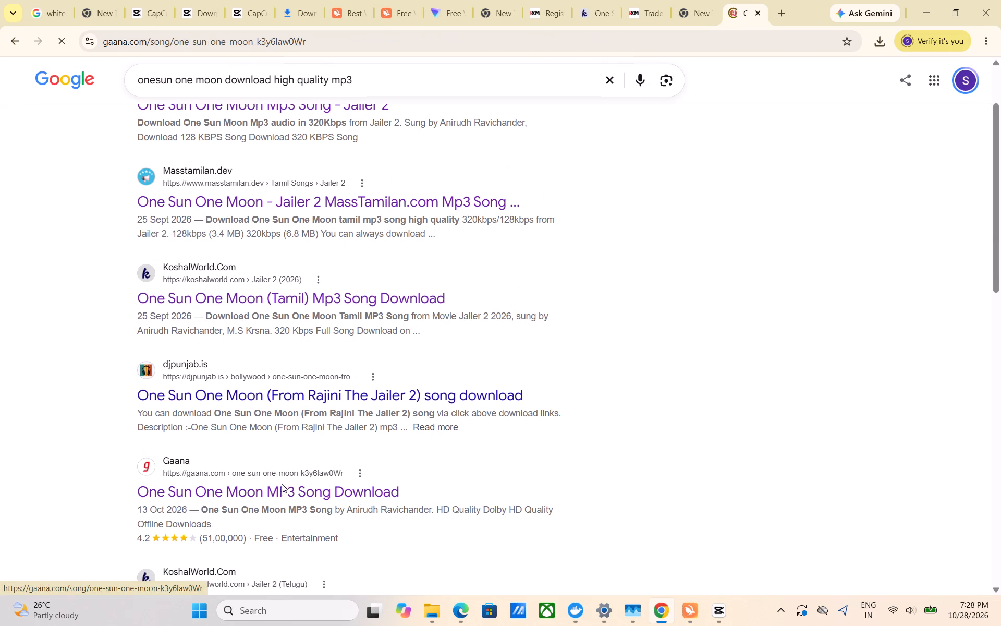
click(488, 336)
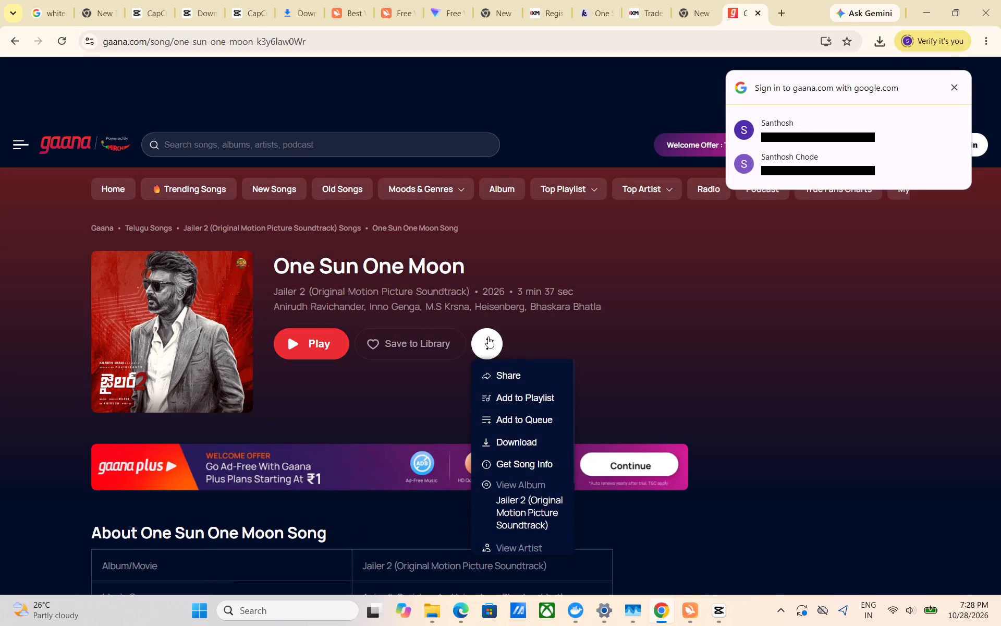
click(16, 41)
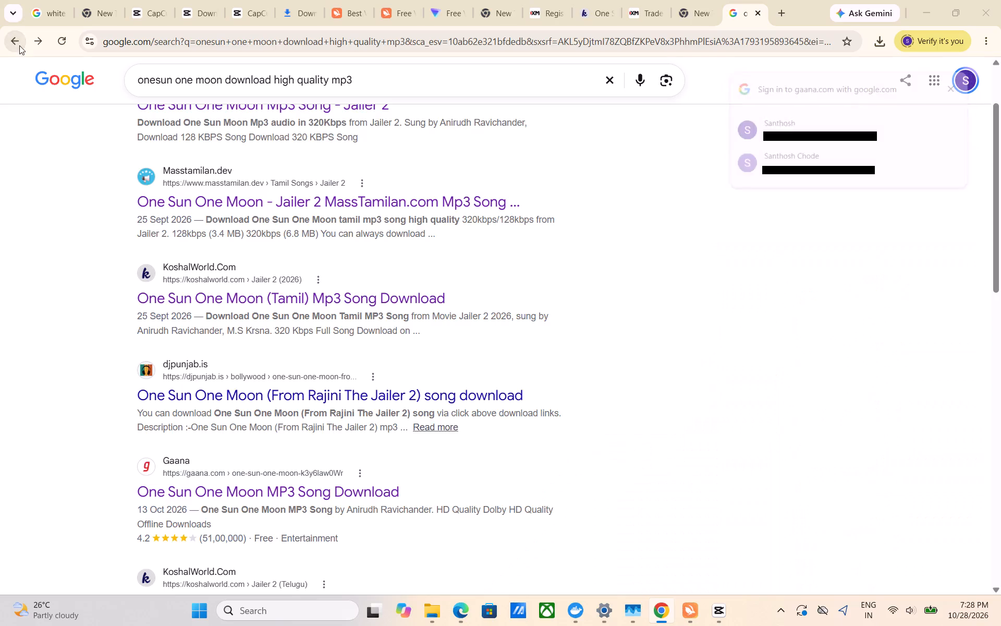
Open the Audio.com One Sun One Moon result and listen to part of the track to judge its quality.
scroll(156, 239, down, 3)
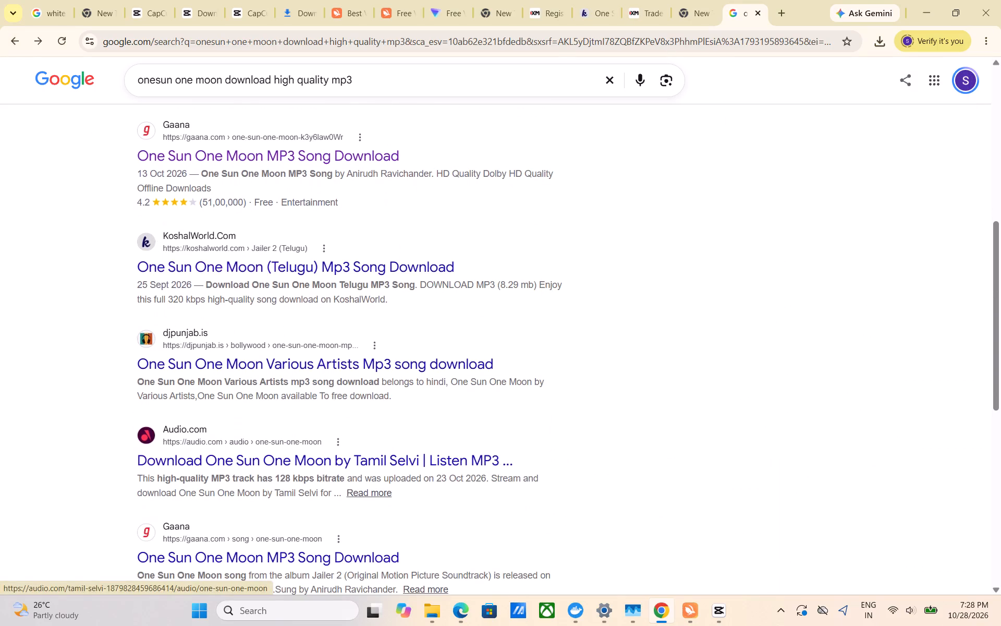
click(226, 458)
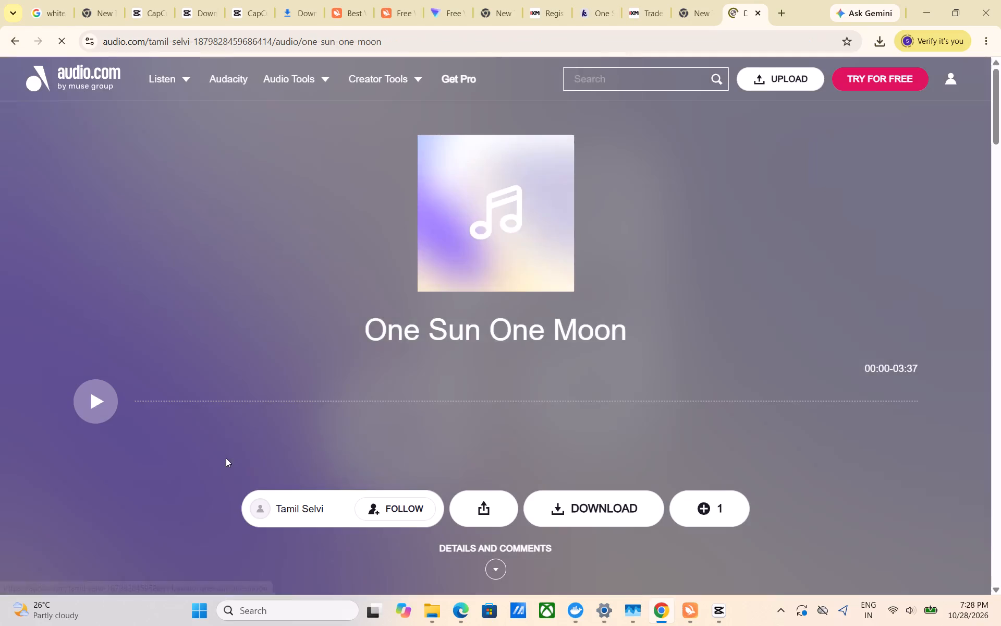
click(112, 401)
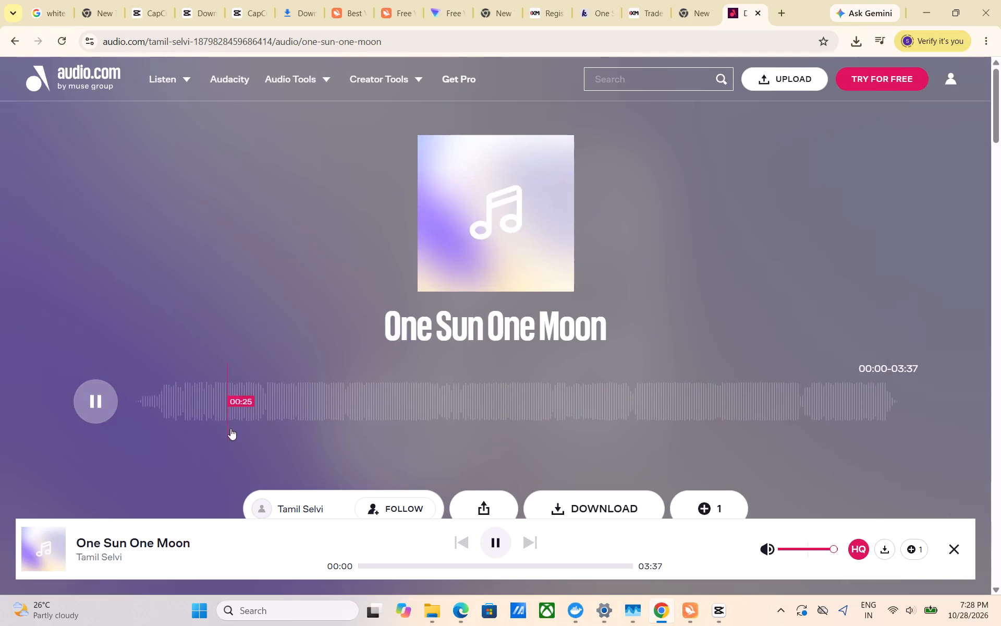
click(244, 425)
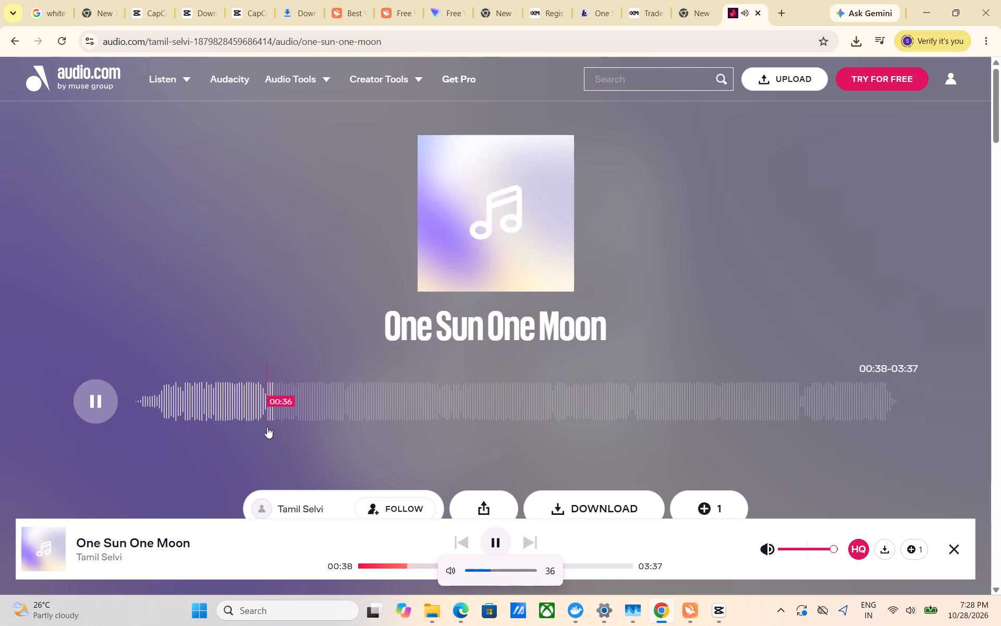
click(101, 401)
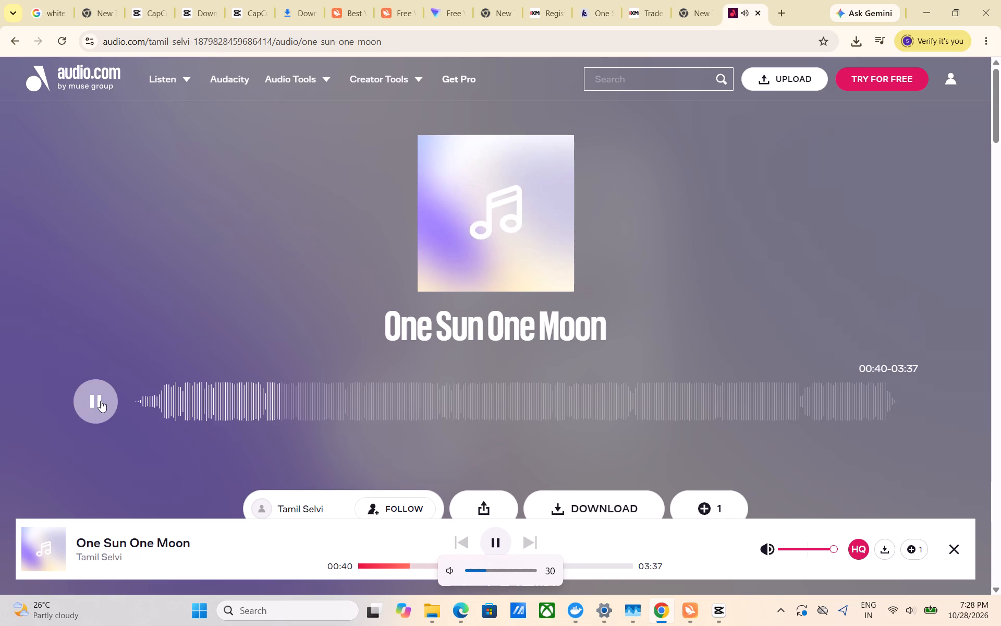
Switch to CapCut and play the timeline to compare the sound of the current song track.
click(714, 606)
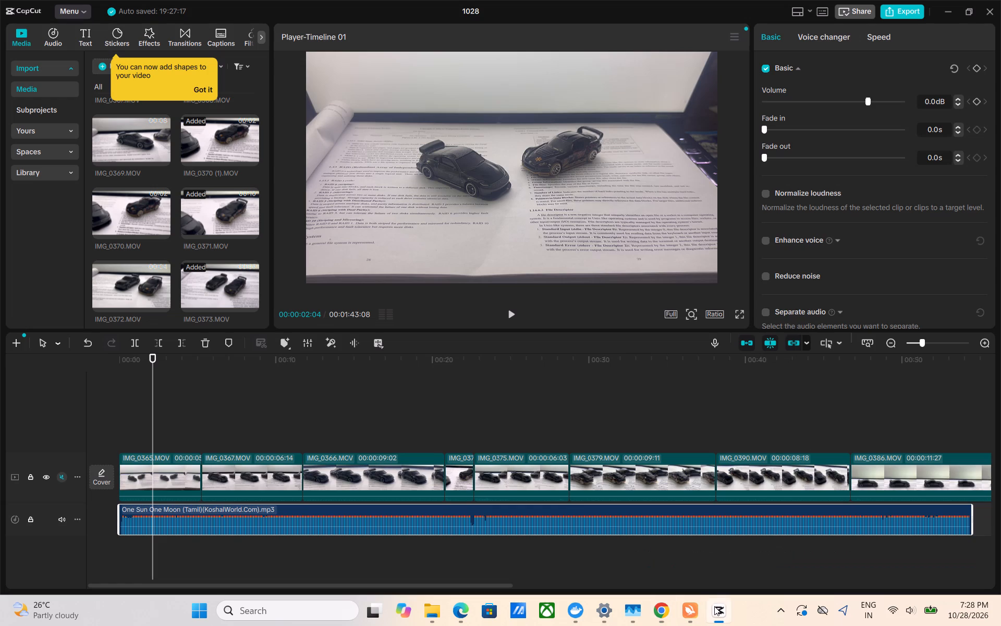
key(space)
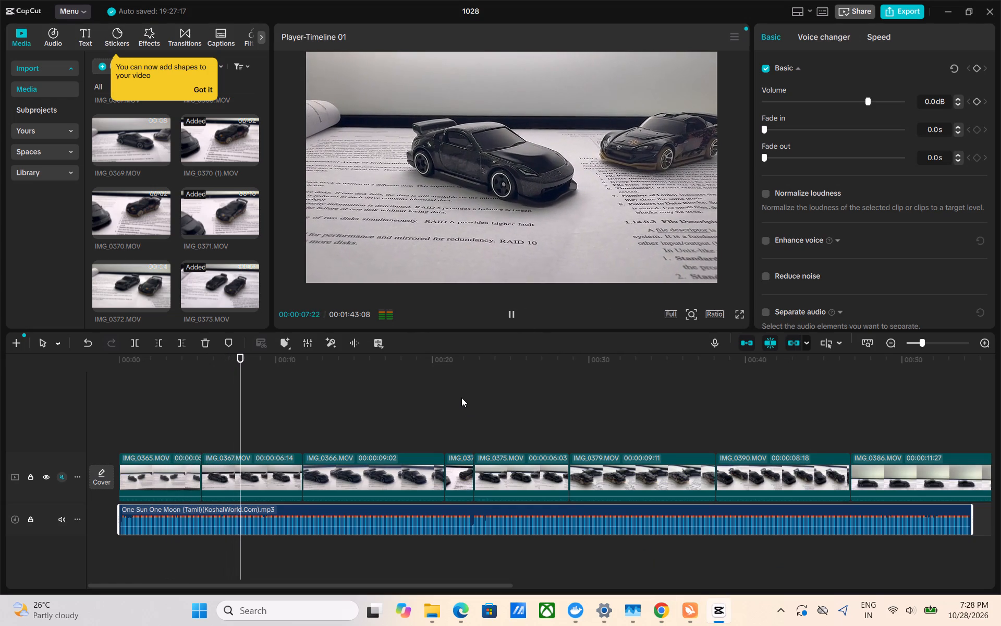
key(space)
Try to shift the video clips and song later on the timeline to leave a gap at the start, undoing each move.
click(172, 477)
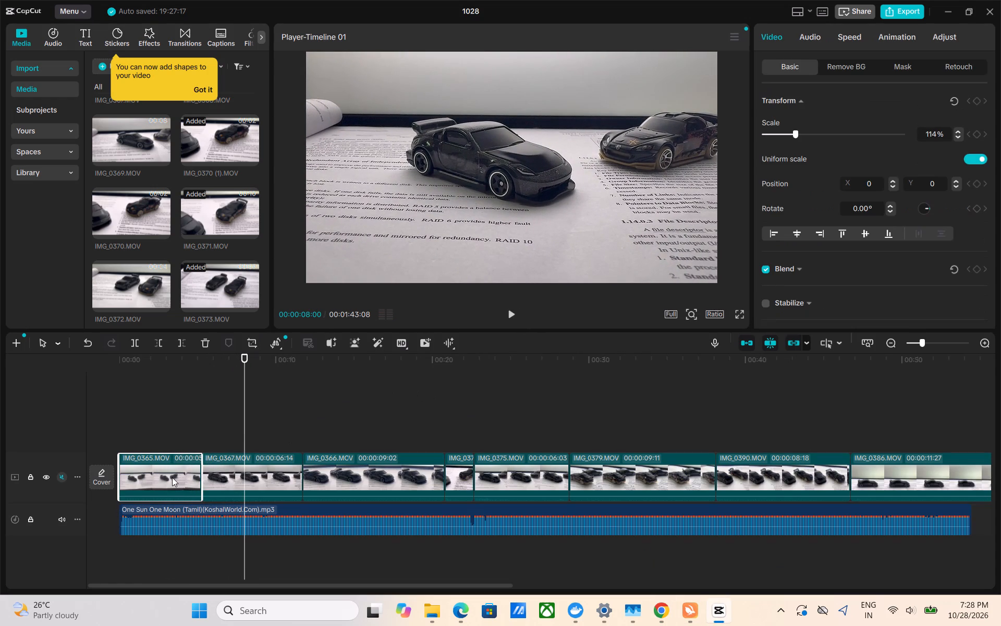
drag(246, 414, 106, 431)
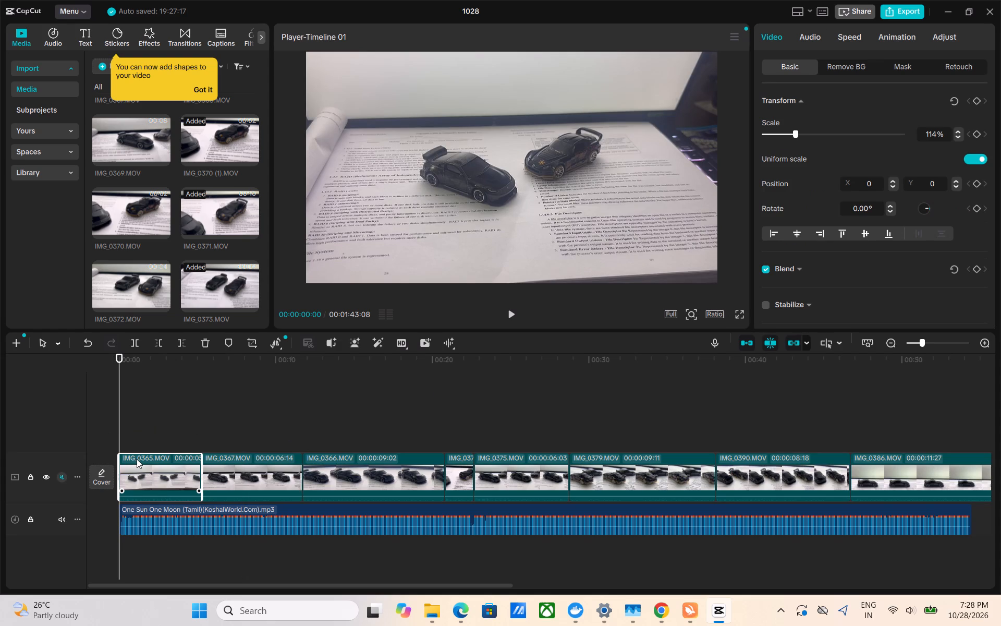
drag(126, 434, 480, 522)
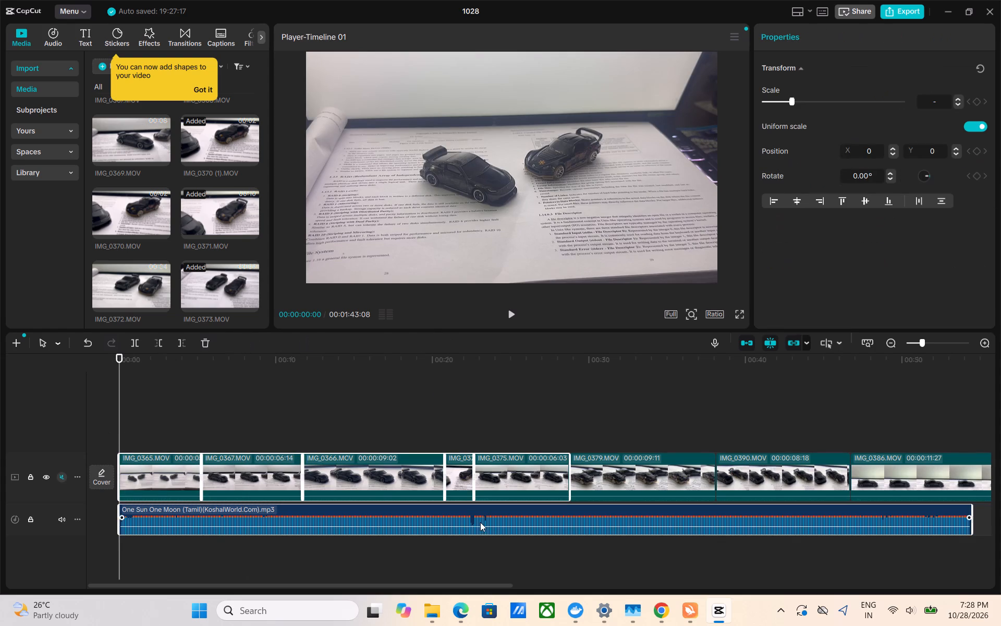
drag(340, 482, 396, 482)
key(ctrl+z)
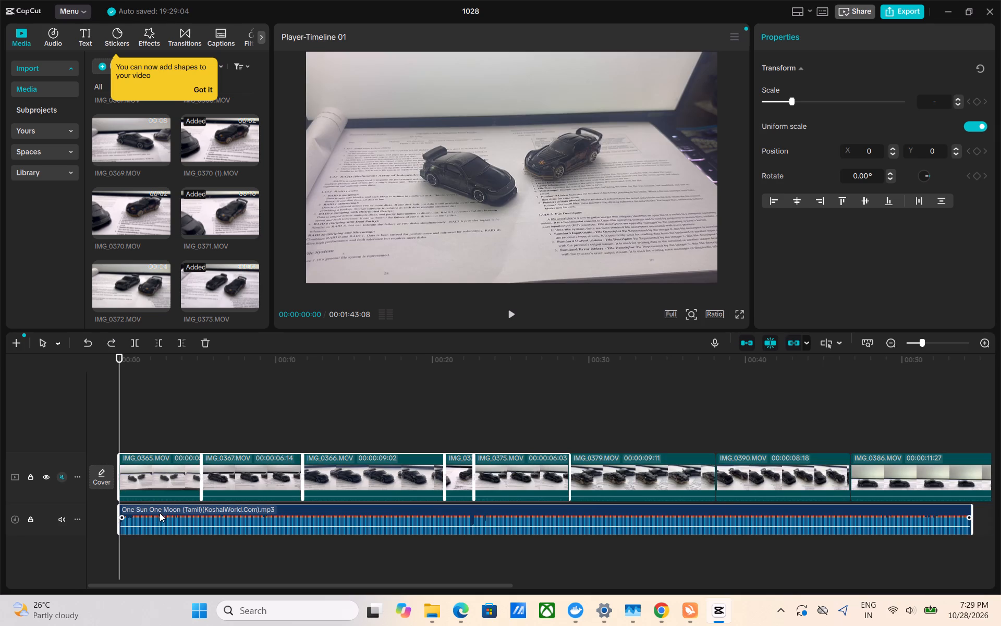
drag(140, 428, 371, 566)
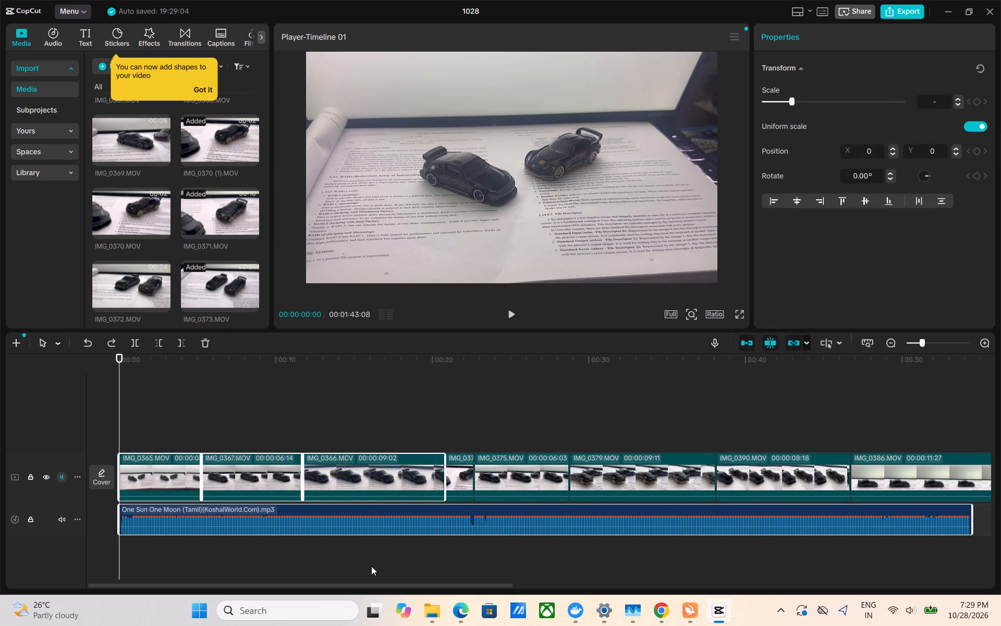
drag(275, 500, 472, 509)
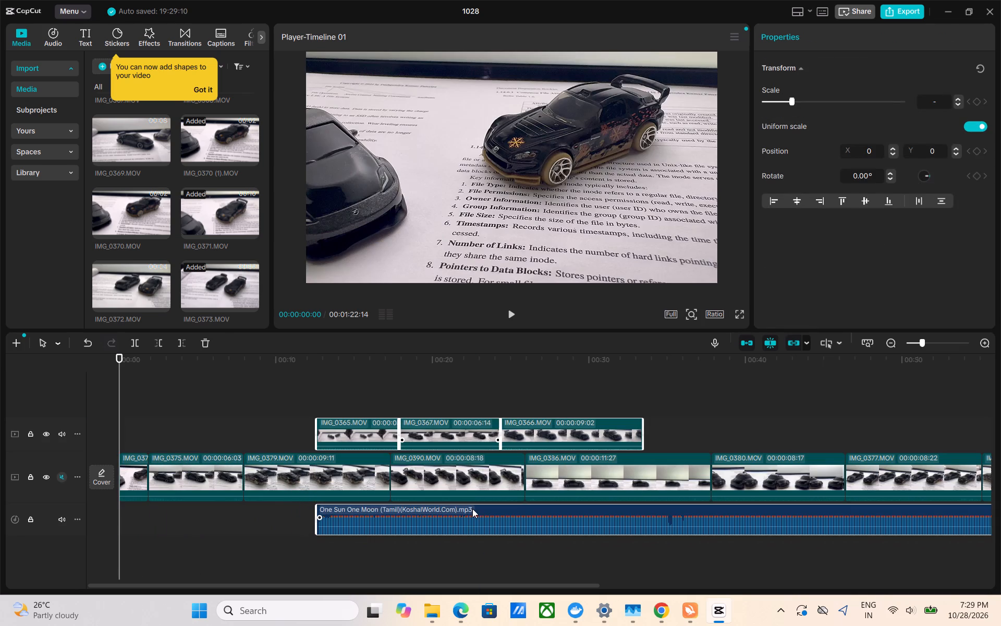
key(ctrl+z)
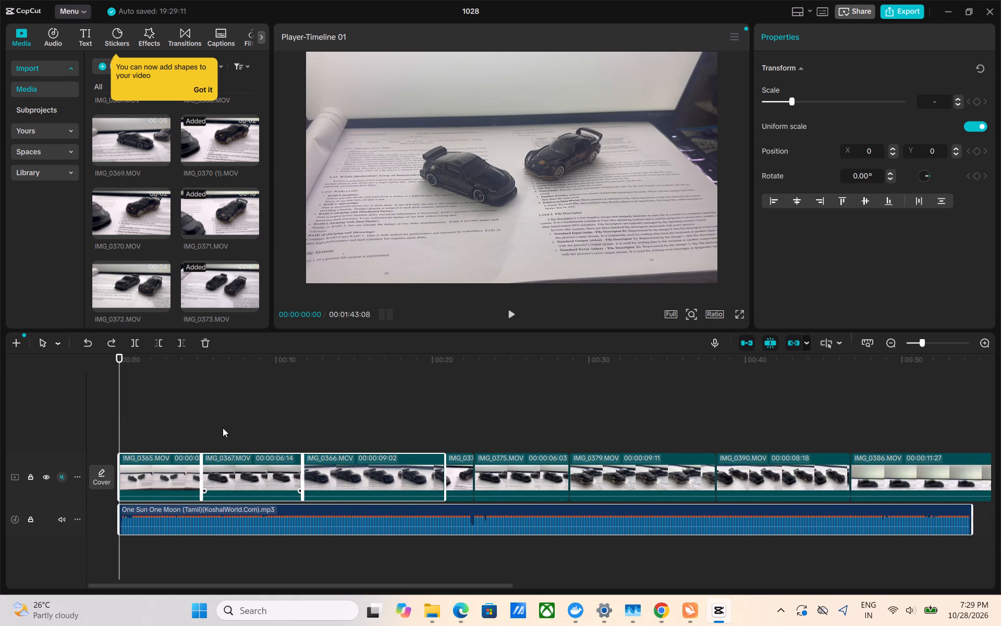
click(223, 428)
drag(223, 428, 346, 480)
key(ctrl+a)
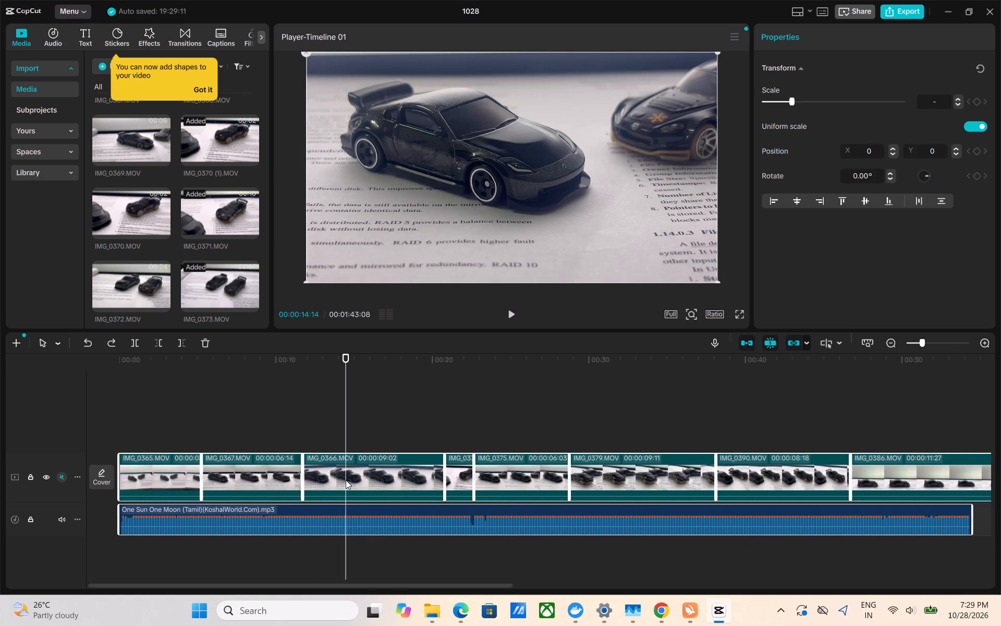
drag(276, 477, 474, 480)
Switch to Chrome, search "black screen" in a new tab, and open a plain black picture from the image results.
click(653, 607)
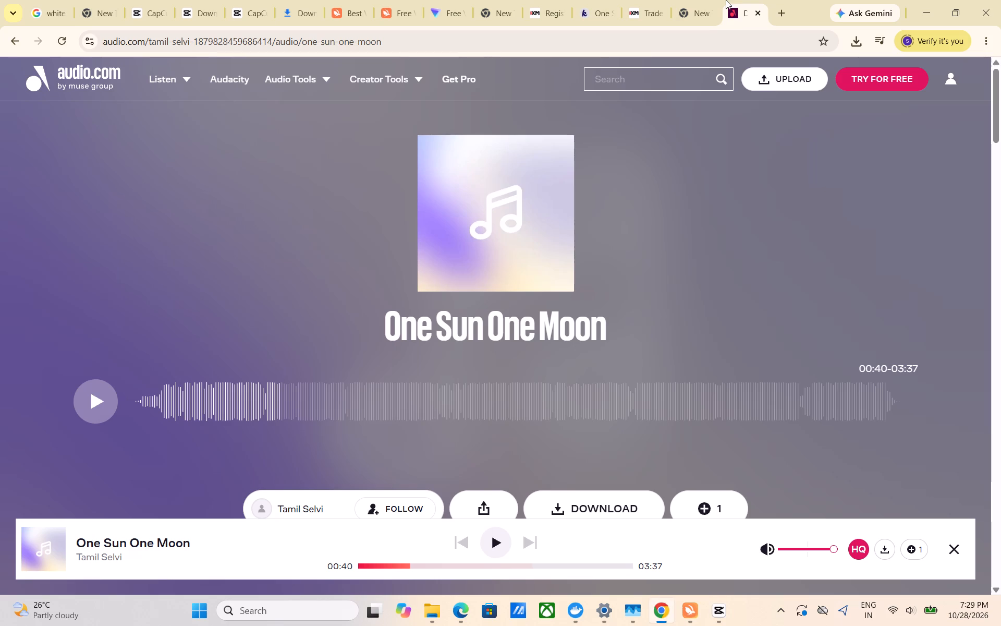
click(784, 8)
text(black screen)
key(space)
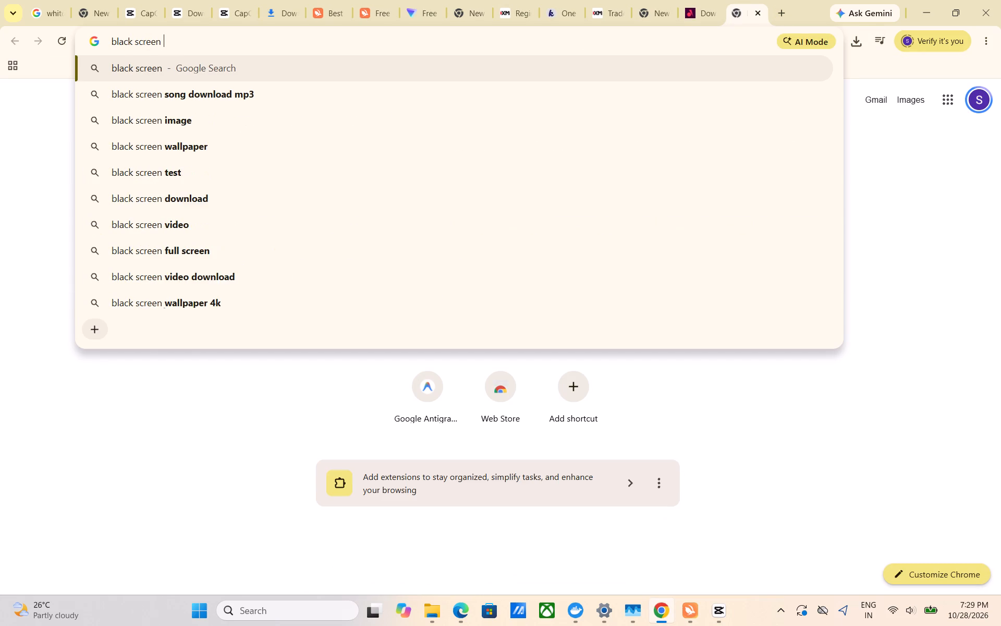
key(Return)
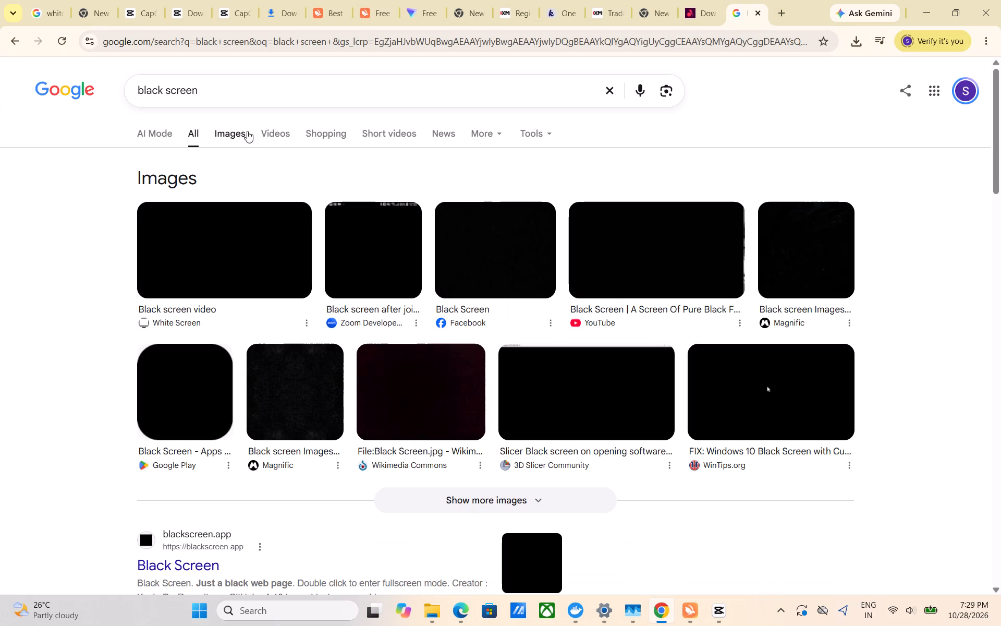
click(228, 134)
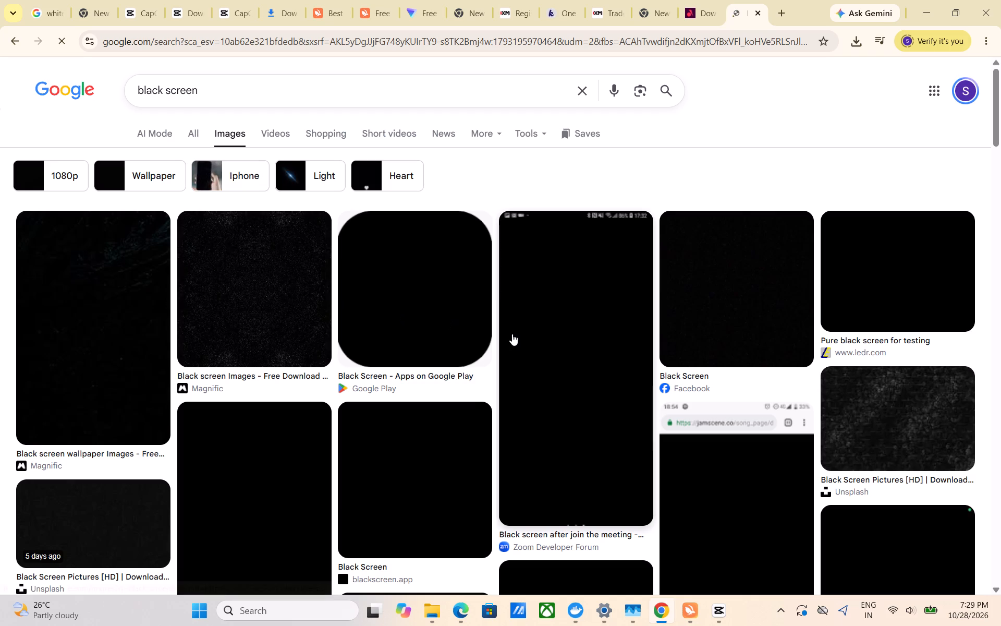
scroll(475, 322, down, 2)
click(289, 290)
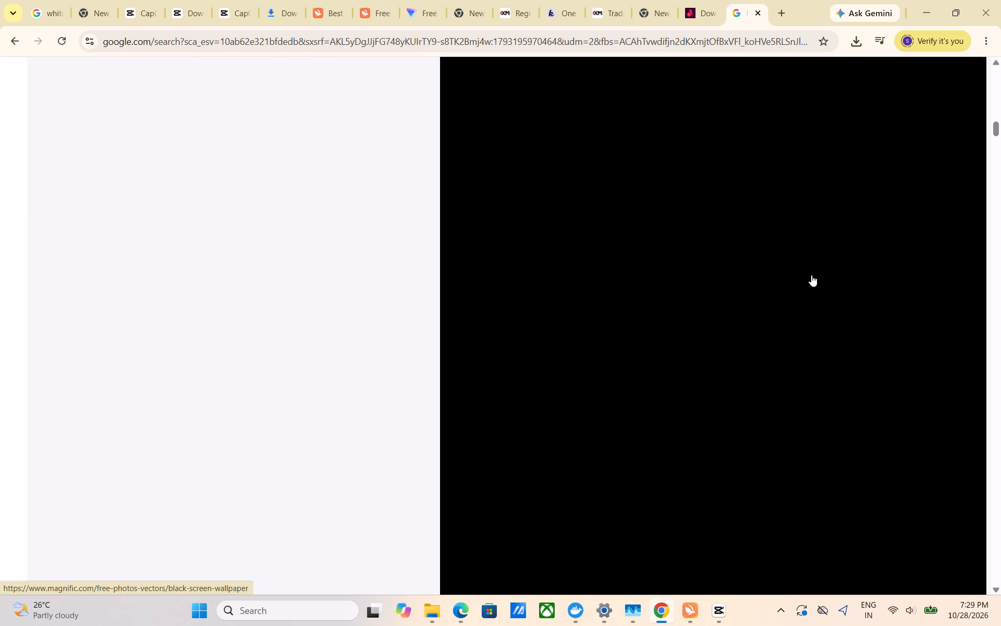
Capture a wide rectangular screenshot of the plain black area and dismiss the capture notification.
key(Print)
drag(509, 197, 959, 427)
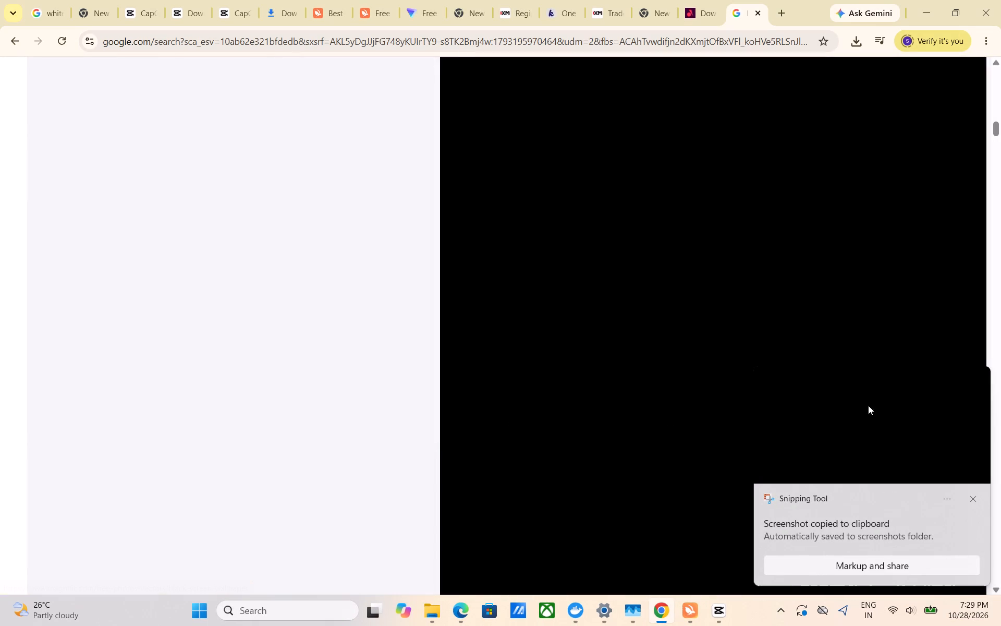
click(973, 495)
click(722, 606)
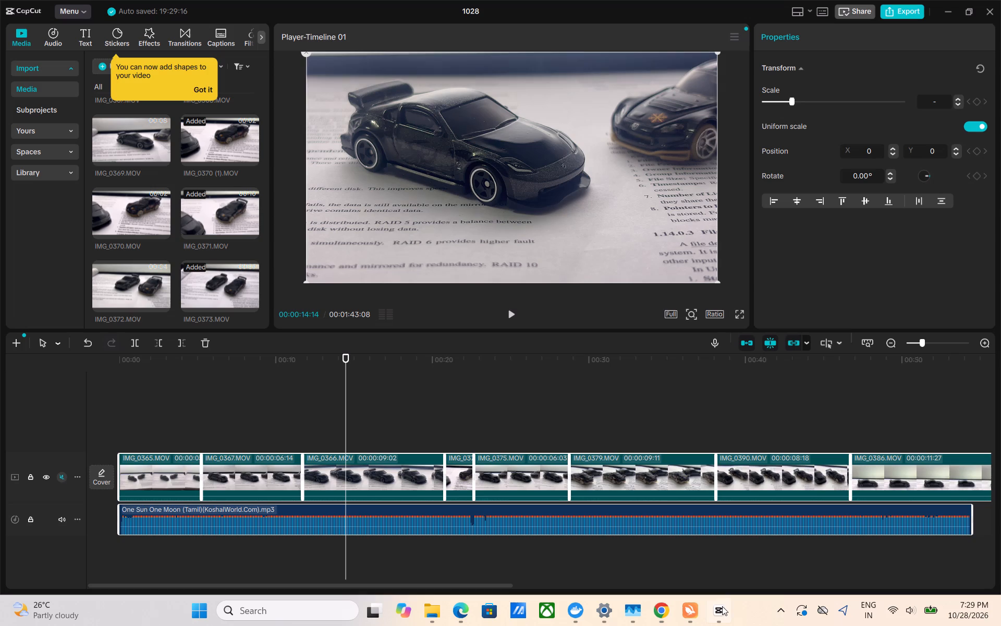
click(681, 613)
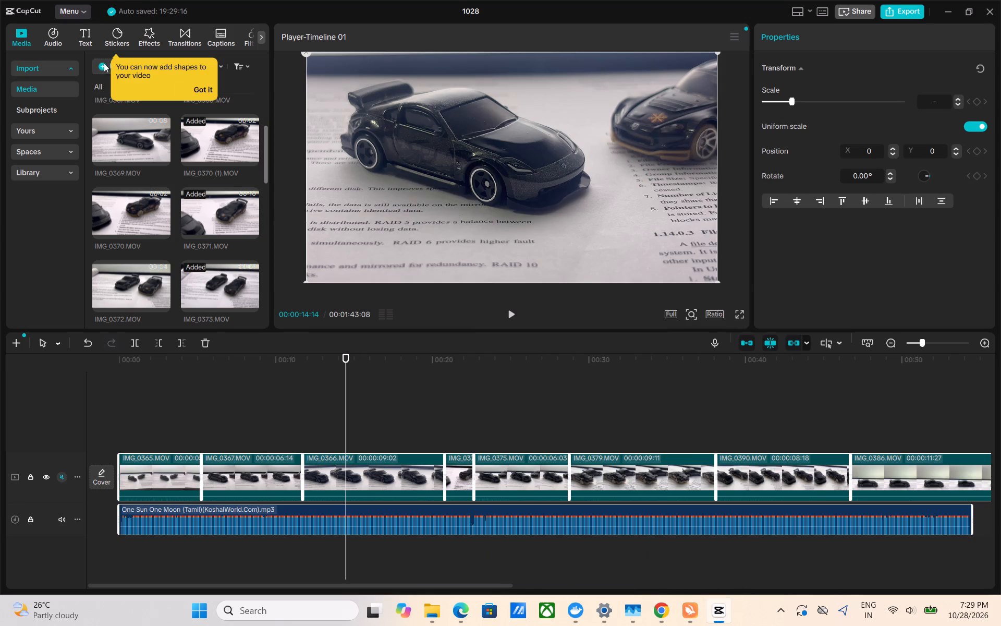
click(96, 65)
click(105, 85)
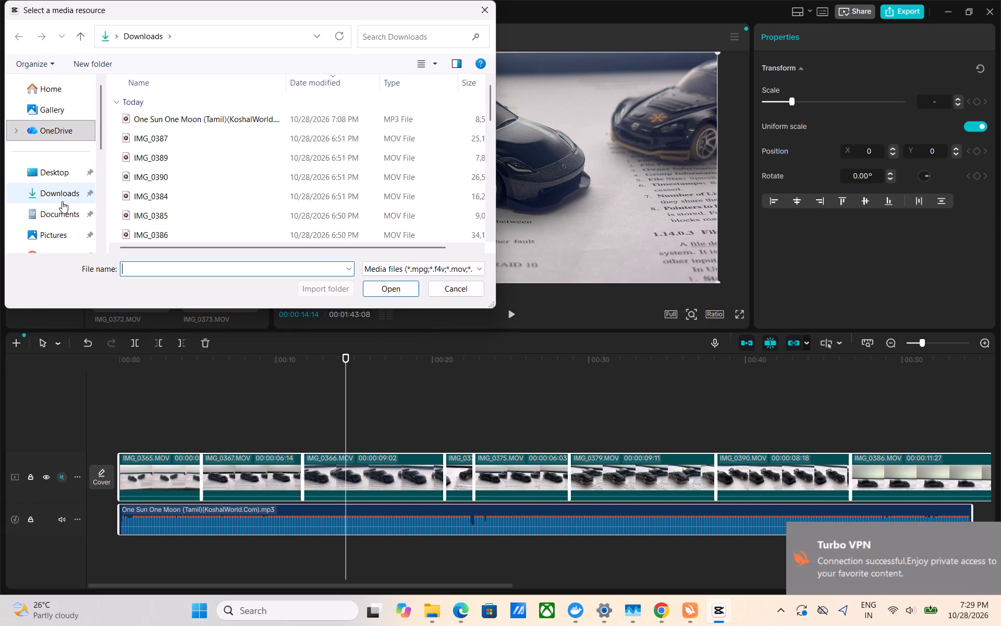
click(53, 233)
double_click(163, 92)
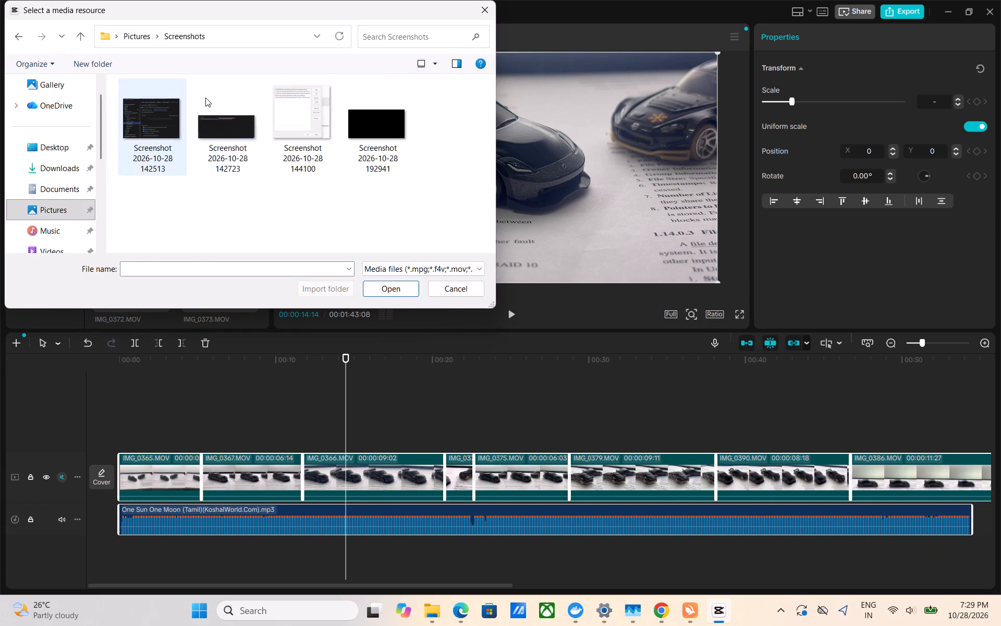
click(377, 108)
click(387, 293)
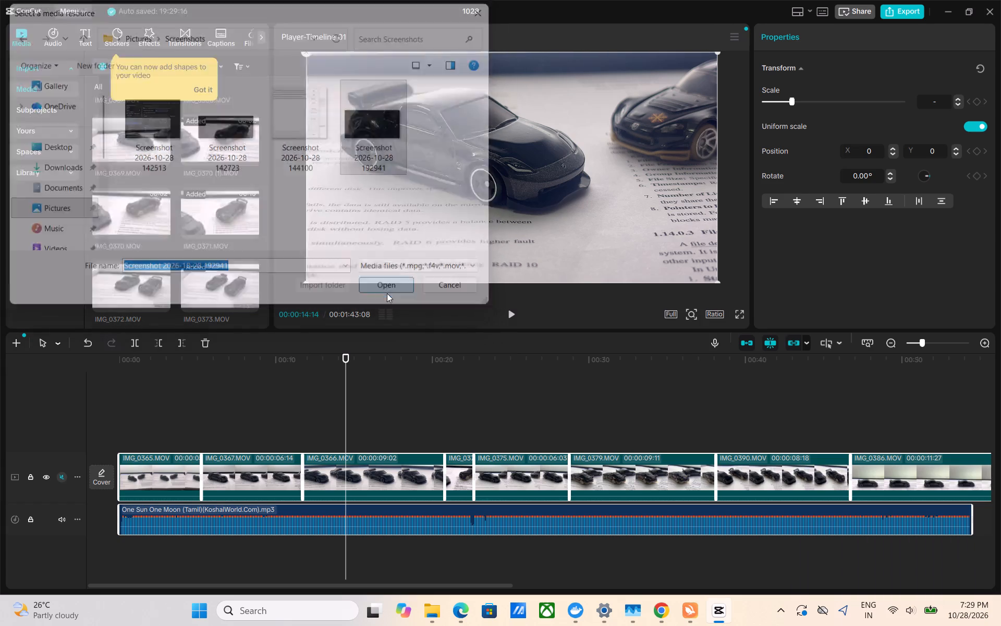
Place the black screenshot on the main video track ahead of IMG_0365.MOV, at the very start of the timeline.
drag(235, 288, 115, 467)
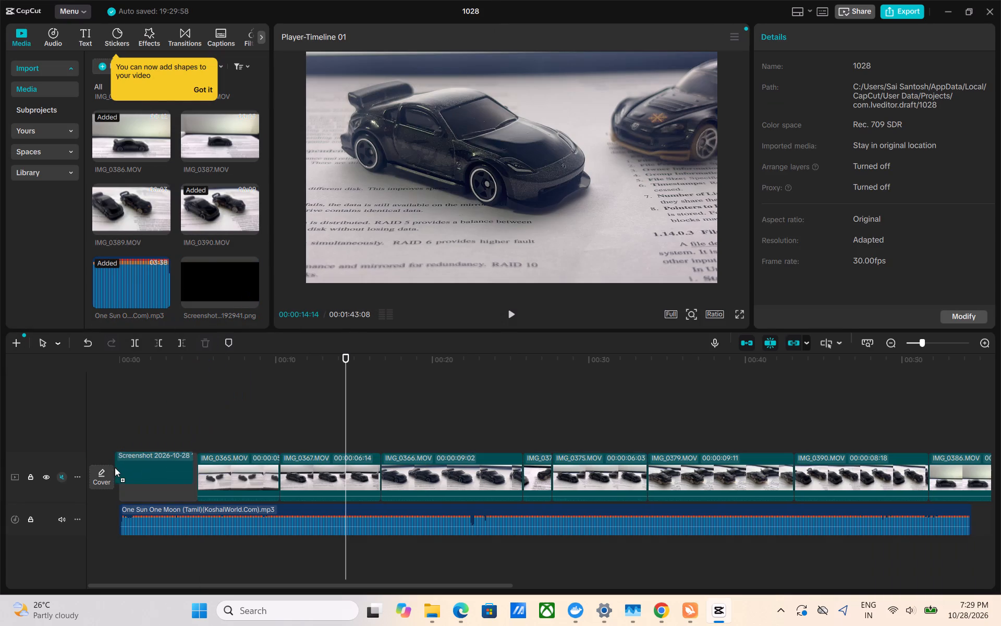
drag(115, 467, 104, 472)
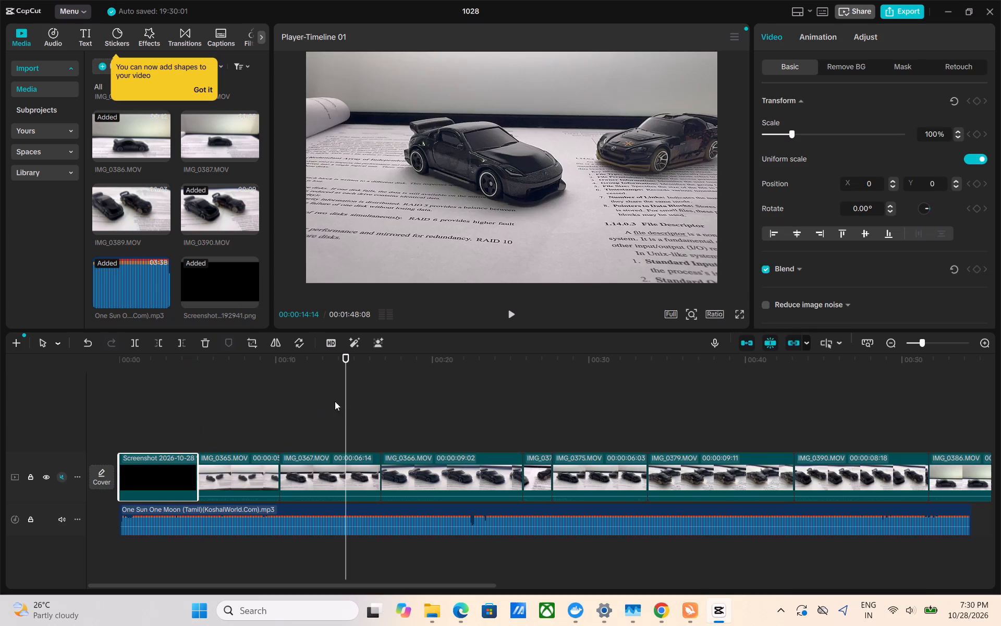
Enlarge the black screenshot clip to 114% scale so it fills the whole frame.
drag(345, 401, 63, 417)
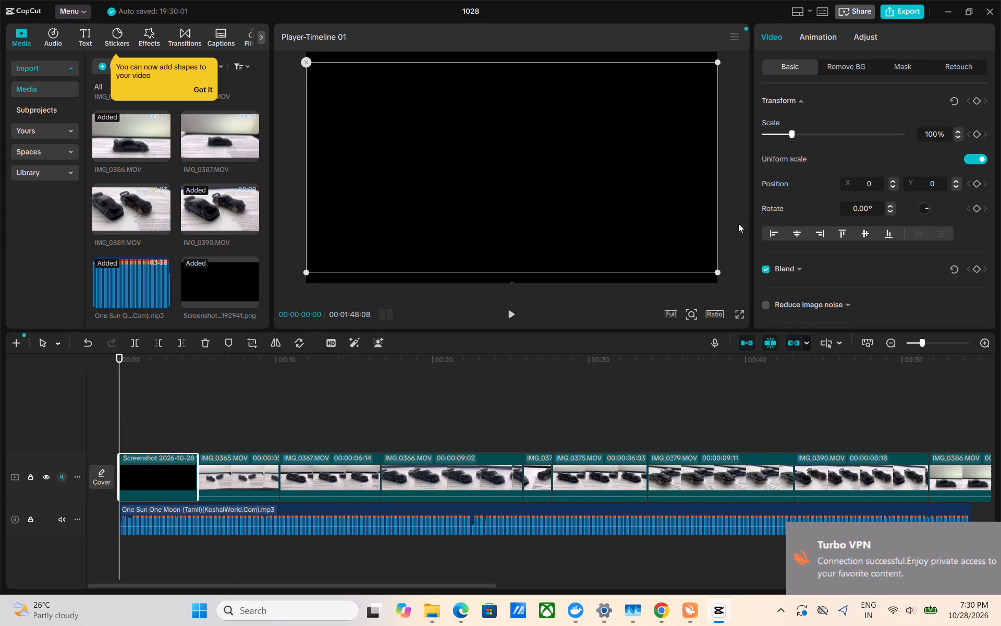
drag(713, 272, 750, 305)
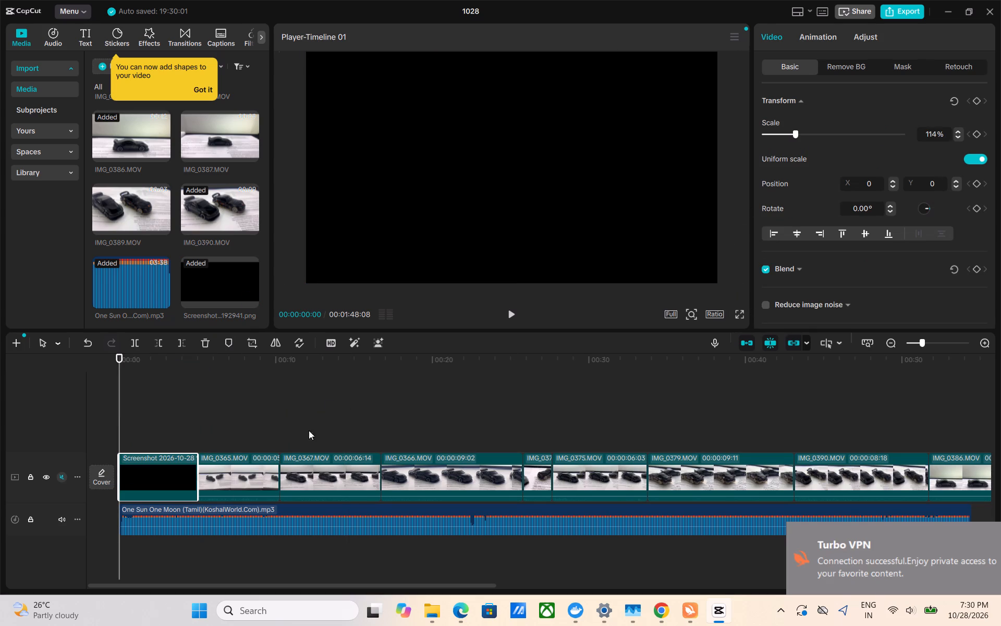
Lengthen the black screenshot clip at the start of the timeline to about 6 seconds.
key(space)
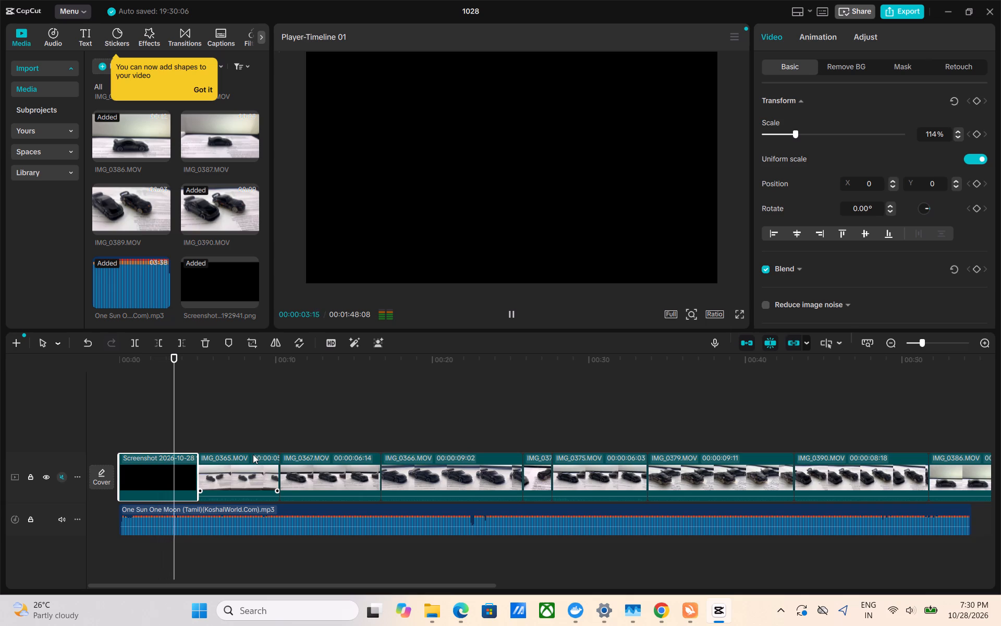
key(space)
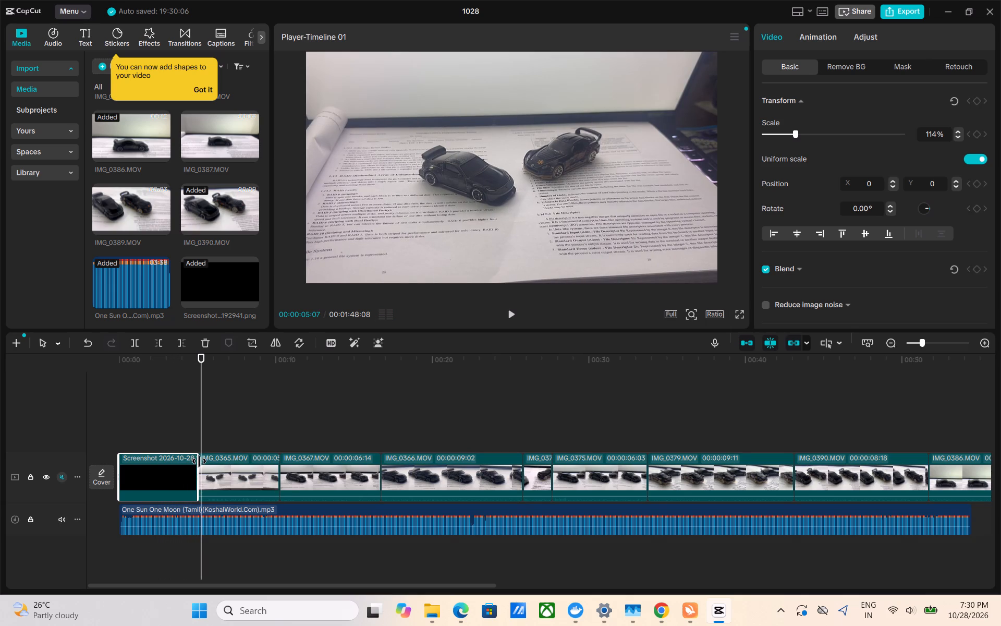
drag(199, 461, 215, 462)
Play the edit from the start and review the sequence of car clips from IMG_0365.MOV through IMG_0375.MOV.
drag(204, 423, 96, 445)
key(space)
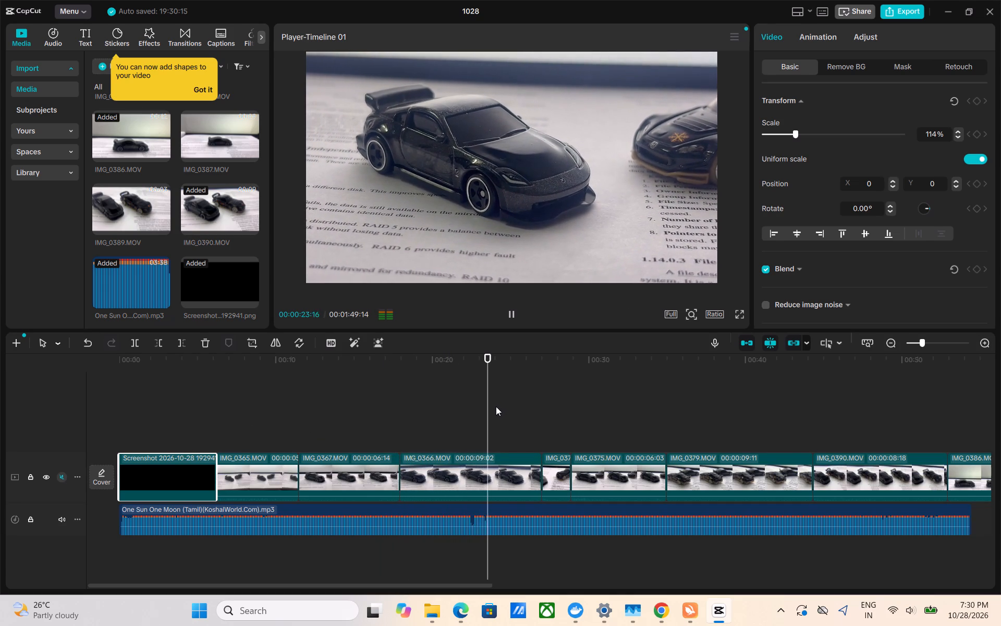
drag(495, 407, 466, 412)
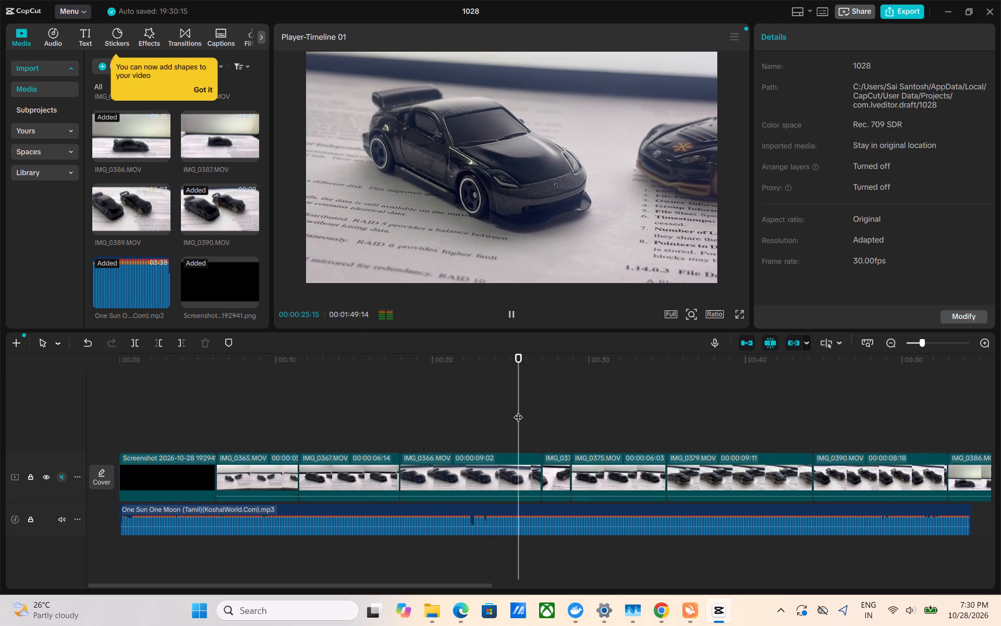
click(533, 407)
click(533, 407)
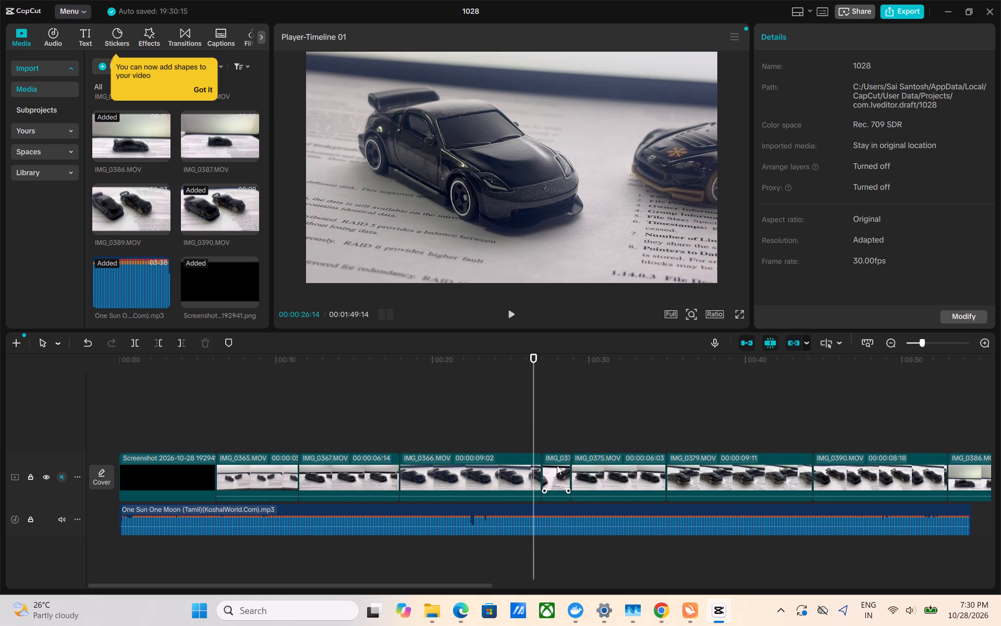
click(557, 465)
drag(535, 438, 552, 439)
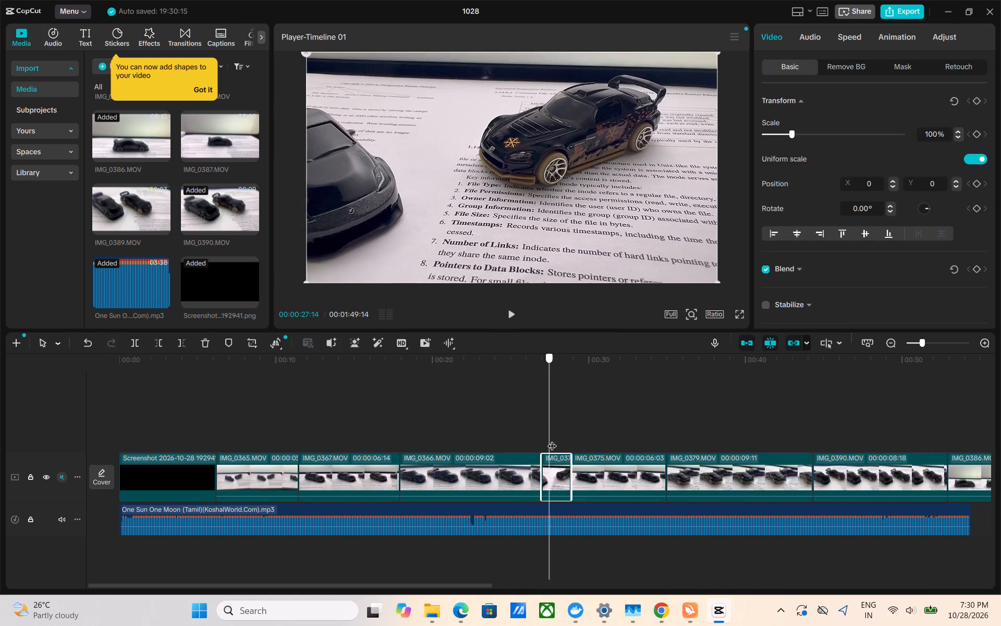
drag(552, 439, 476, 474)
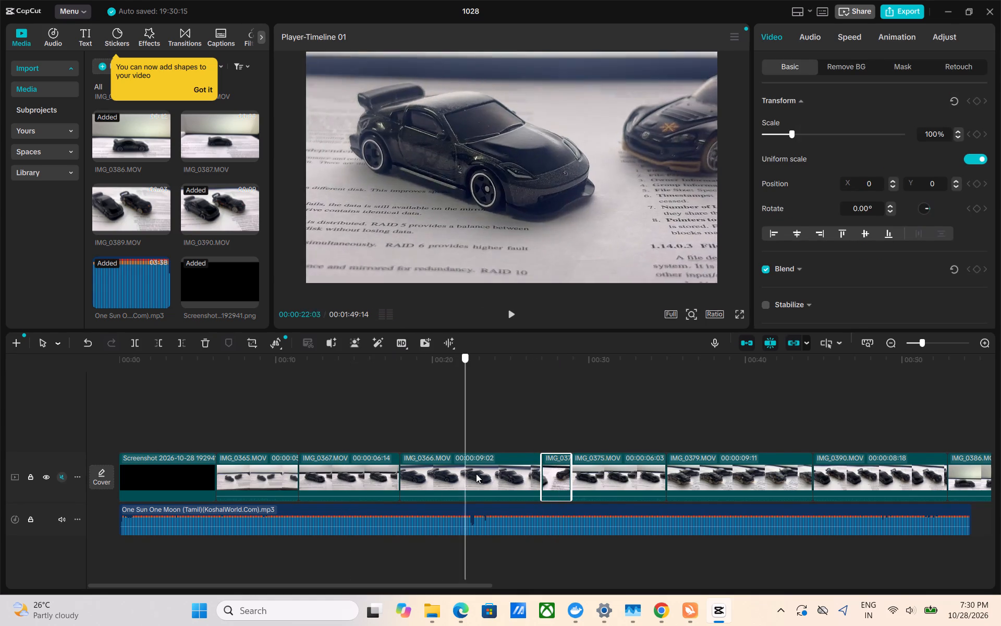
drag(476, 474, 658, 451)
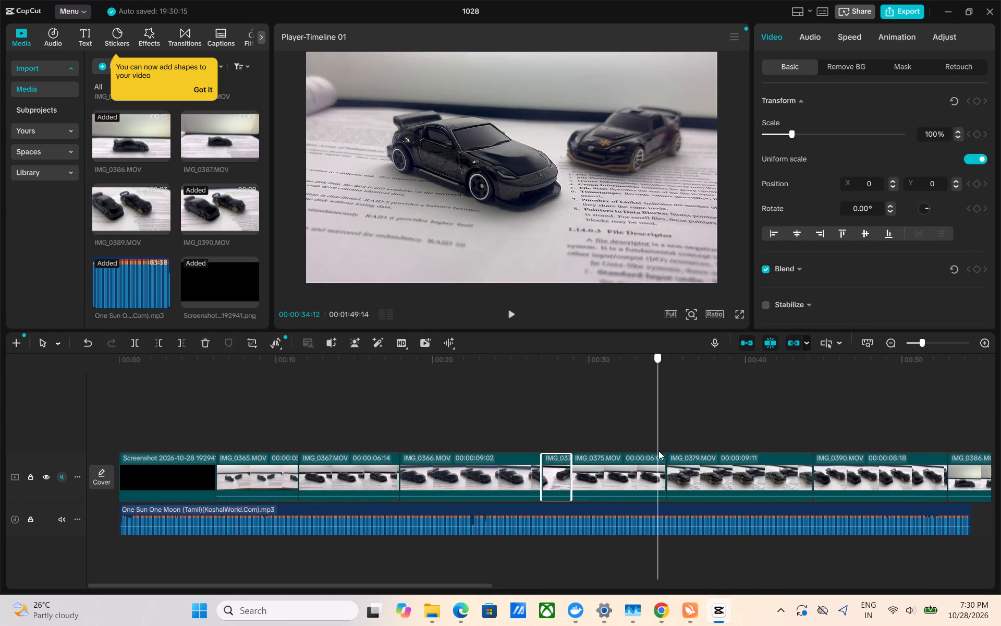
drag(658, 451, 361, 483)
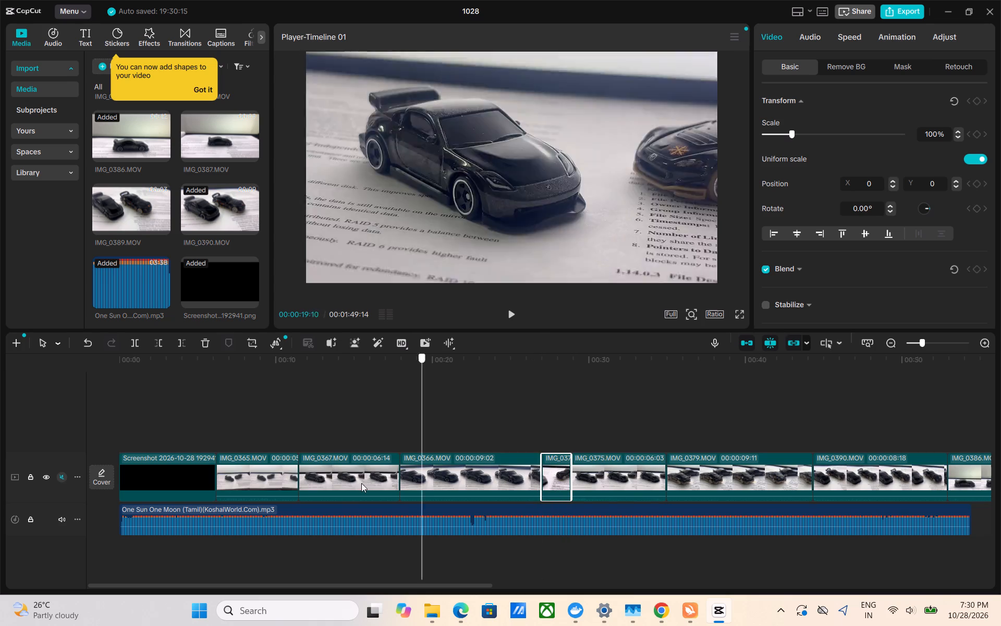
drag(361, 483, 348, 483)
Find IMG_0371.MOV in the imported media and preview it.
scroll(233, 304, up, 8)
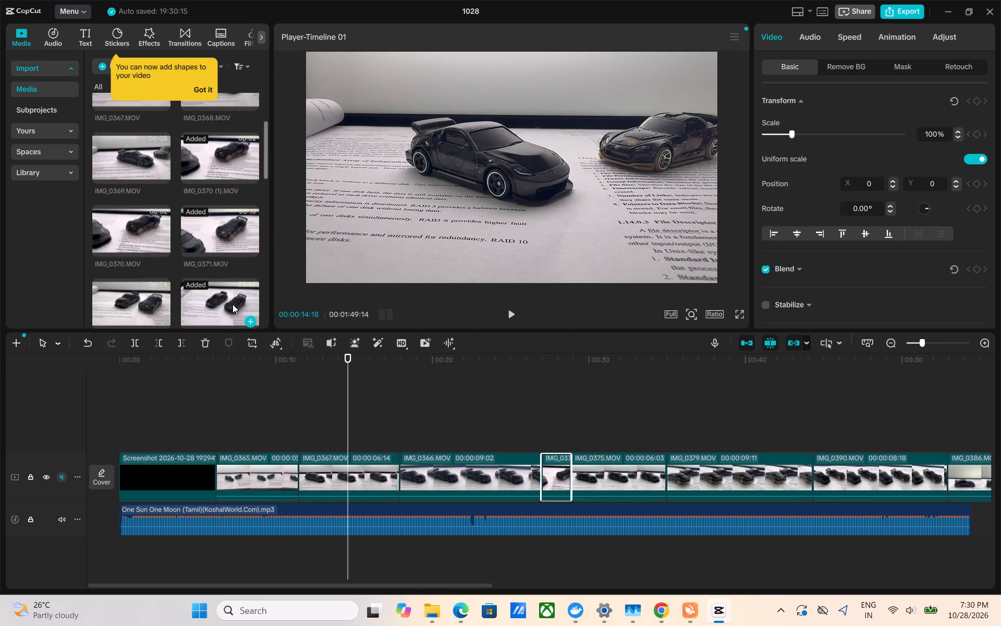
scroll(222, 274, down, 1)
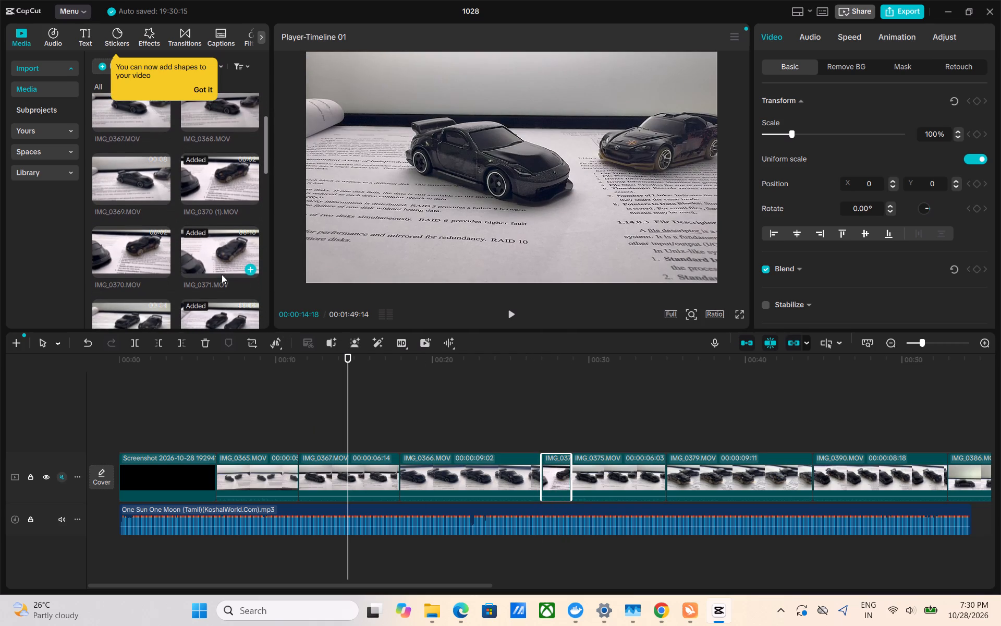
scroll(222, 274, down, 1)
click(219, 250)
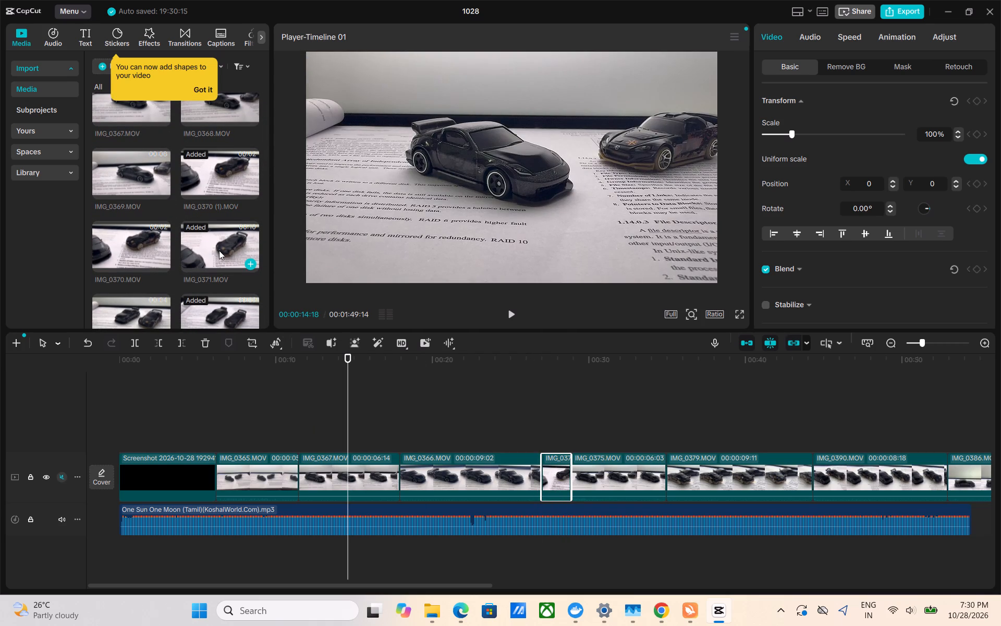
double_click(219, 250)
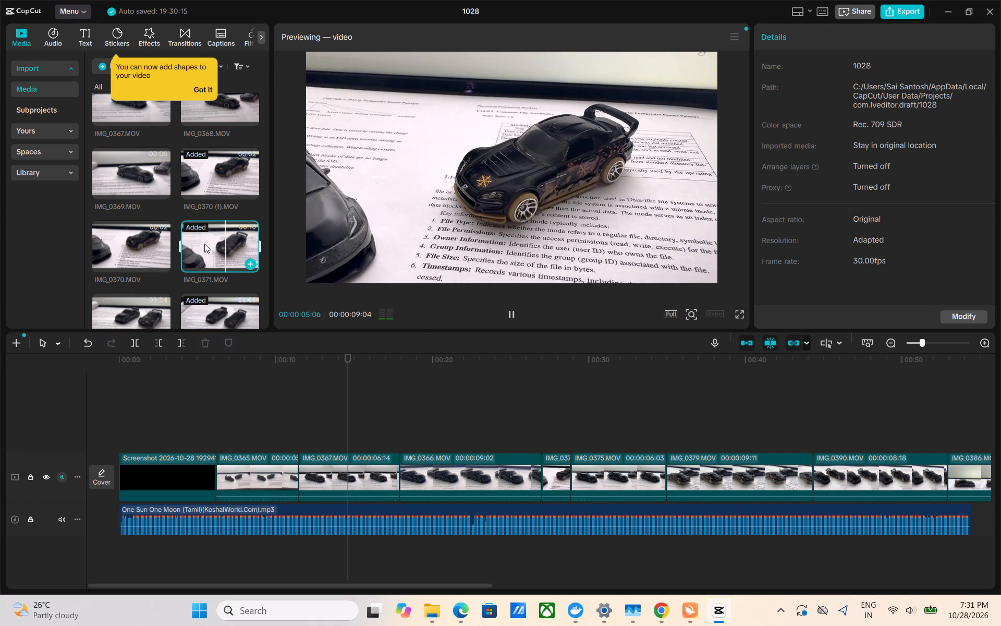
click(149, 311)
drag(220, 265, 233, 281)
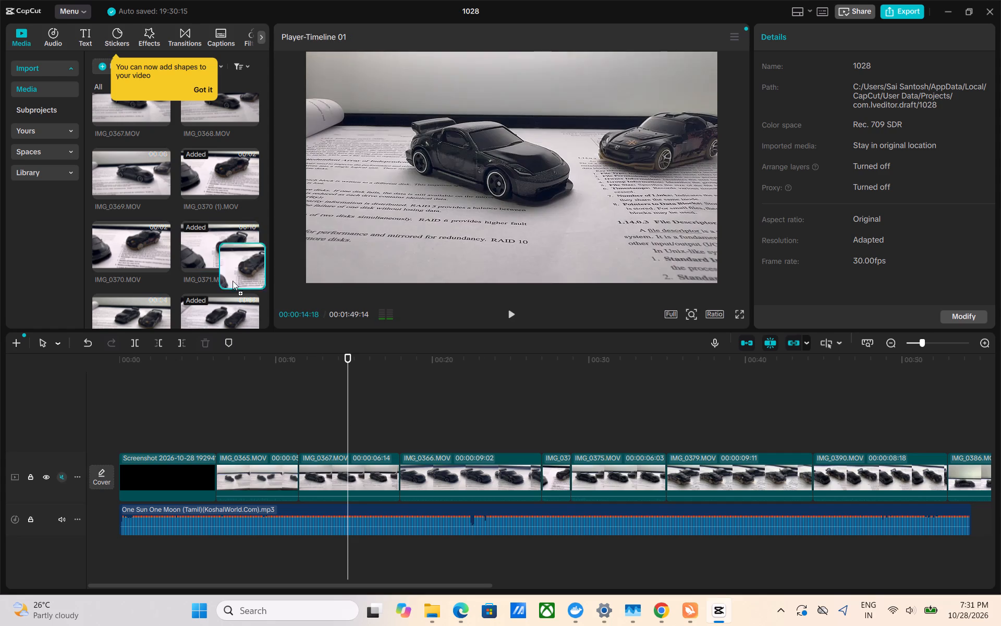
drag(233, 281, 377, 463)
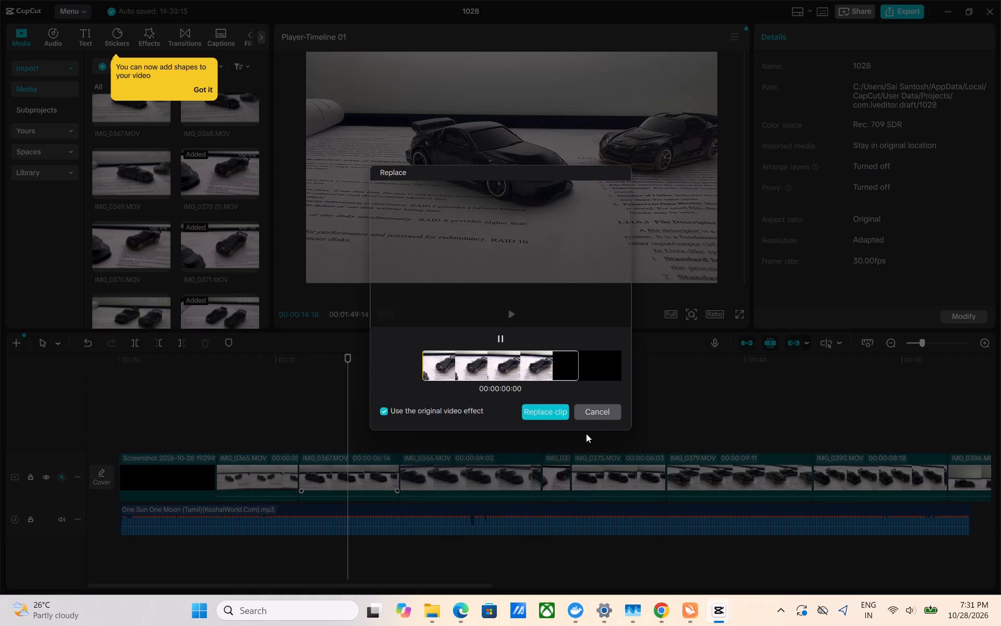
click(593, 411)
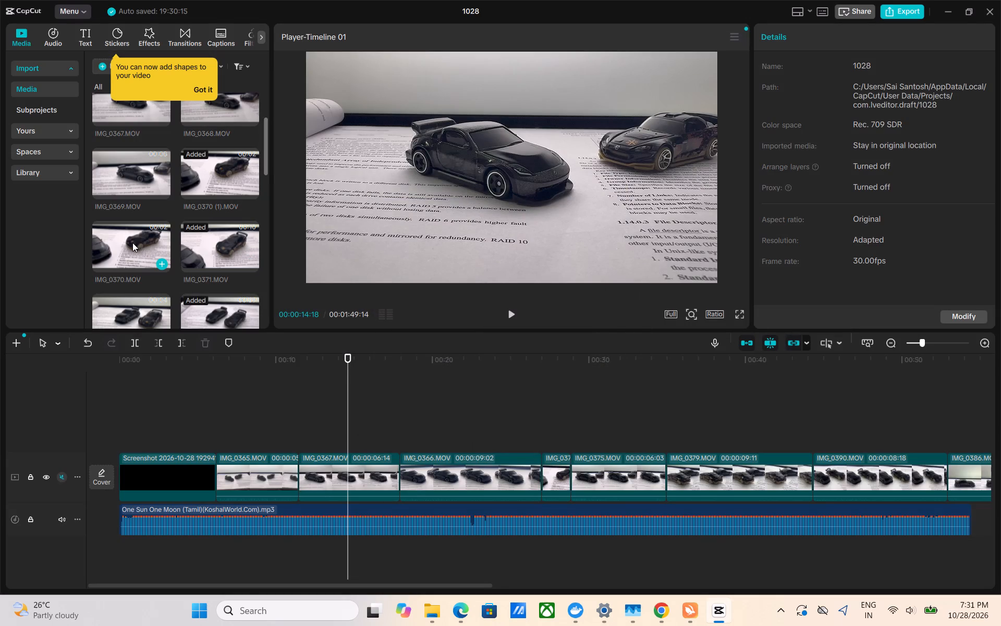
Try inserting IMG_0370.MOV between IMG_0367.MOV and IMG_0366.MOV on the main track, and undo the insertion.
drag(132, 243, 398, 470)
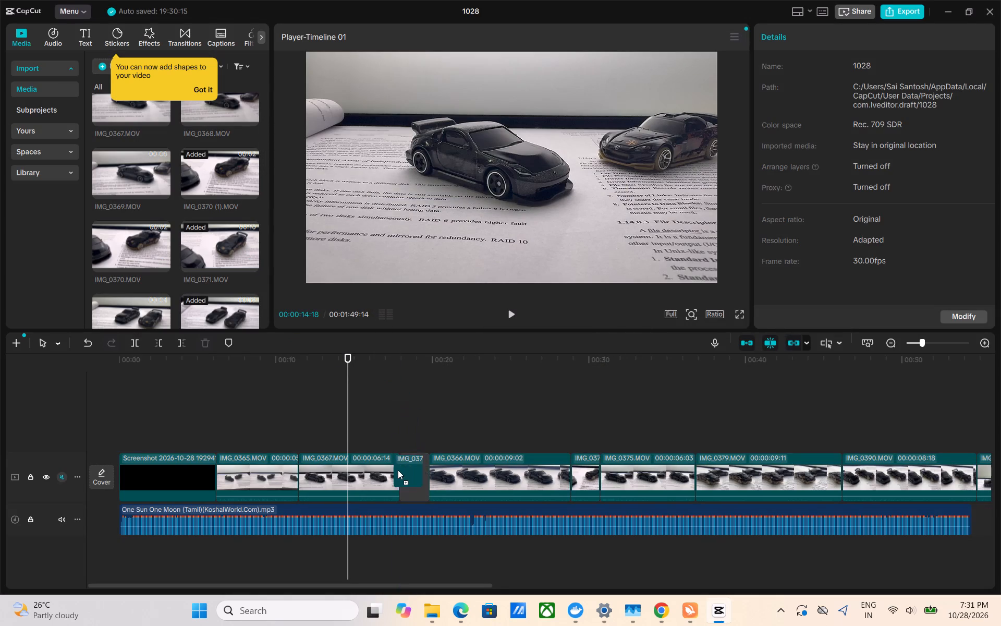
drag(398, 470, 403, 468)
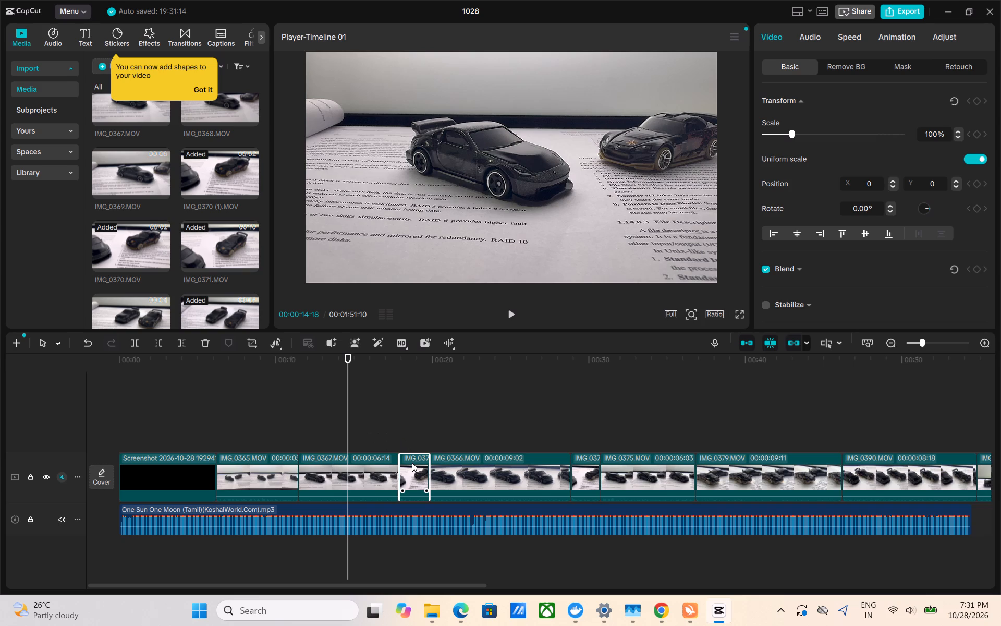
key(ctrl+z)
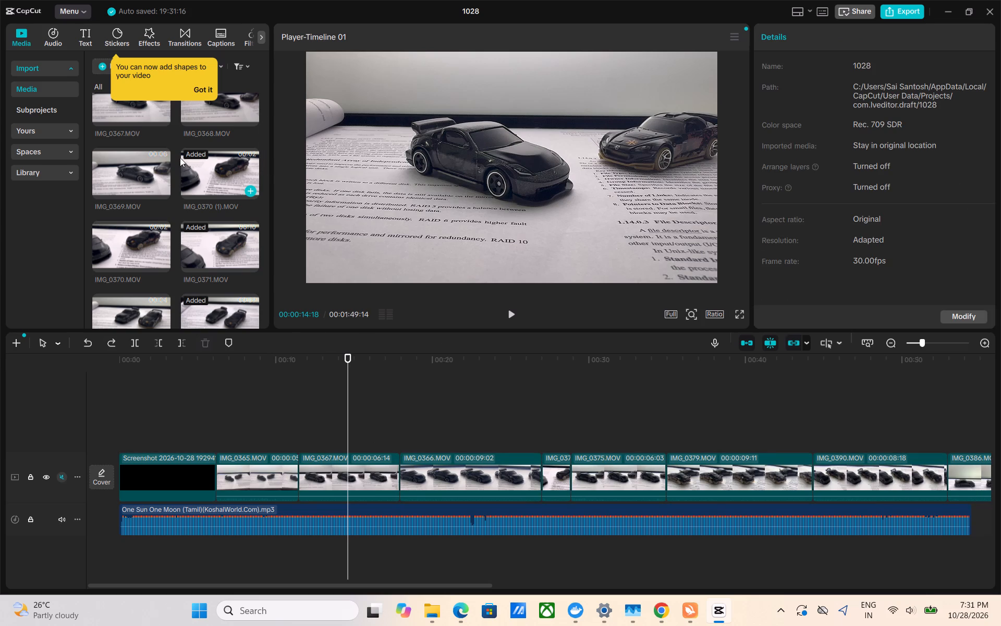
Insert IMG_0371.MOV on the main track between IMG_0367.MOV and IMG_0366.MOV.
scroll(217, 170, up, 2)
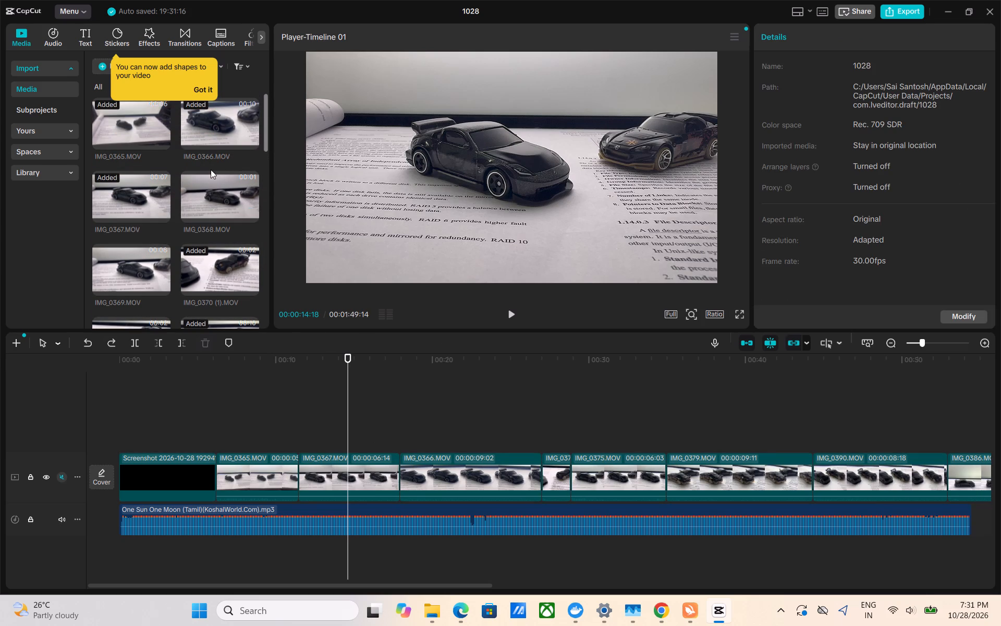
scroll(211, 170, up, 1)
scroll(214, 172, down, 1)
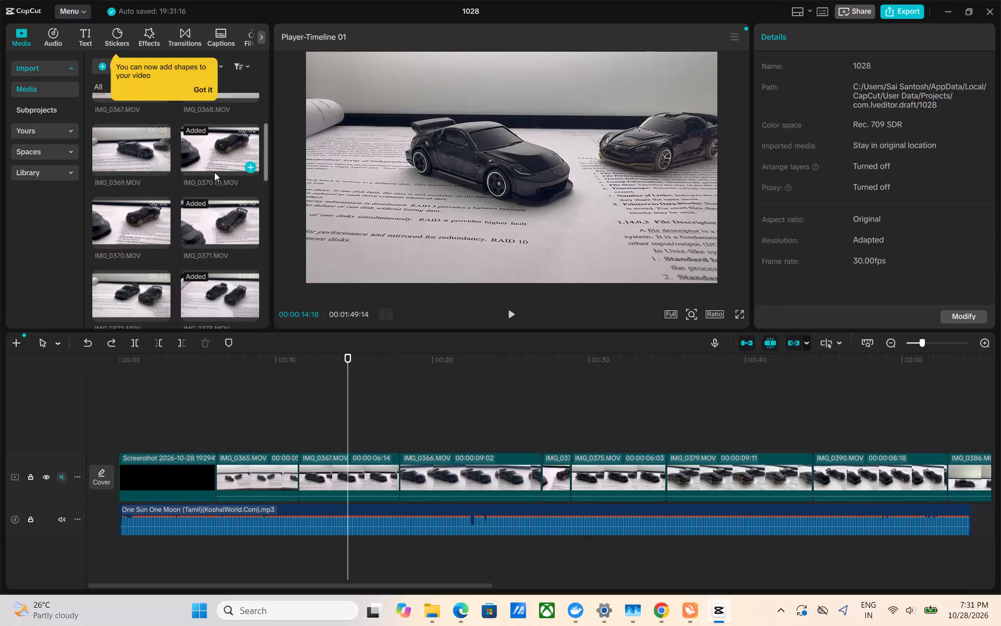
drag(214, 214, 377, 471)
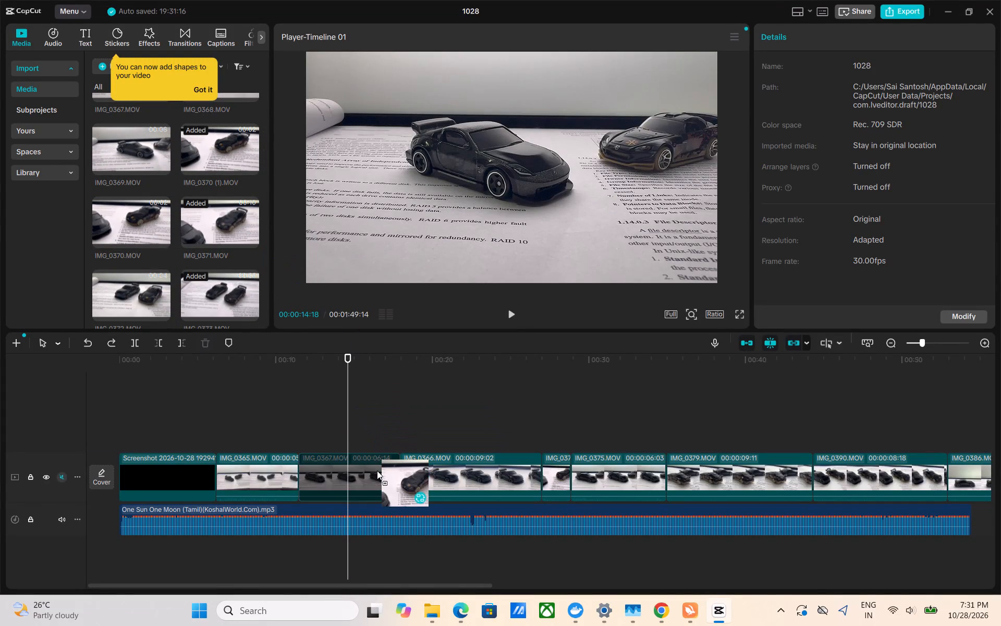
drag(377, 471, 397, 466)
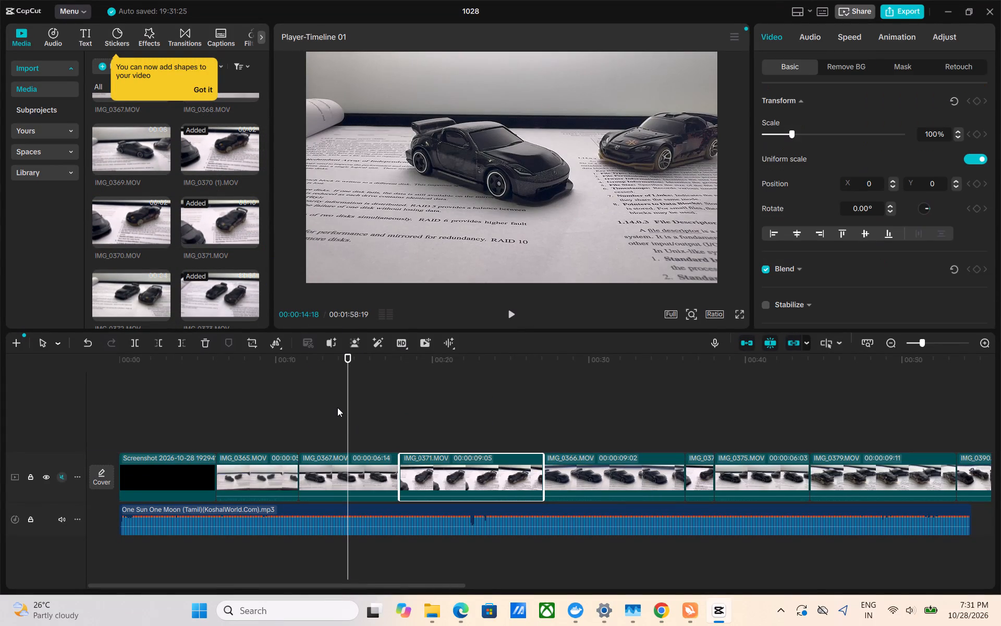
Play the transition into IMG_0365.MOV and shorten the black screenshot clip to just under 4 seconds.
drag(349, 407, 186, 407)
key(space)
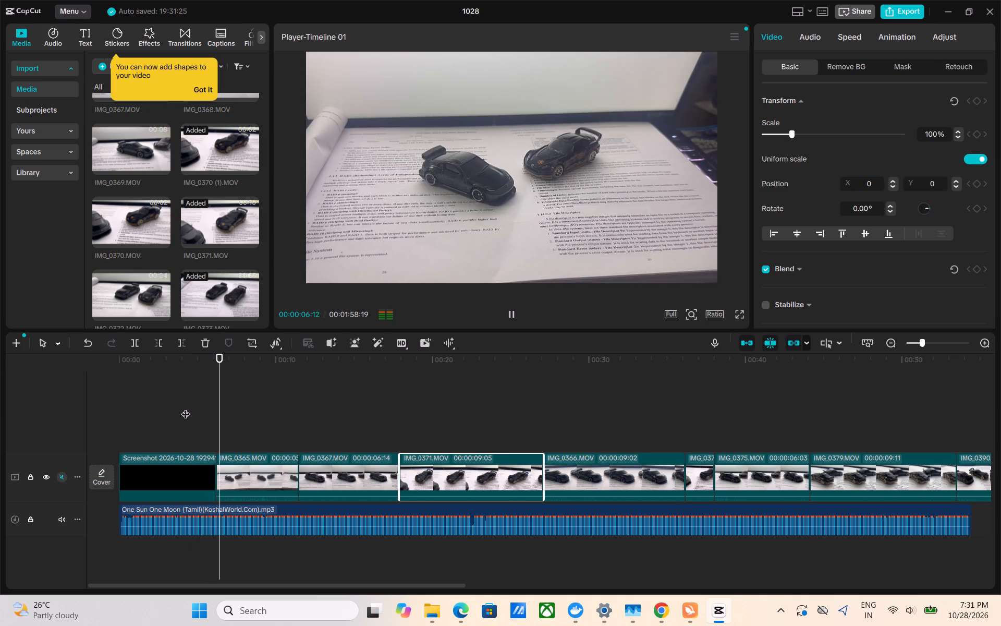
key(space)
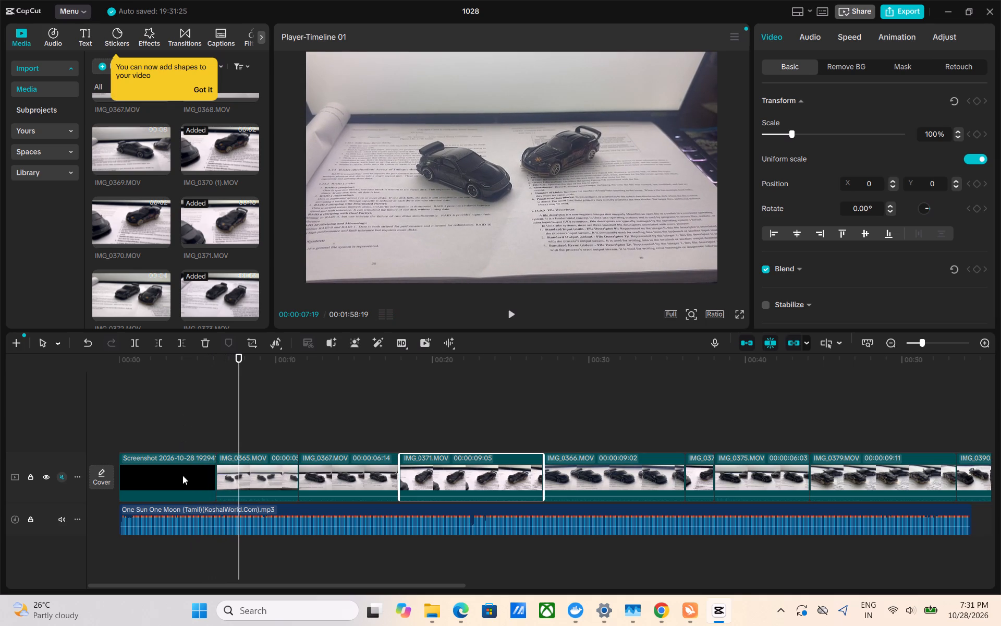
click(185, 484)
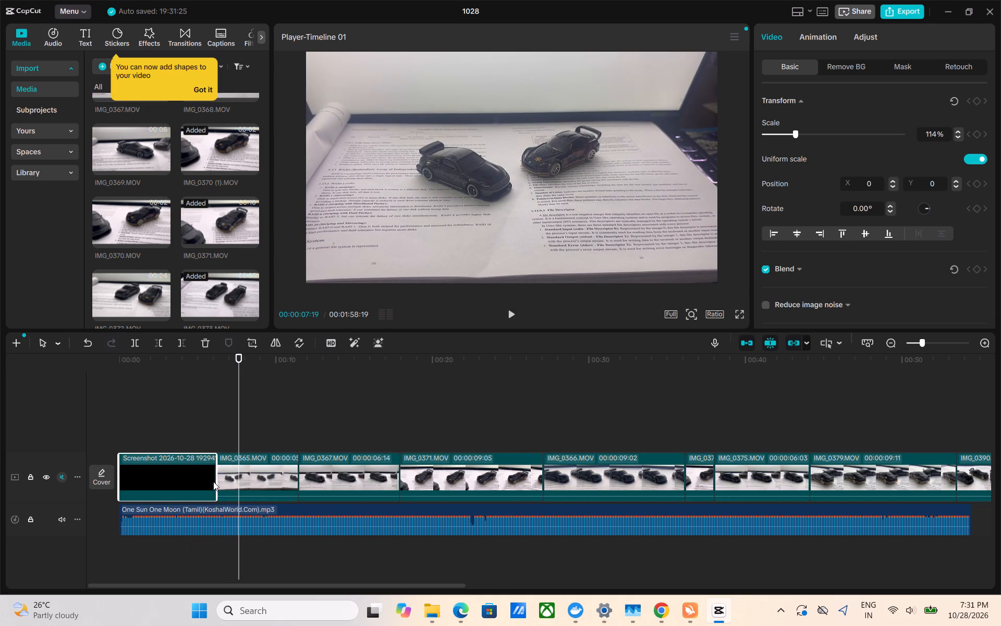
drag(215, 481, 177, 483)
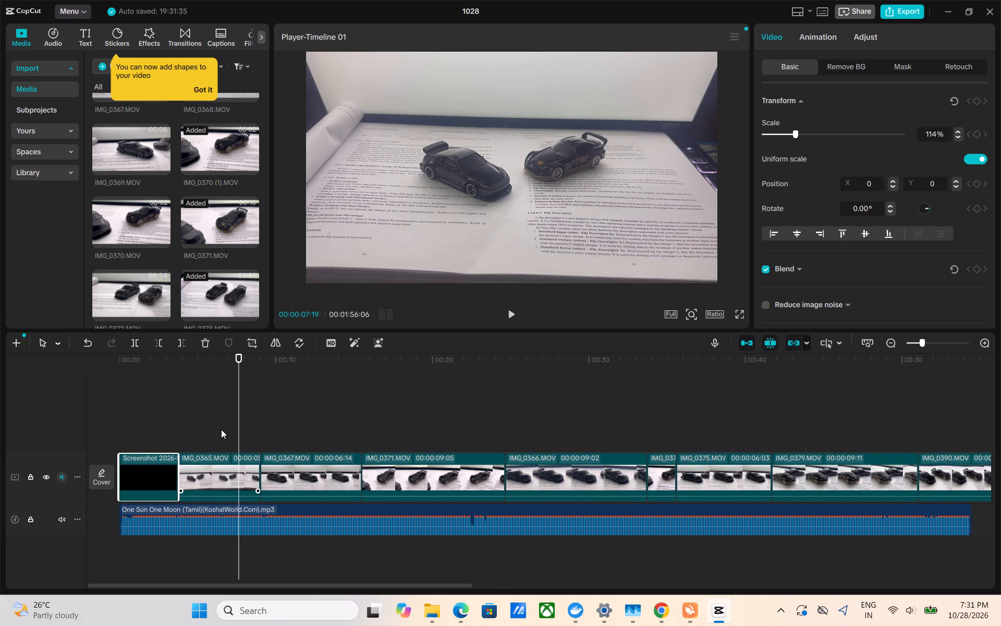
Play the opening and shift the One Sun One Moon song to start at about 4 seconds, near the black clip's end.
drag(239, 415, 48, 452)
key(space)
key(space)
key(space)
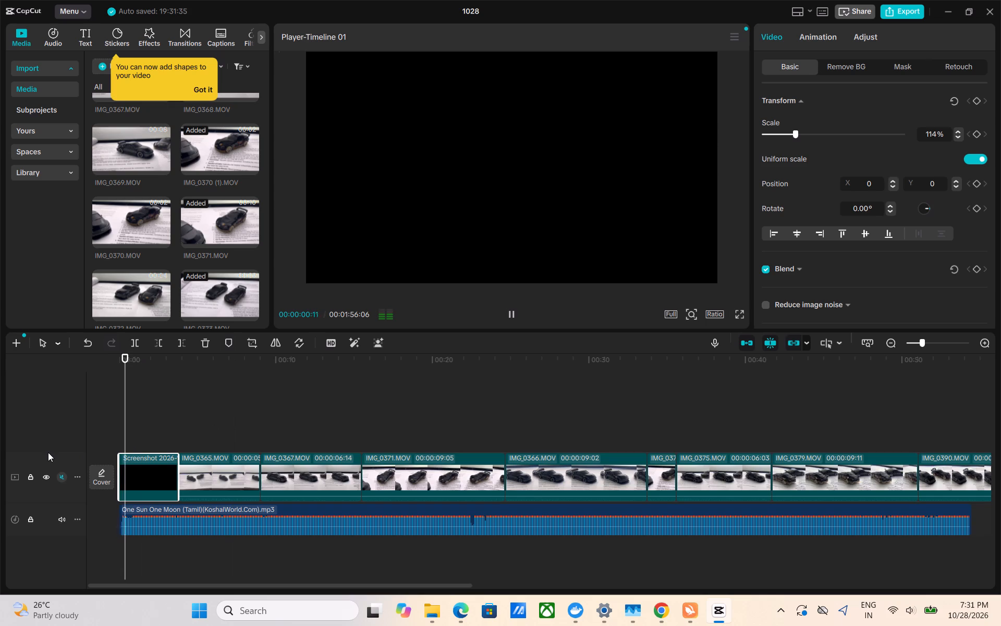
key(space)
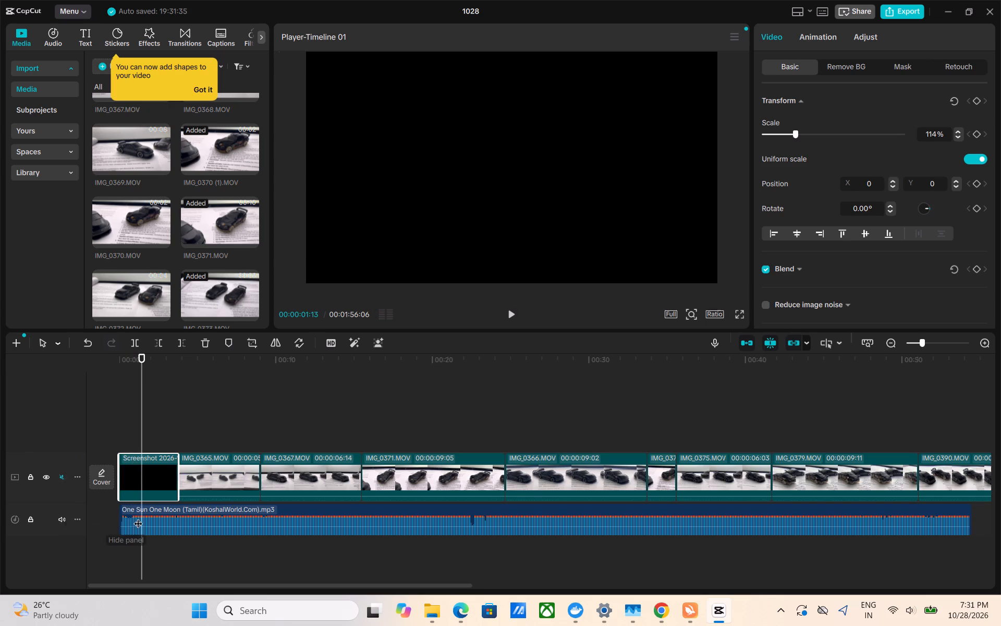
click(153, 522)
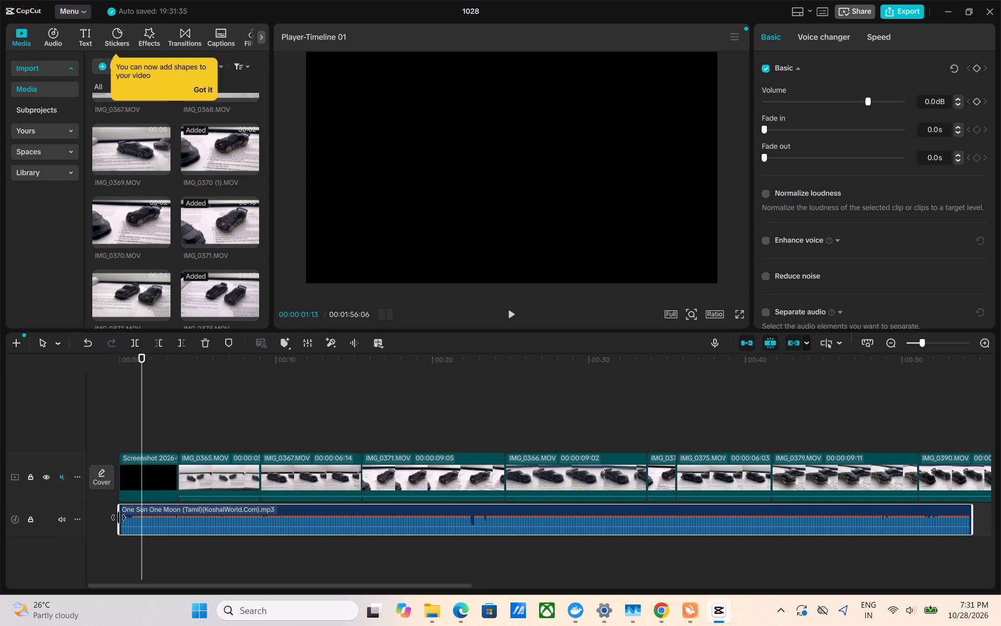
drag(118, 517, 58, 523)
drag(118, 524, 101, 524)
click(172, 522)
drag(172, 522, 235, 526)
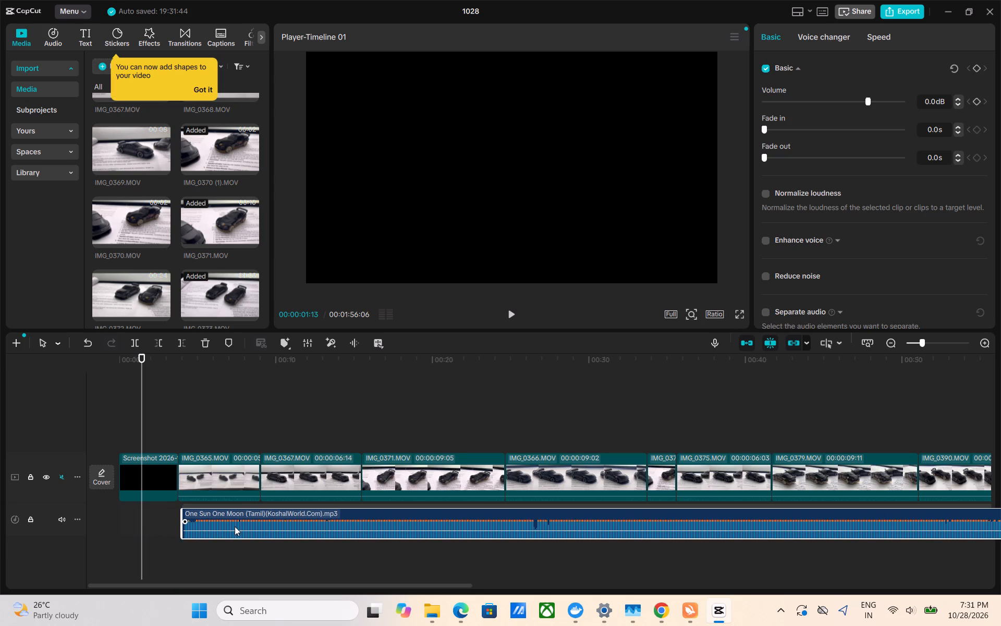
drag(235, 526, 236, 526)
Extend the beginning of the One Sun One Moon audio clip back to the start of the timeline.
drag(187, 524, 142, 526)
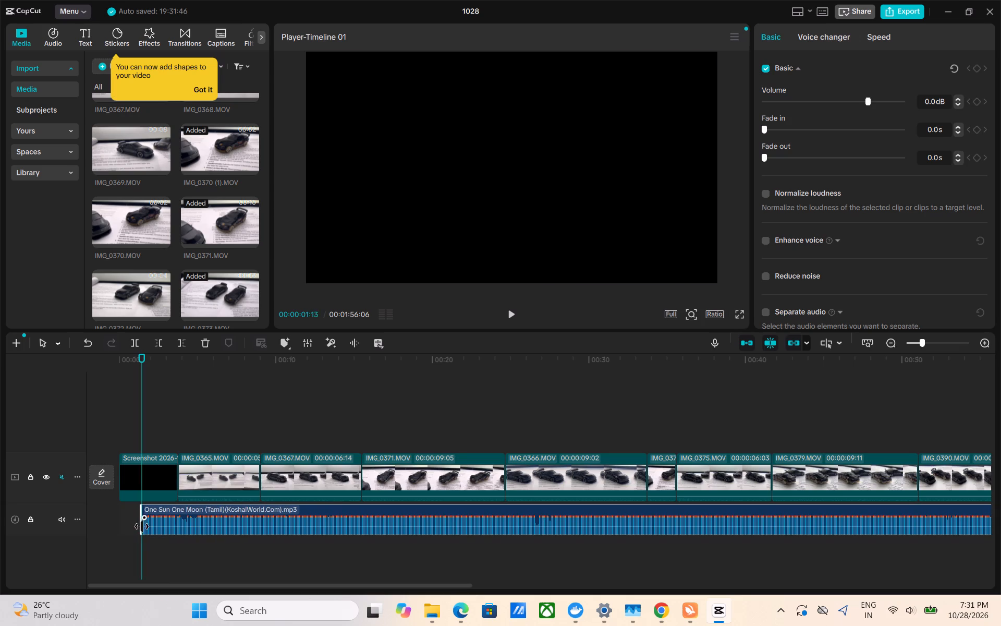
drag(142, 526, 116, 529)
Play the opening and trim the beginning of the One Sun One Moon audio to start at about 00:00:04:06.
drag(140, 441, 106, 455)
key(space)
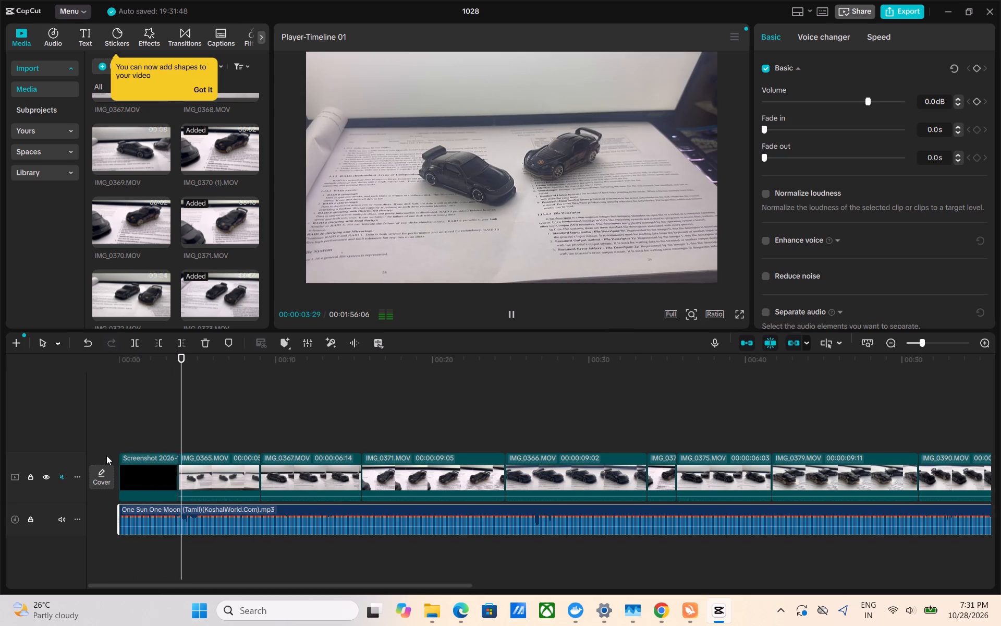
key(space)
drag(121, 511, 141, 512)
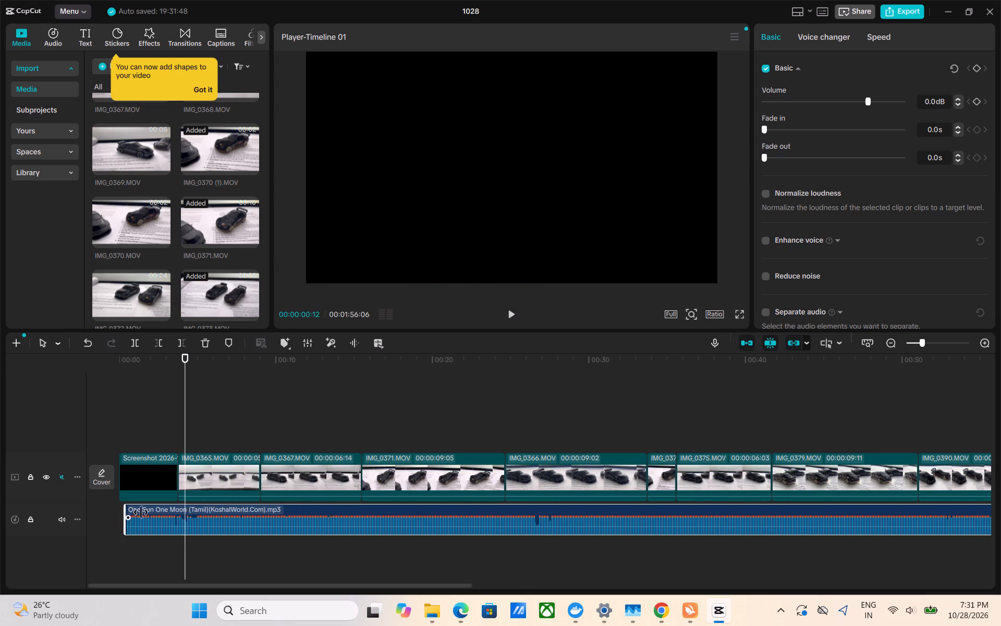
drag(141, 512, 189, 520)
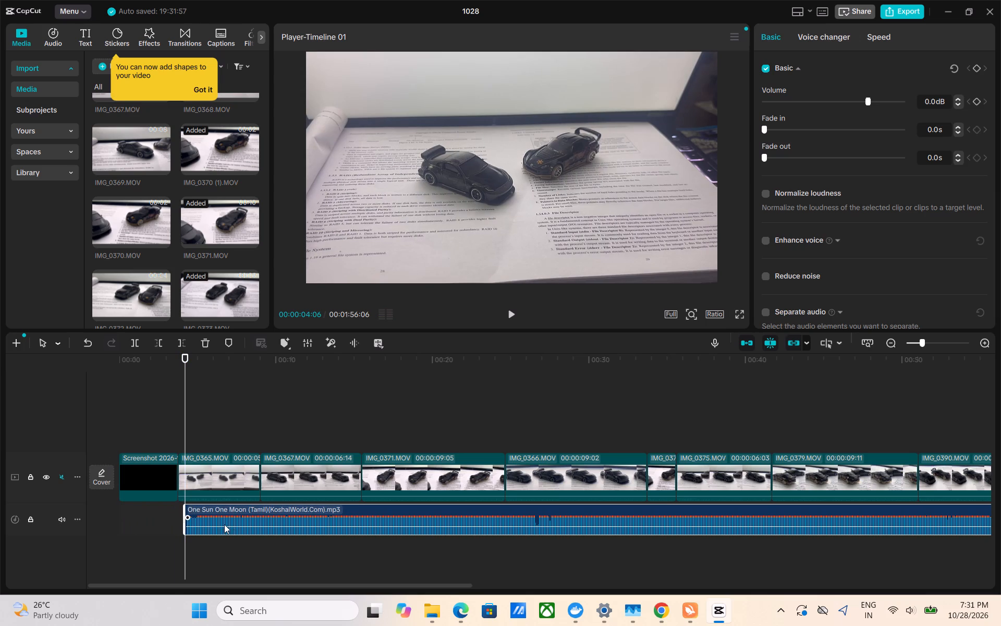
Move the trimmed One Sun One Moon audio to the start of the timeline and play the opening.
drag(230, 525, 167, 527)
drag(185, 412, 100, 429)
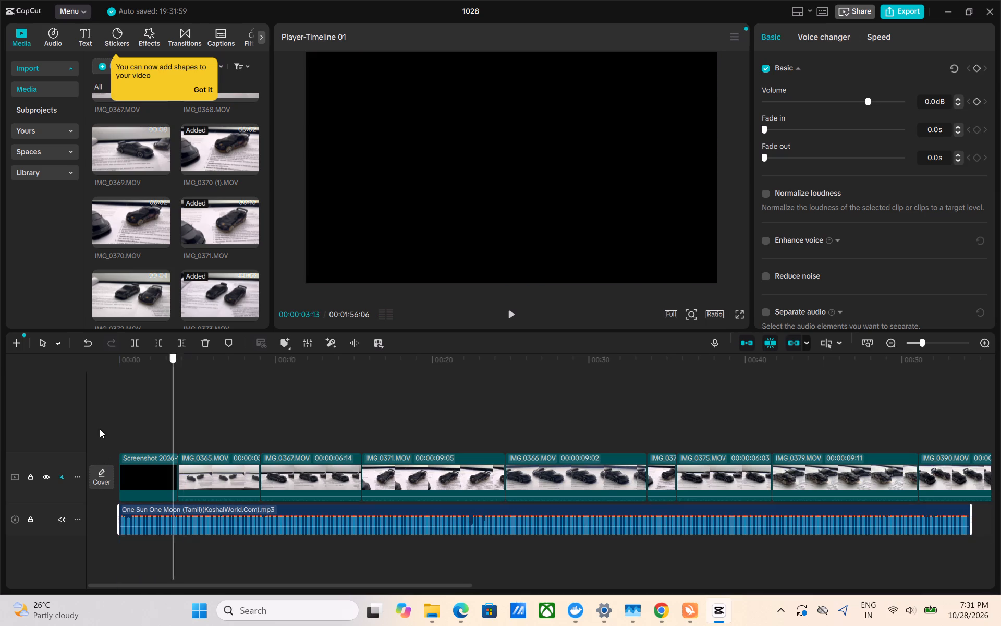
drag(100, 429, 69, 429)
key(space)
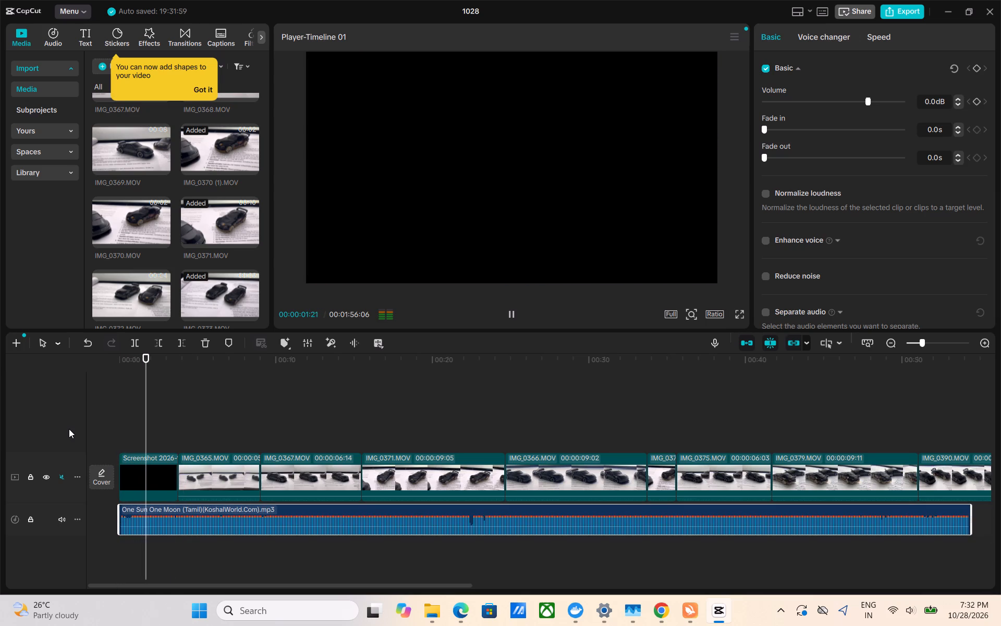
key(space)
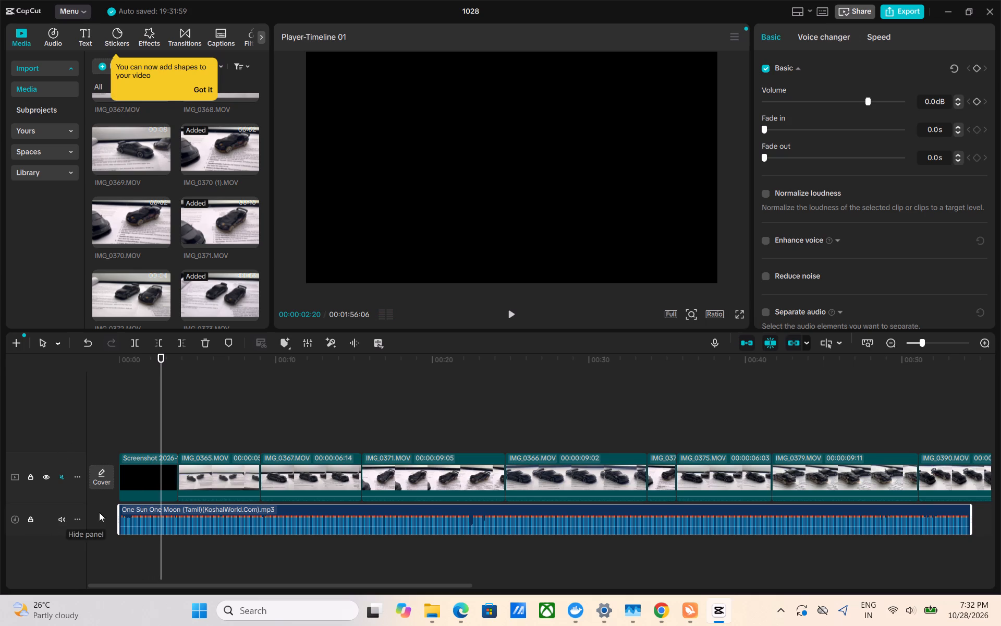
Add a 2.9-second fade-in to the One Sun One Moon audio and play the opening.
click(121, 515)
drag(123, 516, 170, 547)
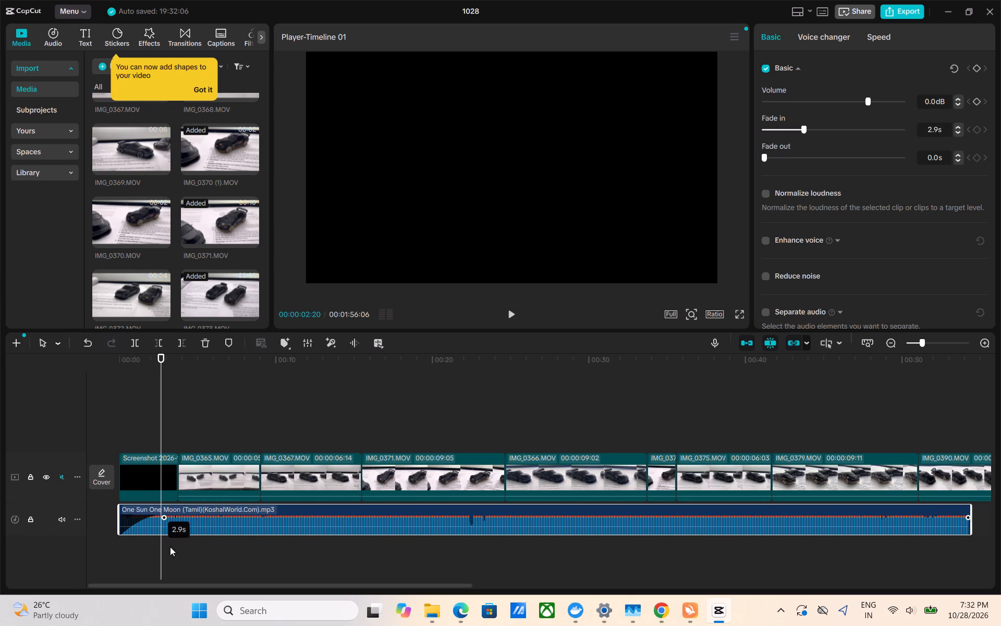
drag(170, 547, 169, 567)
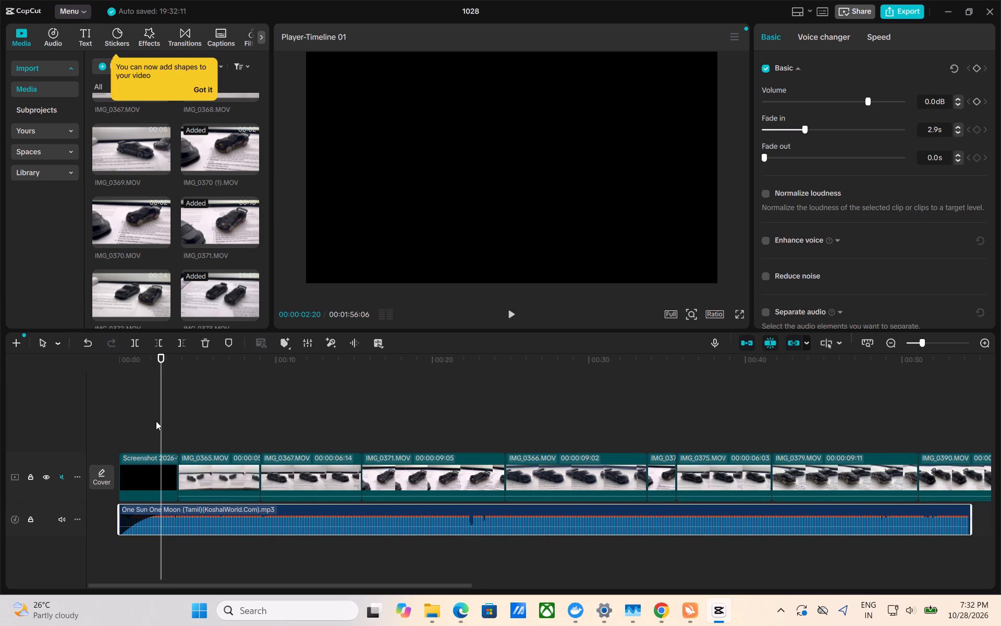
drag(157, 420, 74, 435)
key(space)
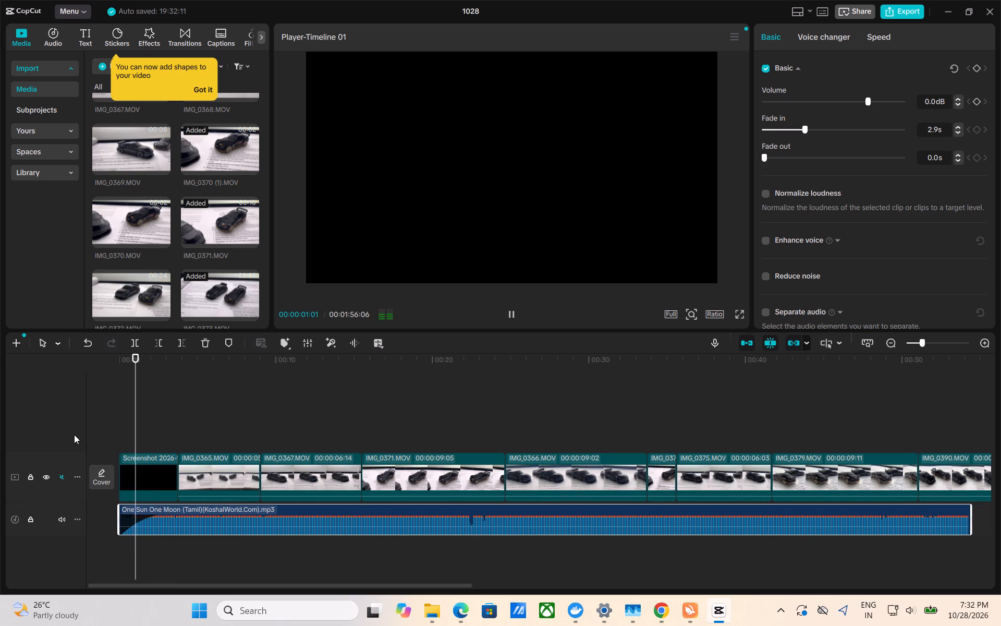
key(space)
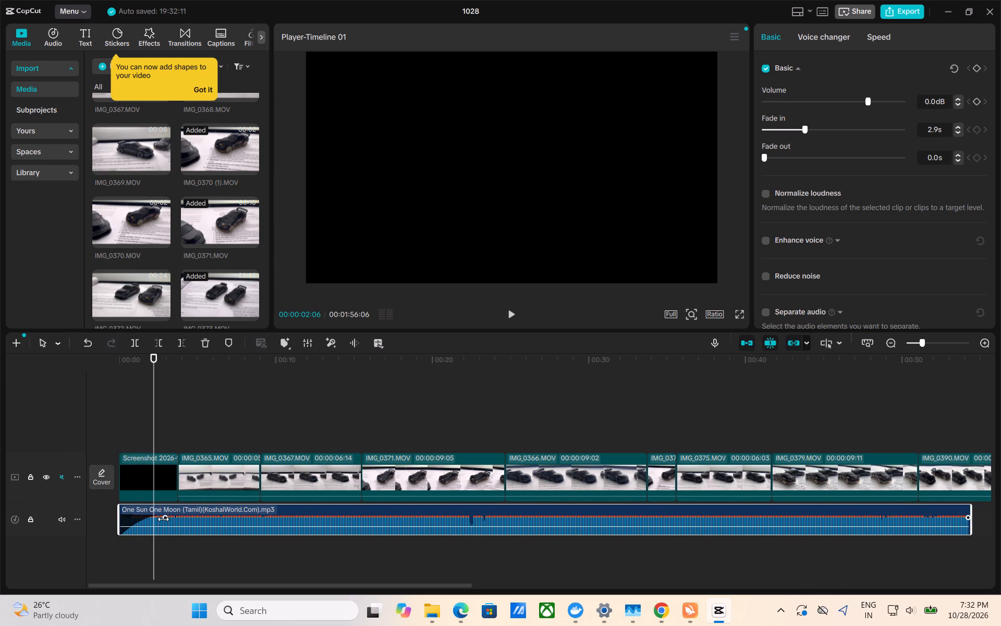
Set the One Sun One Moon fade-in to 10.0 s and play from the start into IMG_0367.MOV.
drag(163, 519, 306, 538)
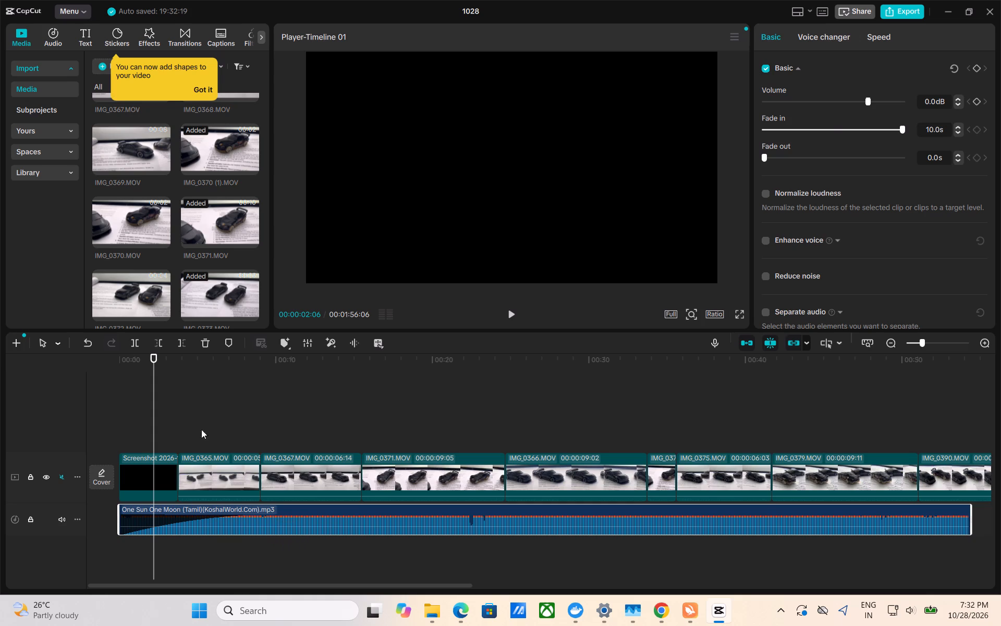
drag(154, 401, 89, 413)
key(space)
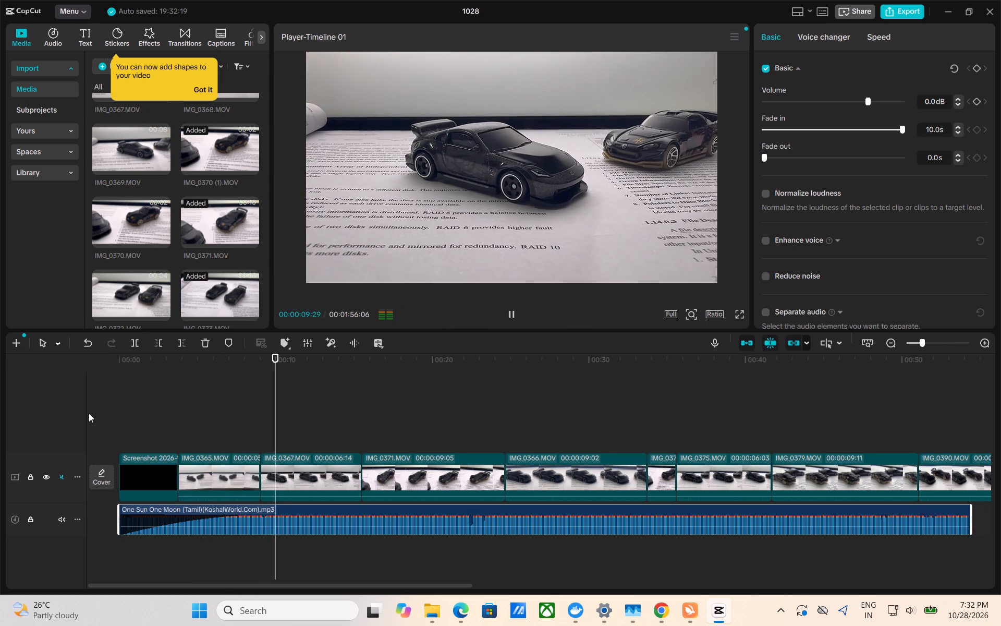
key(space)
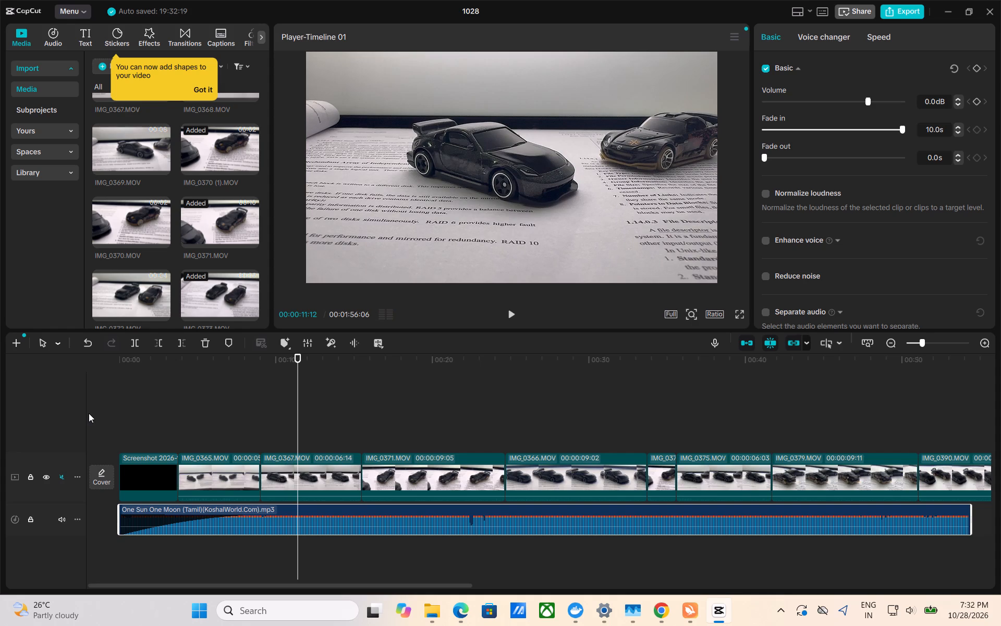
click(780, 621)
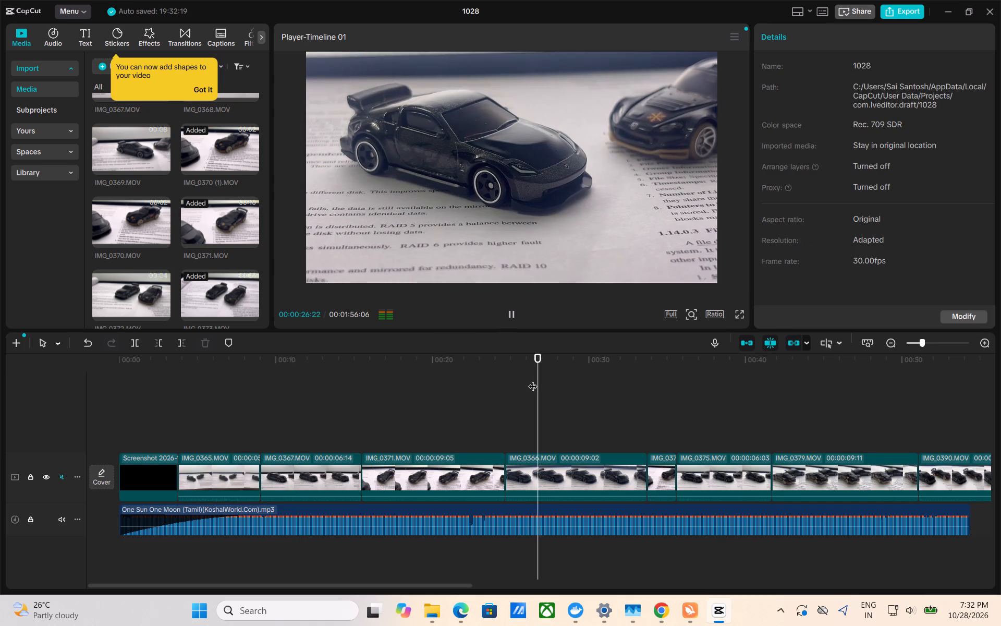
click(552, 401)
drag(552, 401, 129, 423)
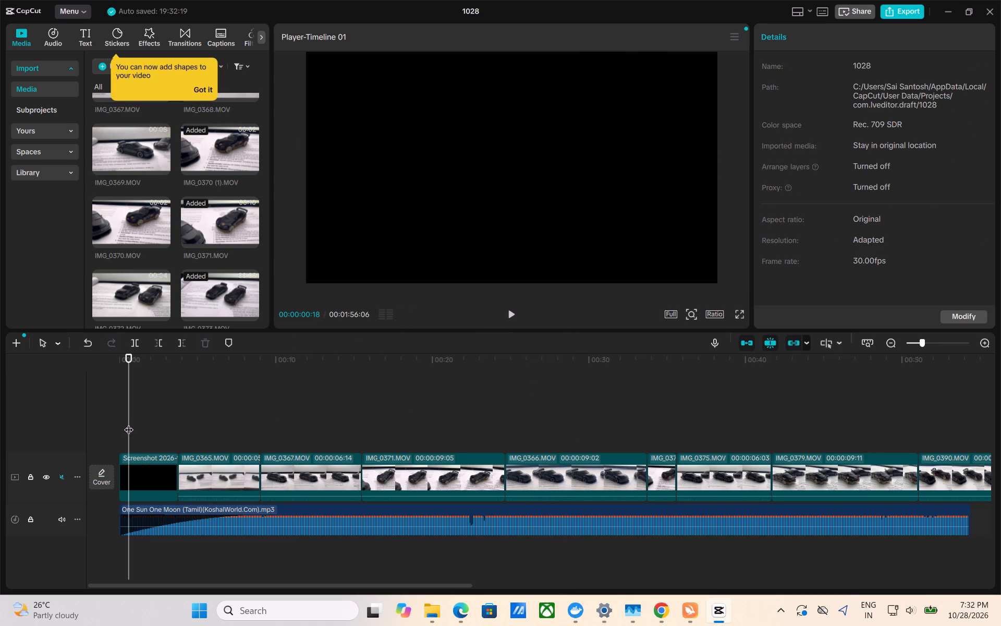
key(space)
key(space)
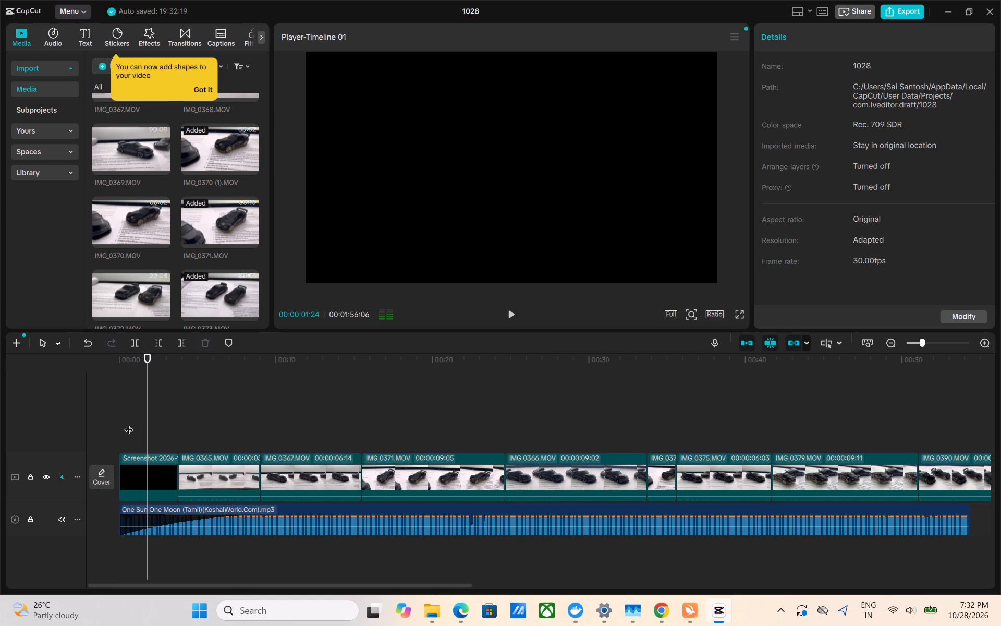
key(space)
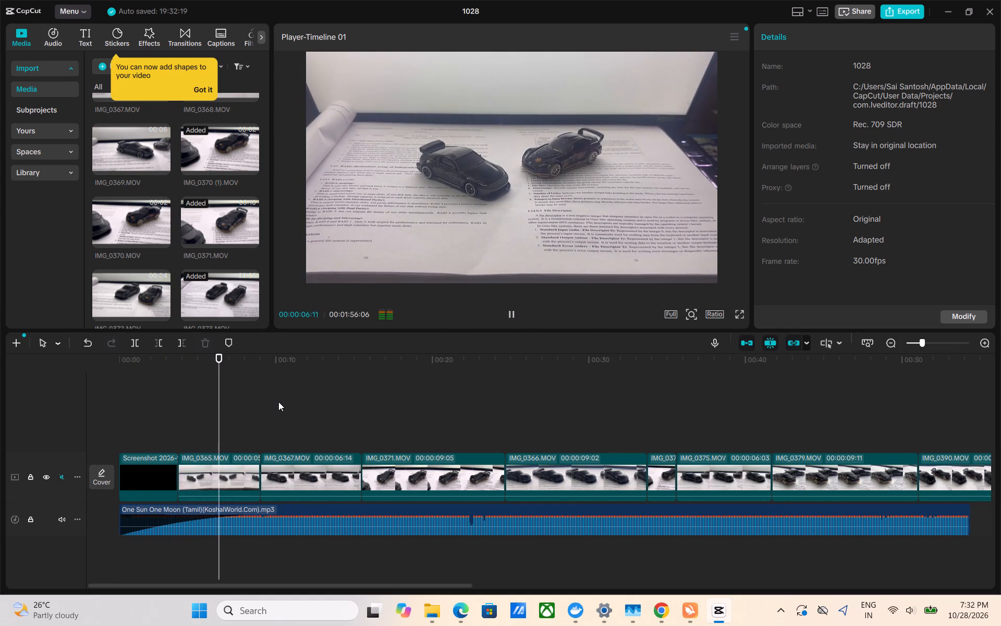
click(230, 401)
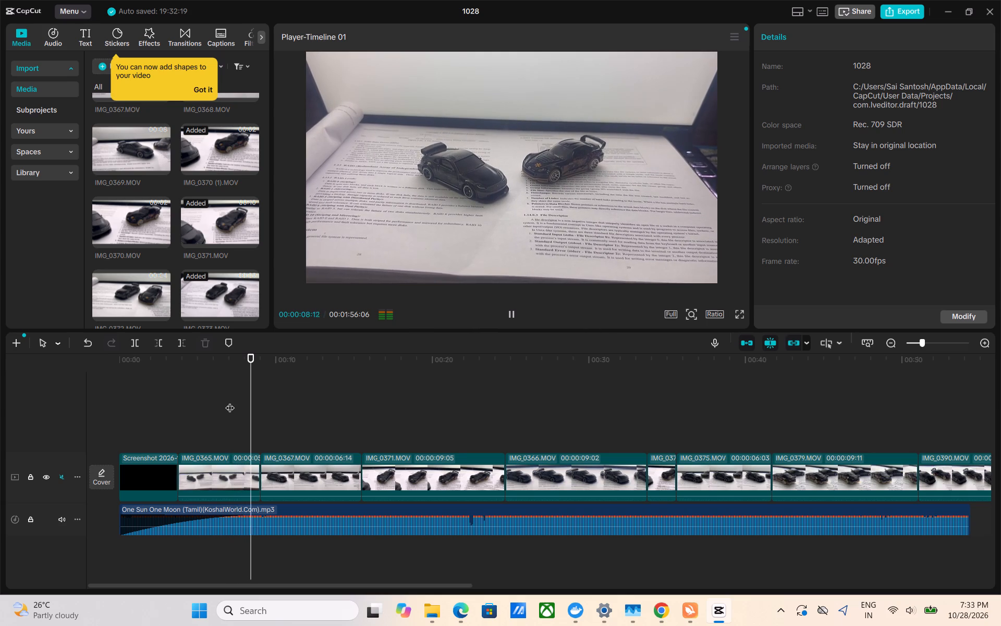
click(223, 484)
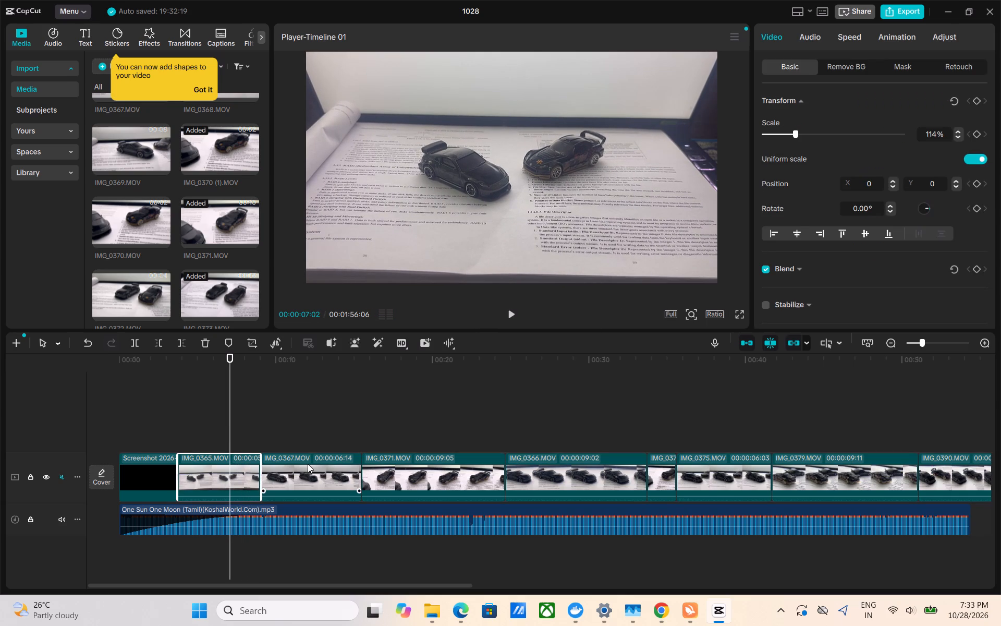
drag(262, 473, 231, 477)
click(230, 415)
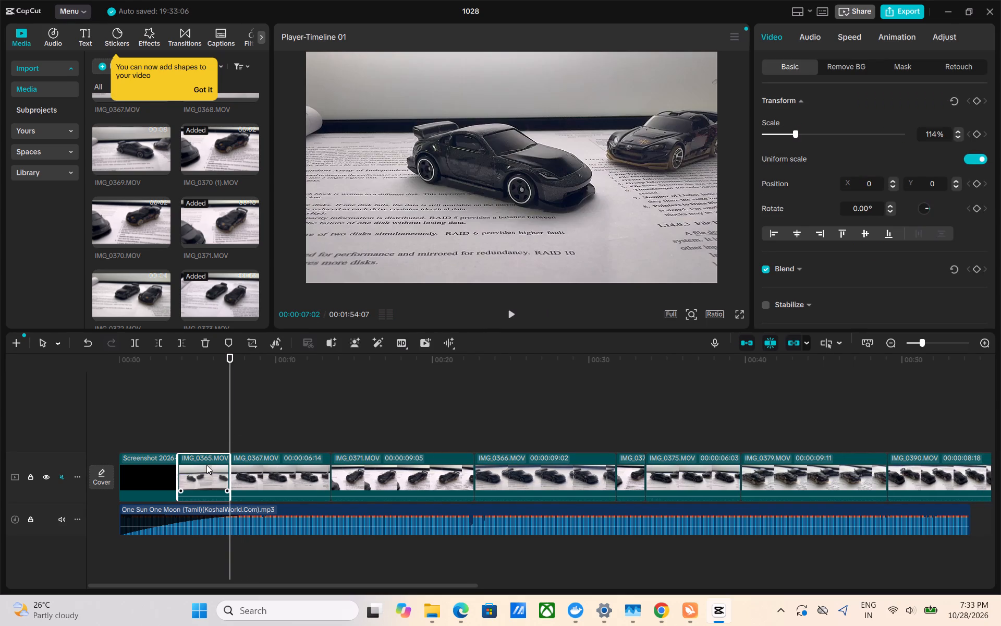
Slow the trimmed IMG_0365.MOV clip to a standard speed of 0.60x.
click(206, 465)
click(856, 40)
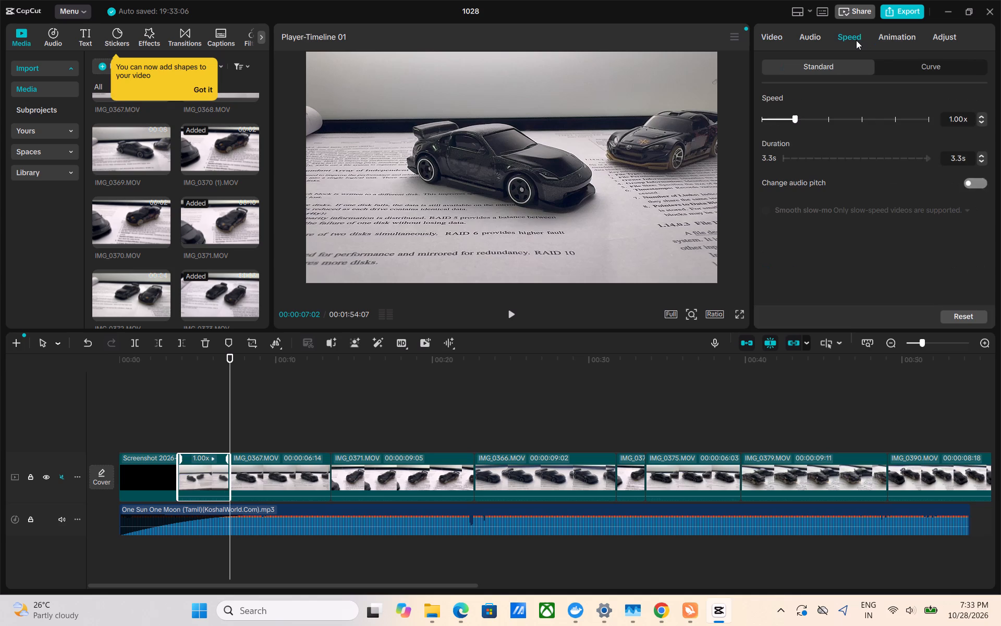
click(890, 40)
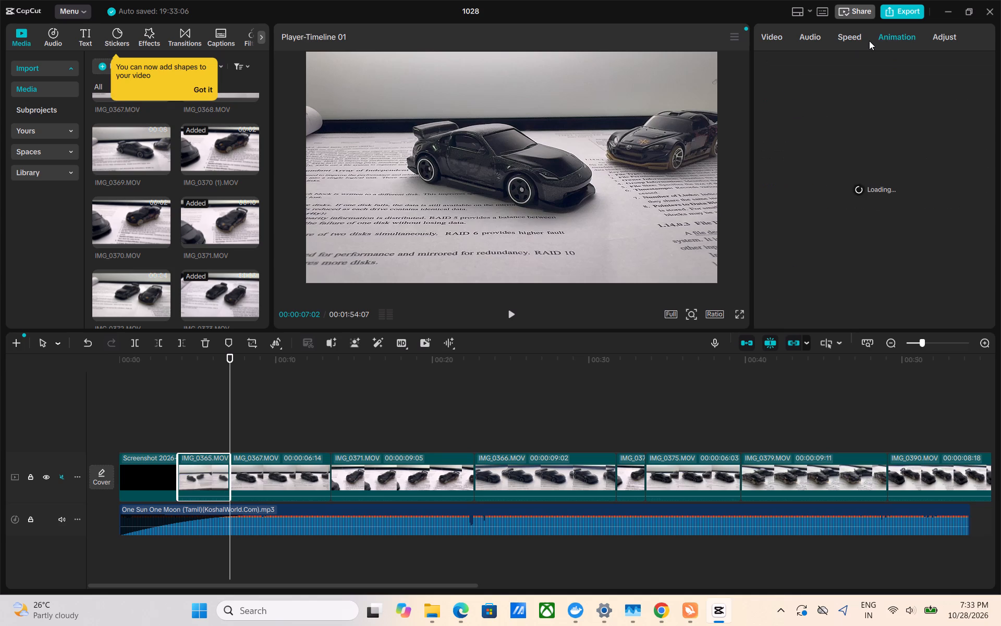
click(863, 40)
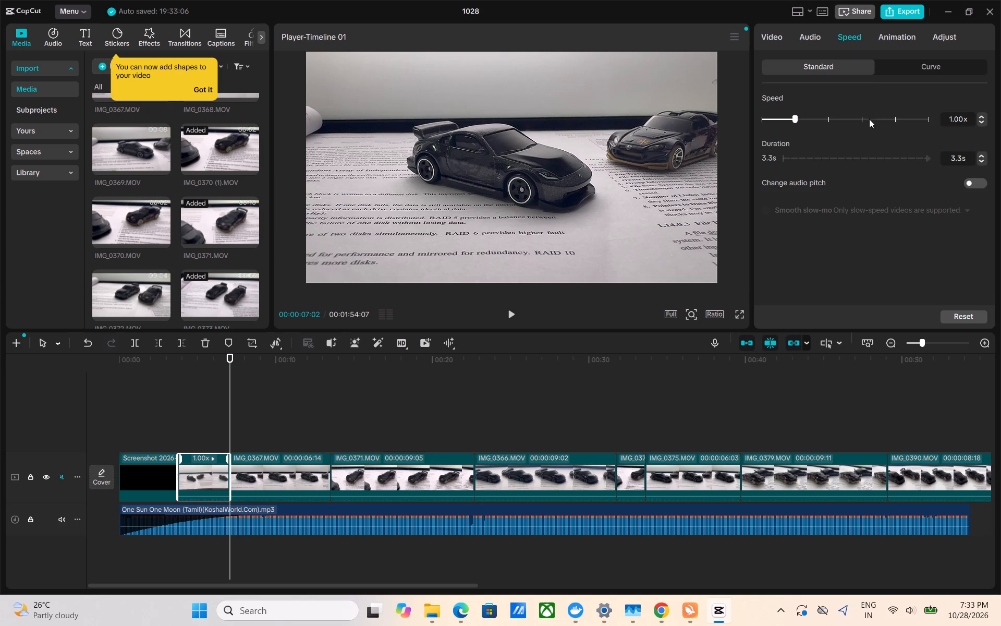
drag(795, 117, 786, 119)
drag(786, 119, 779, 122)
drag(779, 122, 780, 122)
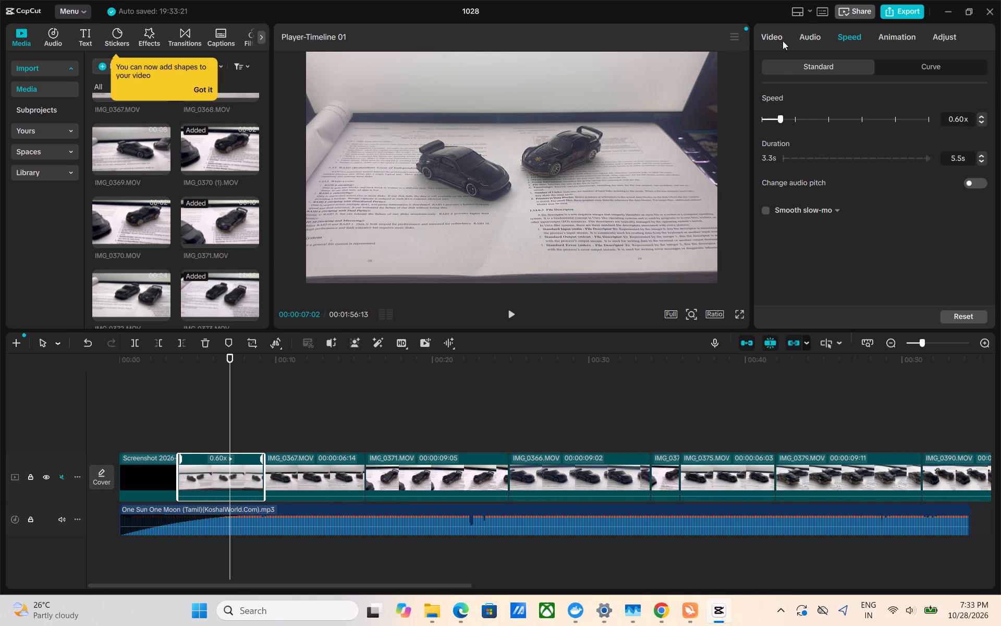
Enable Stabilize on IMG_0365.MOV at the Recommended level.
click(766, 36)
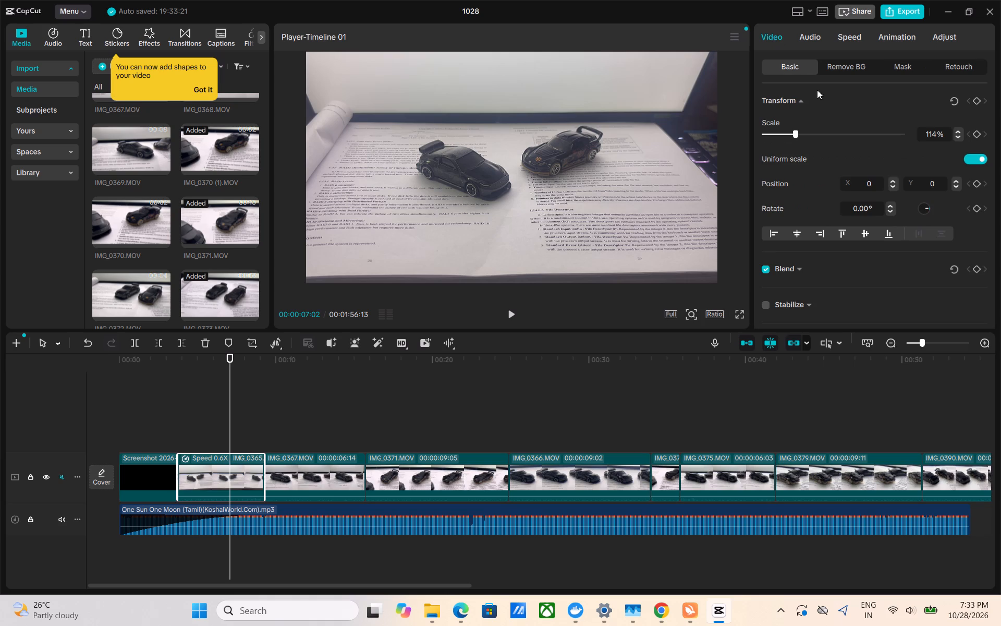
scroll(831, 153, down, 1)
scroll(792, 127, up, 1)
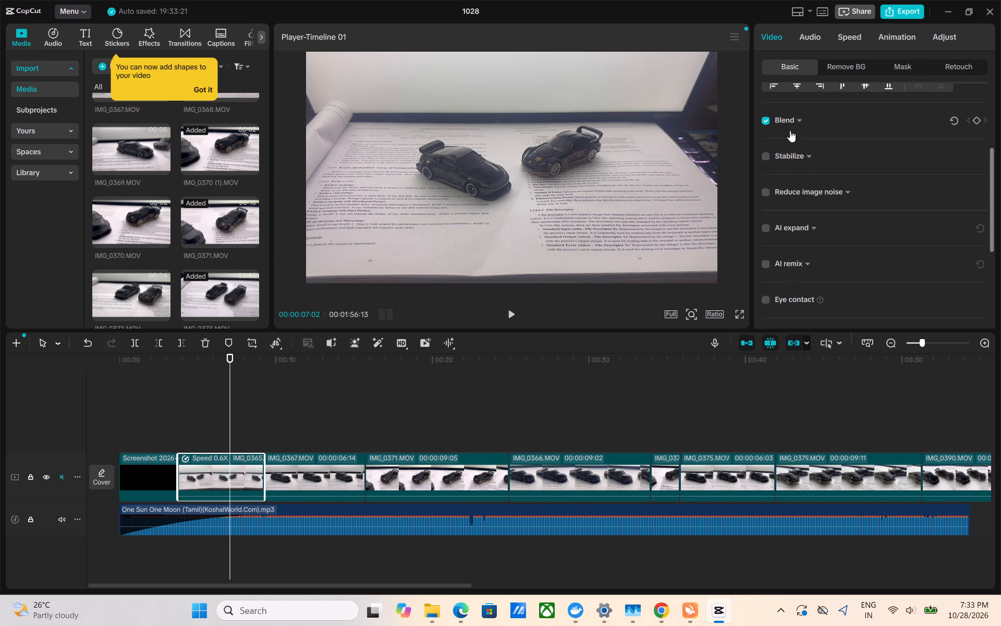
click(765, 163)
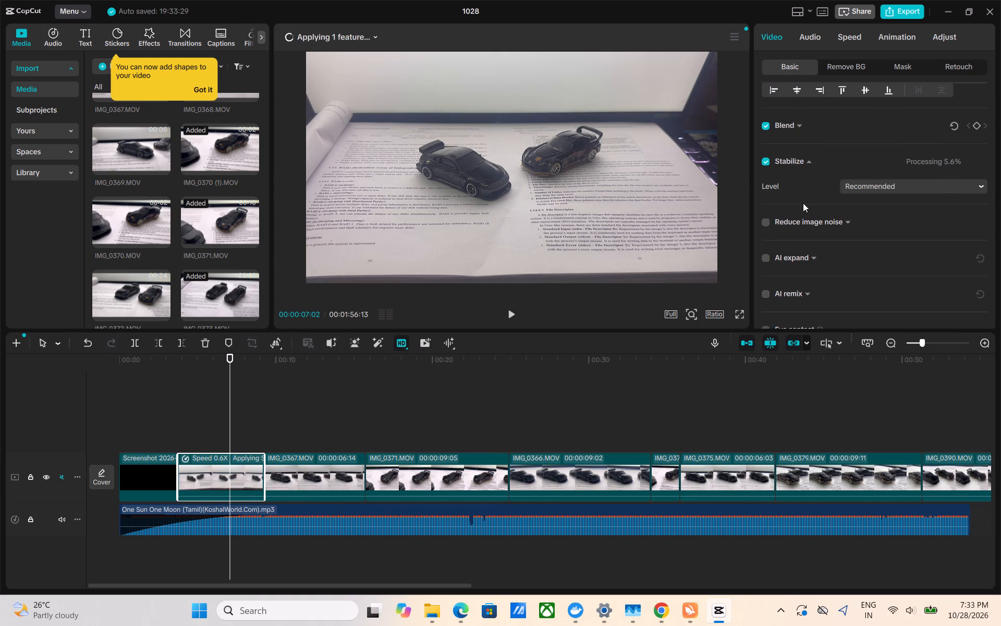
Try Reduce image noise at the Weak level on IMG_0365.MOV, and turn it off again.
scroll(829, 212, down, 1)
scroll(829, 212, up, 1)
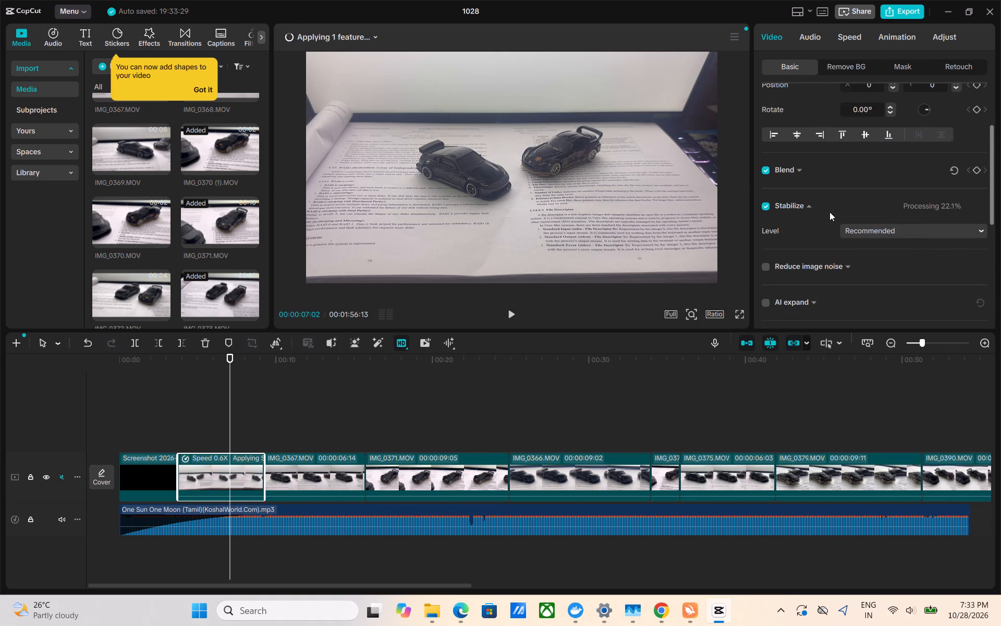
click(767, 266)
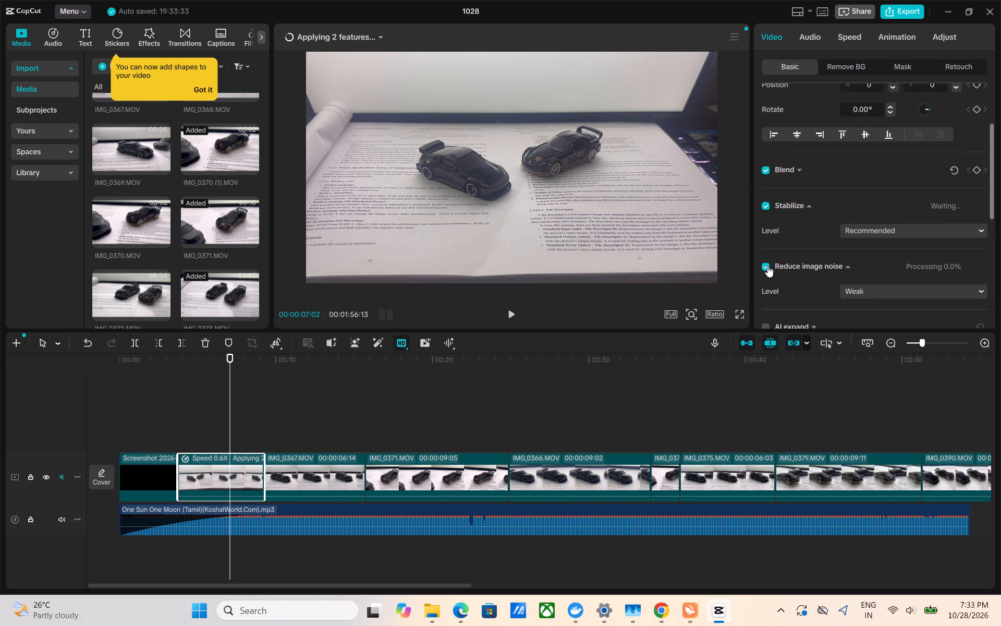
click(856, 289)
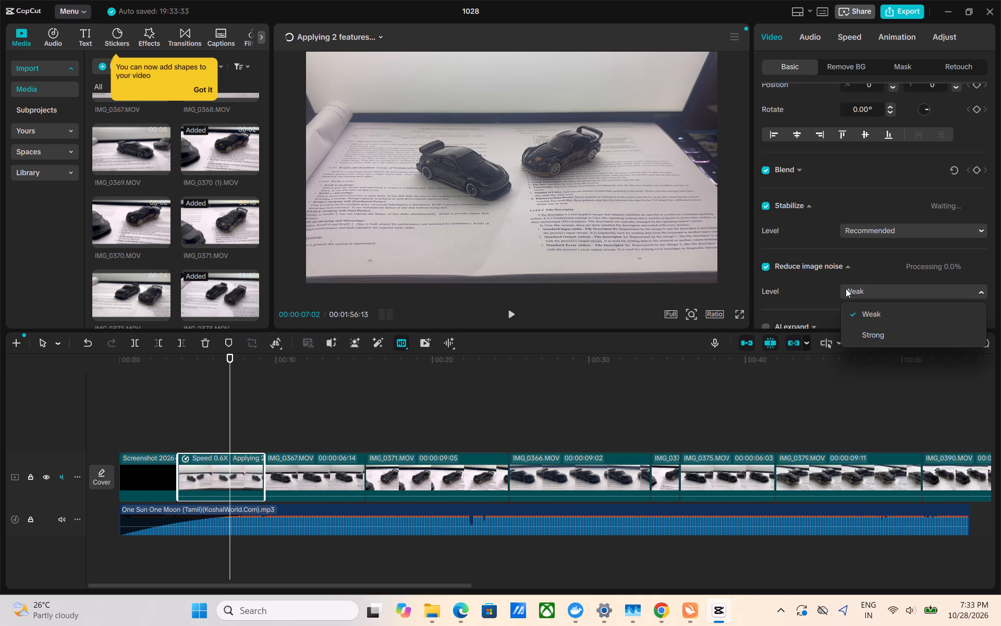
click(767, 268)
Enable Motion blur on IMG_0365.MOV, keeping blur 100, blend 0, direction Both and speed Once.
scroll(831, 252, down, 1)
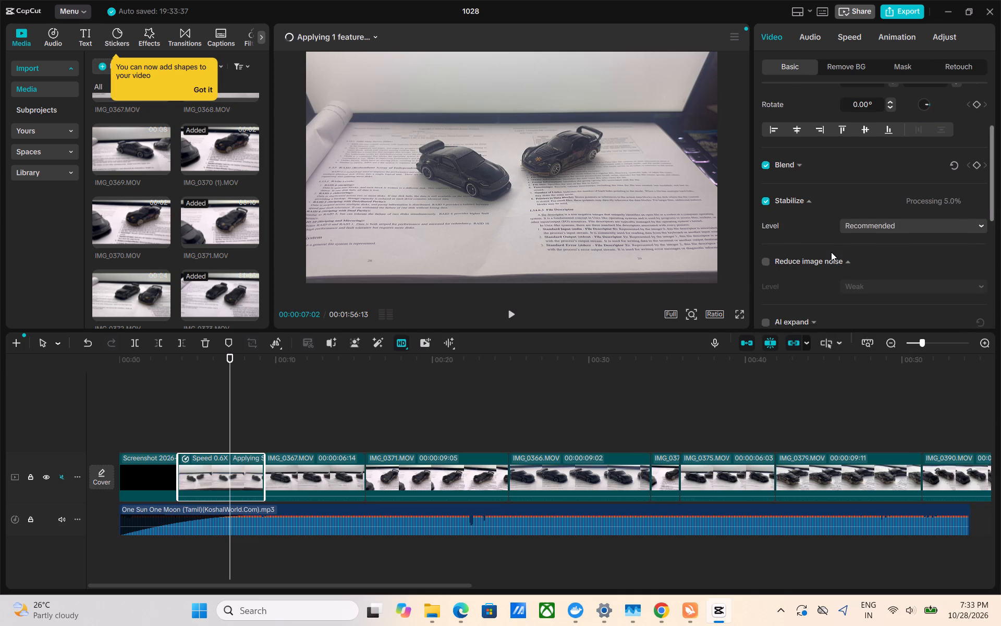
scroll(831, 252, down, 2)
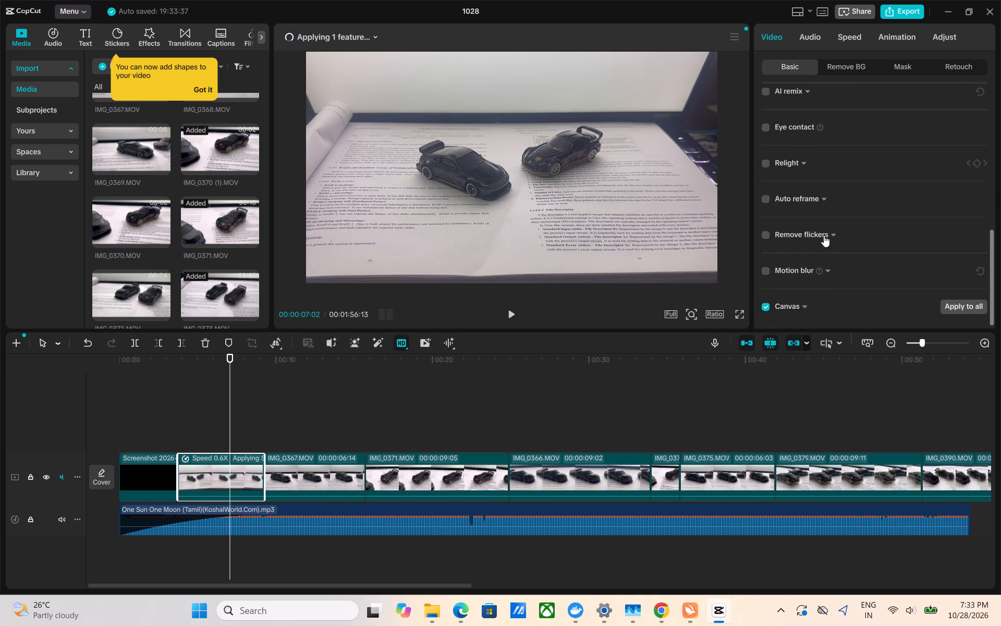
scroll(840, 248, down, 1)
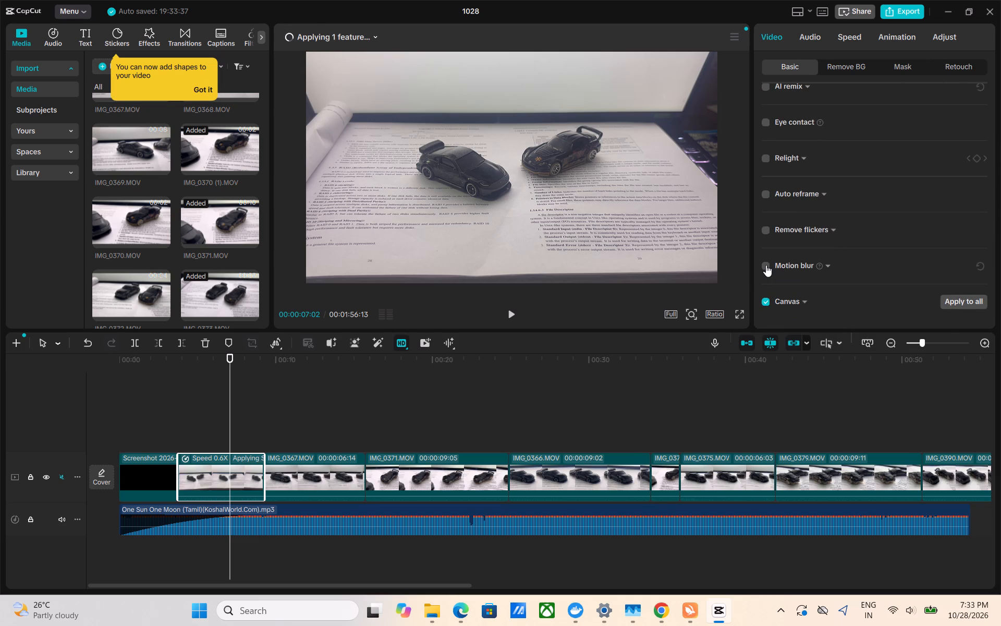
click(766, 265)
scroll(828, 274, down, 1)
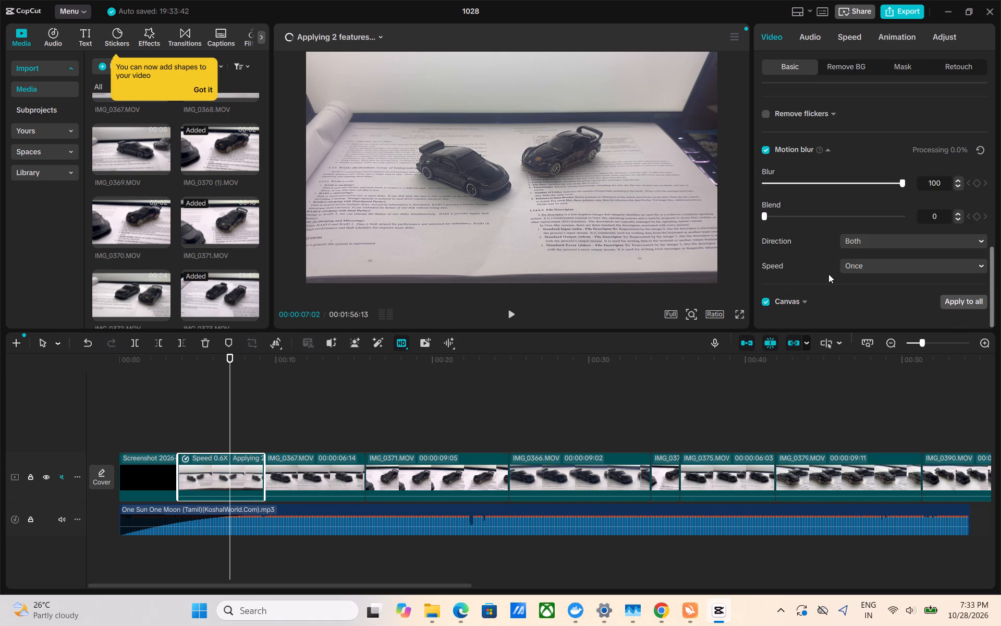
scroll(828, 274, up, 1)
scroll(828, 274, down, 1)
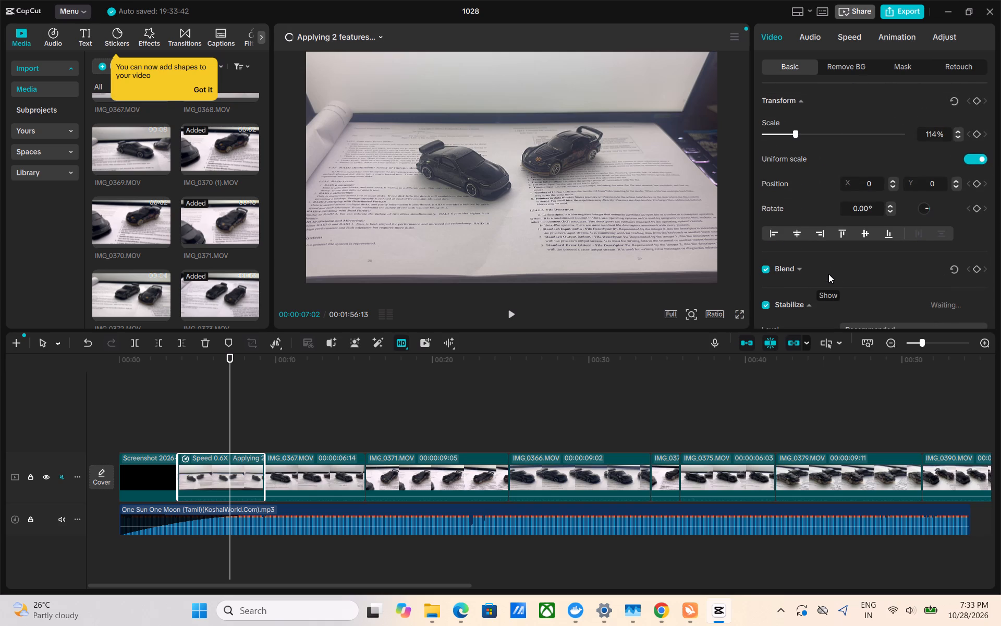
scroll(828, 274, down, 1)
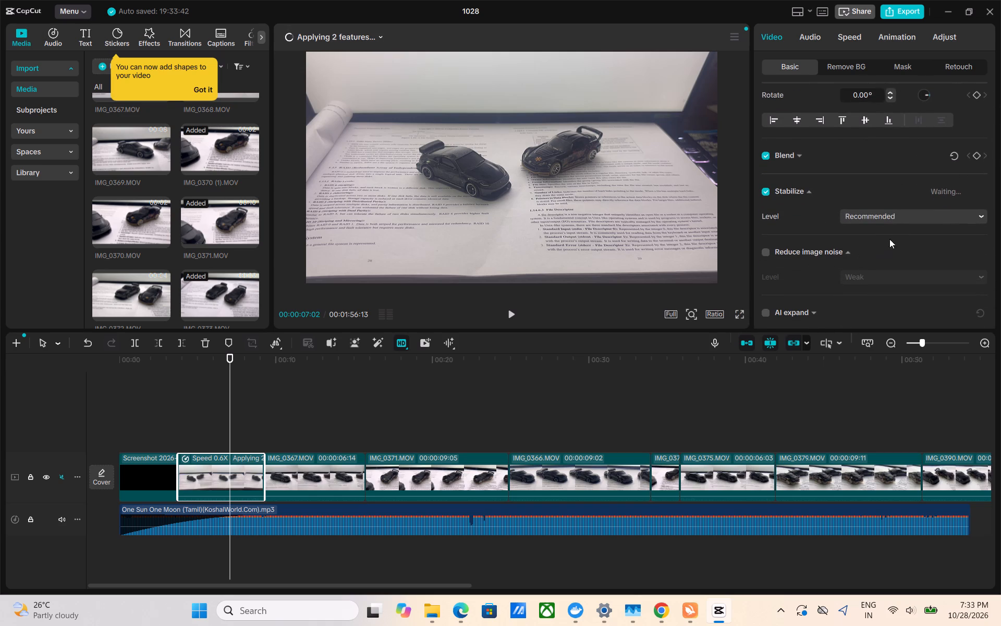
scroll(899, 251, down, 2)
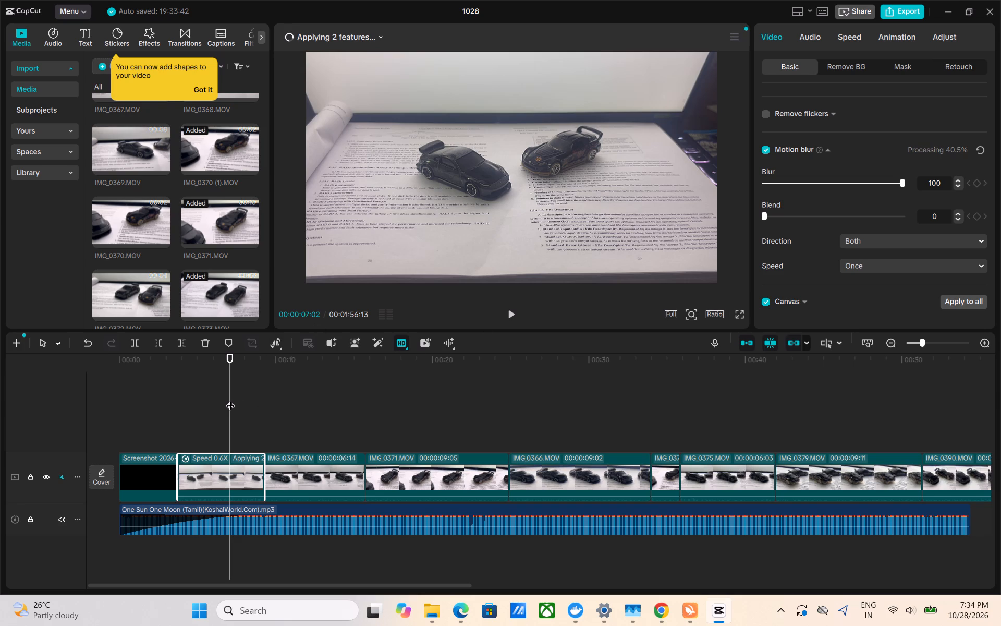
Play from the end of the black opening into IMG_0367.MOV and review the basic video settings of IMG_0365.MOV.
drag(230, 399, 176, 409)
key(space)
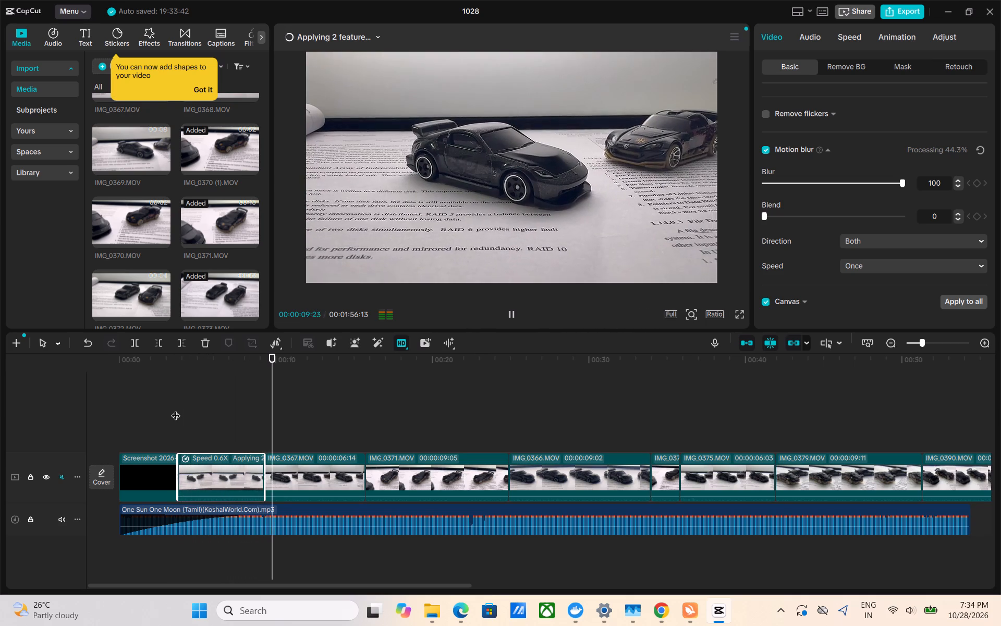
key(space)
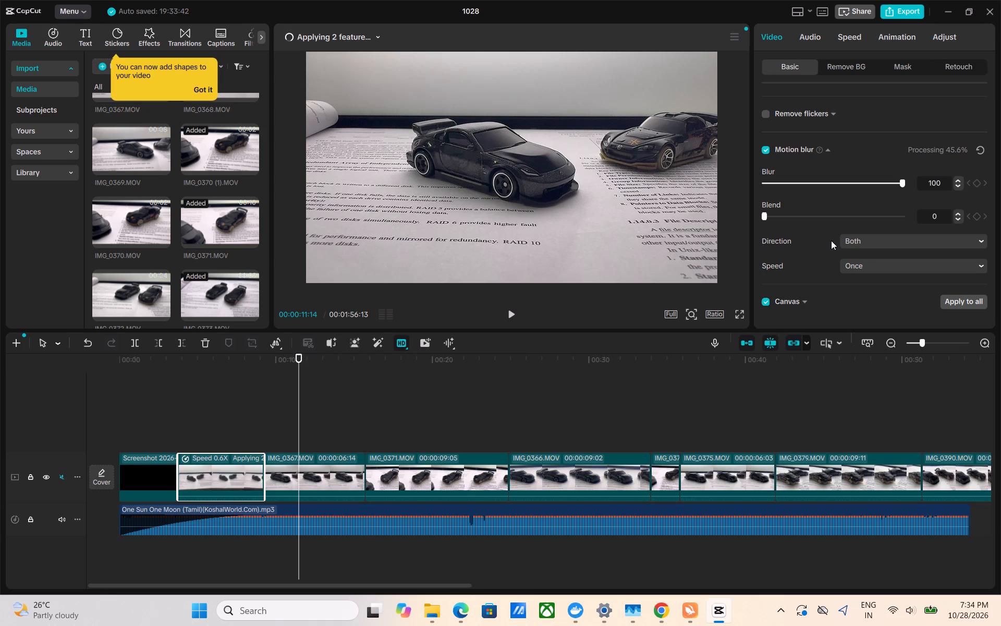
scroll(852, 232, up, 2)
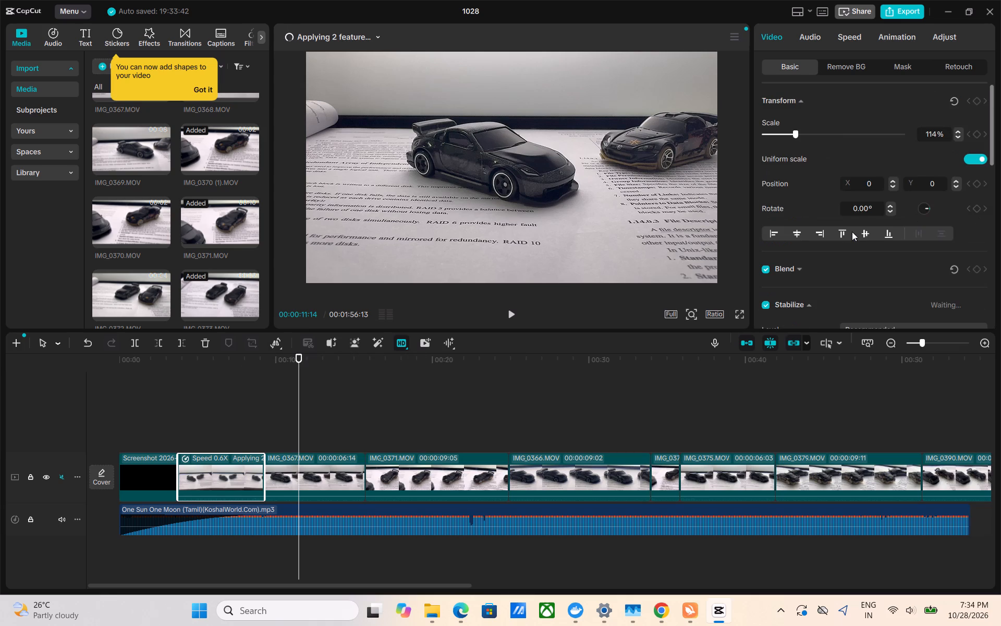
scroll(852, 232, down, 1)
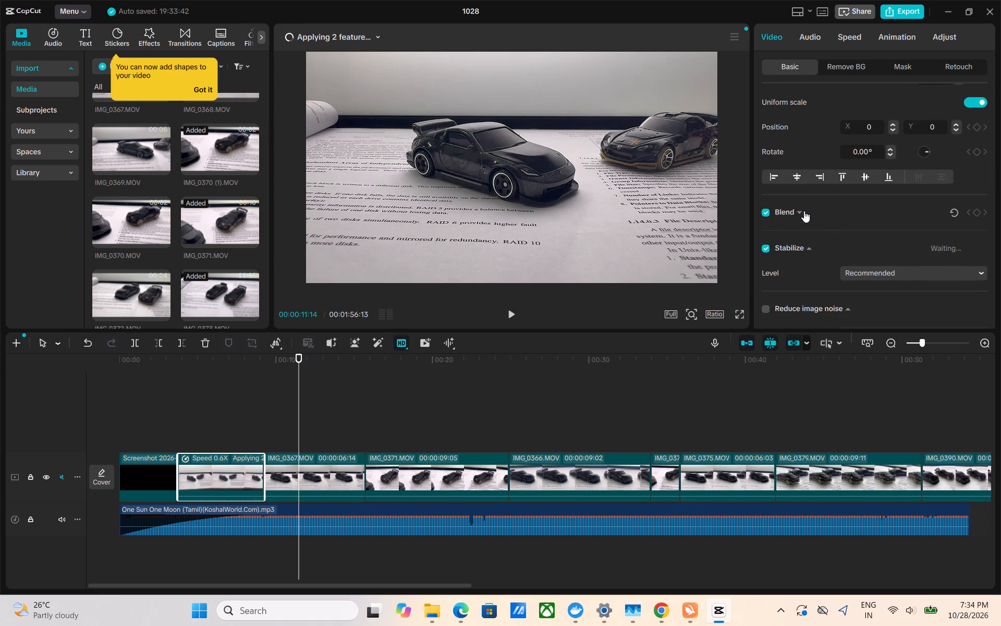
click(804, 211)
scroll(804, 211, down, 2)
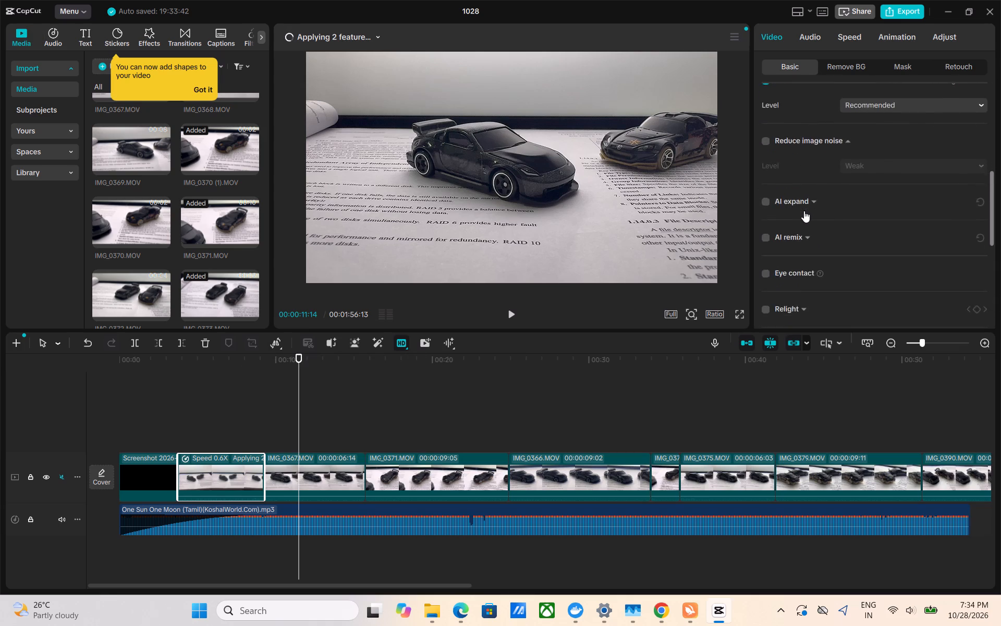
scroll(804, 211, down, 2)
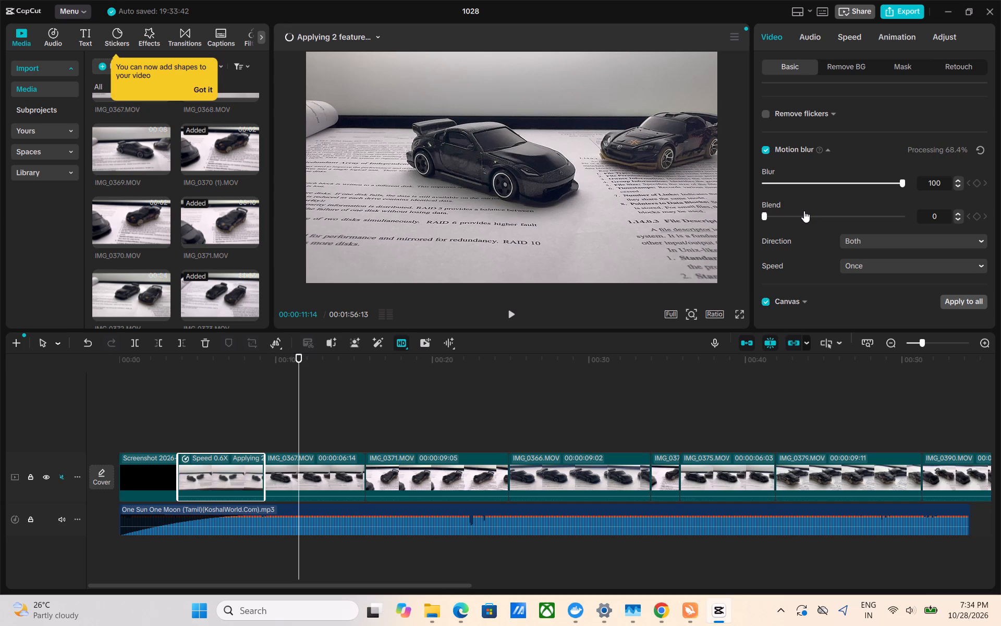
click(236, 471)
drag(299, 418, 233, 429)
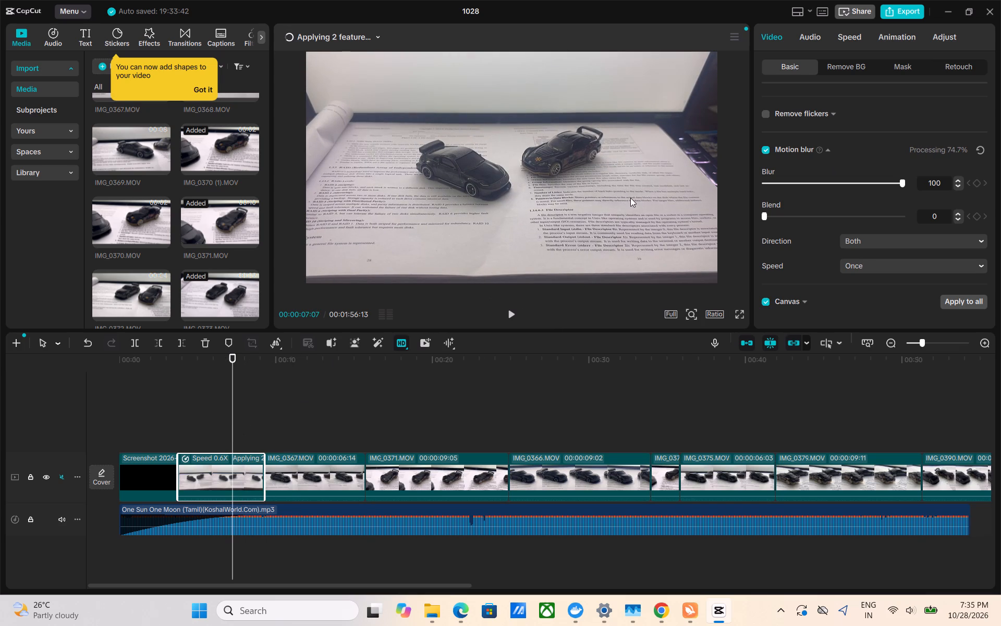
click(630, 197)
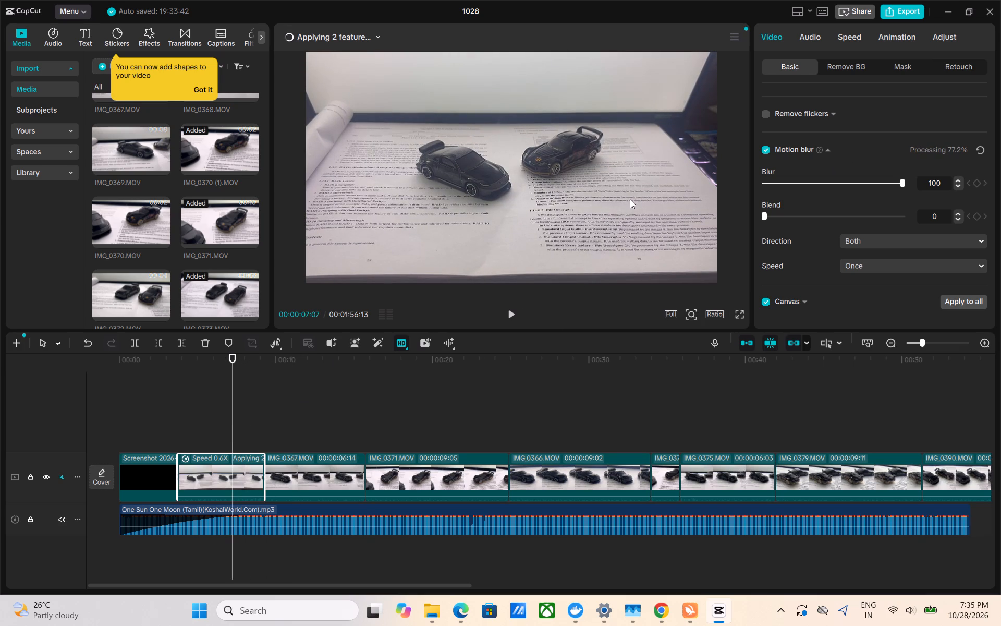
right_click(630, 199)
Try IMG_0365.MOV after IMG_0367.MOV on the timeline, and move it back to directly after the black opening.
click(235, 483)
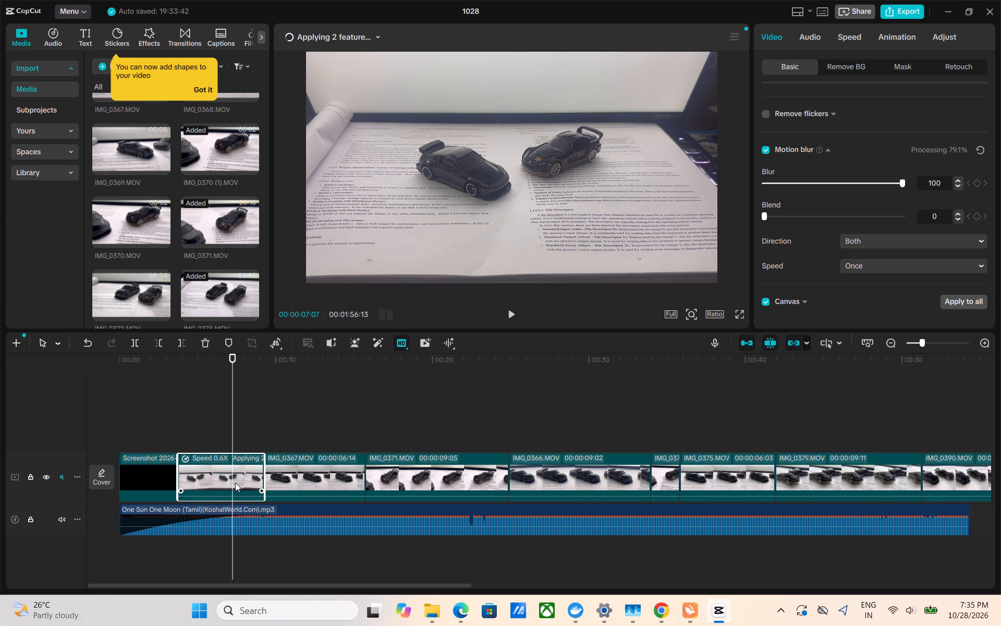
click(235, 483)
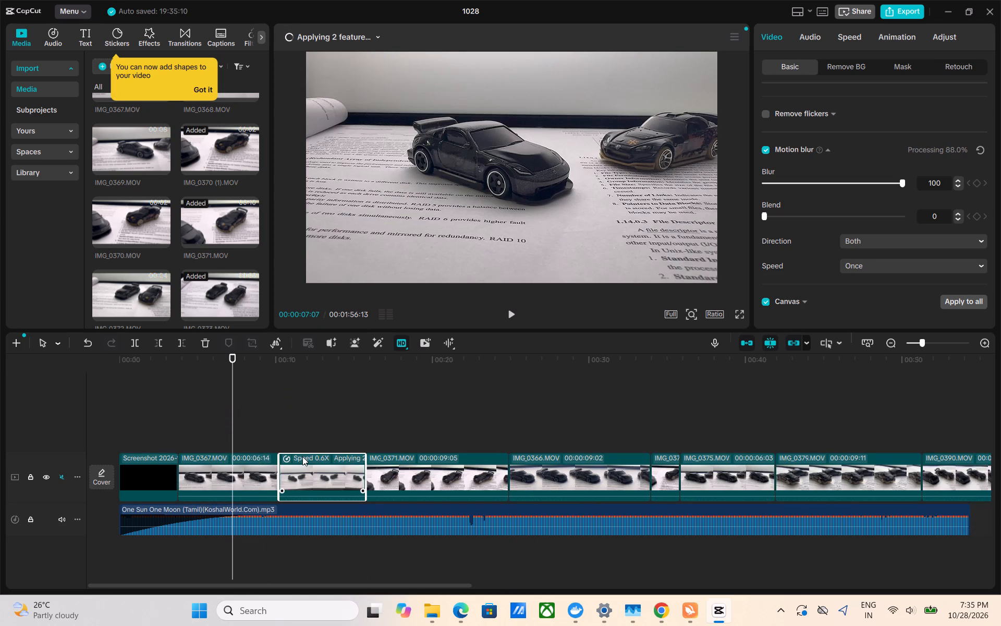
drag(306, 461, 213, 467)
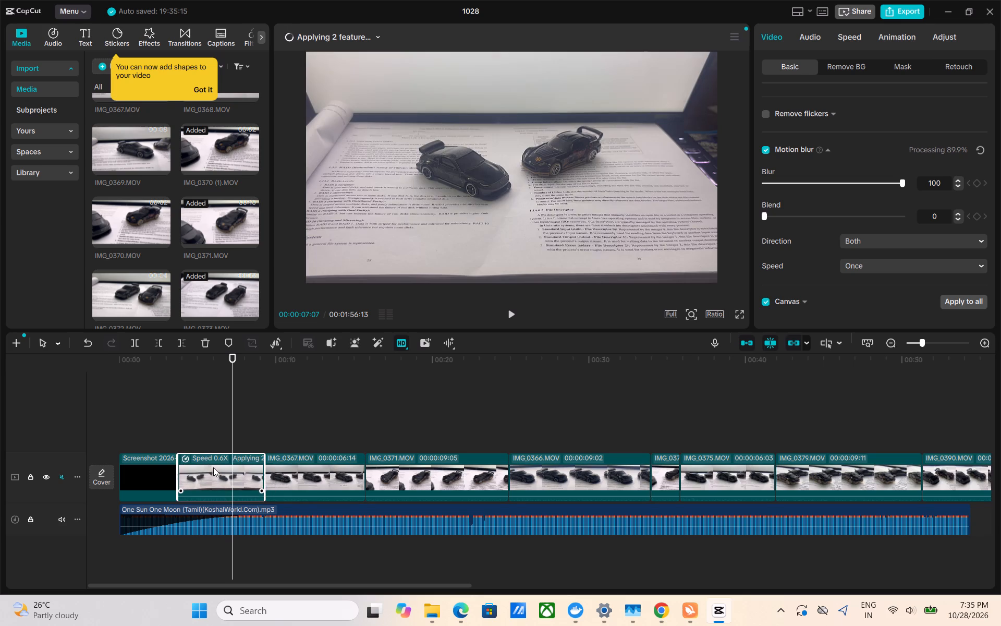
Scrub through the clips to about 00:00:35:10 and replay IMG_0365.MOV from about 00:00:04:10.
drag(233, 410, 288, 406)
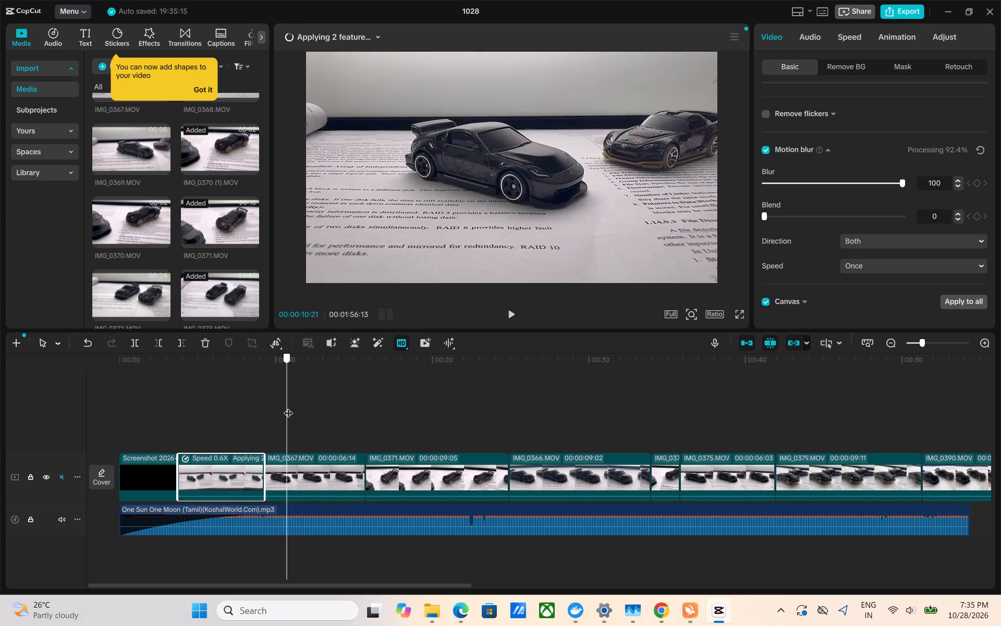
drag(288, 406, 379, 405)
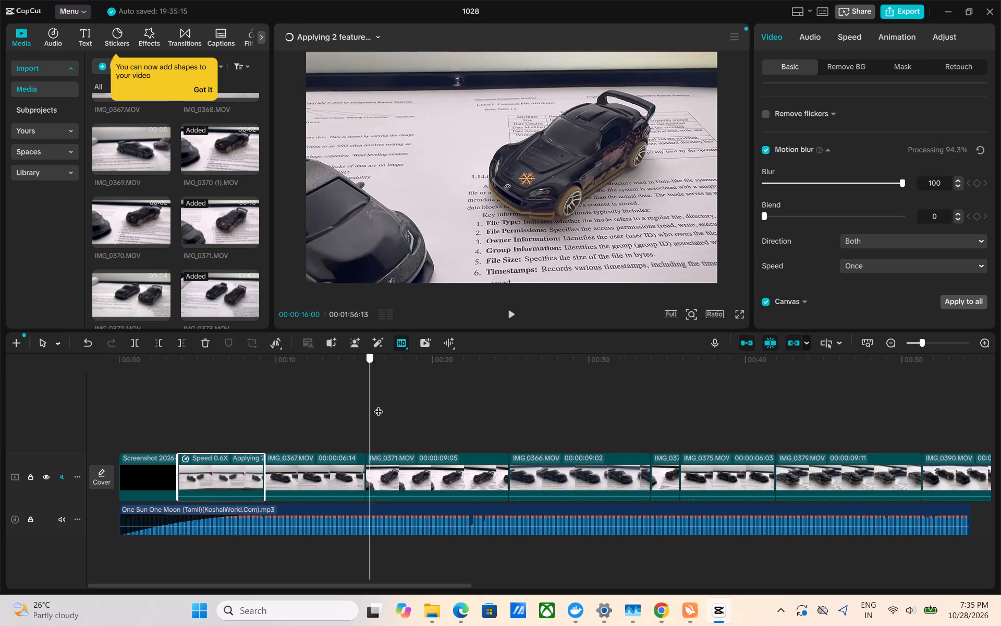
drag(379, 405, 687, 303)
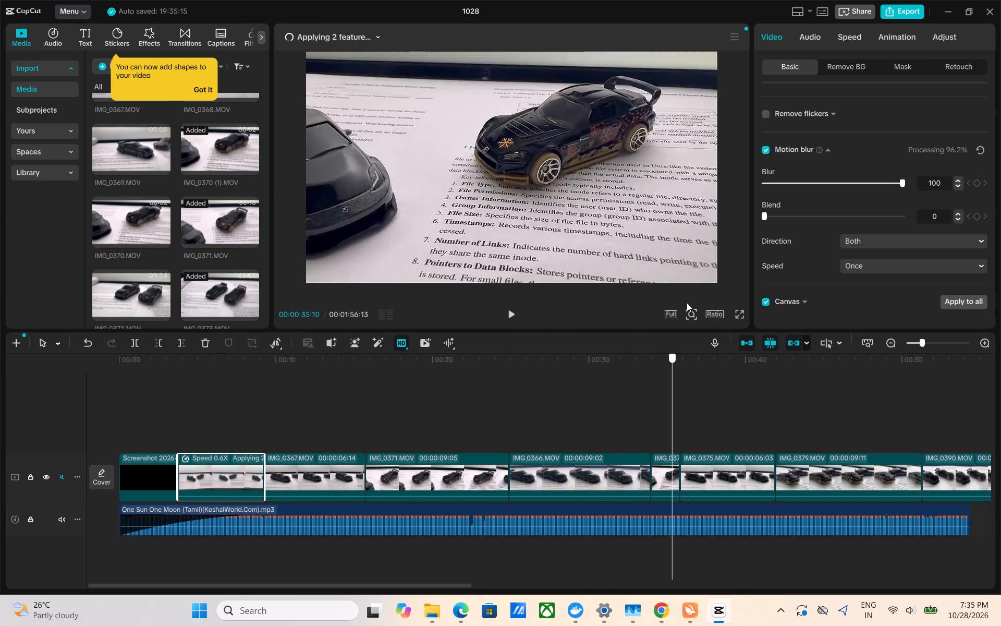
drag(687, 303, 187, 364)
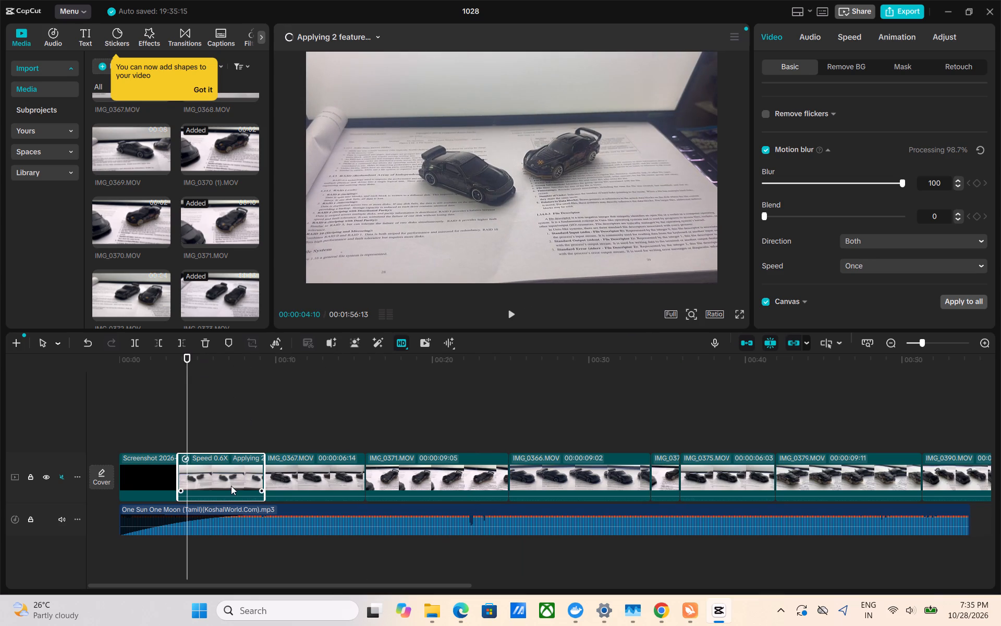
click(231, 486)
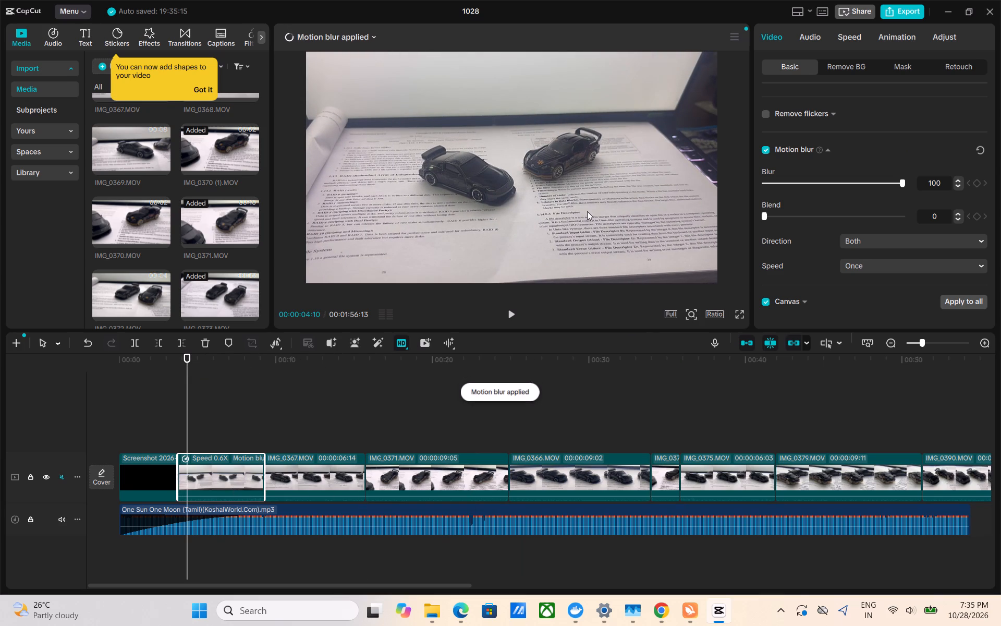
key(space)
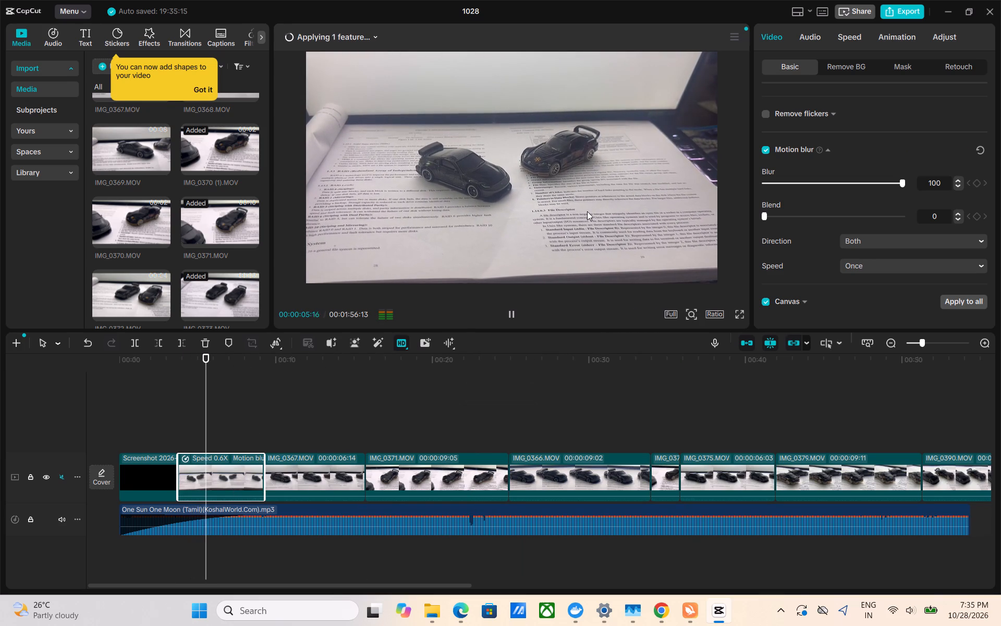
key(space)
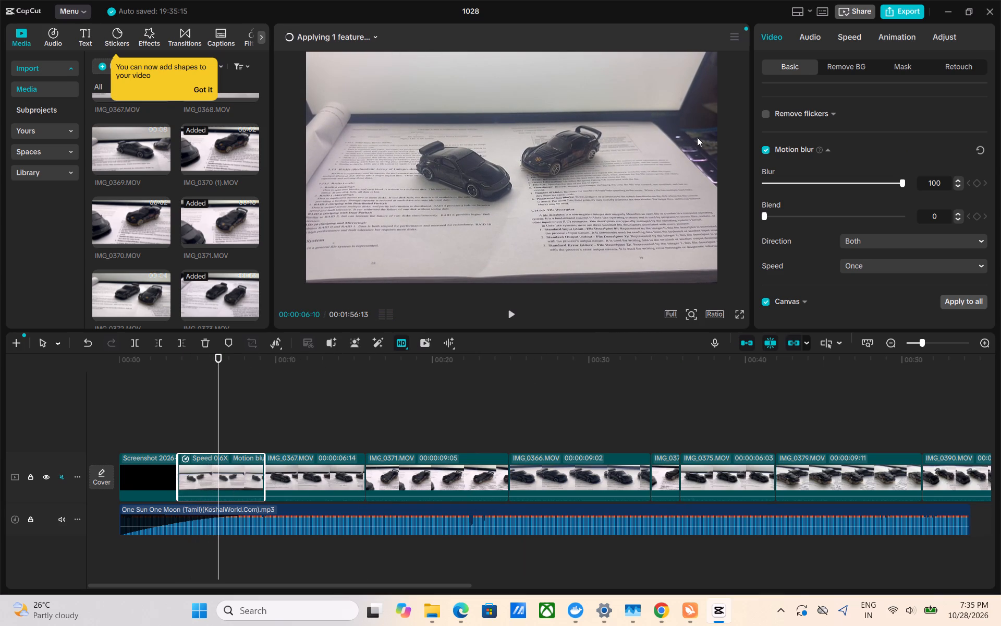
Set the standard speed of IMG_0365.MOV to 0.83x.
click(843, 39)
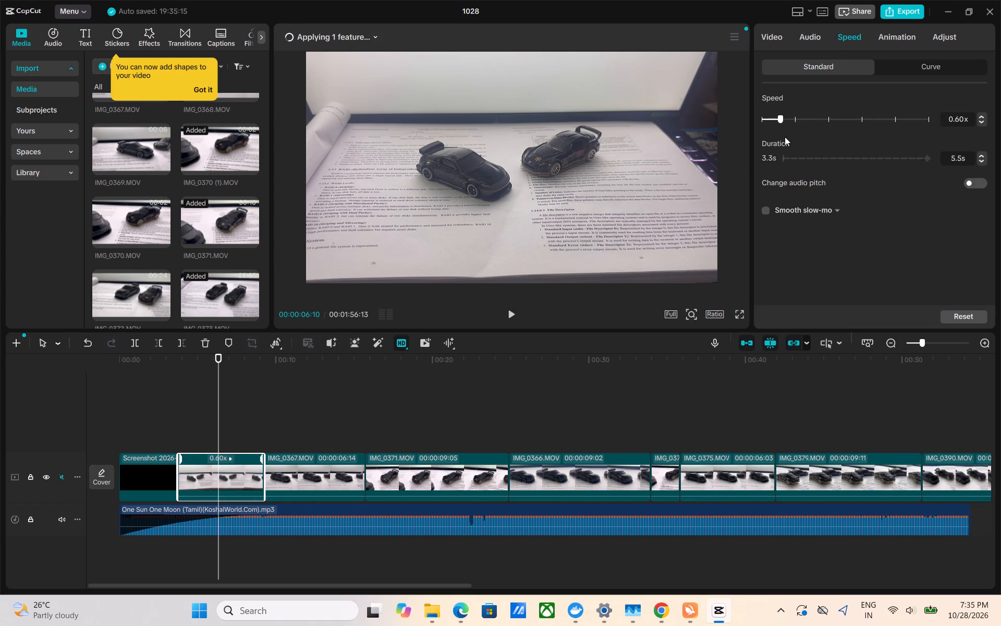
drag(781, 121, 789, 121)
drag(789, 121, 789, 122)
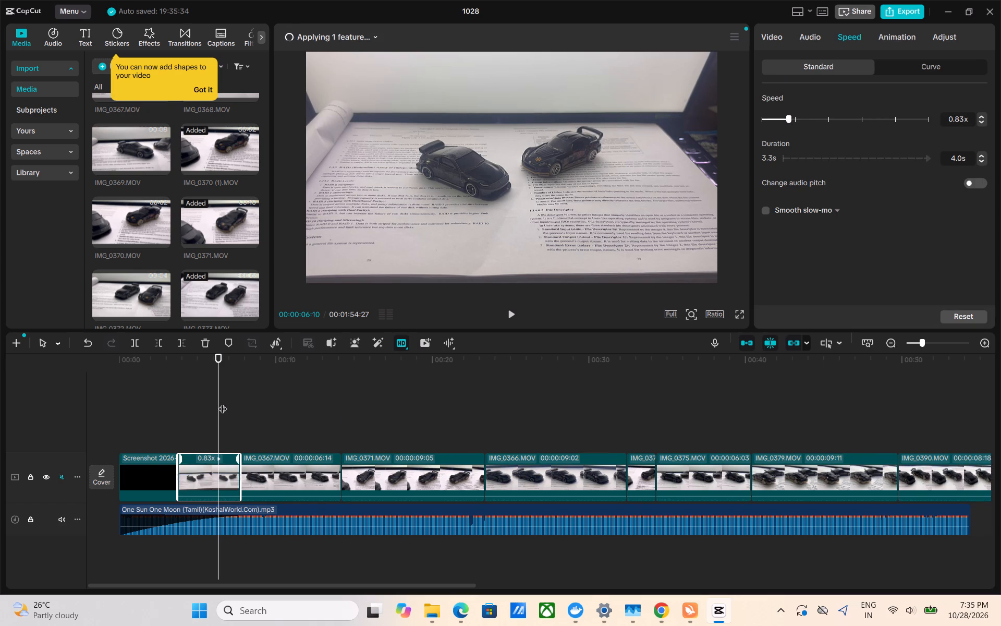
Replay IMG_0365.MOV from the end of the black opening and review its Blend, Stabilize and Motion blur settings.
drag(223, 402, 167, 418)
key(space)
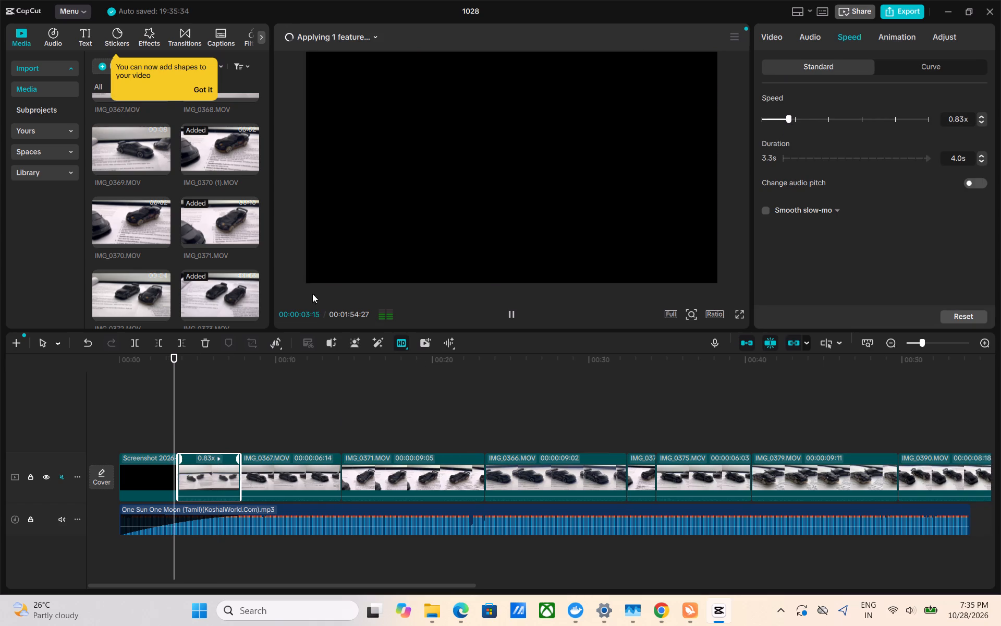
click(769, 31)
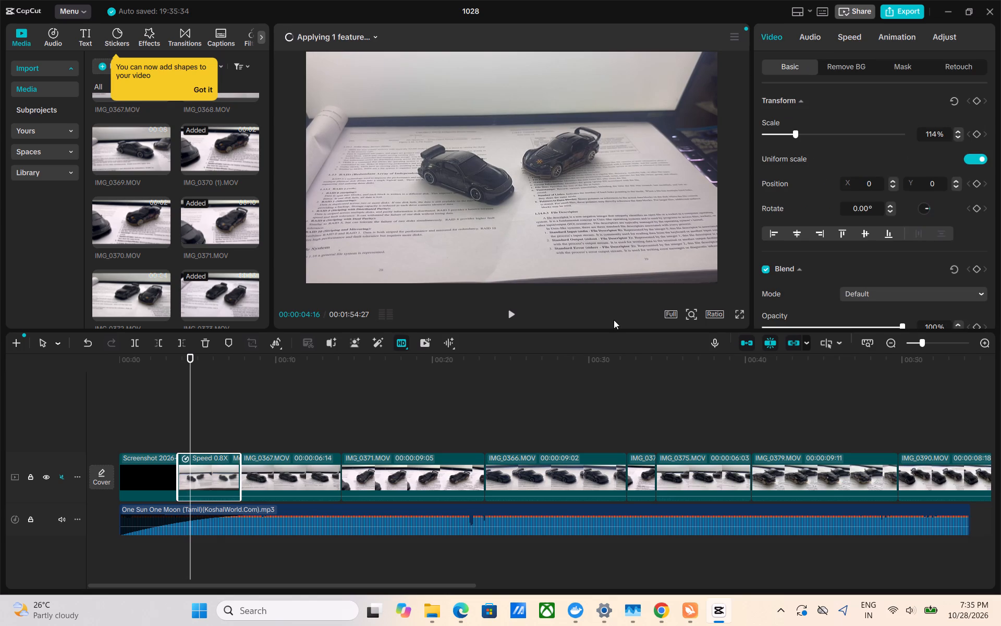
scroll(944, 230, down, 5)
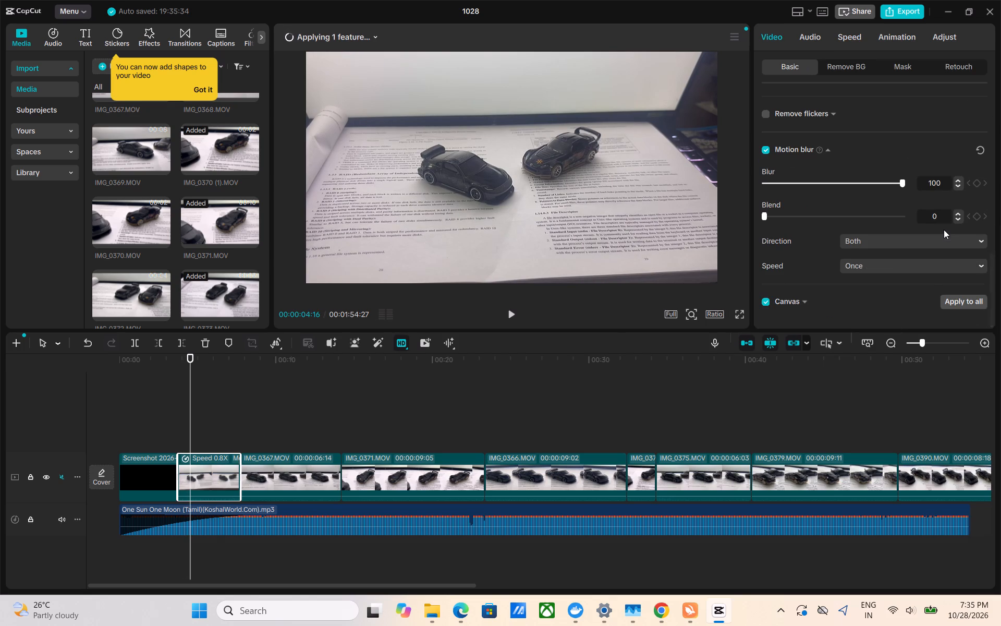
scroll(944, 230, up, 2)
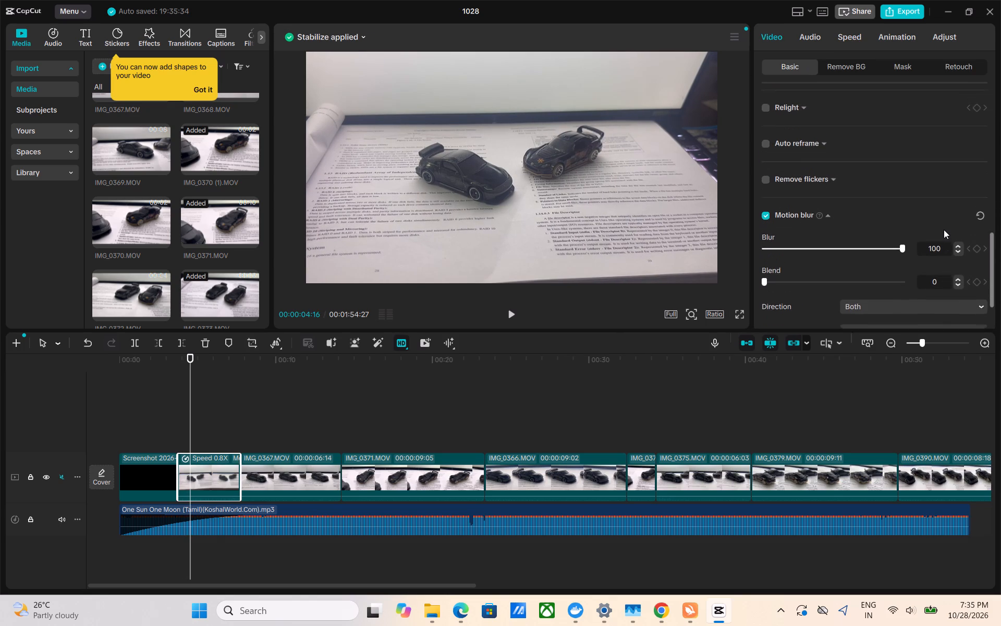
scroll(944, 230, up, 2)
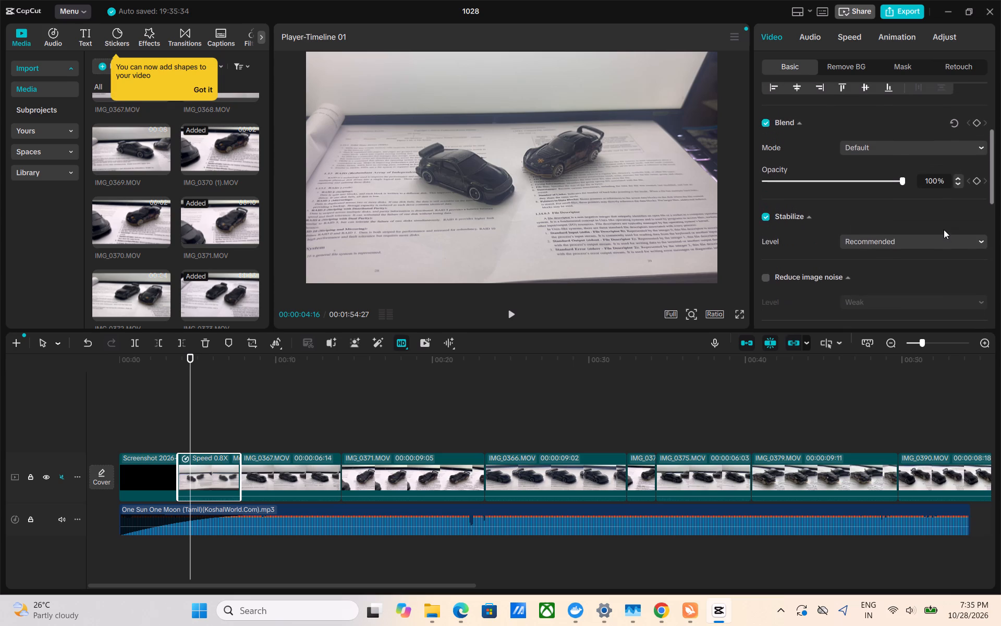
scroll(944, 230, up, 1)
scroll(944, 230, down, 2)
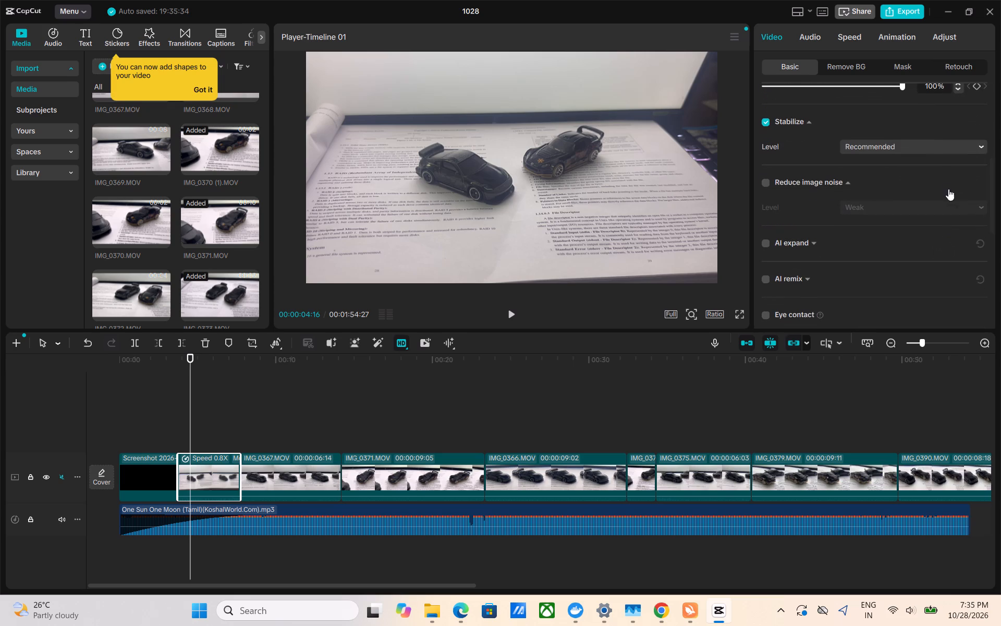
Reselect Recommended as the Stabilize level for IMG_0365.MOV.
click(927, 148)
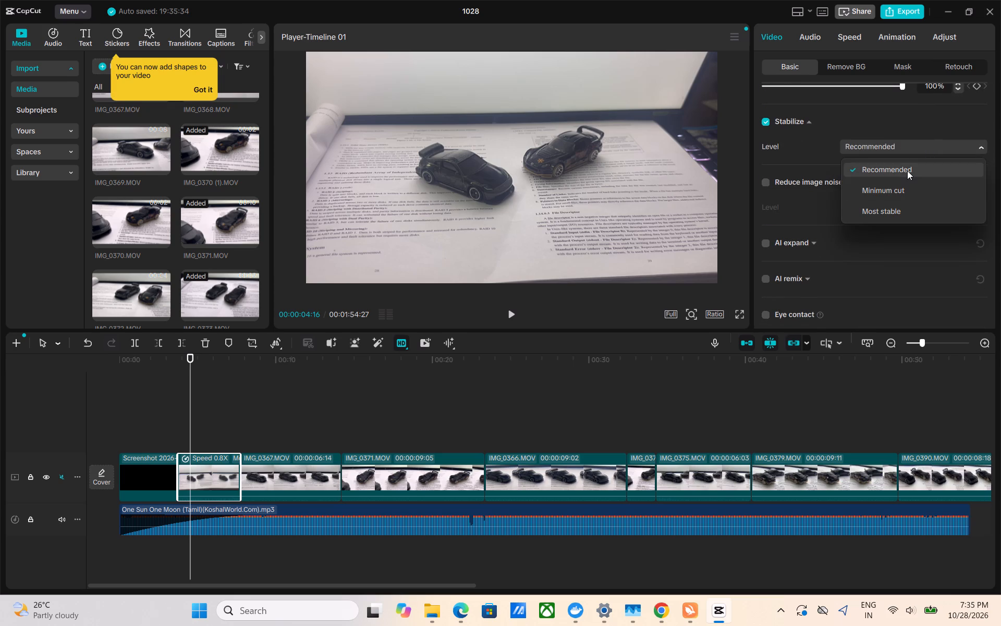
click(907, 171)
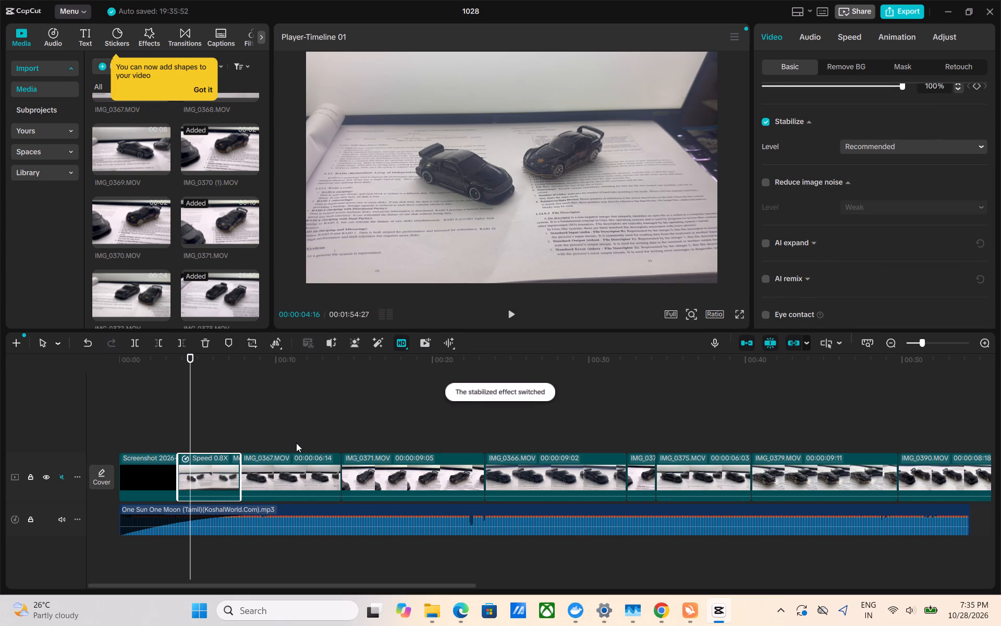
Replay the edit from the black opening through IMG_0365.MOV to check the stabilized motion and the song's fade-in.
drag(252, 414, 199, 417)
drag(190, 414, 165, 418)
key(space)
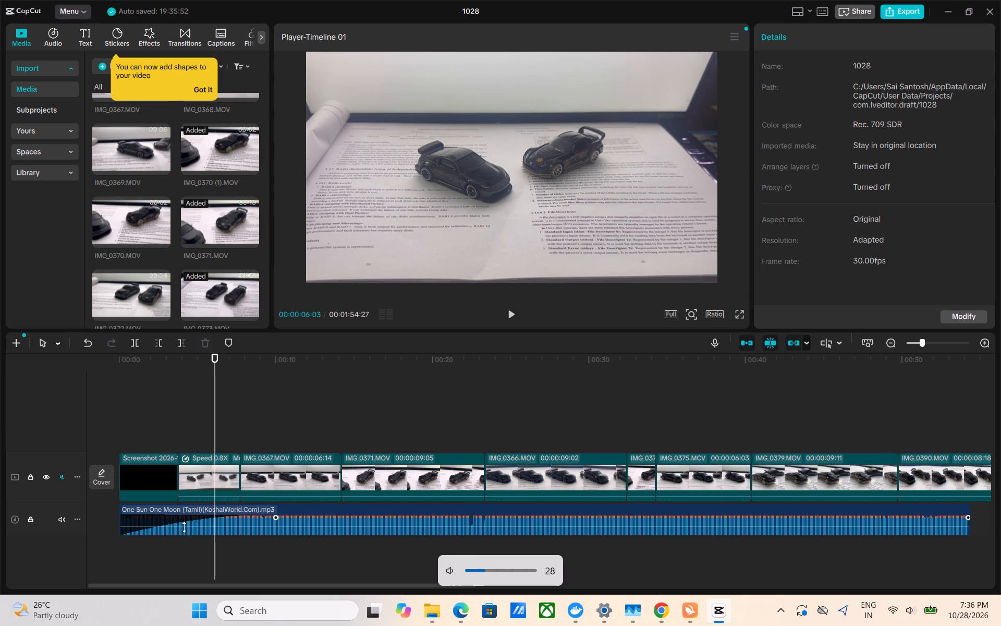
key(space)
key(space)
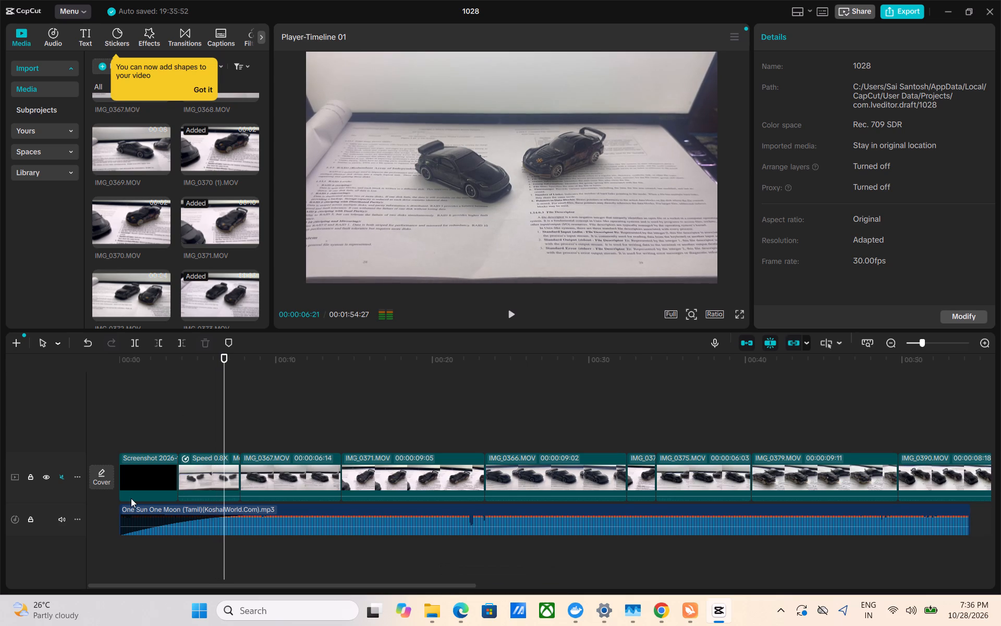
key(space)
key(space)
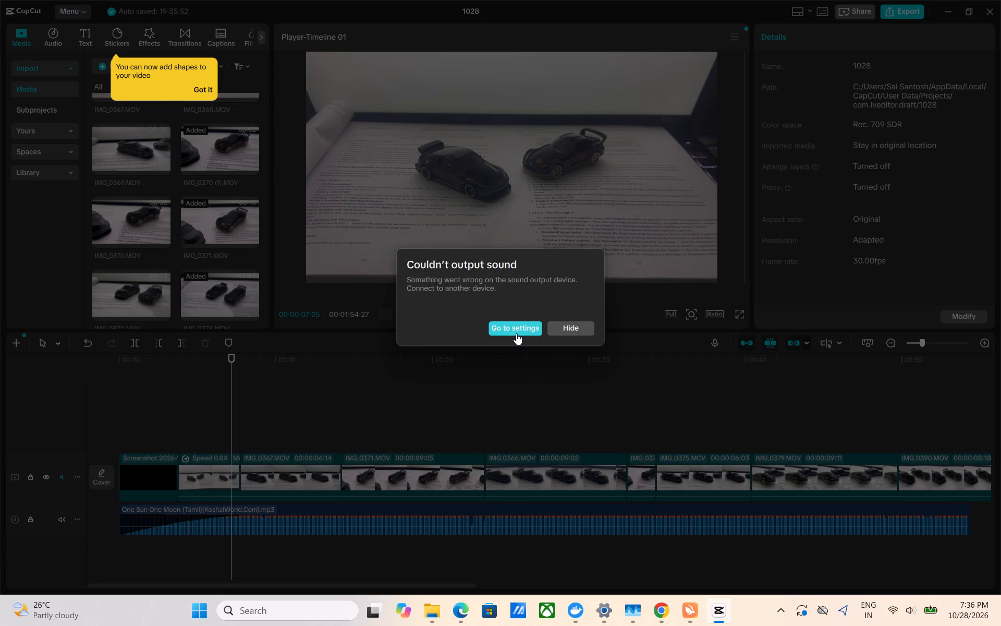
click(568, 331)
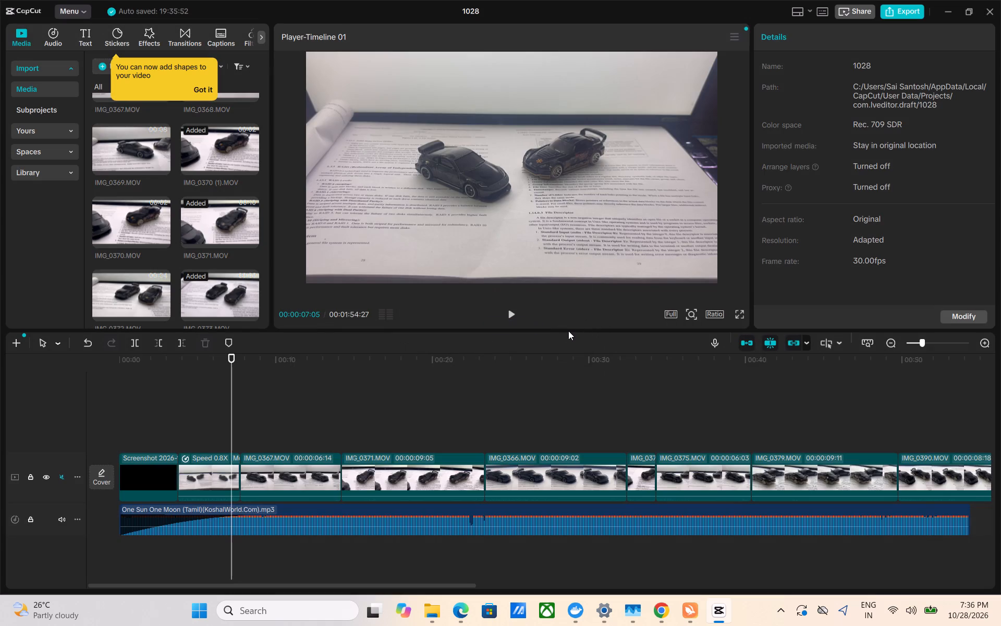
click(510, 314)
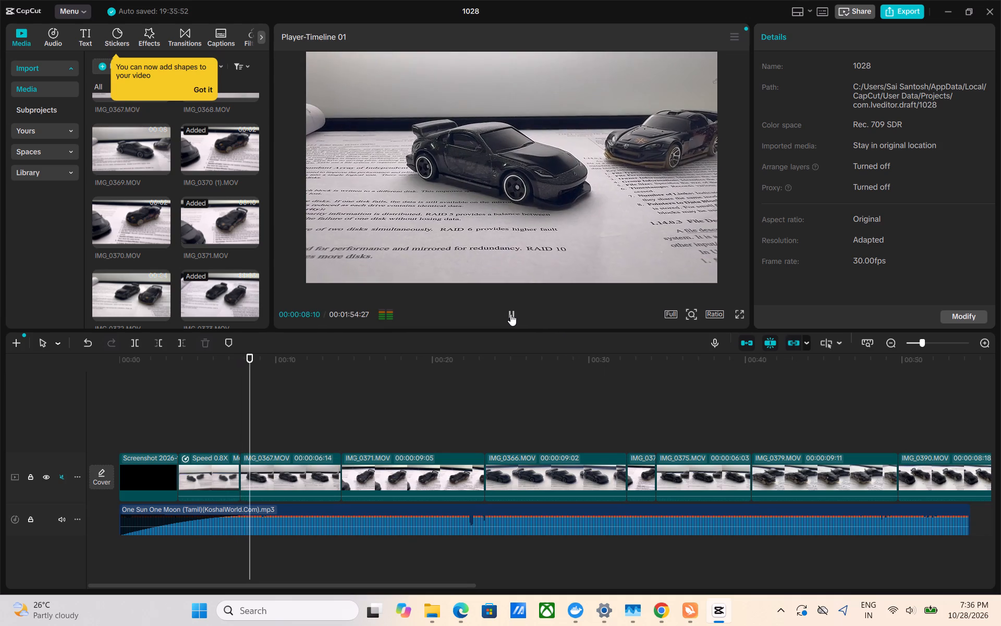
drag(259, 376, 97, 417)
key(space)
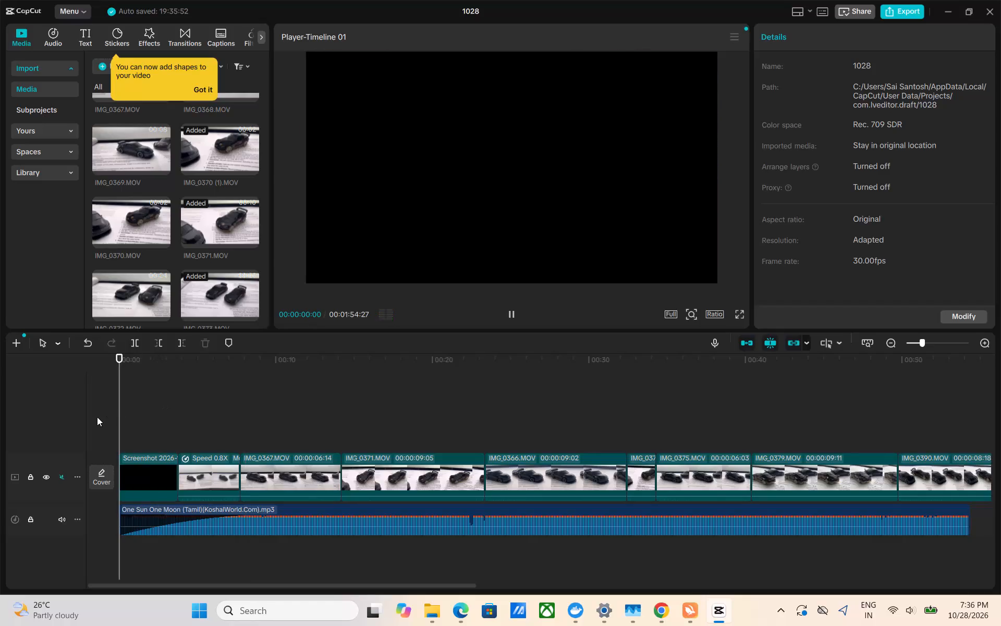
key(space)
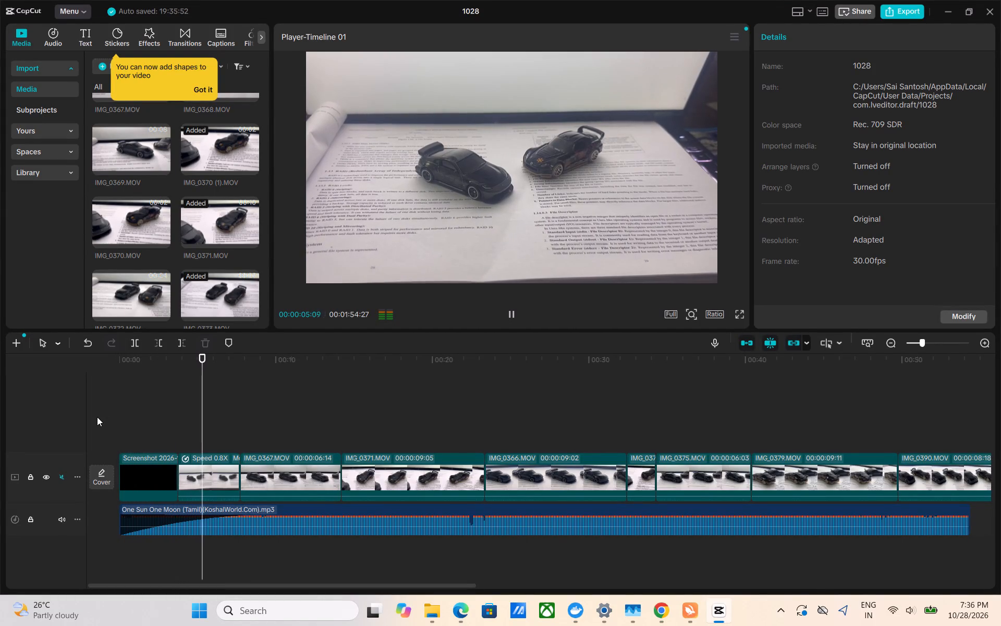
key(space)
Inspect the IMG_0365.MOV frame at 00:00:05:22 up close in the preview.
click(427, 189)
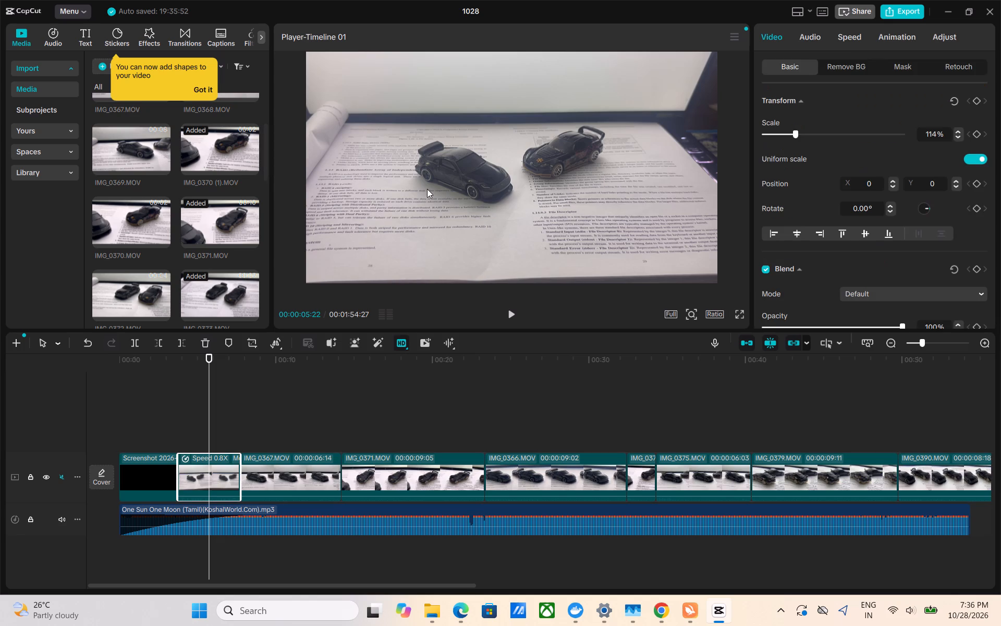
right_click(496, 200)
triple_click(496, 200)
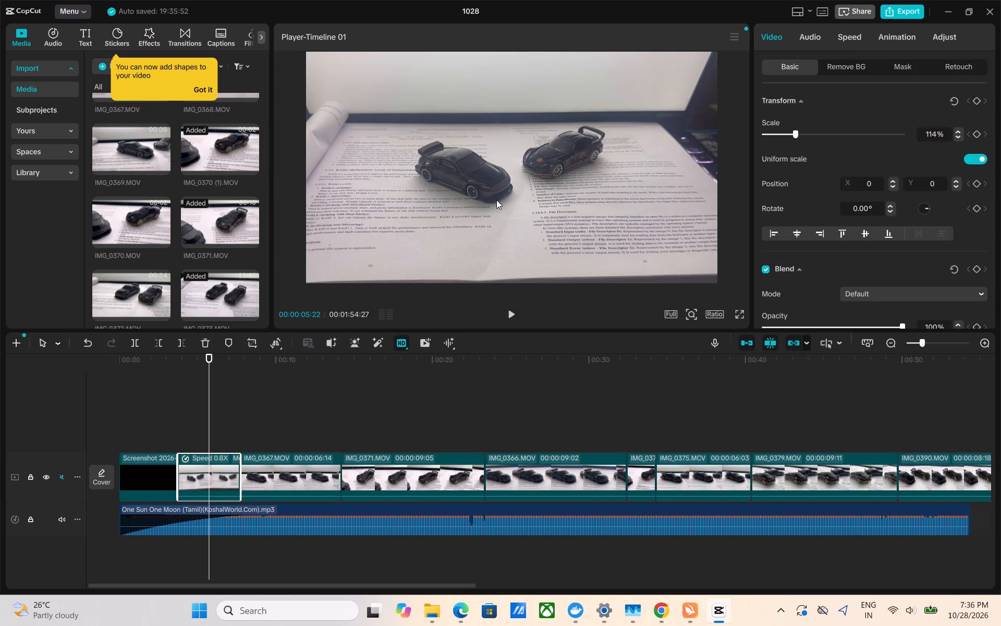
click(496, 200)
ctrl+scroll(574, 209, up, 2)
double_click(212, 467)
ctrl+scroll(643, 126, up, 8)
ctrl+scroll(643, 126, down, 5)
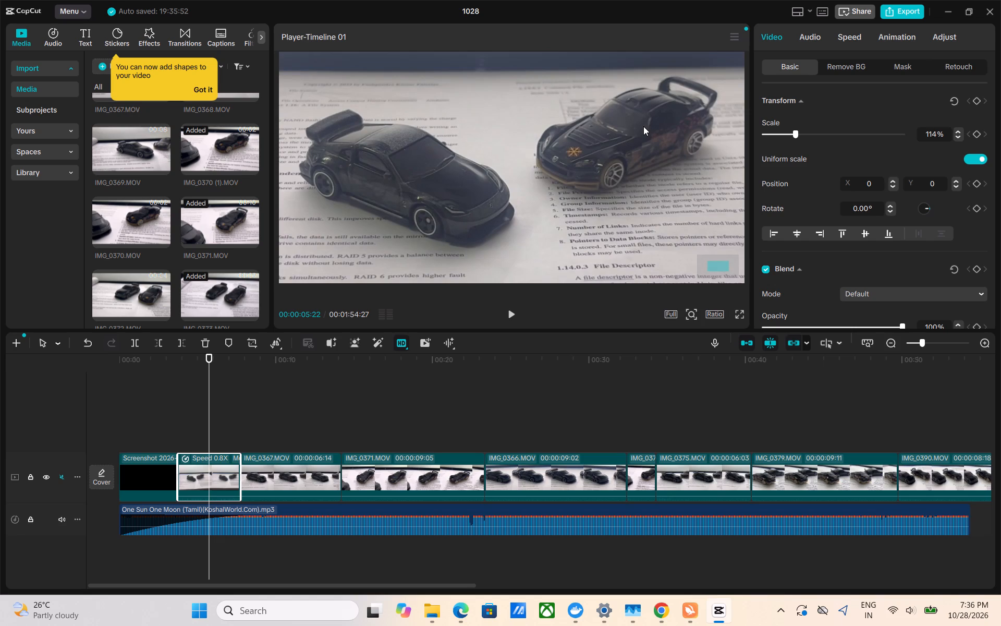
ctrl+scroll(643, 126, down, 5)
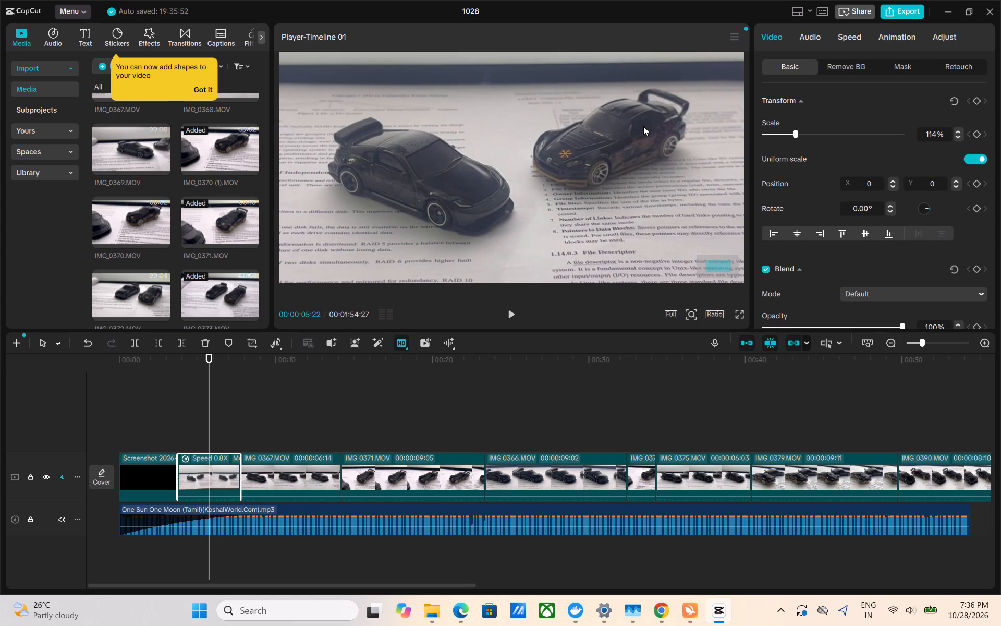
ctrl+scroll(643, 126, down, 3)
ctrl+scroll(548, 165, down, 2)
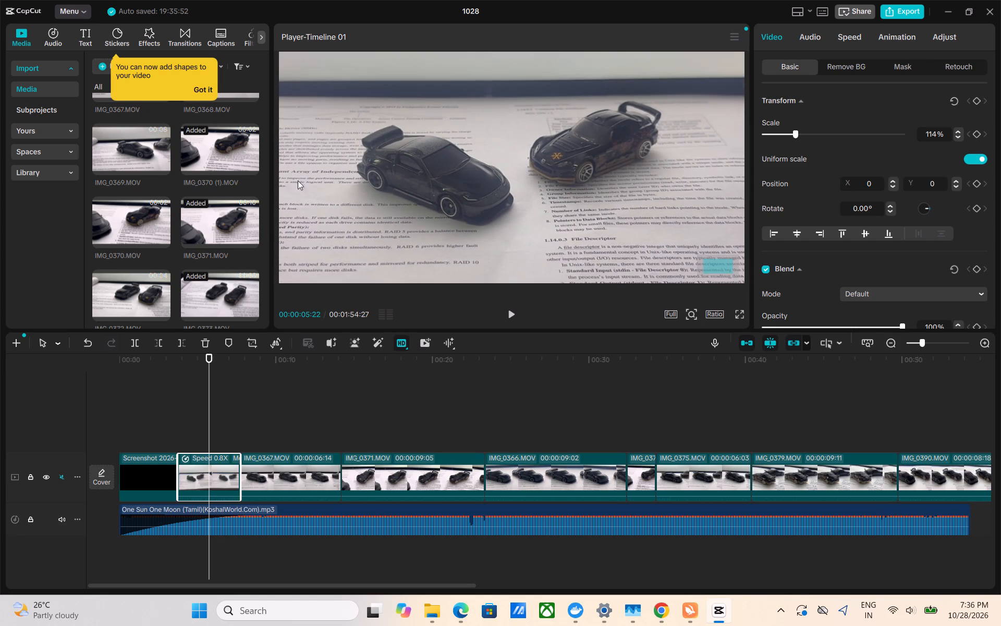
Look through the imported car clips in the project media.
scroll(238, 209, down, 1)
scroll(238, 209, up, 6)
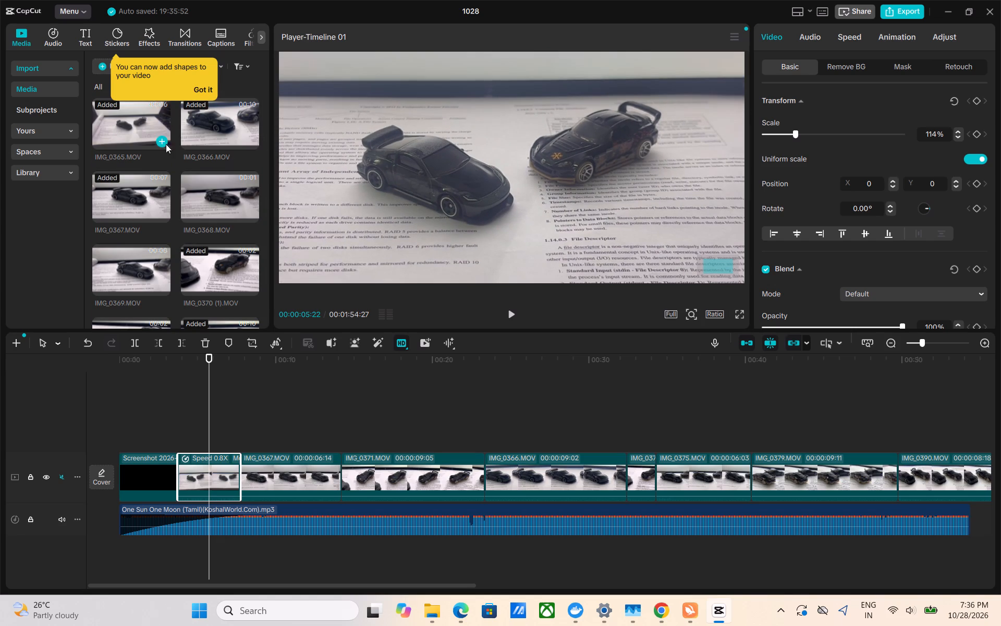
scroll(209, 142, down, 2)
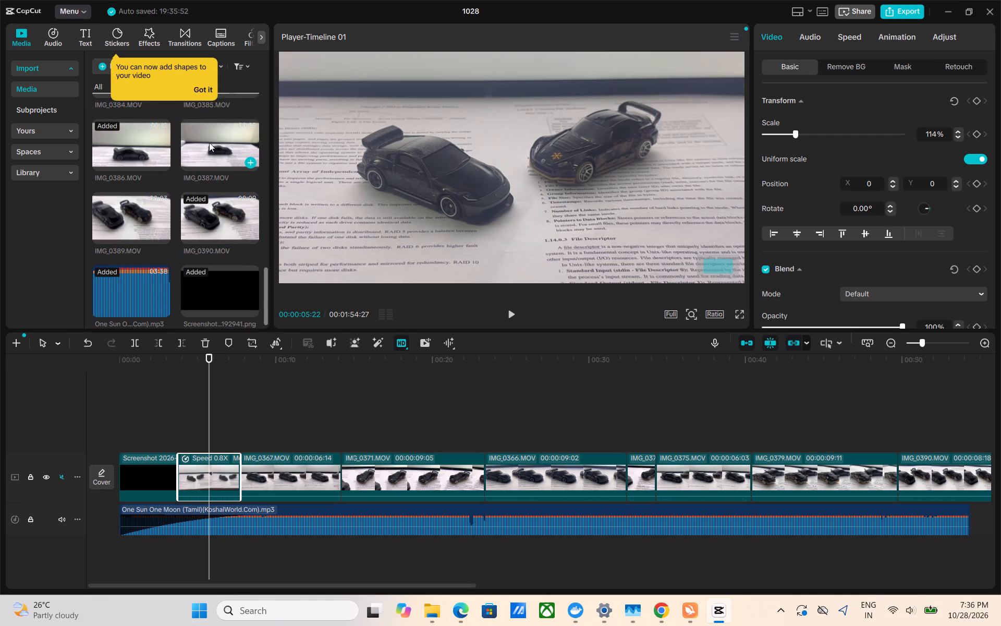
scroll(209, 142, down, 1)
scroll(209, 142, up, 4)
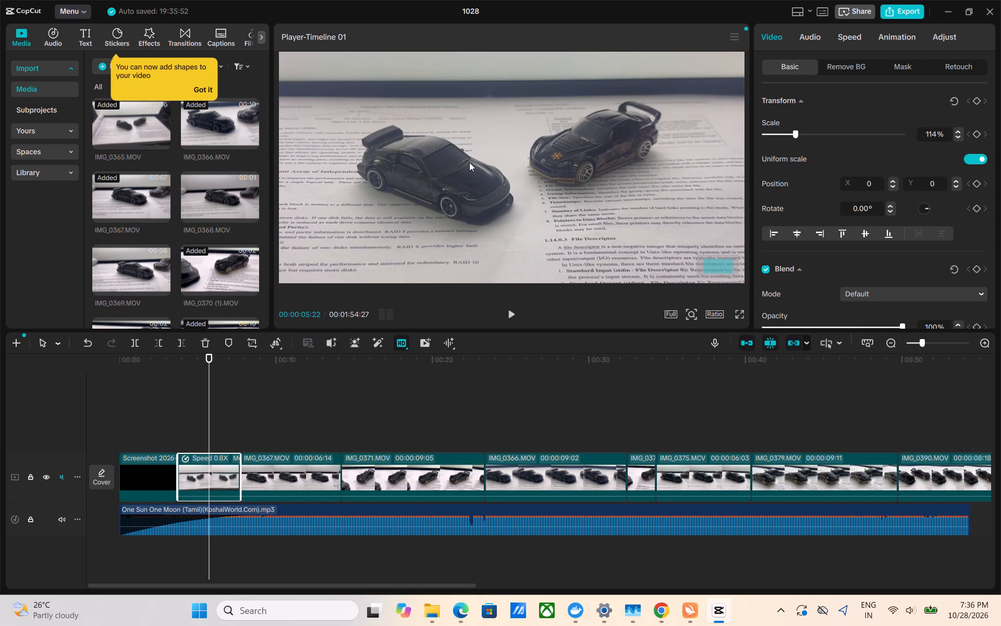
click(469, 162)
Scrub through IMG_0367.MOV into IMG_0371.MOV, and trim the end of IMG_0367.MOV so the clip lasts about 4 seconds.
drag(206, 411, 238, 410)
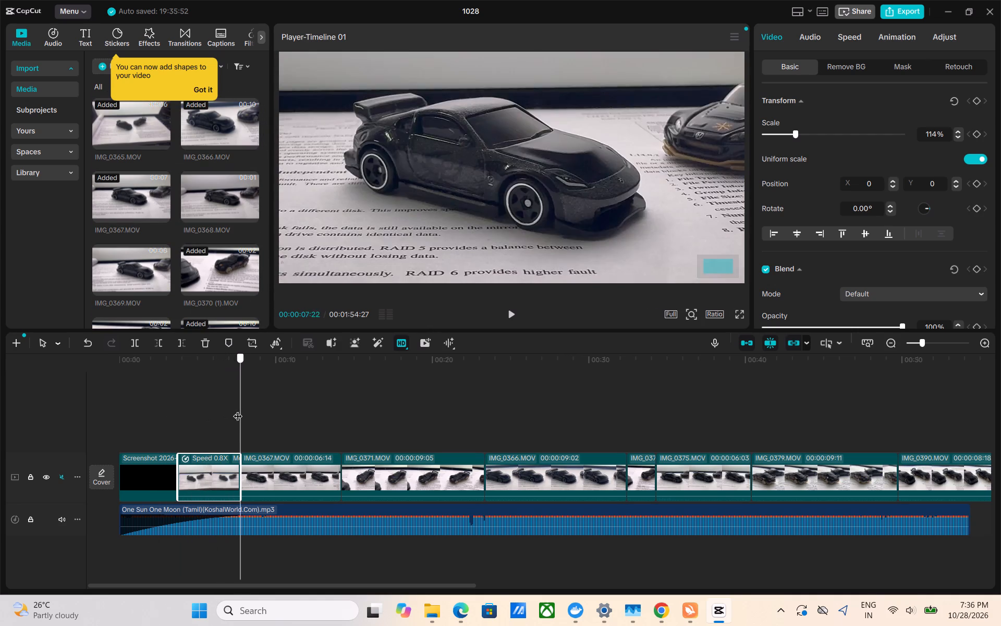
drag(238, 410, 381, 360)
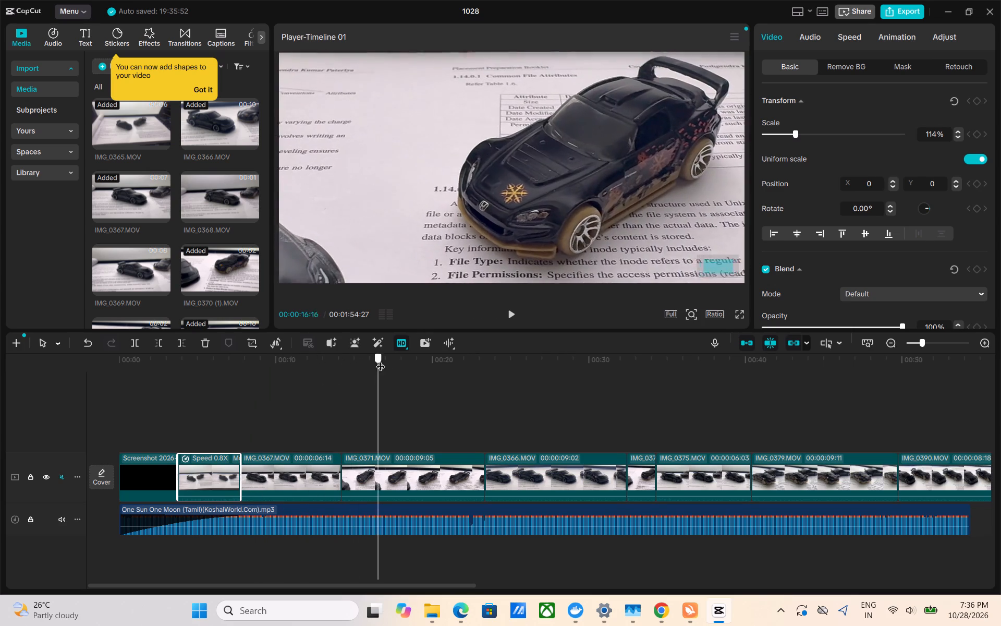
drag(381, 360, 270, 327)
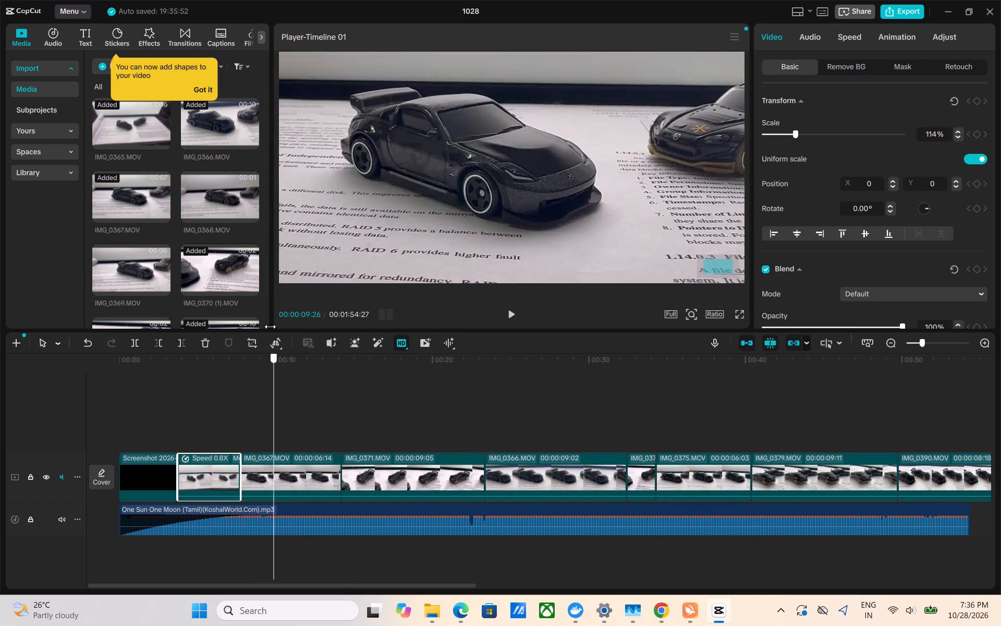
drag(270, 327, 287, 342)
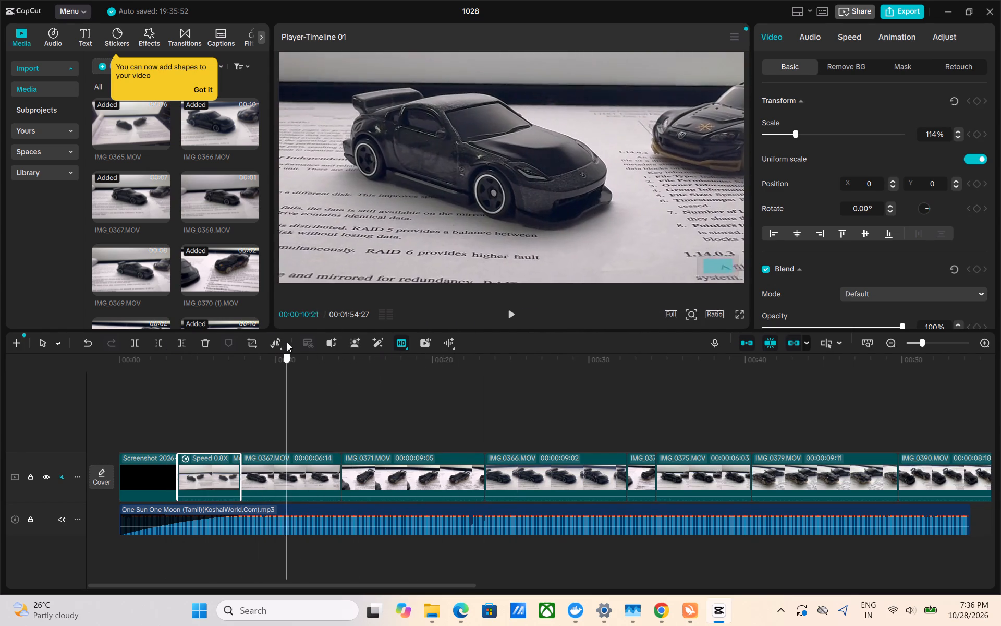
drag(287, 342, 371, 327)
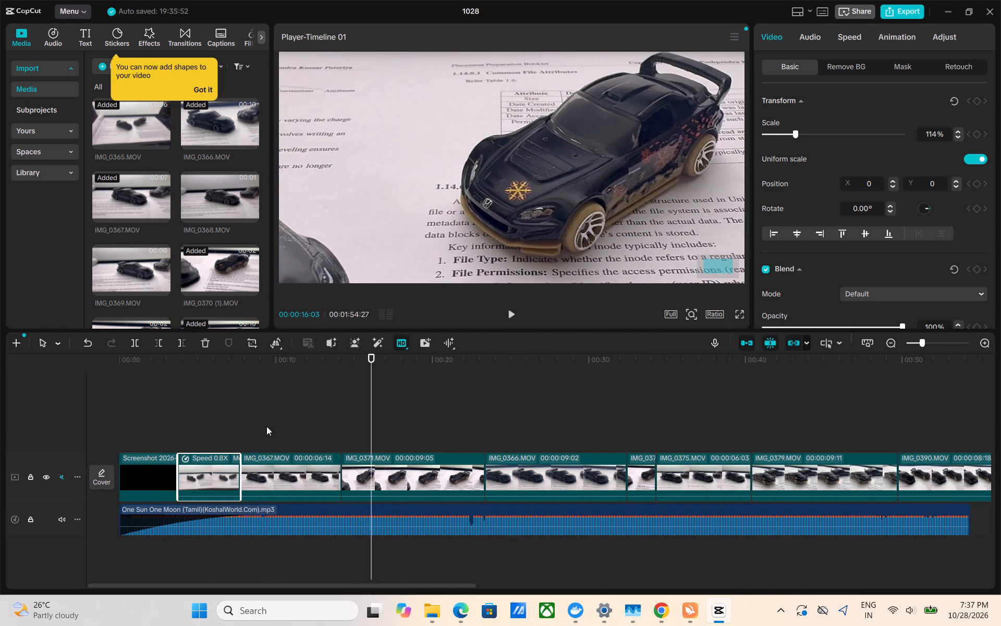
click(298, 481)
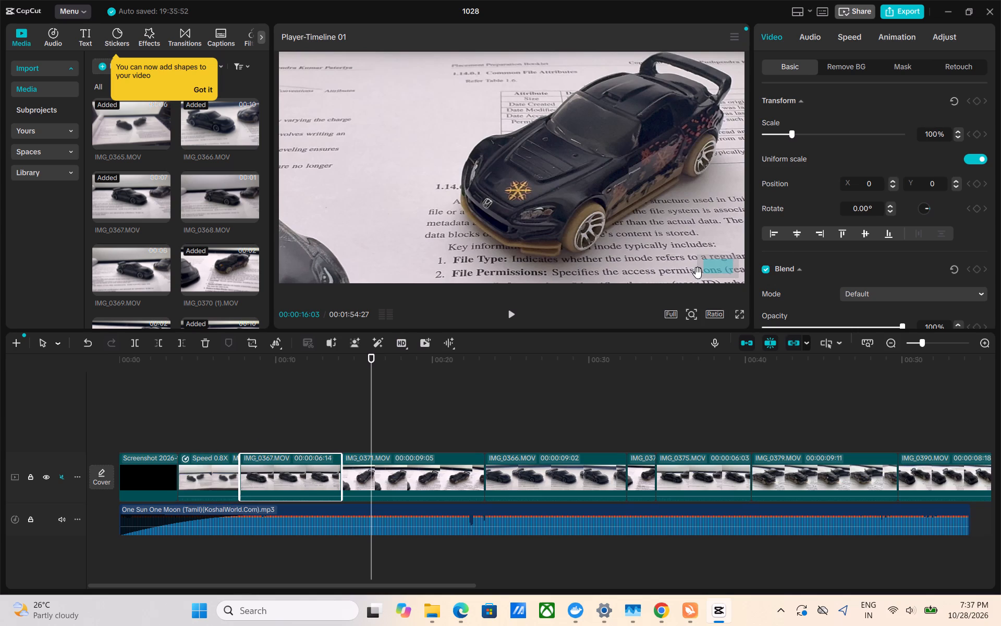
drag(339, 468, 301, 478)
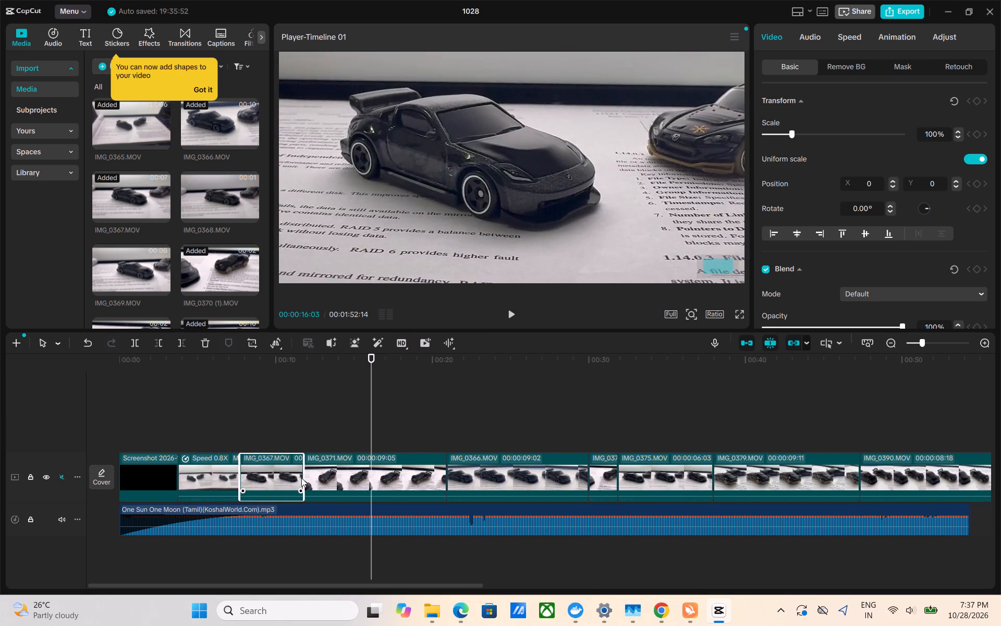
Stabilize IMG_0367.MOV at the Recommended level and restore the preview to its full-frame view.
scroll(901, 184, down, 1)
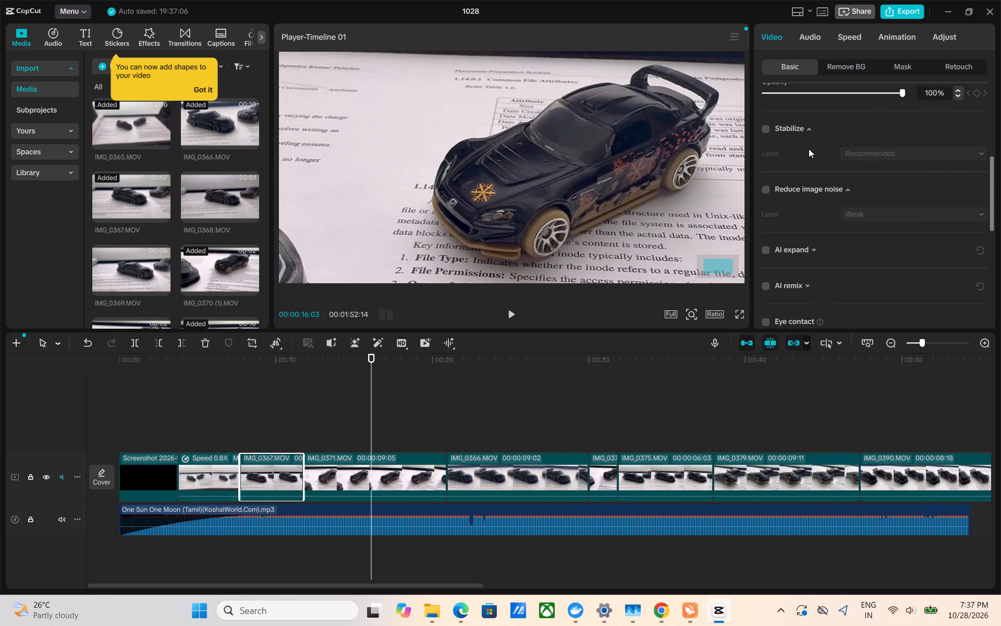
click(769, 131)
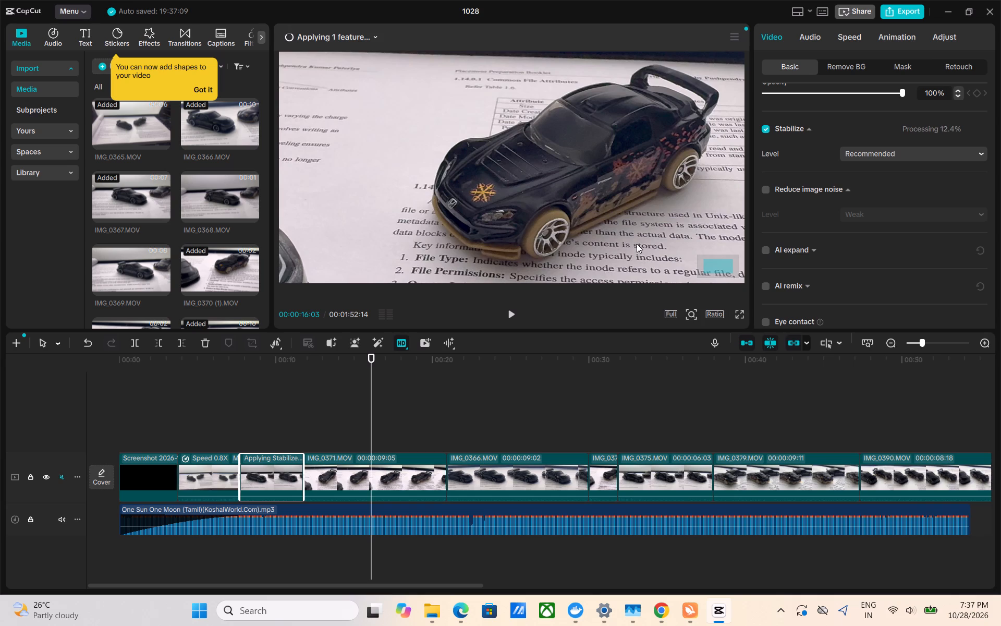
ctrl+scroll(637, 244, down, 3)
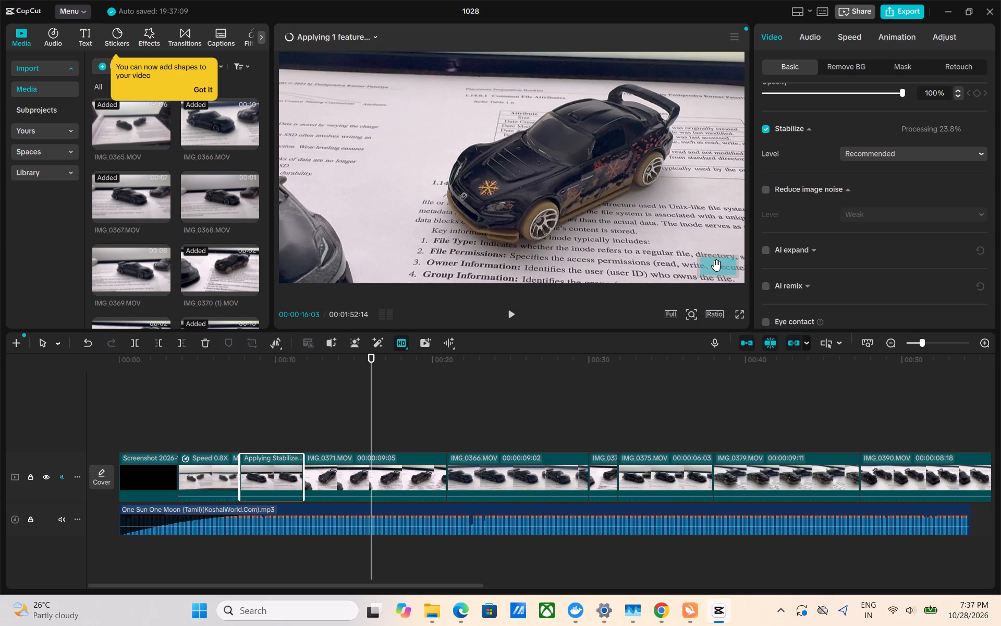
click(715, 266)
ctrl+scroll(715, 266, down, 2)
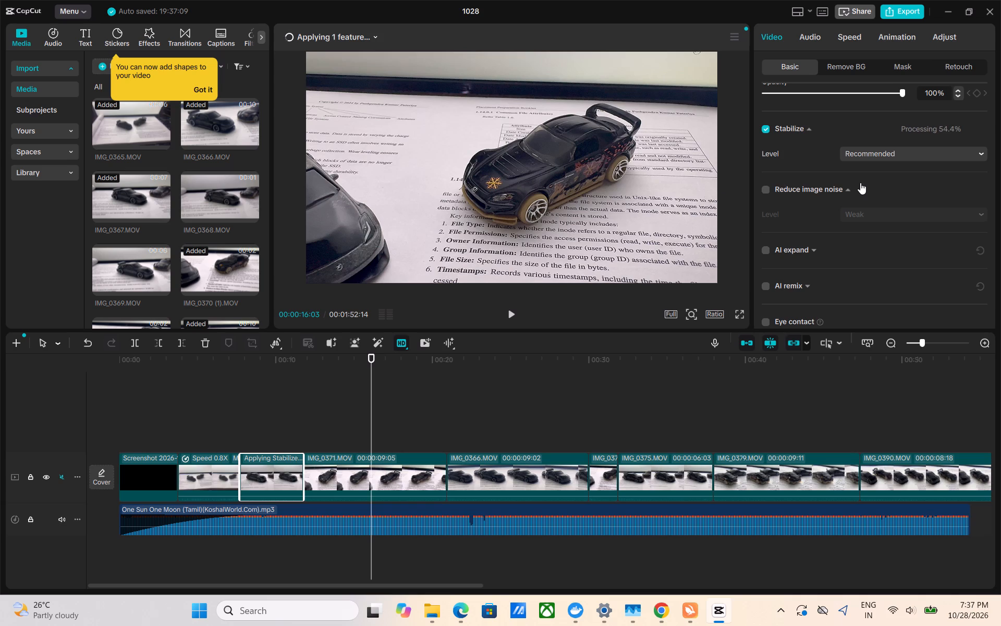
scroll(860, 183, down, 1)
scroll(860, 183, up, 1)
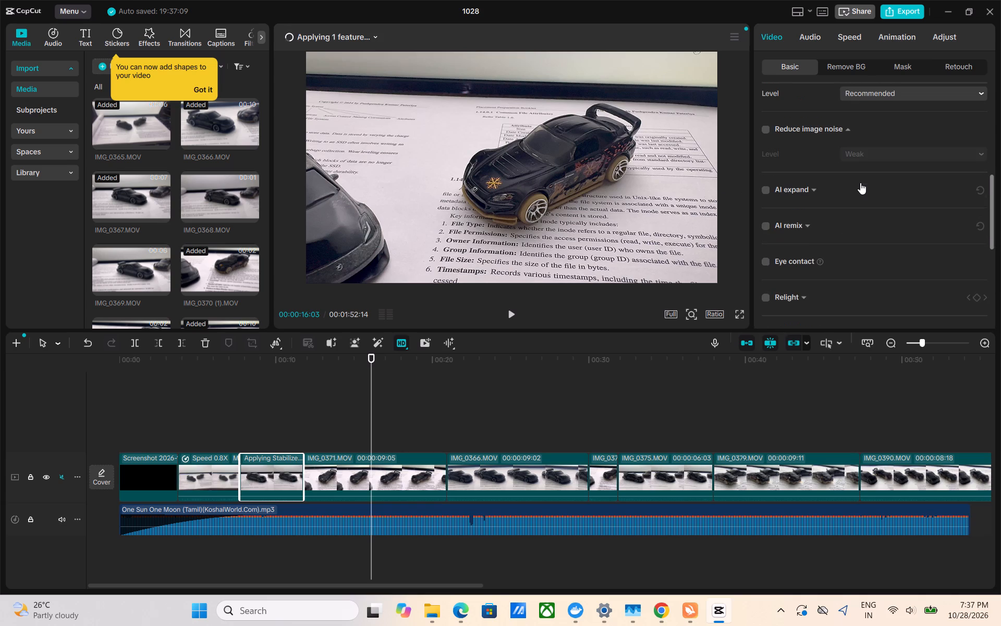
scroll(860, 183, up, 2)
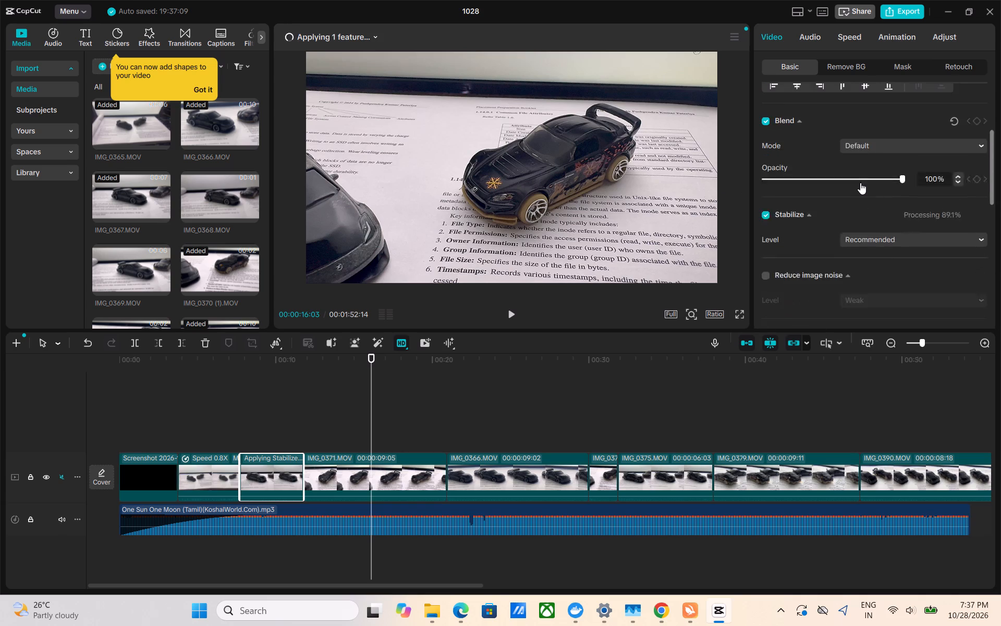
Enable motion blur on the IMG_0367.MOV clip, keeping its default blur settings and the Recommended stabilization level.
scroll(860, 183, up, 2)
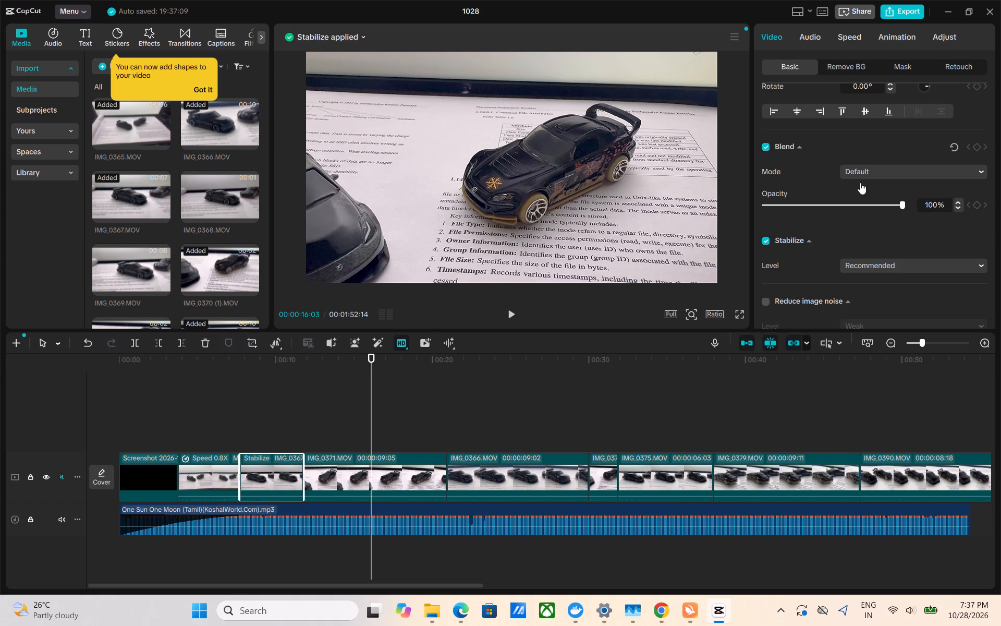
scroll(860, 183, up, 2)
scroll(821, 224, down, 1)
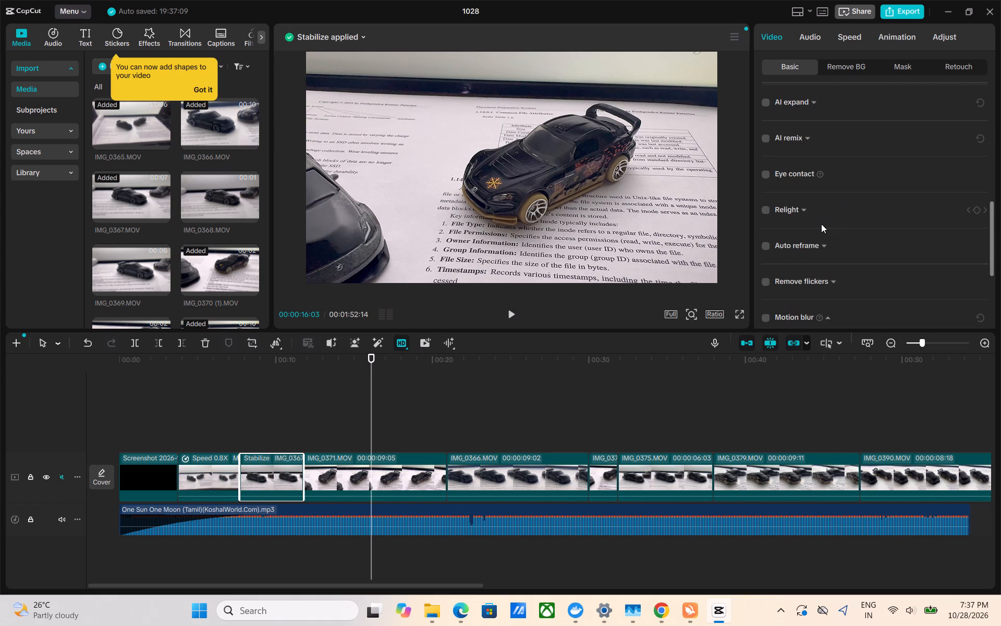
scroll(821, 224, down, 3)
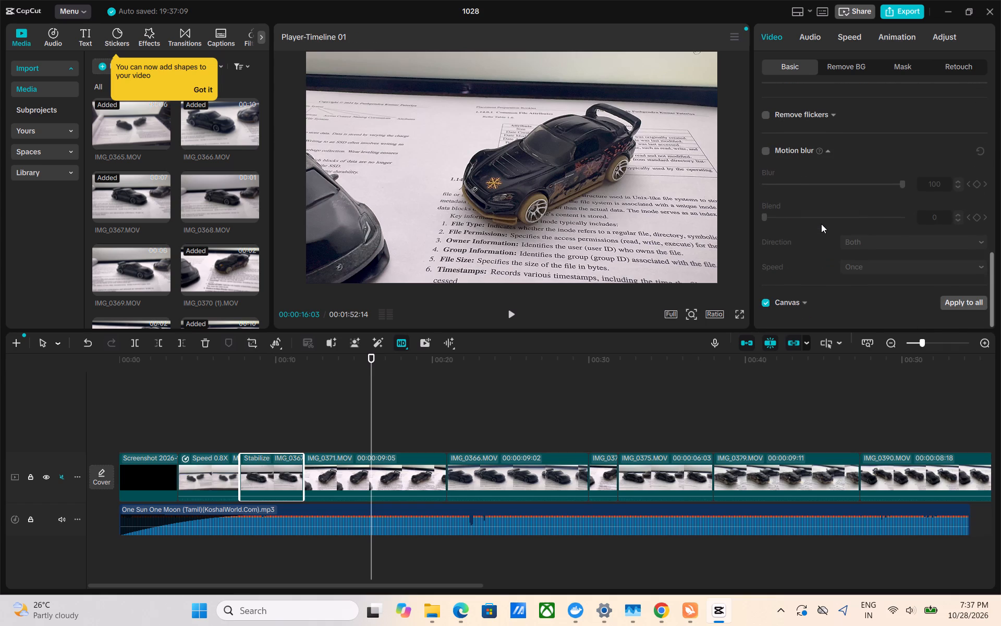
click(766, 152)
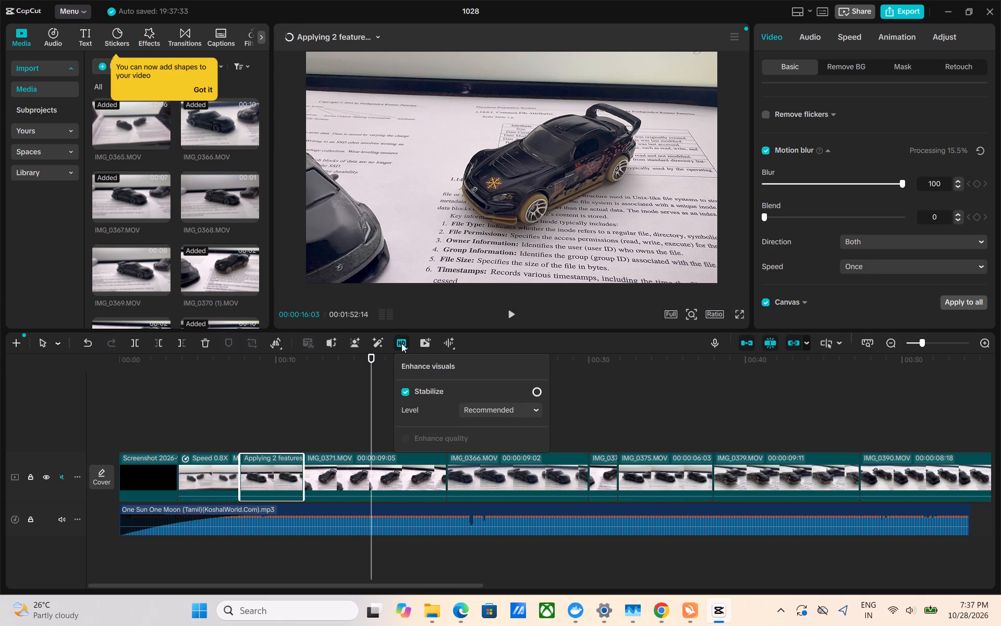
click(475, 410)
click(475, 410)
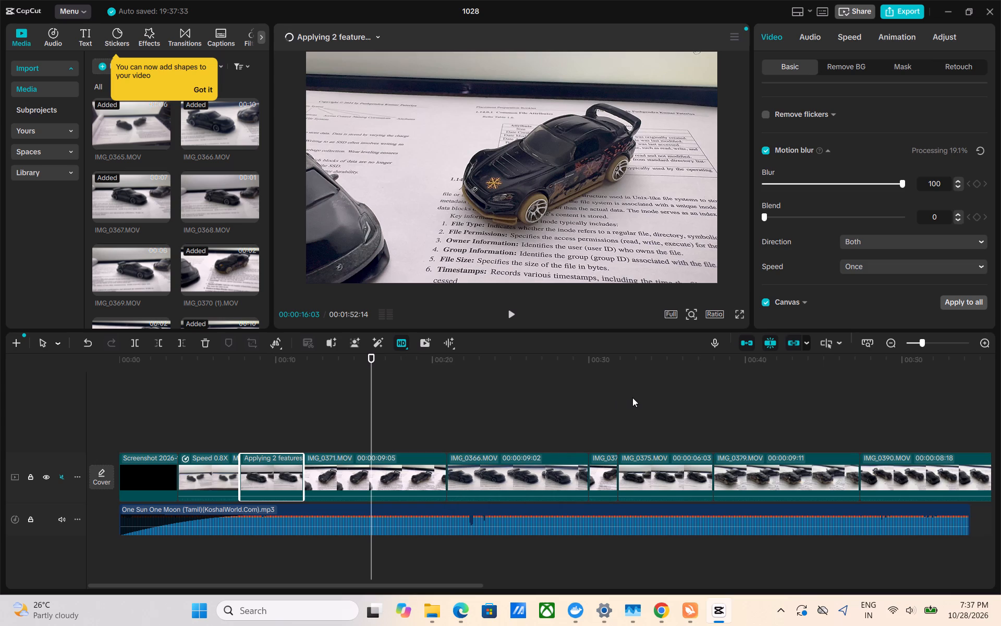
Scrub the opening clips and play the sequence from the black opening through IMG_0367.MOV into IMG_0371.MOV to review it.
drag(369, 404, 320, 412)
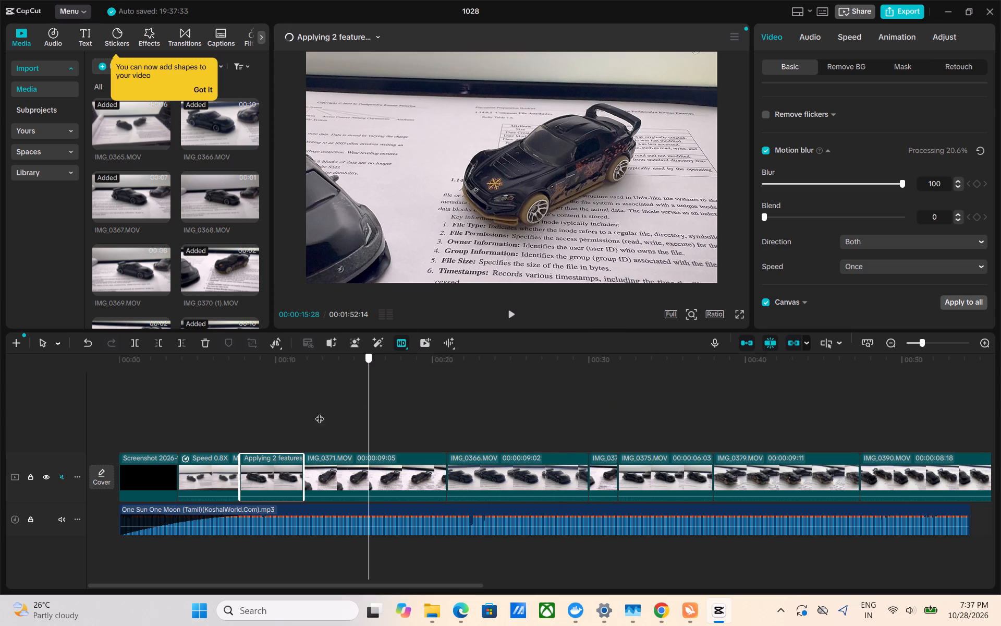
drag(320, 412, 225, 444)
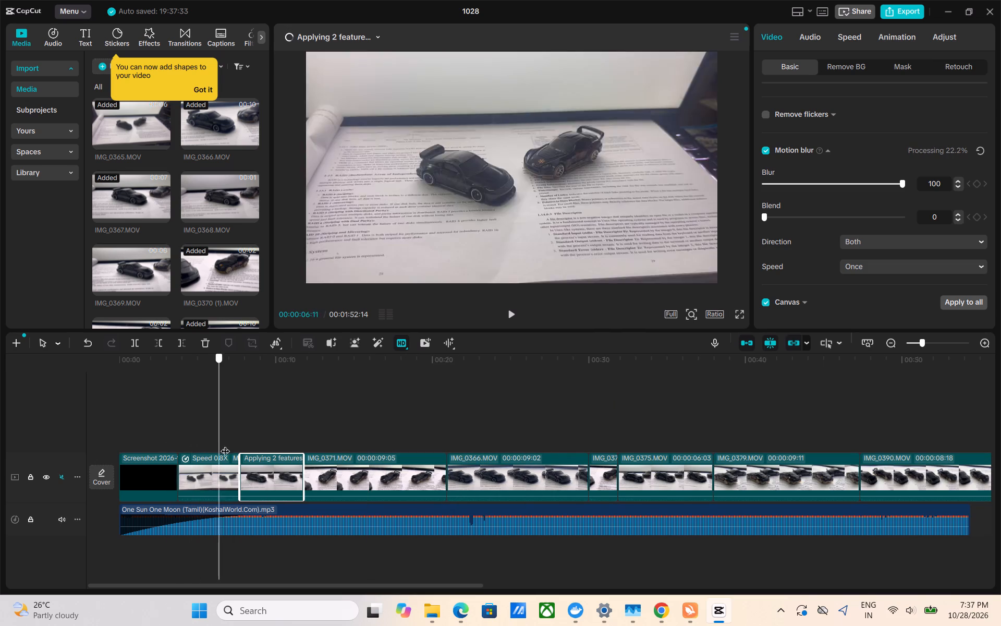
drag(225, 444, 308, 445)
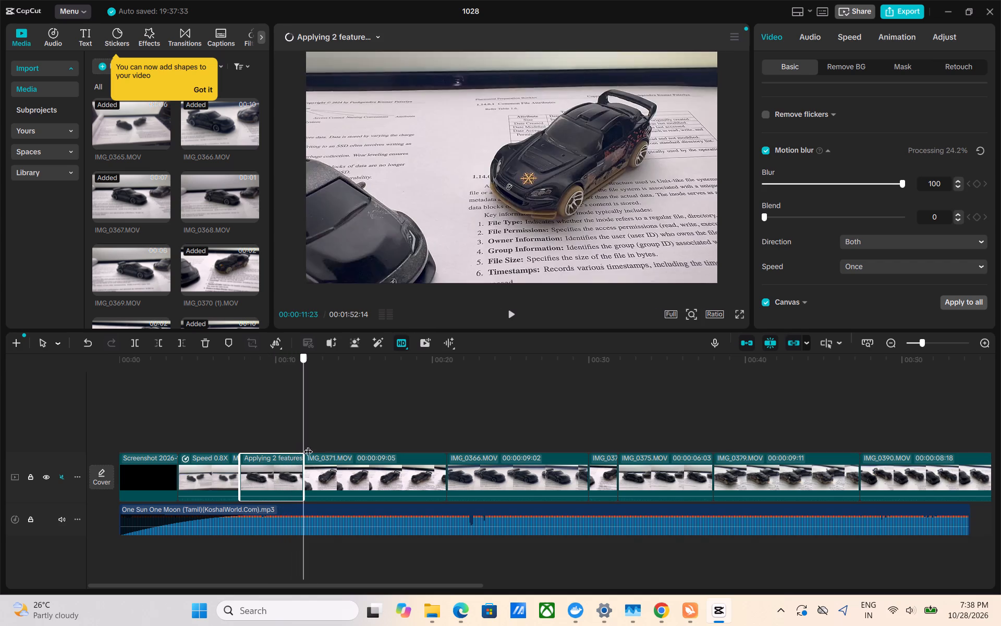
drag(308, 445, 298, 448)
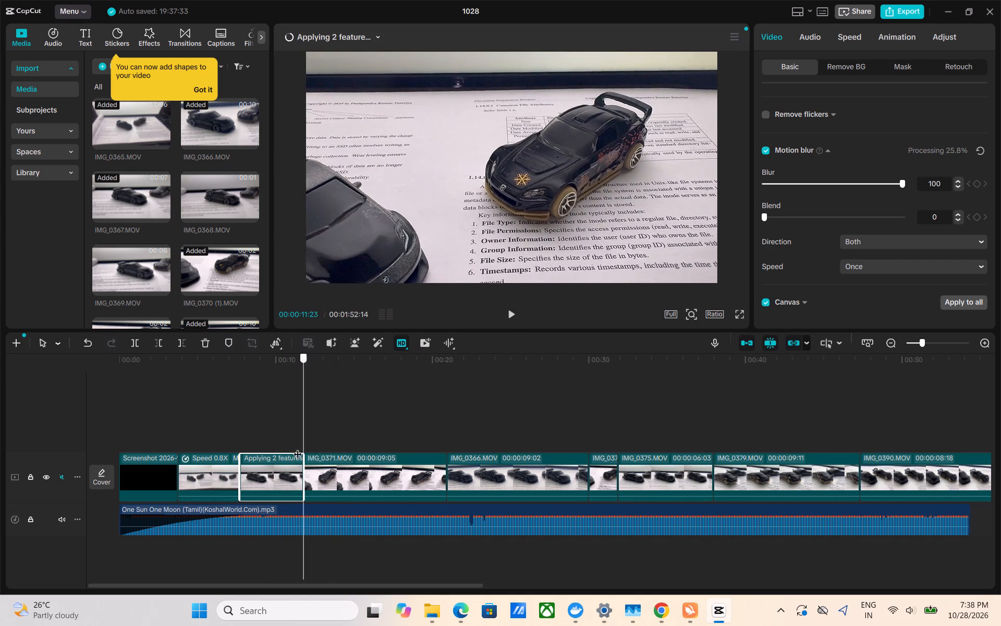
drag(298, 448, 270, 451)
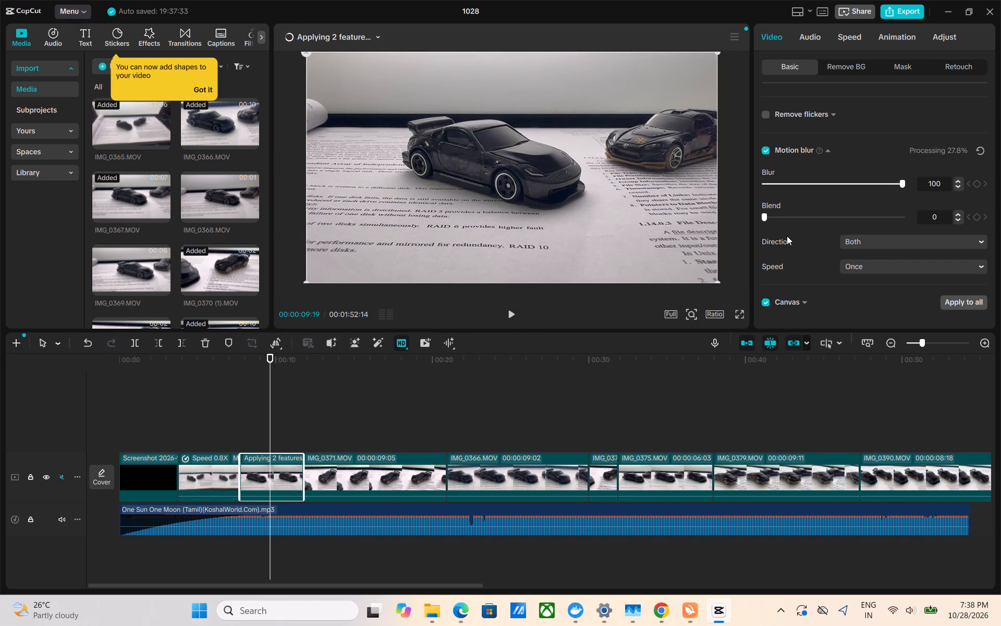
drag(268, 374, 228, 378)
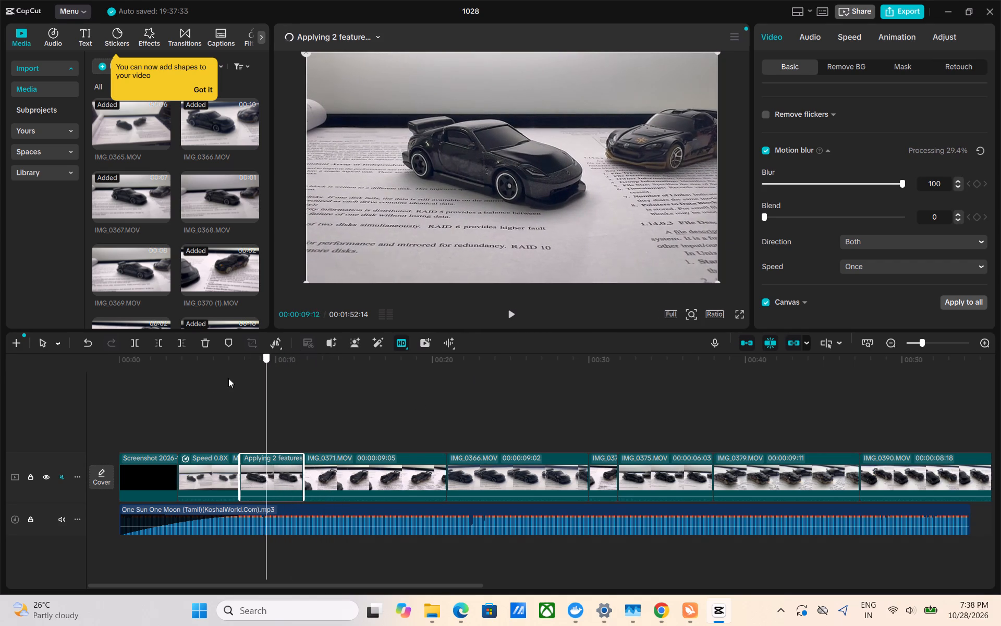
drag(228, 378, 111, 381)
key(space)
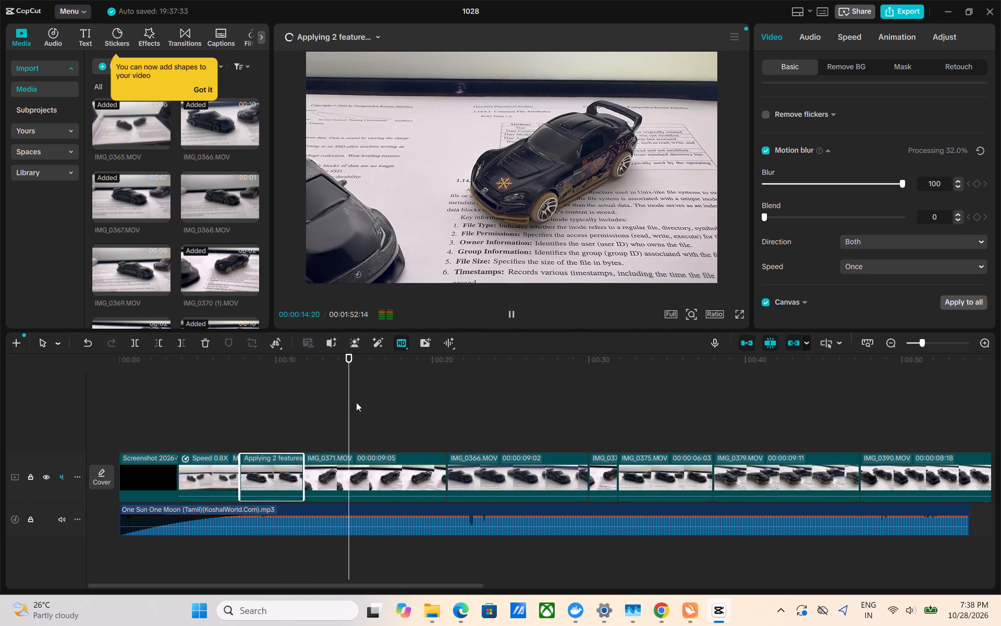
drag(357, 402, 260, 415)
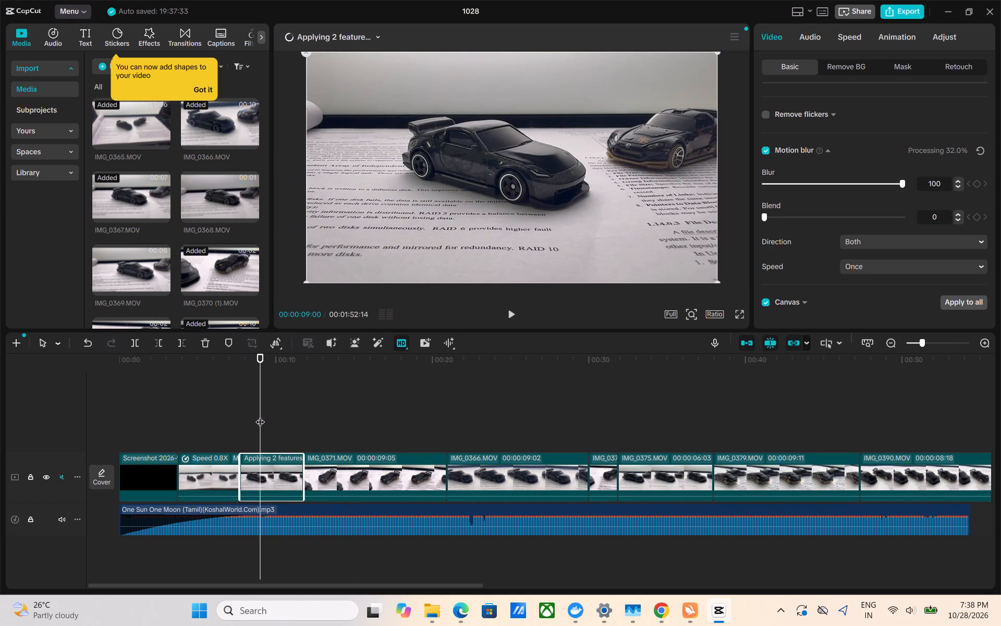
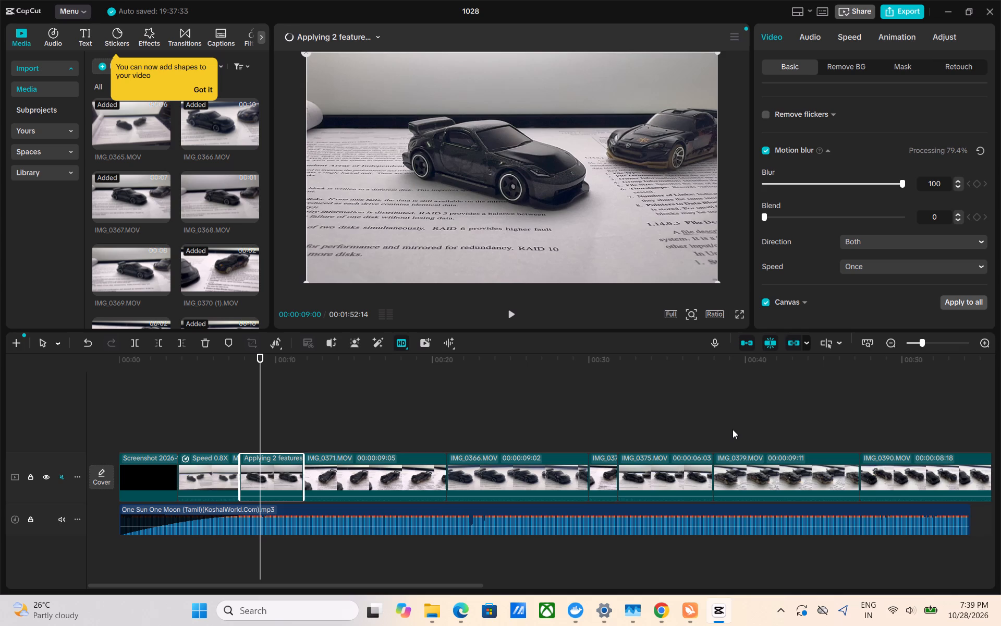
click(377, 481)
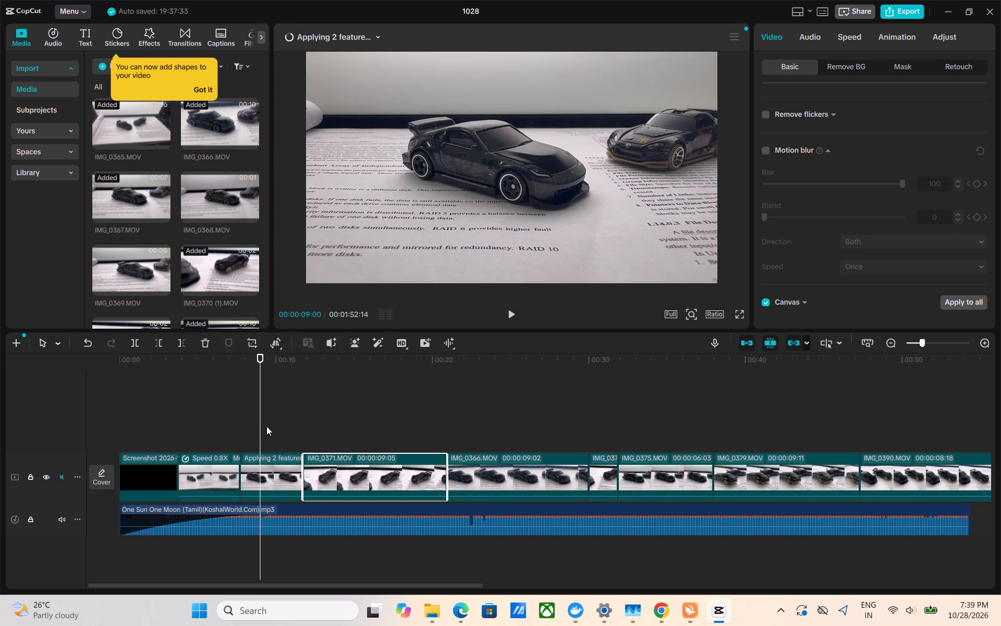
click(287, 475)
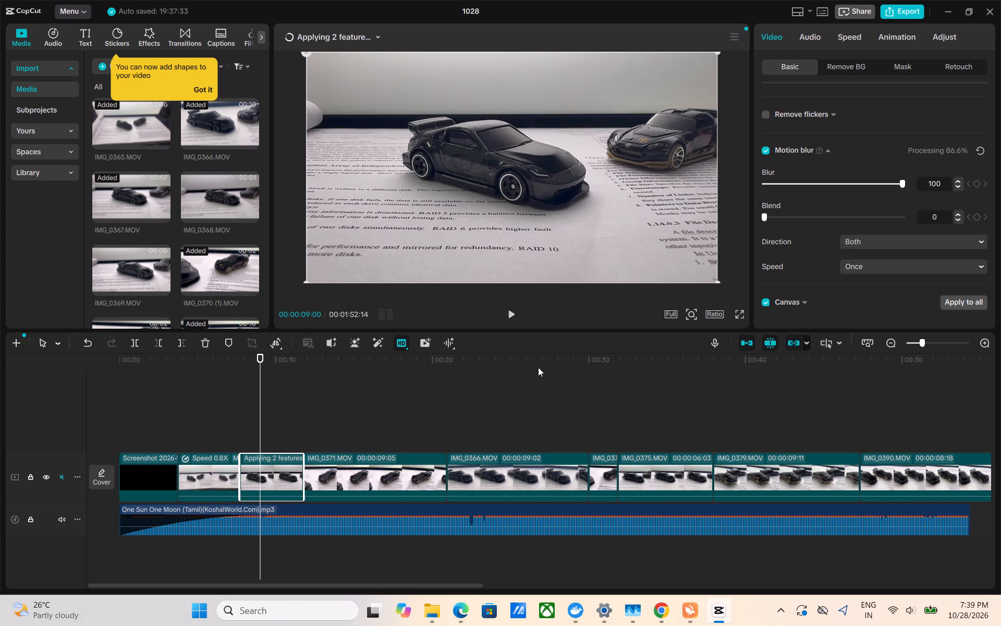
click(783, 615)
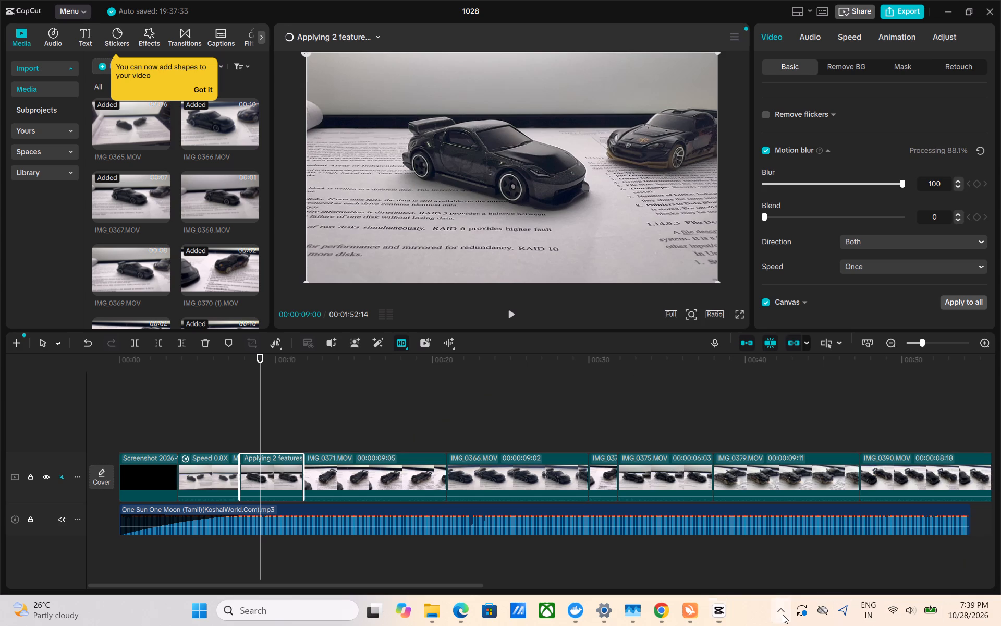
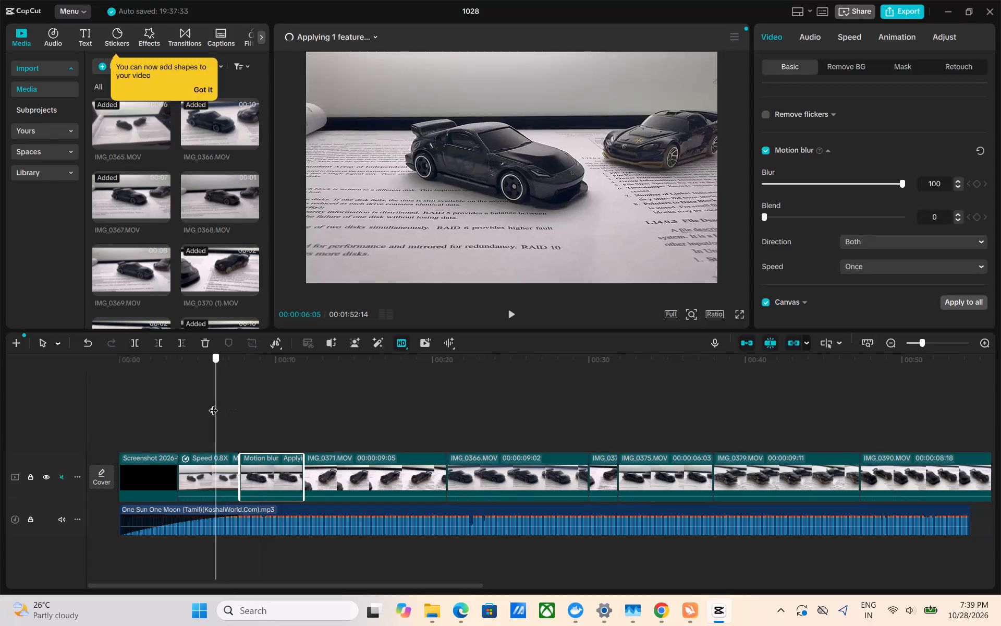
Play back the first two car clips to check the motion blur and stabilization on the second one.
key(space)
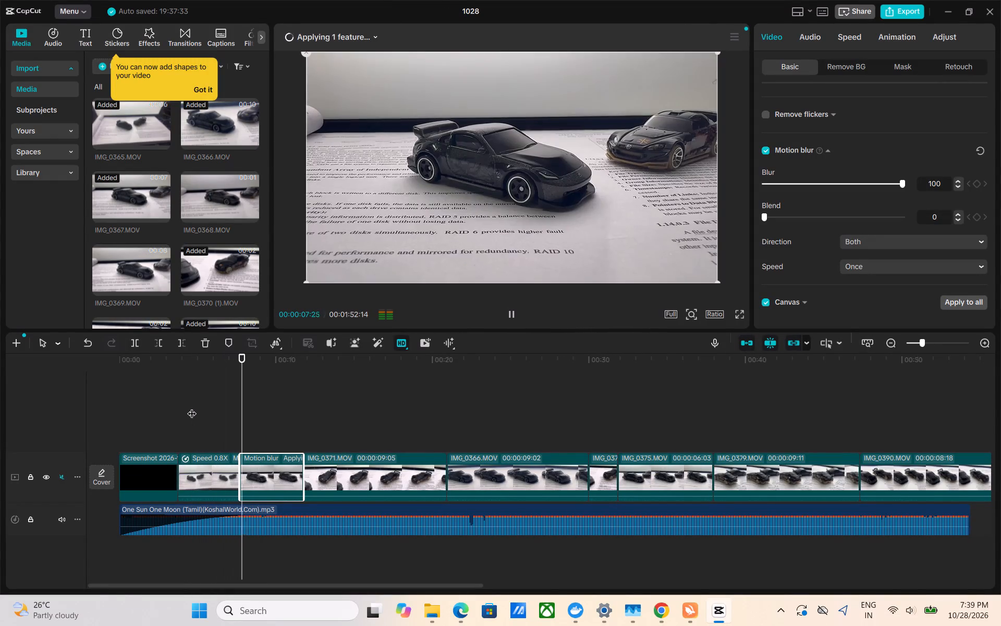
key(space)
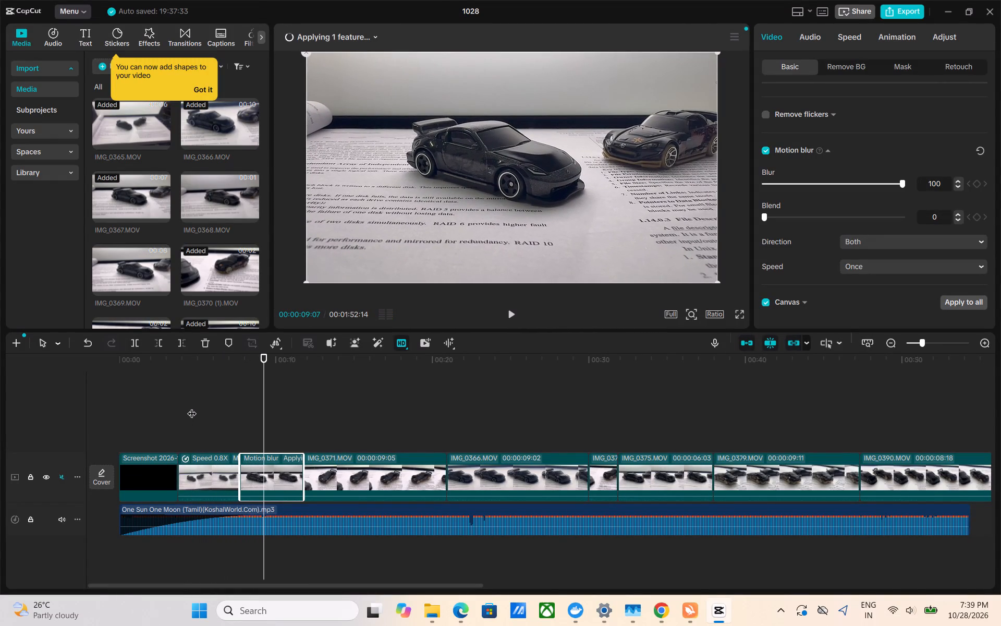
scroll(966, 167, up, 2)
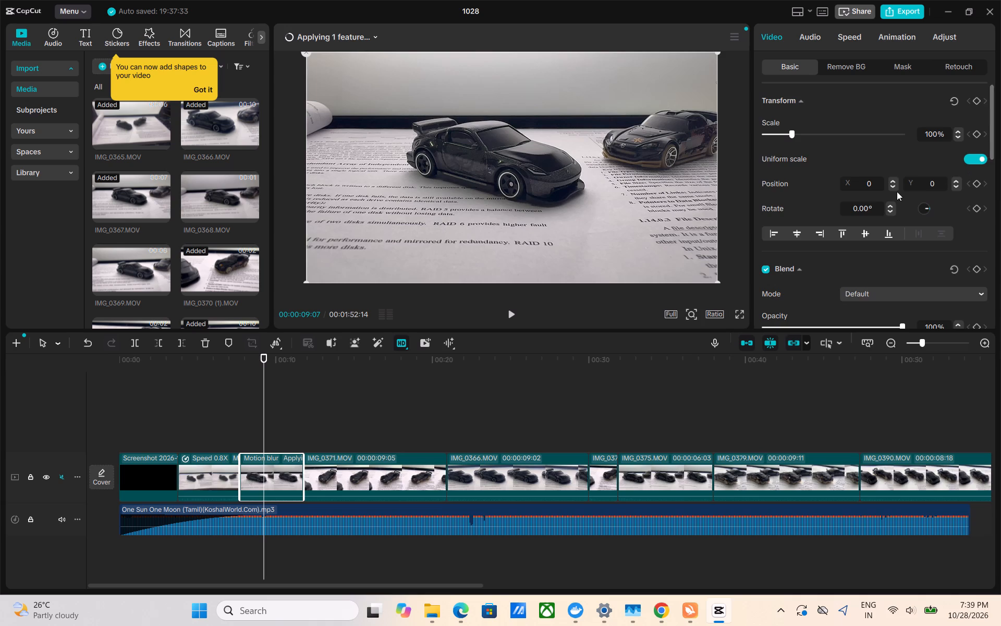
scroll(894, 194, down, 1)
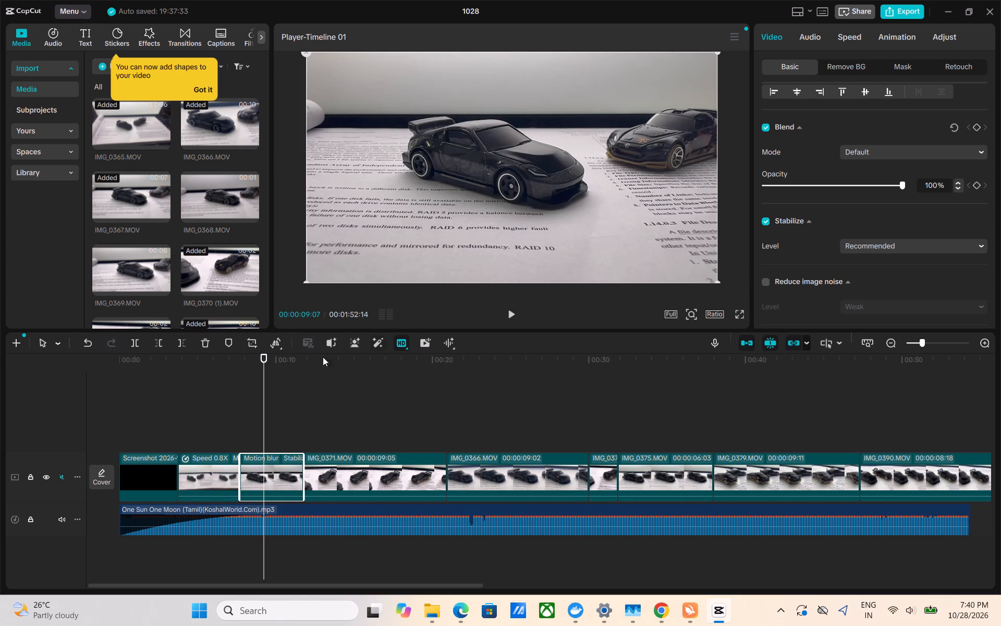
drag(261, 375, 208, 386)
key(space)
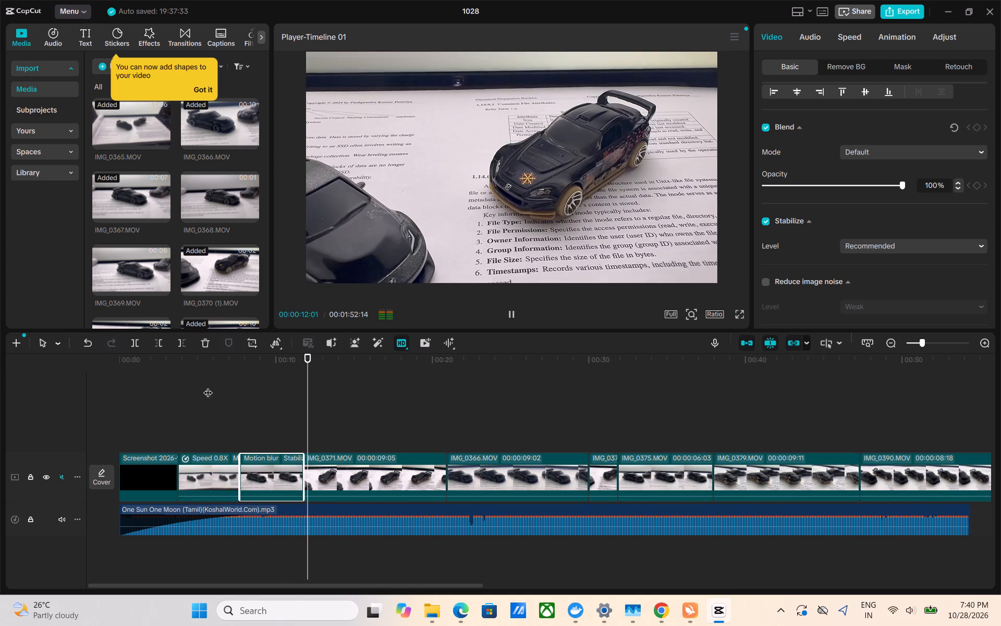
key(space)
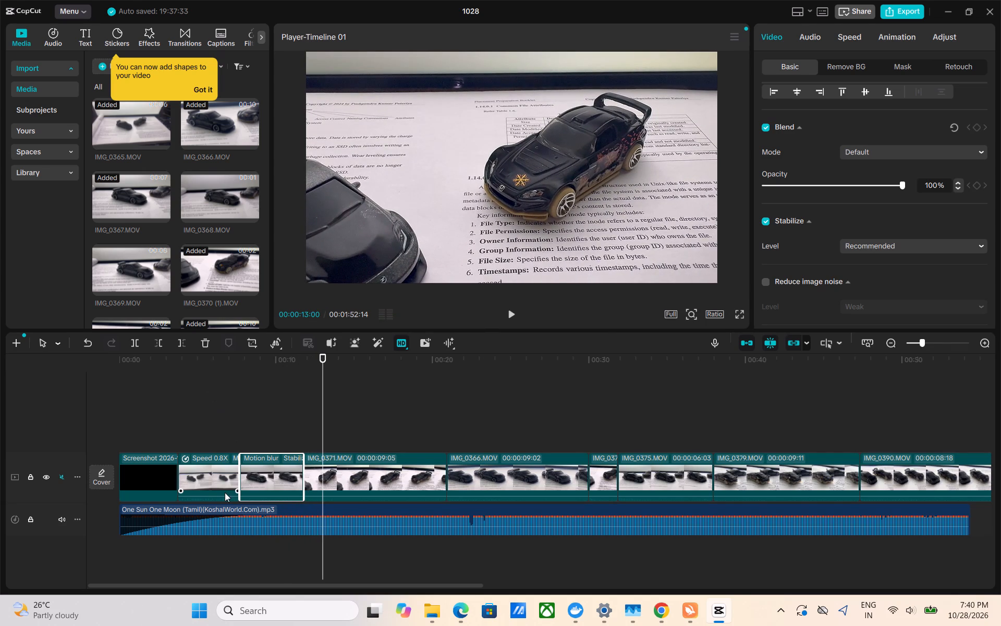
Review the edit full screen from the black opening through the first car clips into IMG_0371.MOV.
click(206, 487)
drag(319, 400, 207, 407)
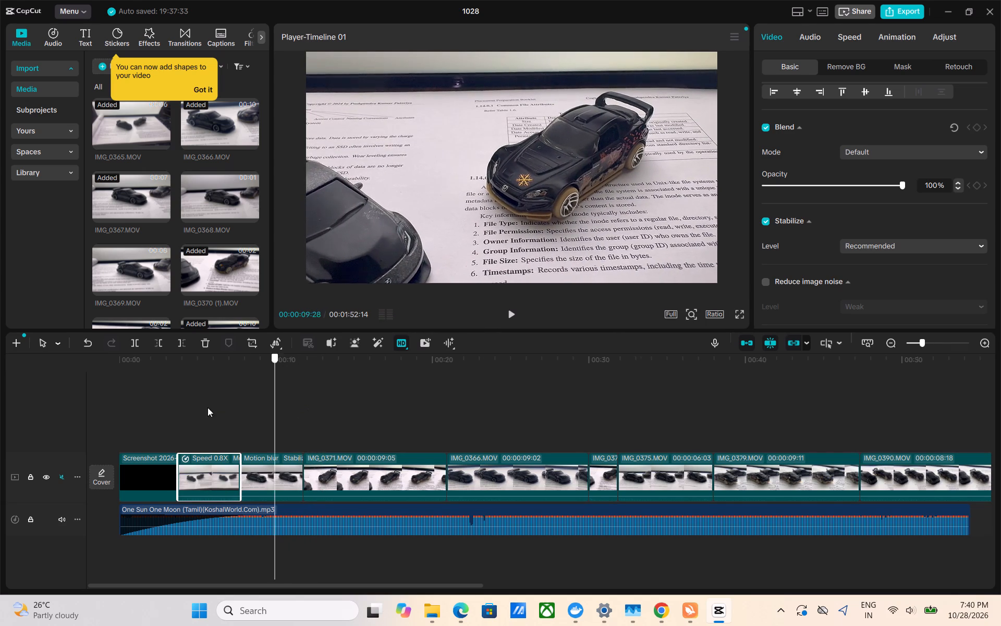
drag(207, 407, 150, 410)
key(space)
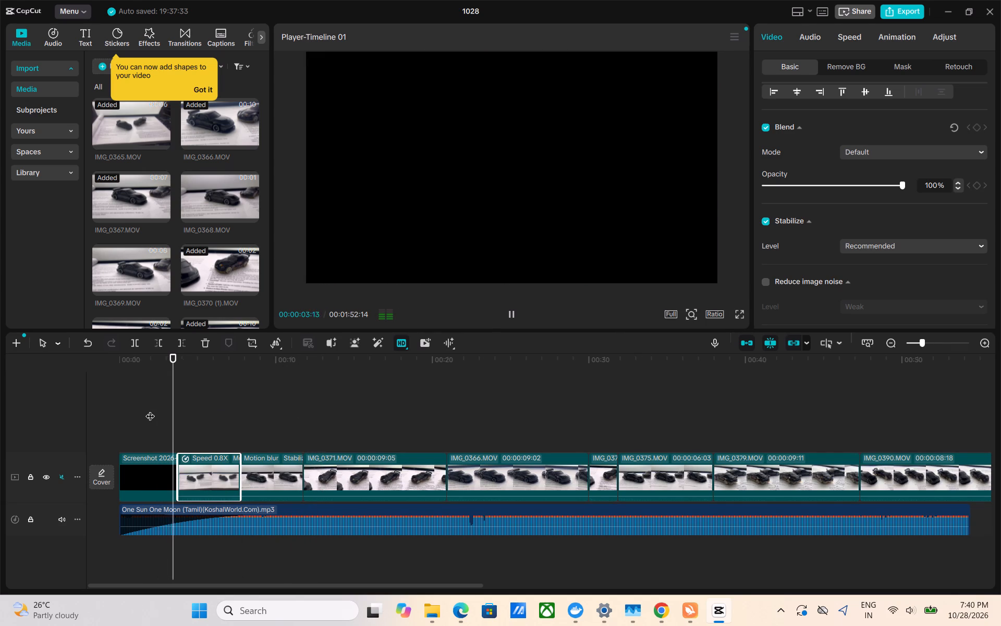
click(742, 311)
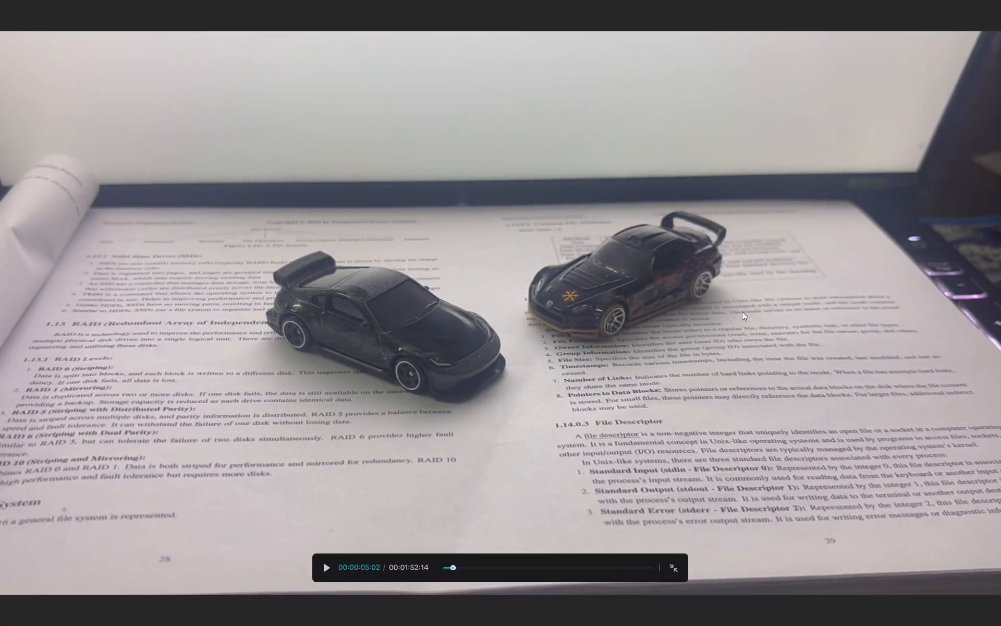
key(space)
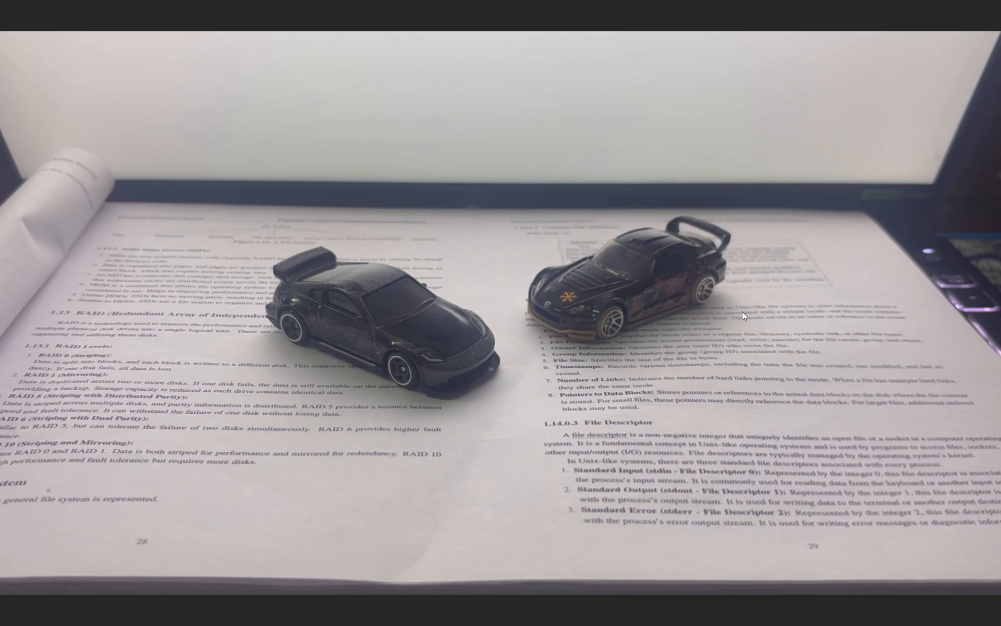
key(space)
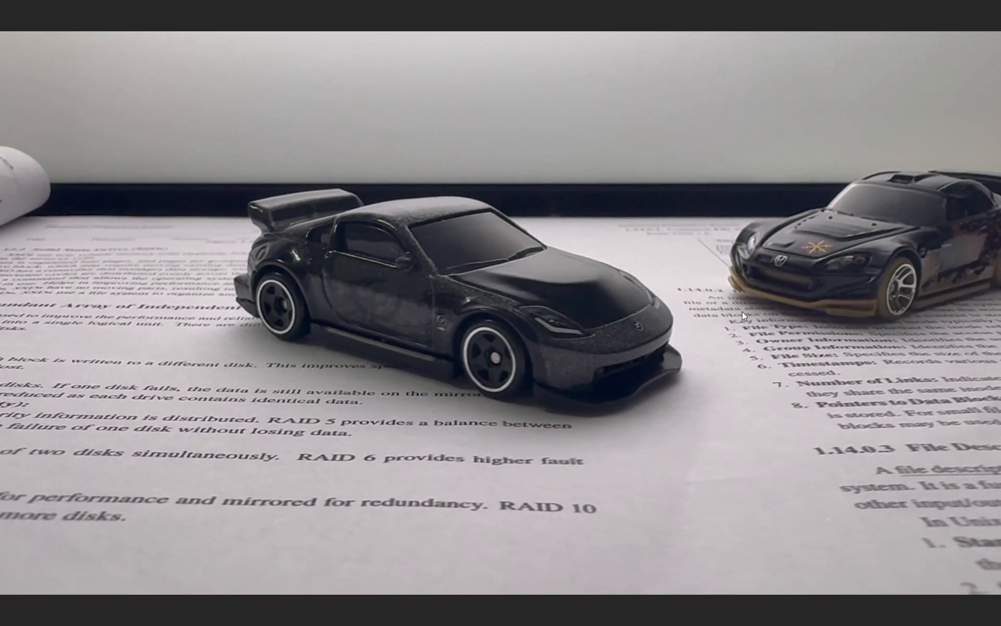
key(space)
key(space)
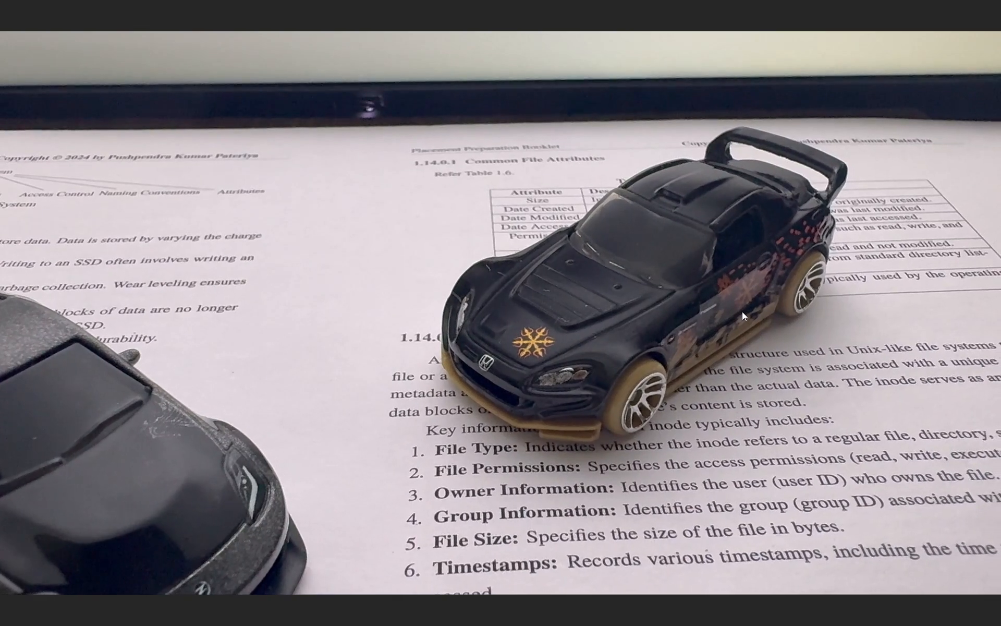
key(Escape)
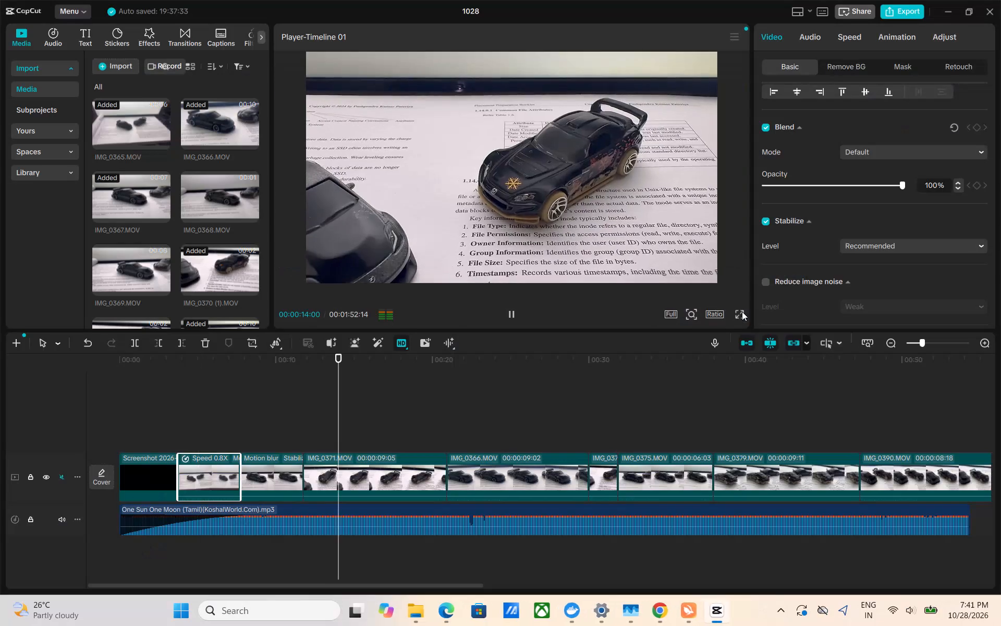
Stabilize the IMG_0371.MOV clip at the Recommended level, keeping its blend mode at Default.
click(358, 399)
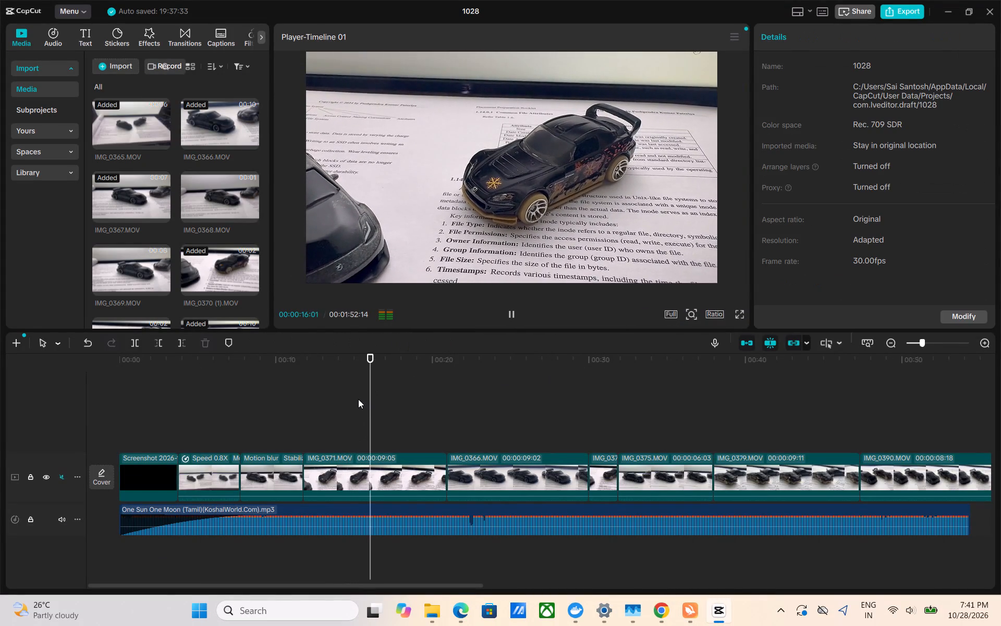
click(358, 399)
click(339, 477)
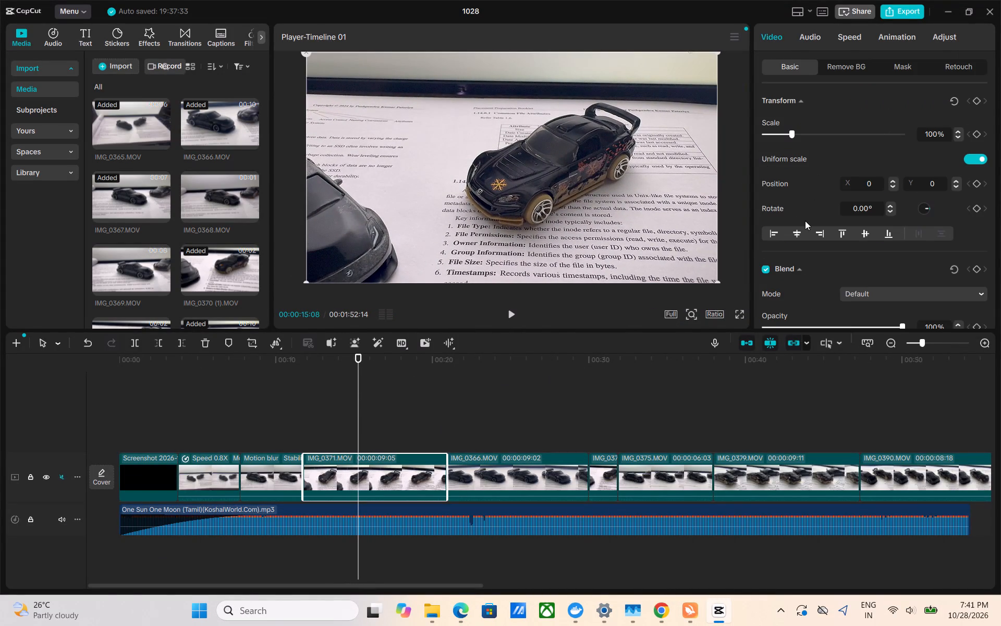
scroll(805, 221, down, 1)
click(899, 160)
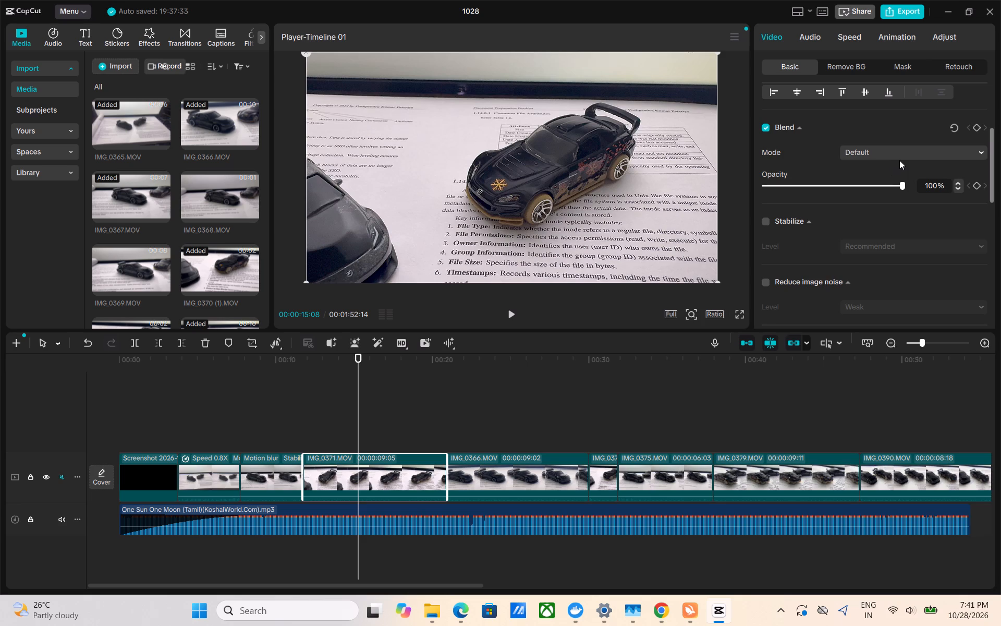
click(894, 157)
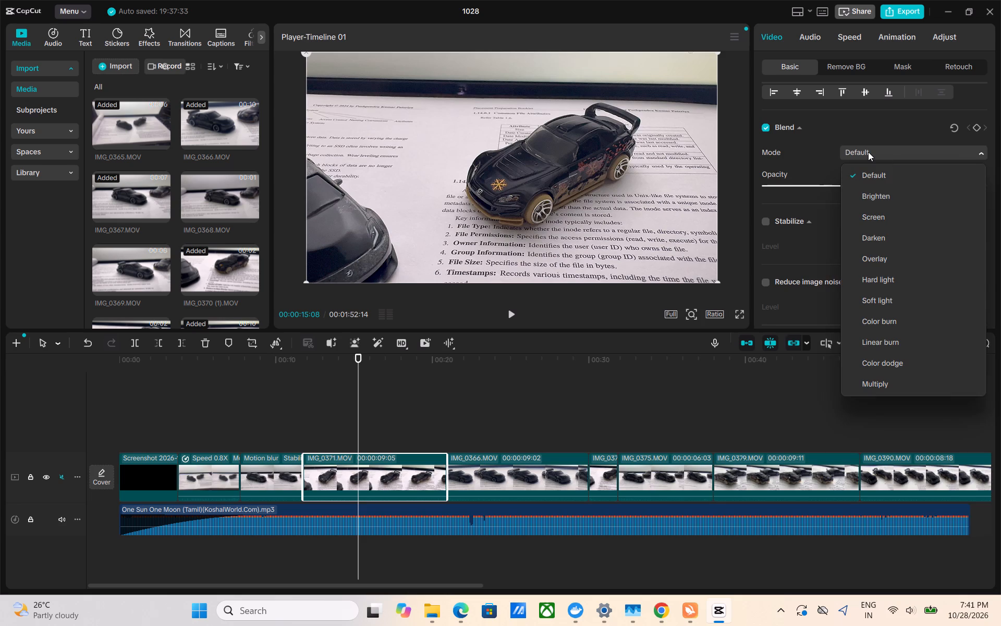
click(868, 152)
click(766, 223)
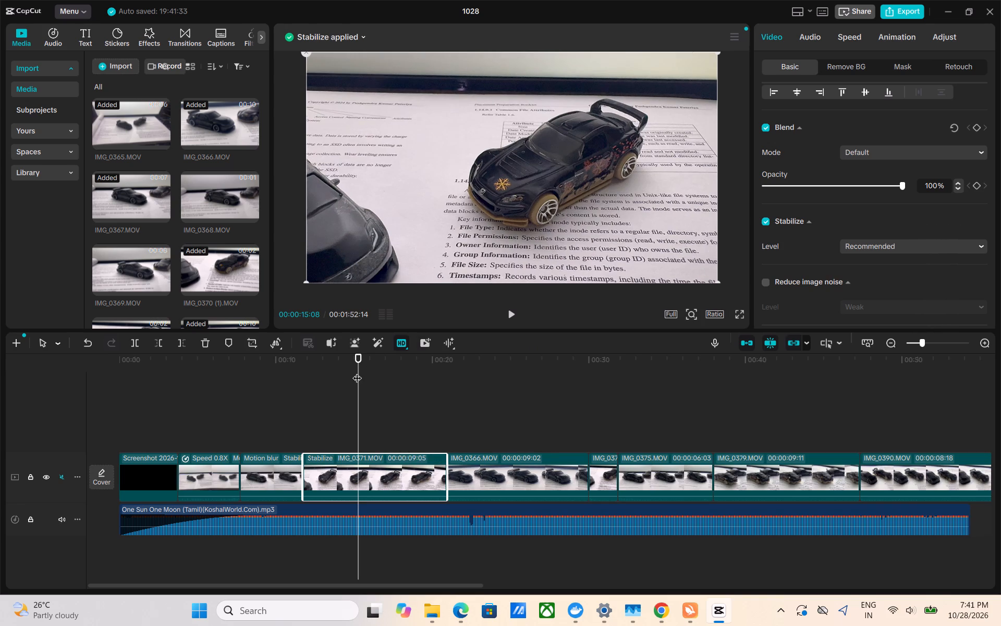
Play through to find the cut point and trim the end of IMG_0371.MOV to 00:00:17:02.
drag(357, 371, 200, 395)
key(space)
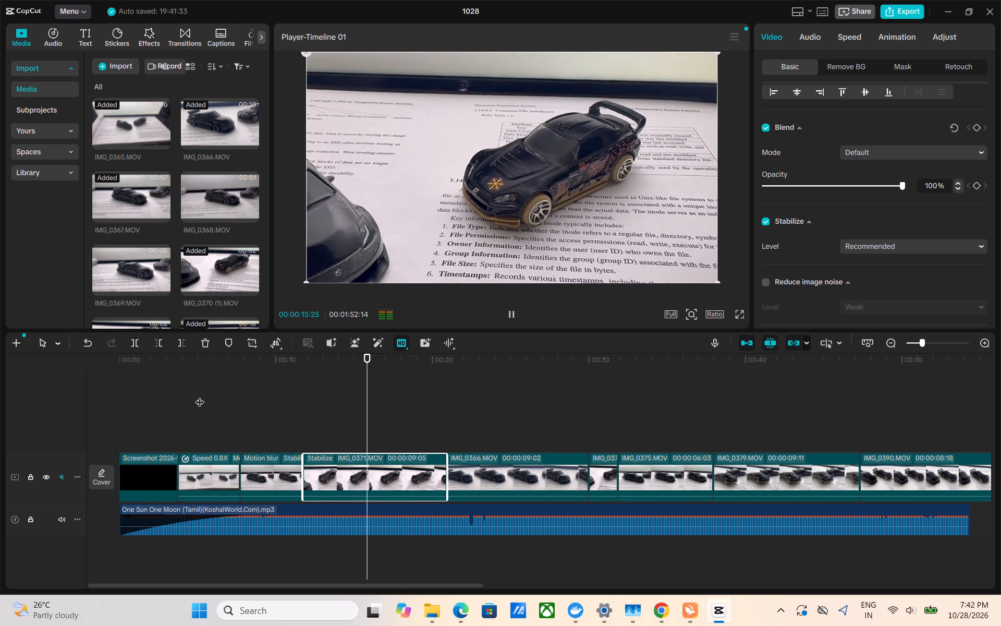
key(space)
key(space)
key(space)
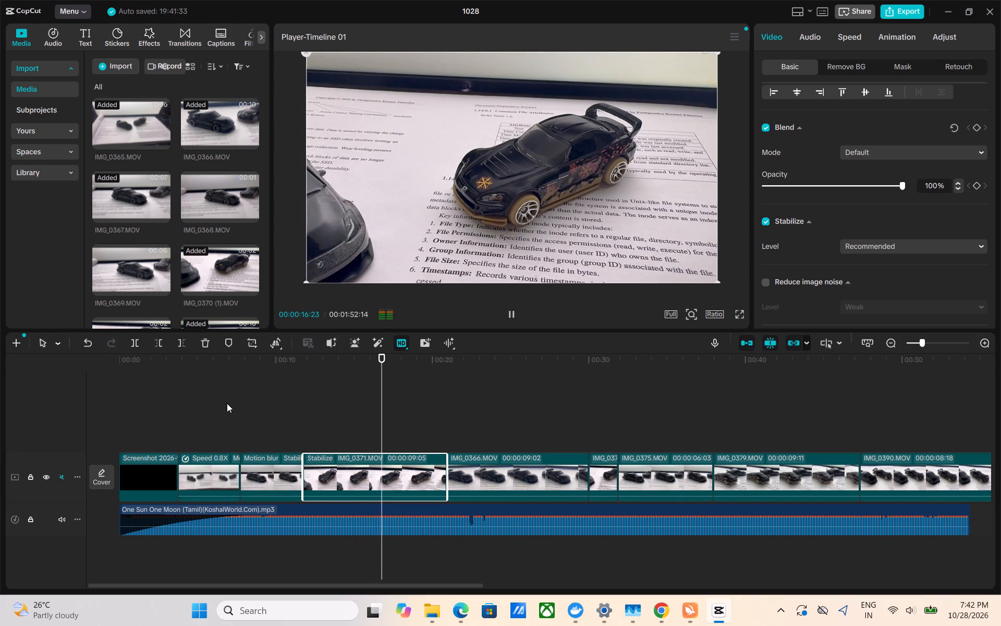
key(space)
key(space)
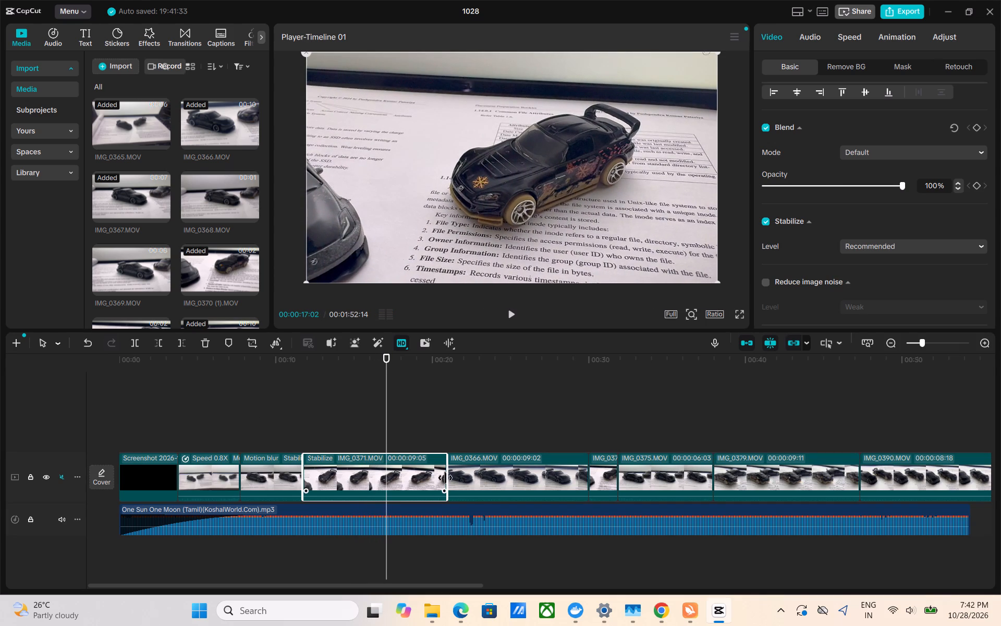
drag(445, 477, 385, 474)
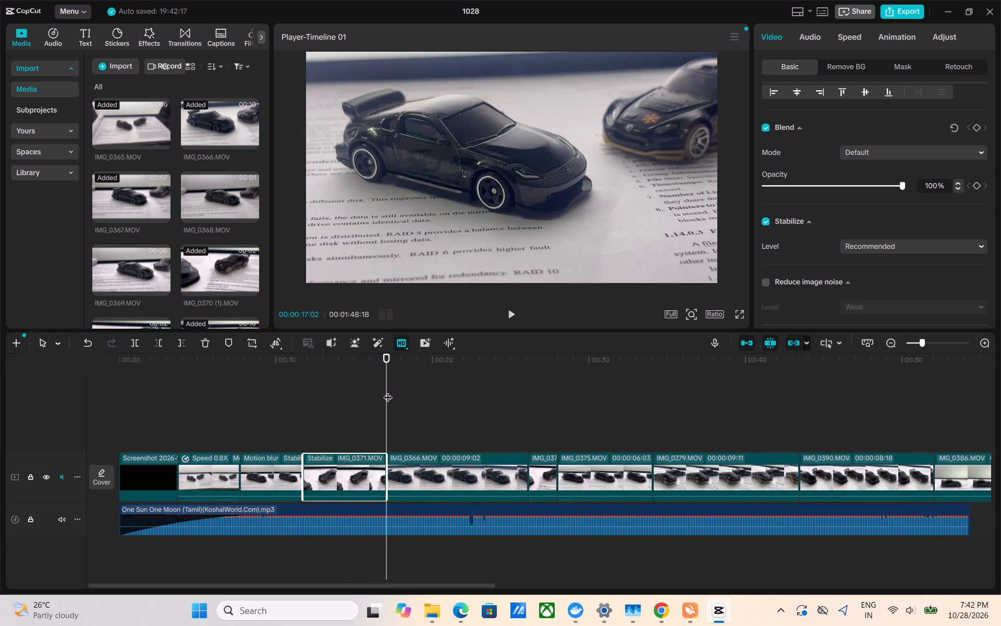
Play the edit from near the start and scrub through the remaining clips up to IMG_0386.MOV to examine their order and content.
drag(388, 391, 131, 417)
key(space)
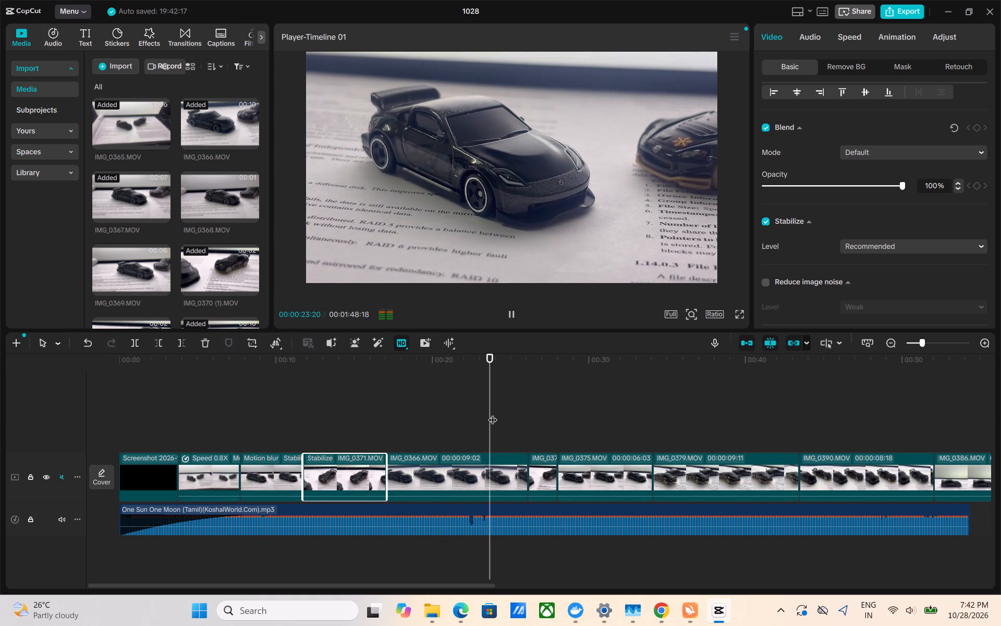
click(493, 413)
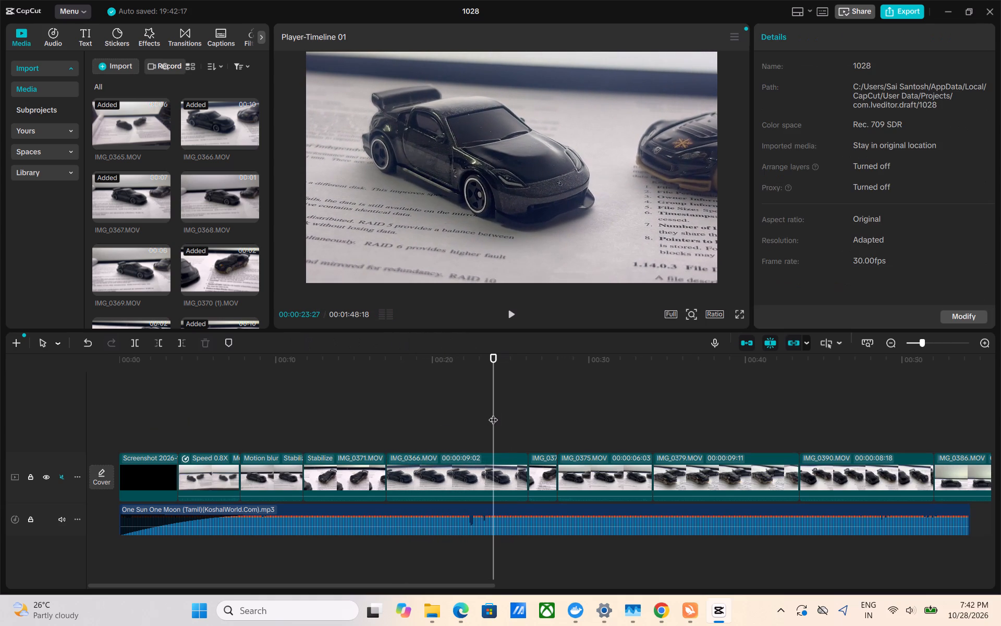
click(447, 453)
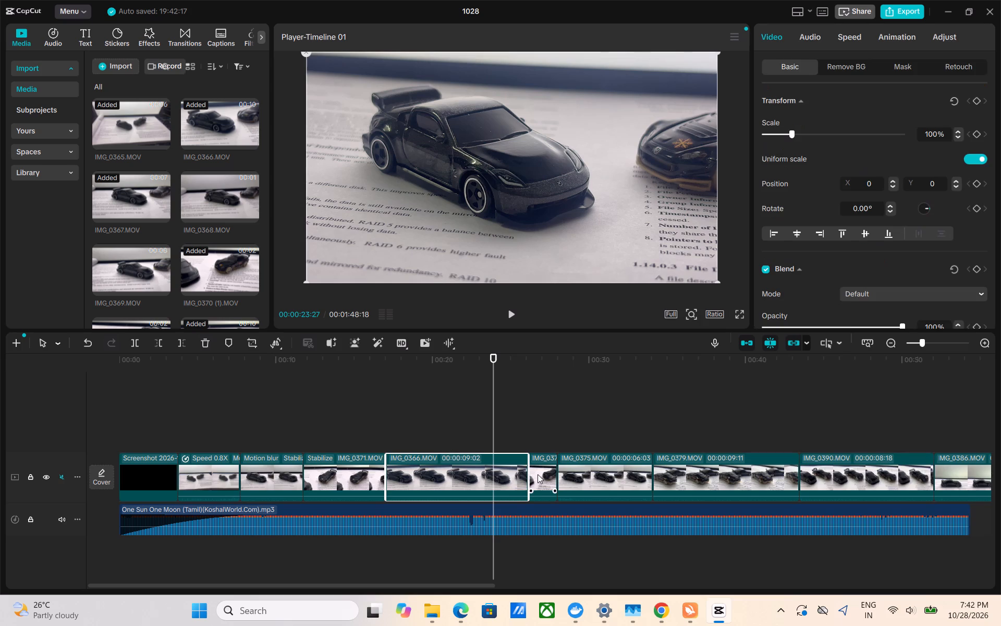
click(538, 474)
drag(496, 429, 549, 442)
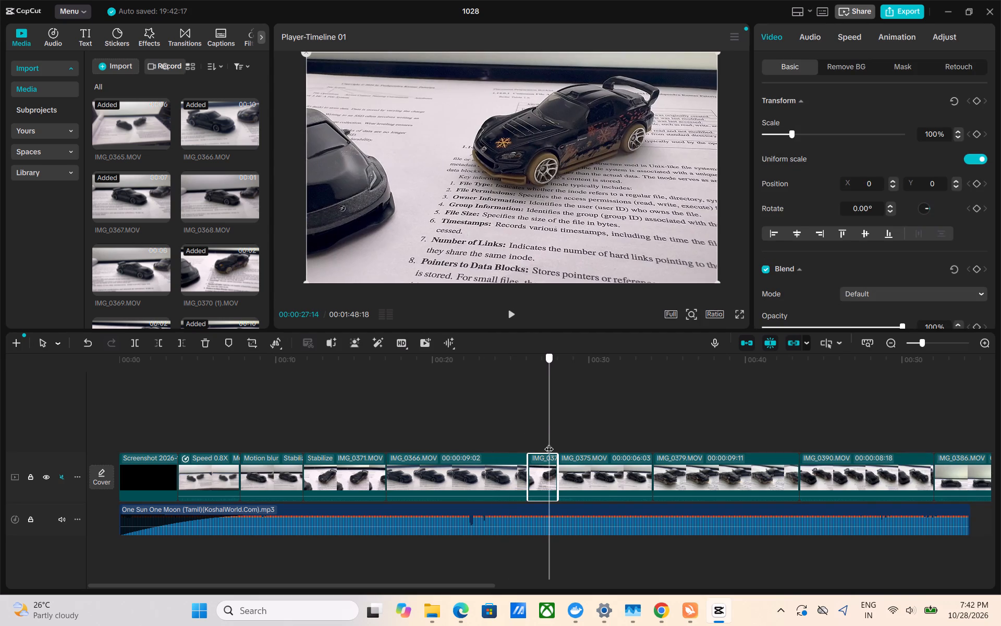
drag(549, 442, 529, 448)
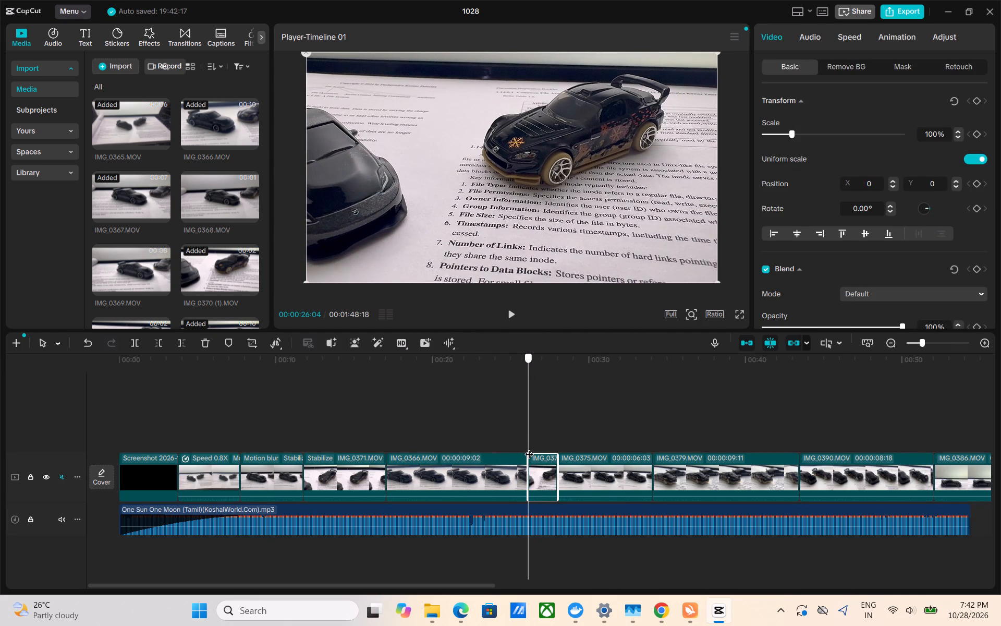
drag(529, 448, 557, 437)
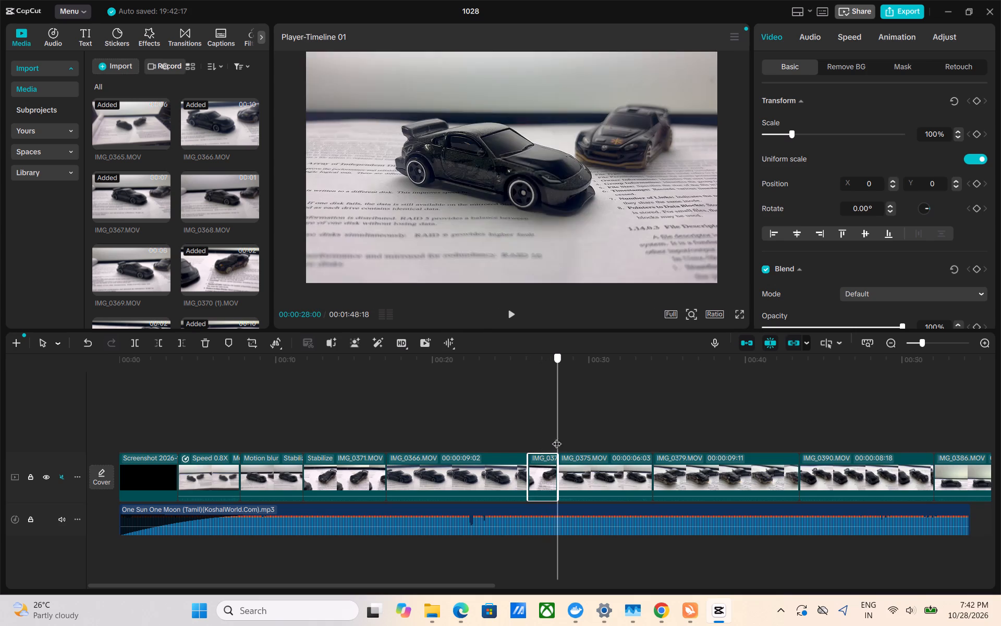
drag(557, 437, 766, 403)
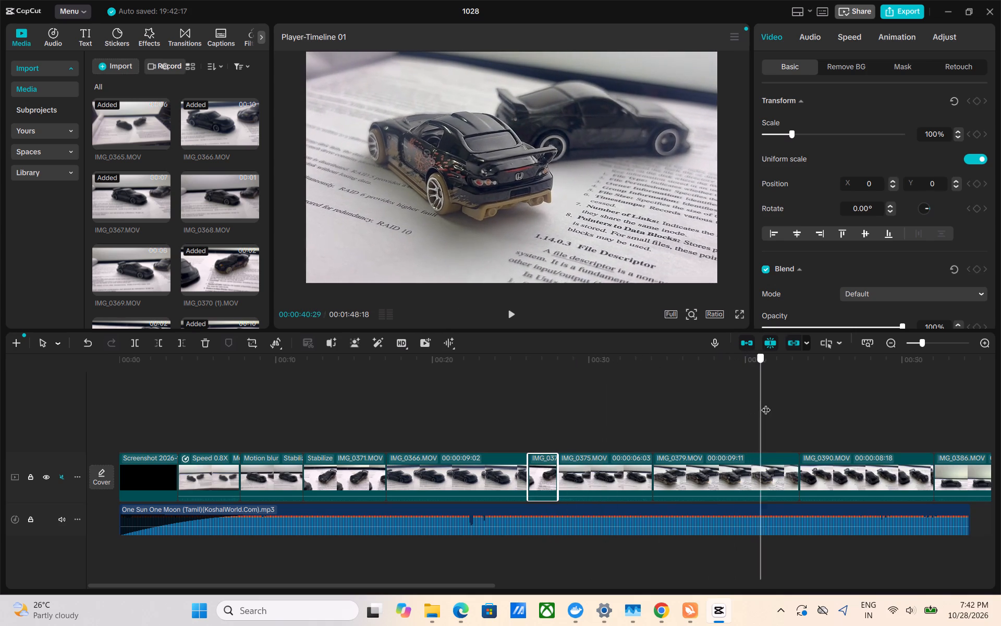
drag(766, 403, 615, 423)
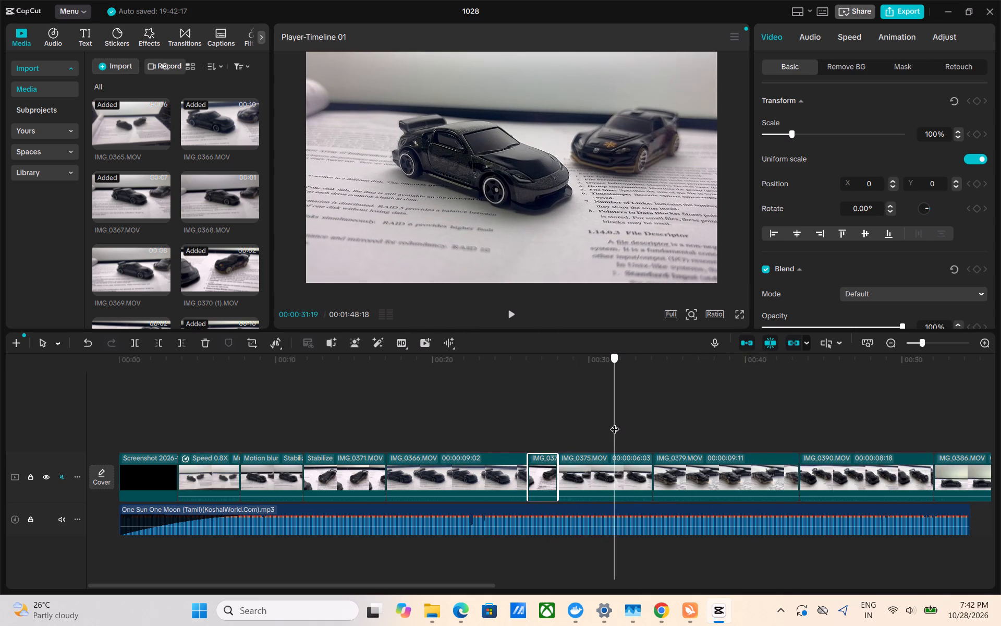
drag(615, 423, 868, 383)
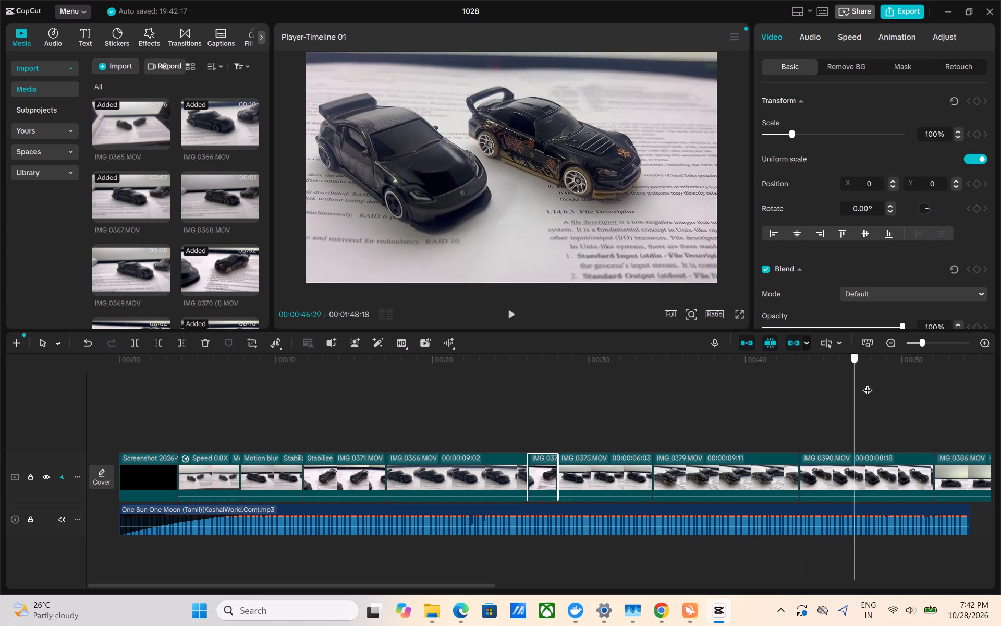
drag(868, 383, 962, 379)
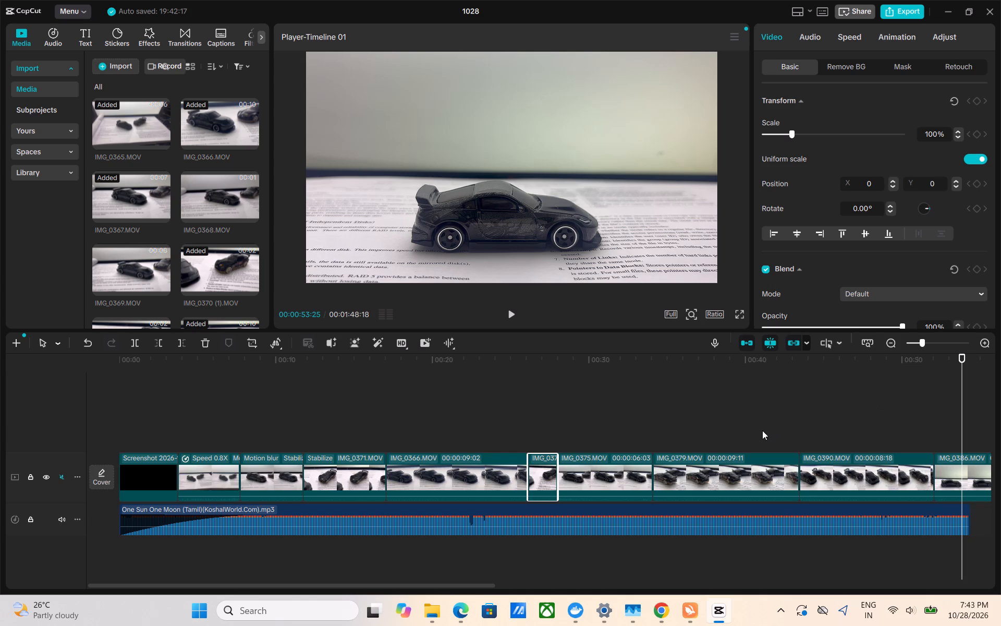
Move the IMG_0379.MOV clip on the main track to directly after IMG_0371.MOV, ahead of IMG_0366.MOV.
click(739, 473)
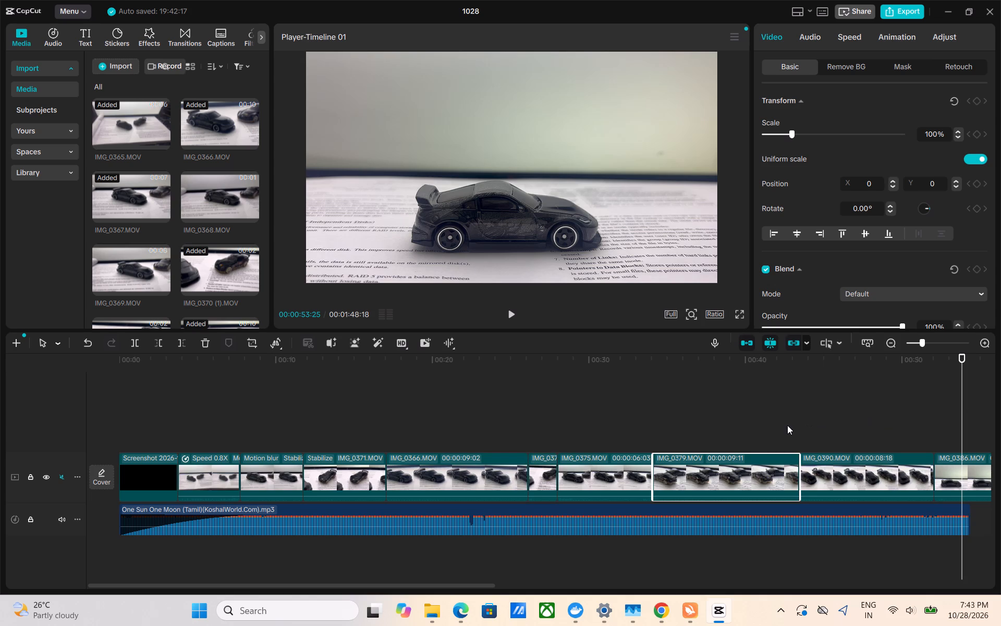
drag(722, 467, 428, 441)
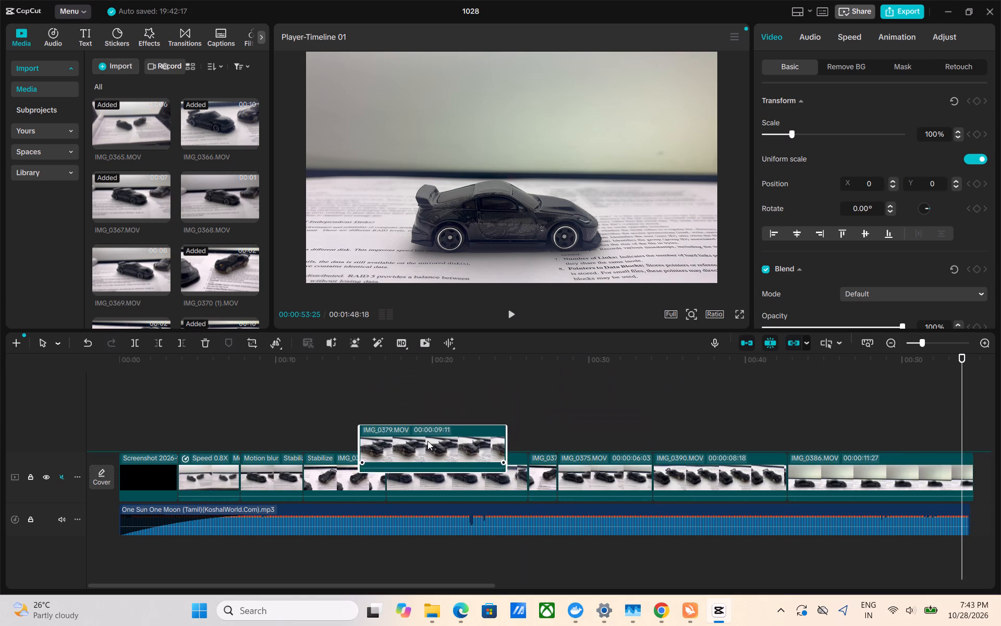
drag(428, 441, 424, 480)
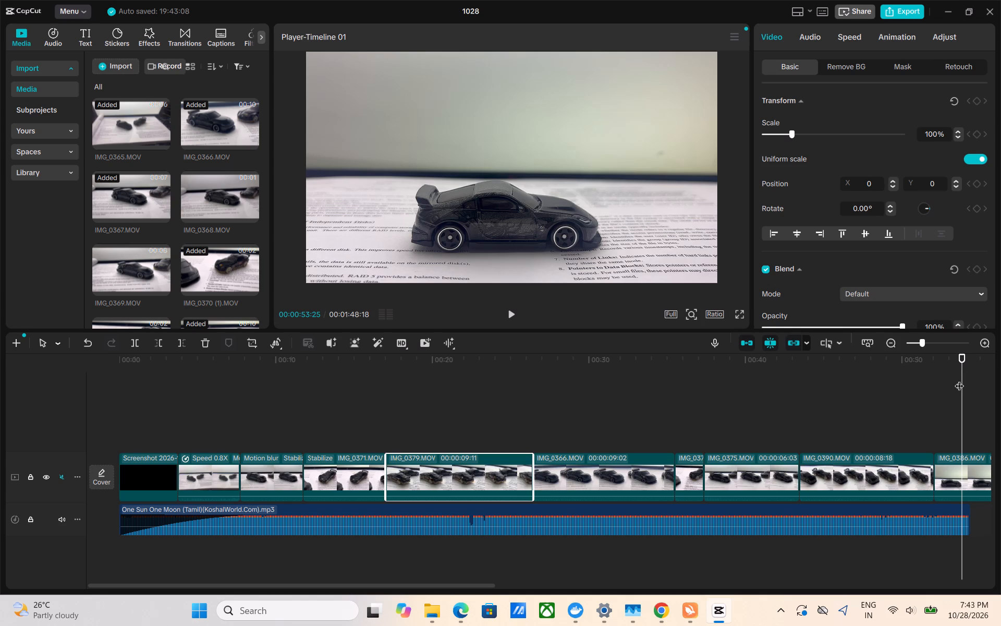
Play through IMG_0379.MOV to find the cut point and trim its end so the clip lasts about 5.5 seconds.
drag(959, 379, 312, 435)
key(space)
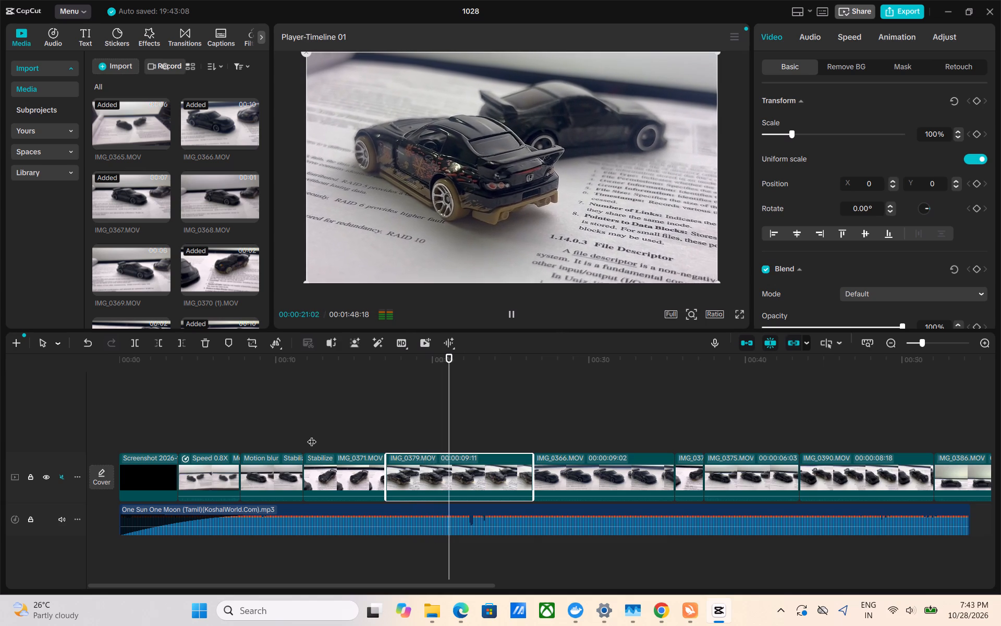
key(space)
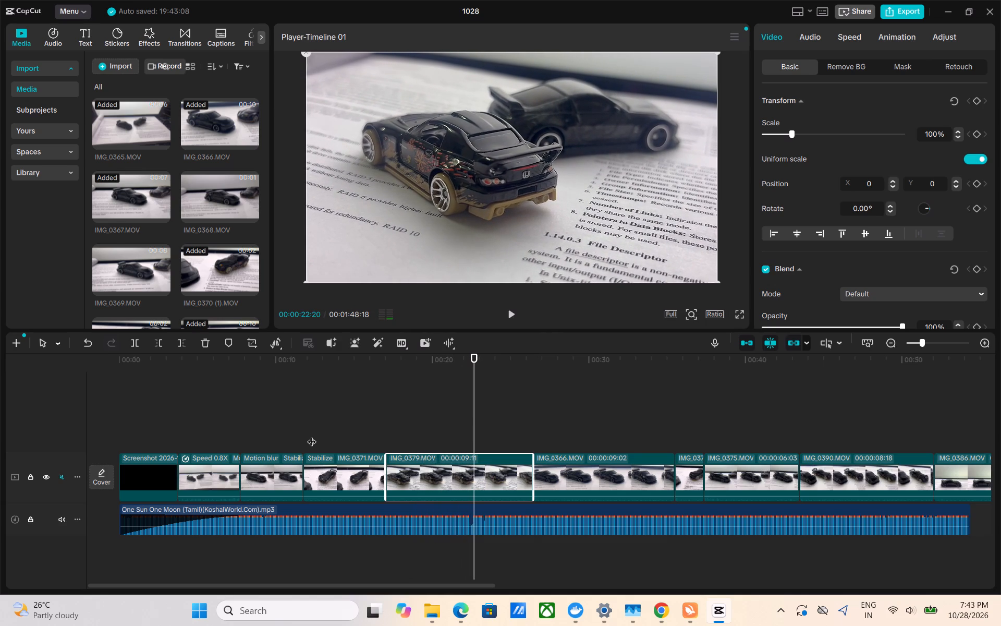
drag(476, 406, 442, 415)
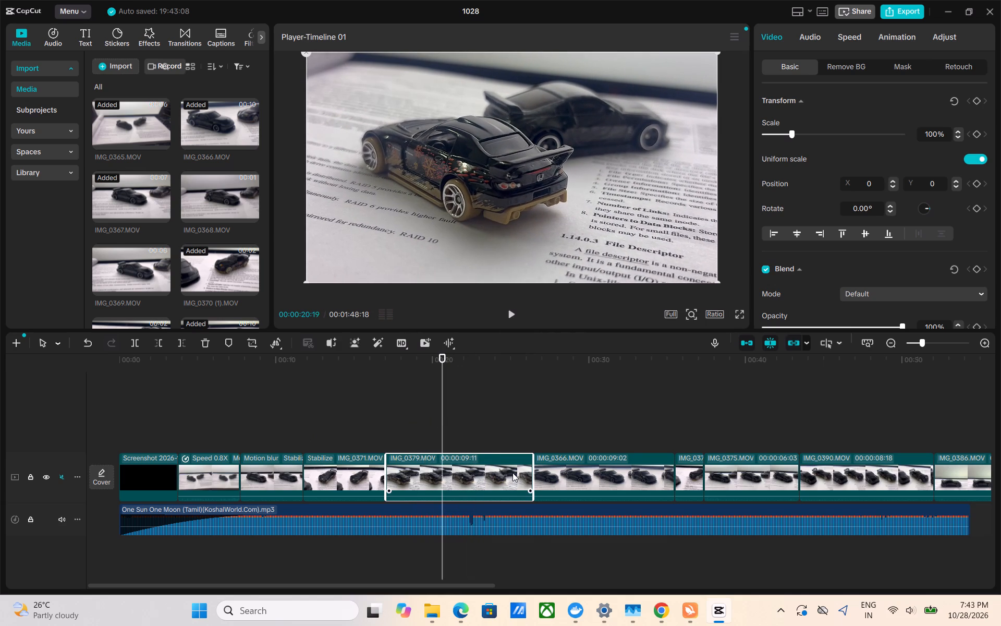
click(514, 475)
drag(533, 476, 473, 479)
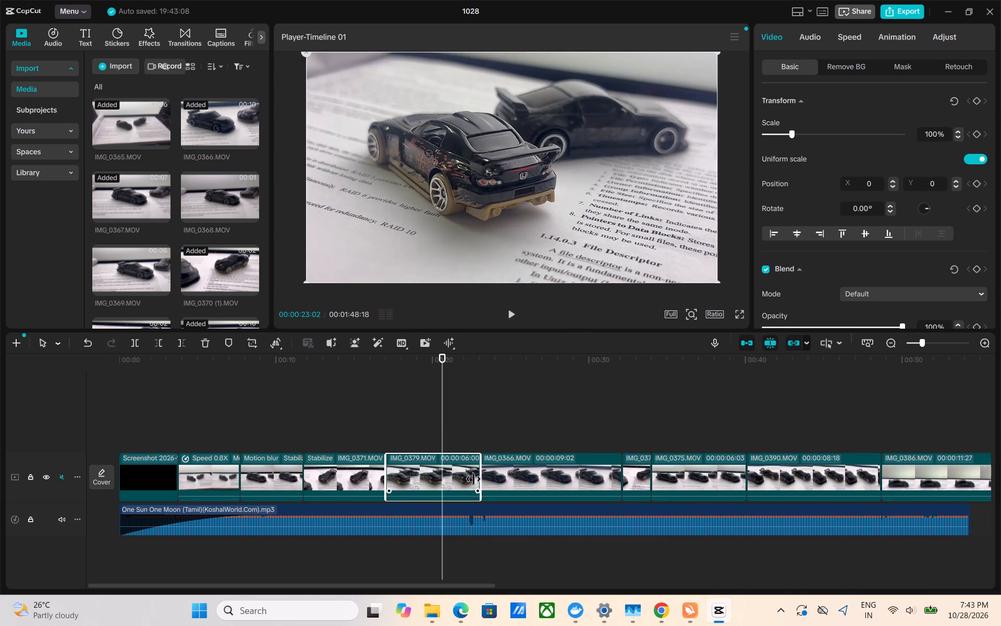
drag(473, 479, 470, 480)
Replay the cut into IMG_0371.MOV and extend the end of the motion-blurred, stabilized clip before it to about 00:00:12:11.
drag(442, 420, 368, 426)
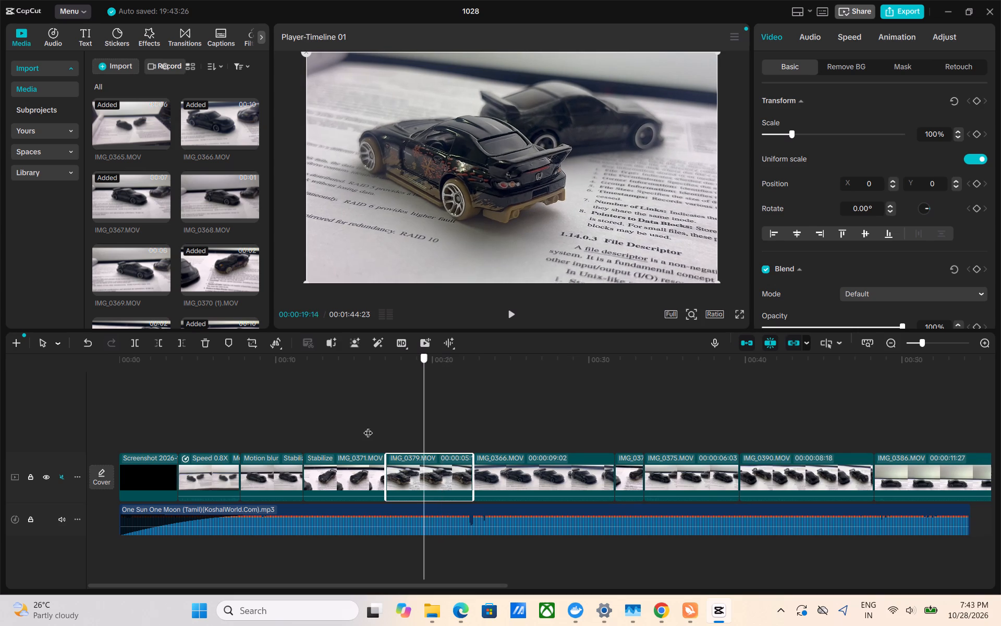
drag(368, 426, 260, 439)
key(space)
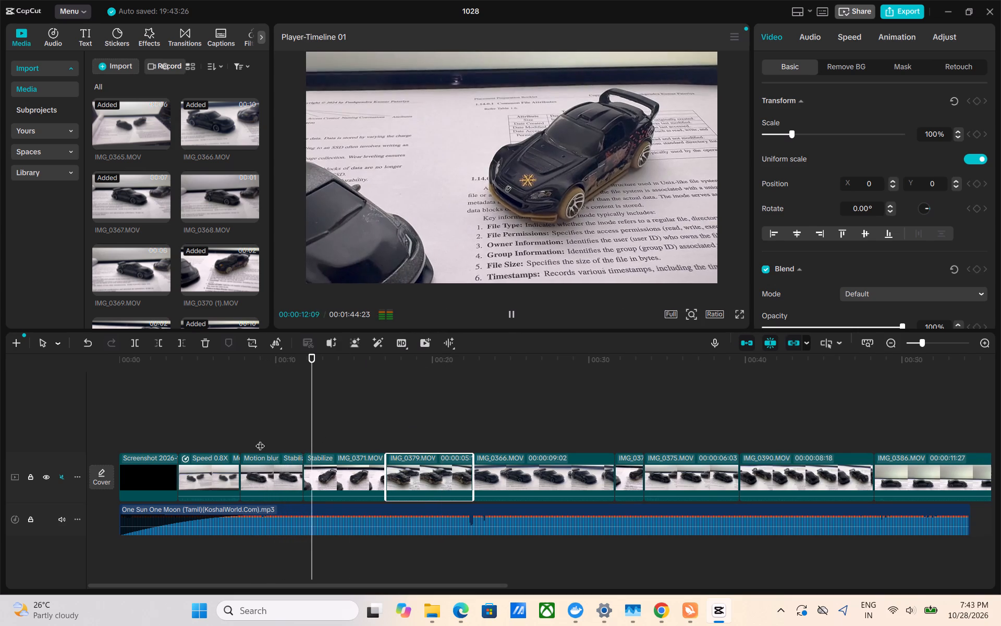
key(space)
click(276, 472)
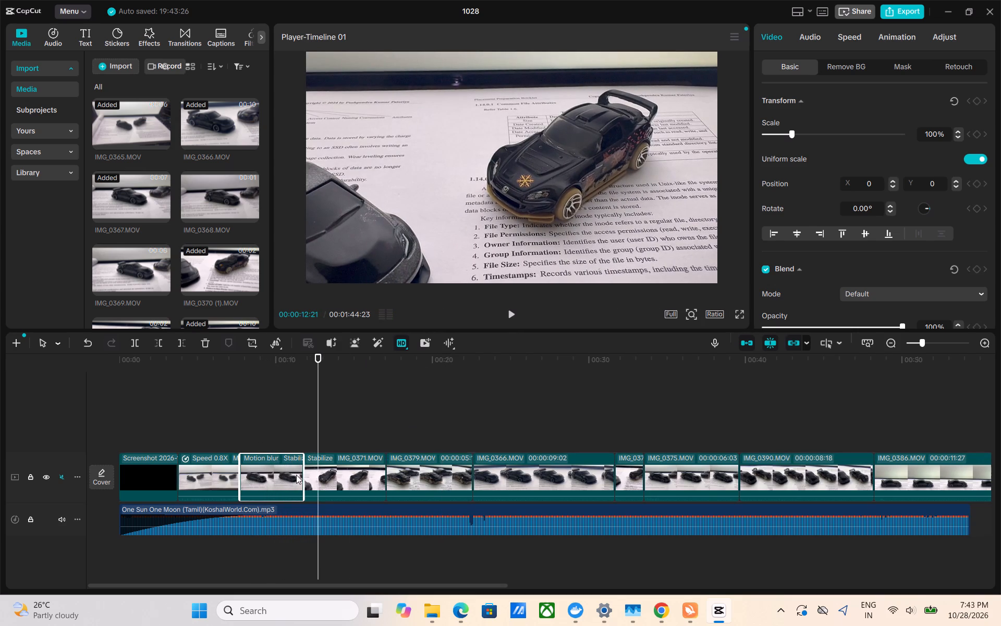
drag(302, 476, 312, 476)
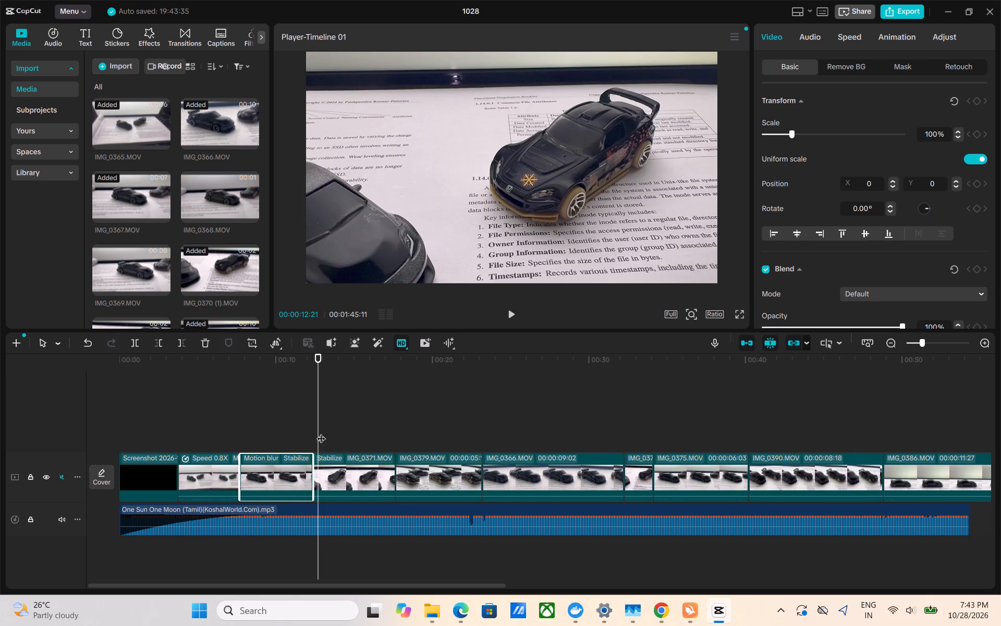
Play the edit from the black opening into IMG_0379.MOV to examine the adjusted cuts against the song.
drag(318, 428, 282, 432)
key(space)
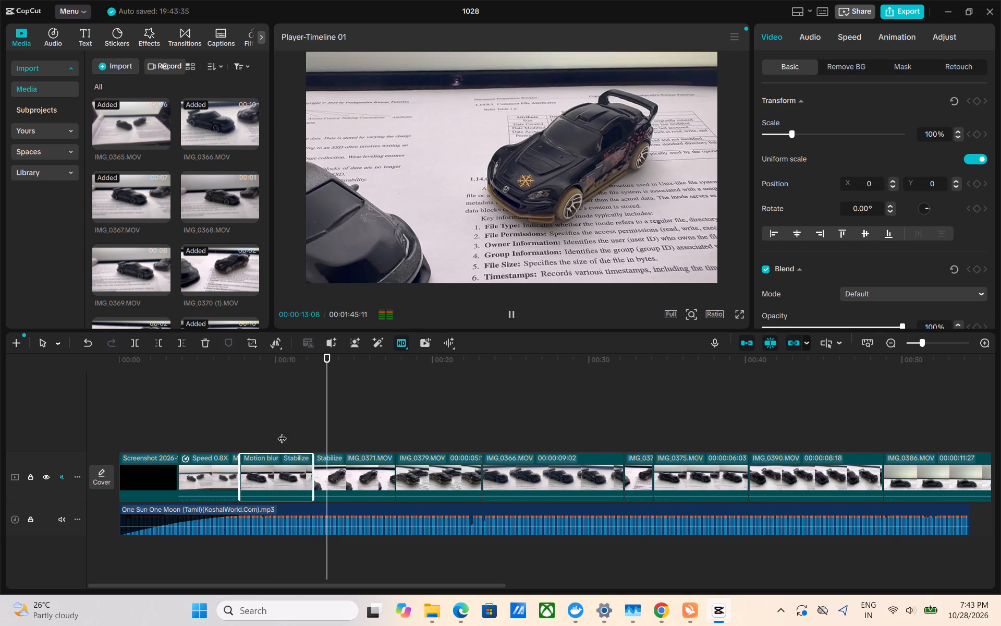
key(space)
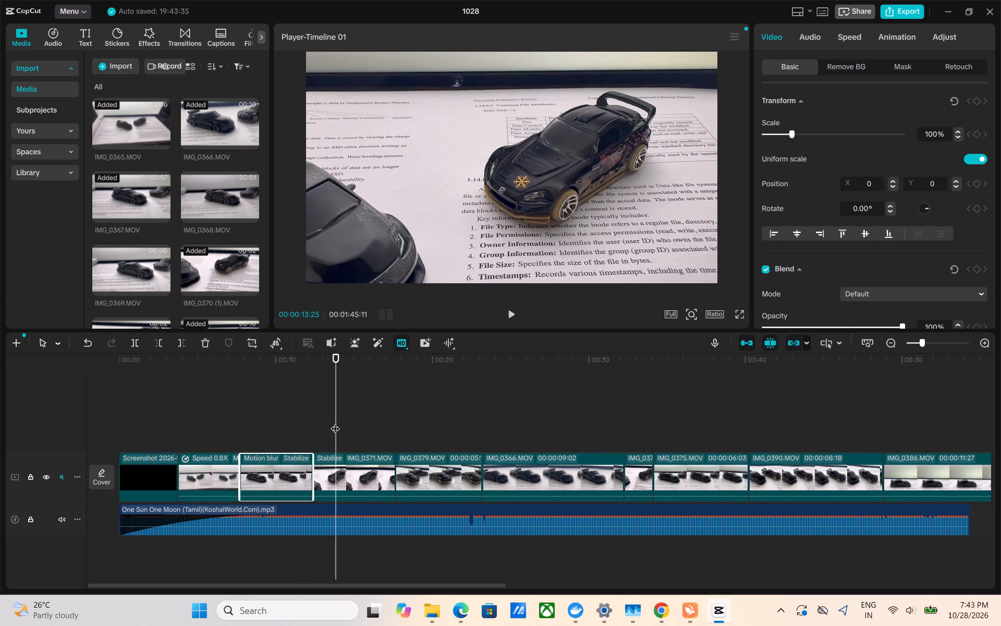
drag(335, 422, 48, 446)
key(space)
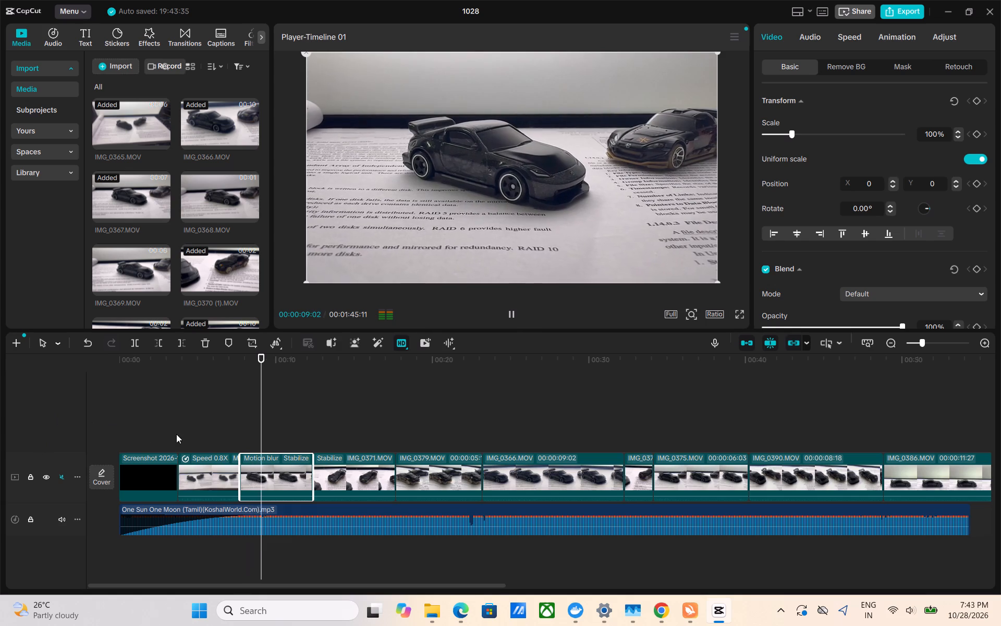
double_click(282, 428)
drag(282, 428, 218, 439)
key(space)
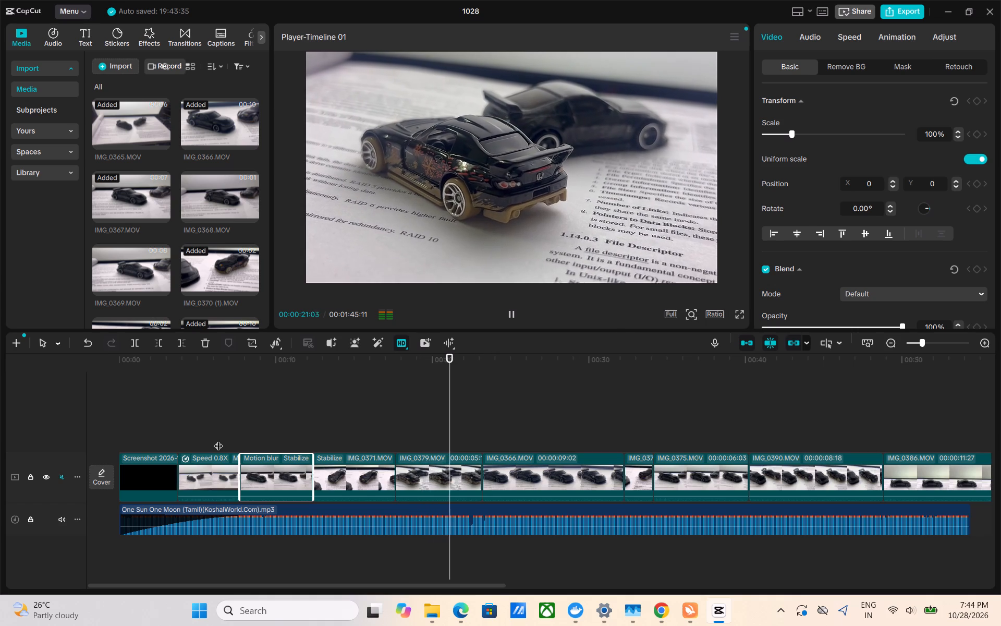
key(space)
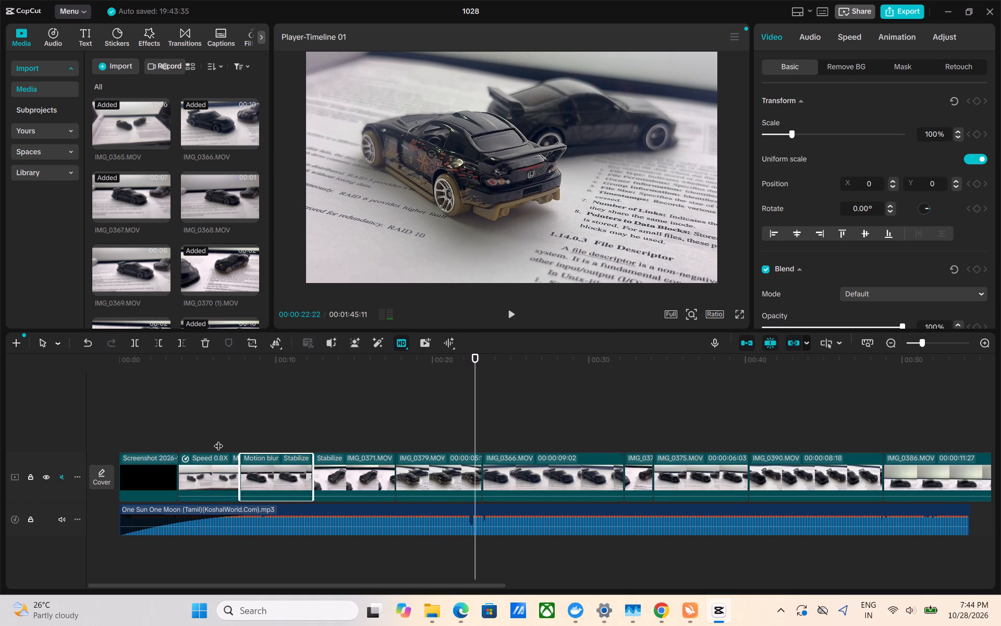
Set the IMG_0379.MOV clip's opacity to 95% and stabilize it at the Recommended level.
double_click(420, 473)
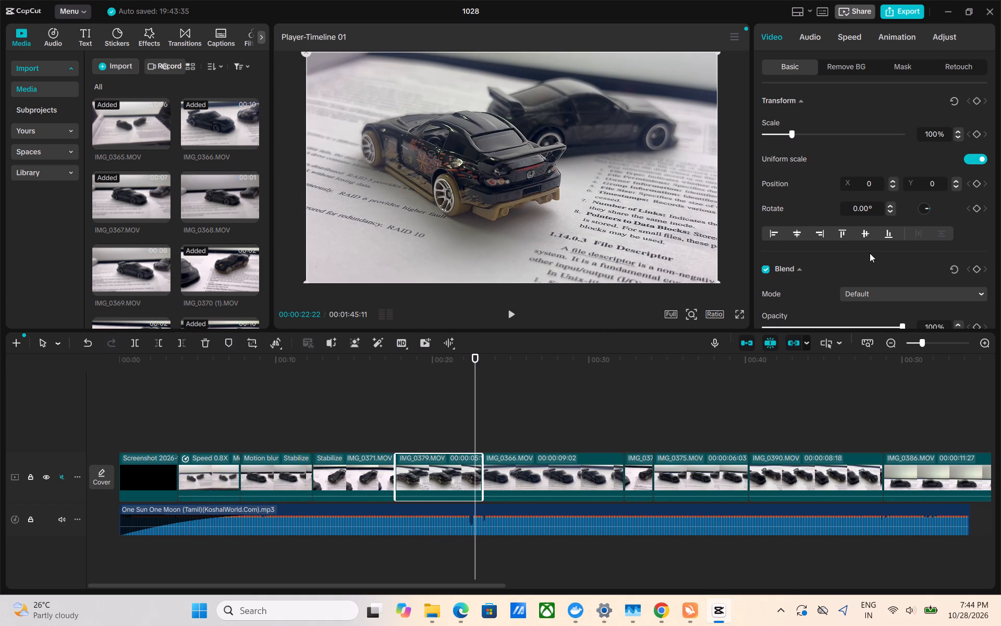
scroll(868, 267, down, 1)
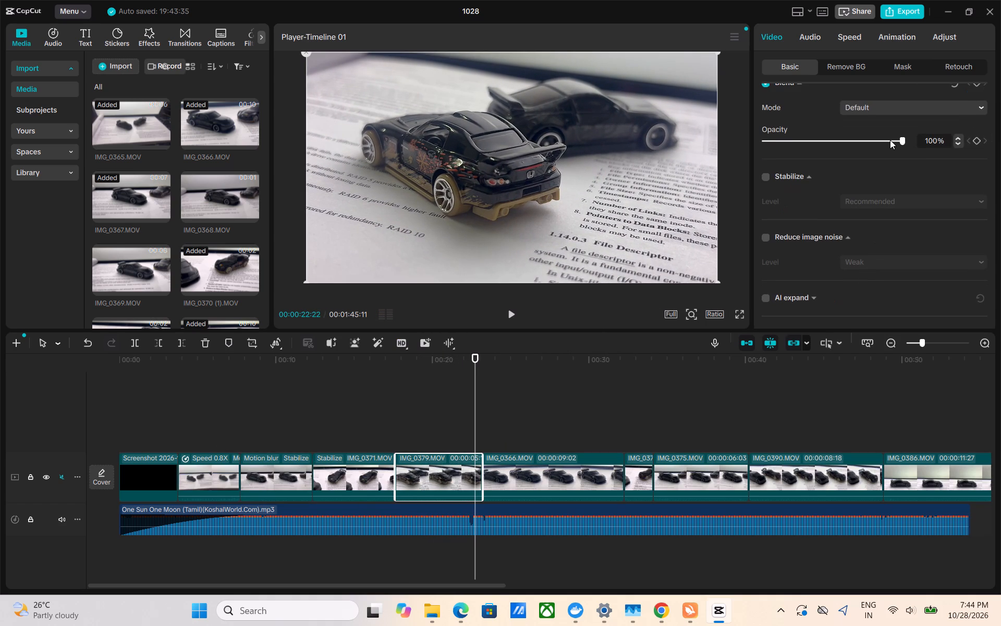
drag(890, 140, 896, 139)
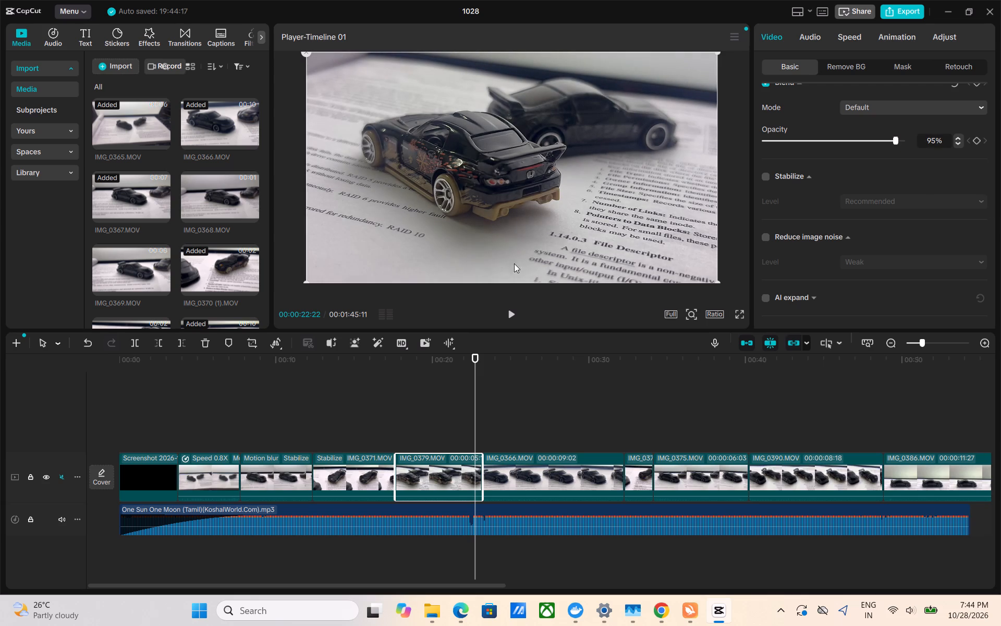
click(767, 174)
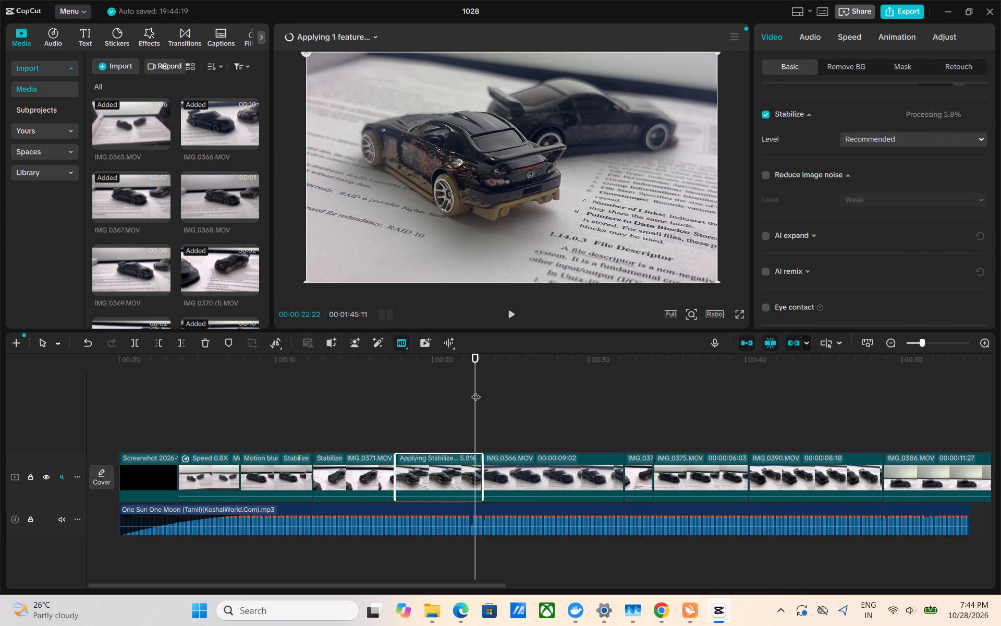
Enable motion blur on the IMG_0371.MOV clip with blur 100, blend 0, direction Both and speed Once.
click(372, 461)
scroll(901, 213, down, 1)
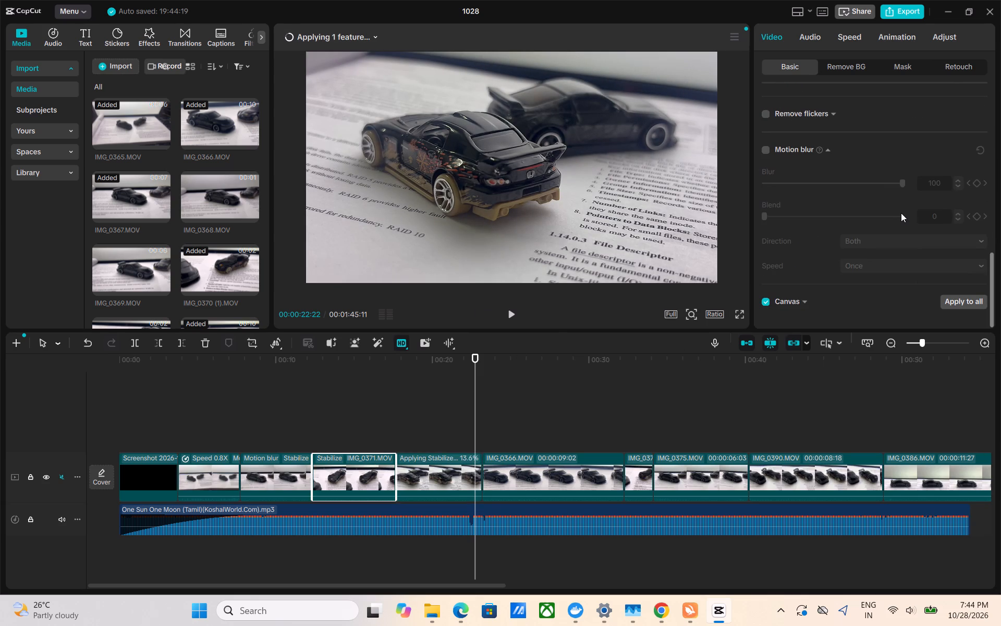
scroll(901, 213, down, 1)
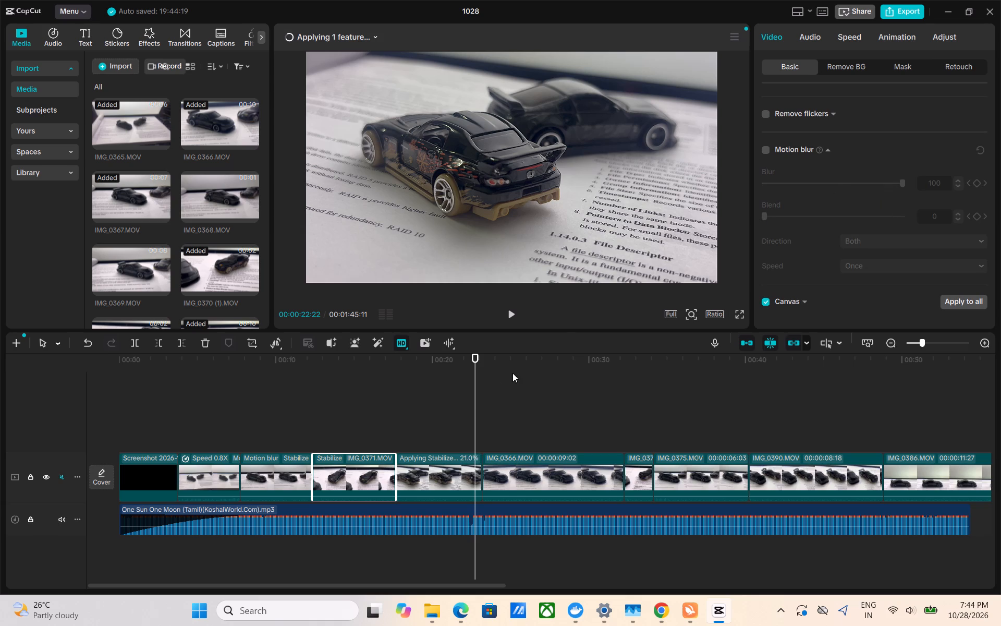
drag(475, 398, 359, 412)
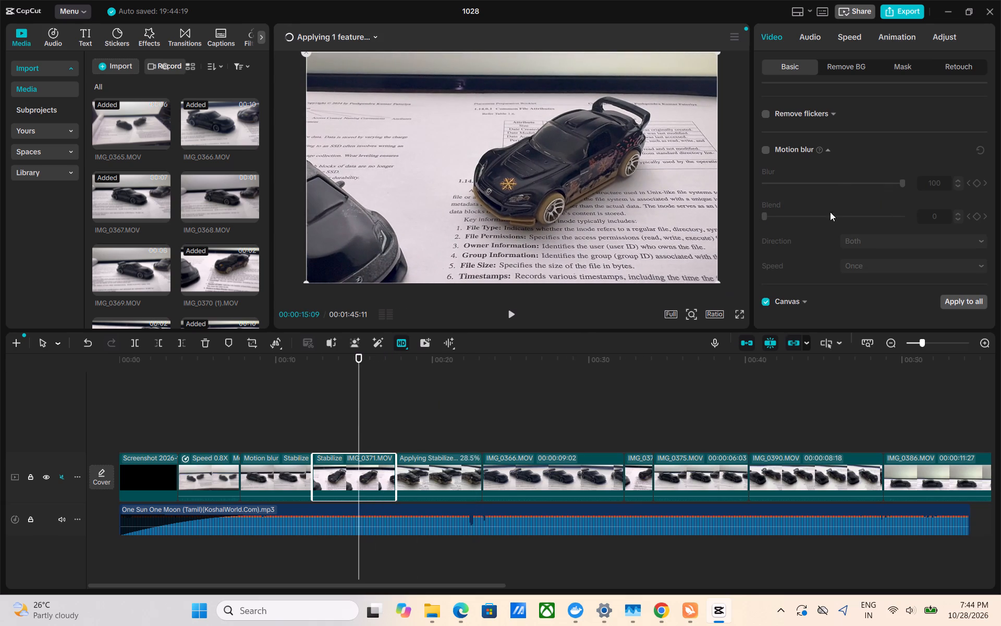
click(768, 149)
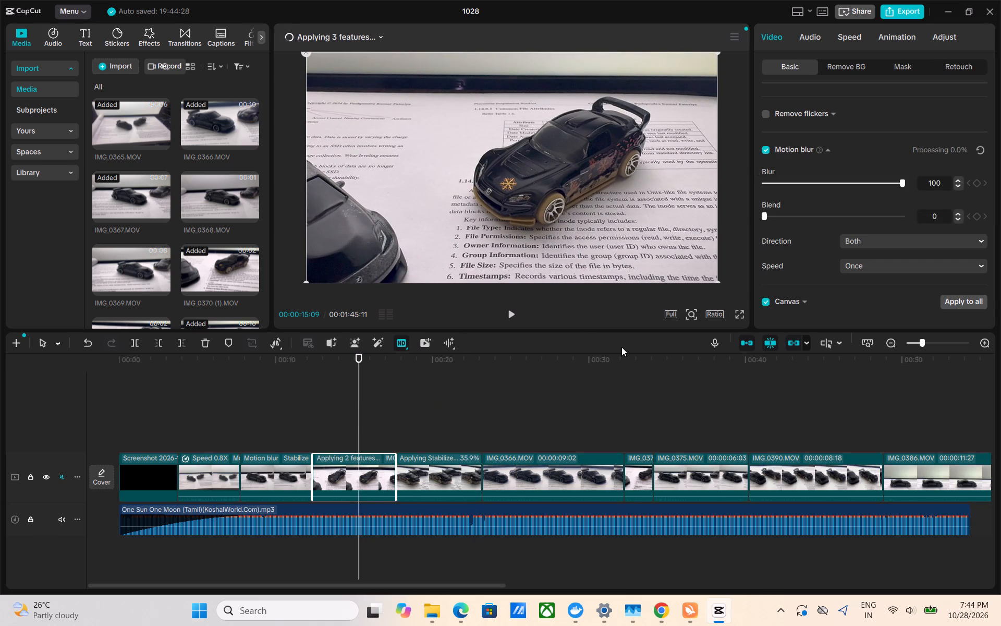
Examine the blend and stabilization settings of IMG_0379.MOV and scrub between it and the clips before it.
click(445, 483)
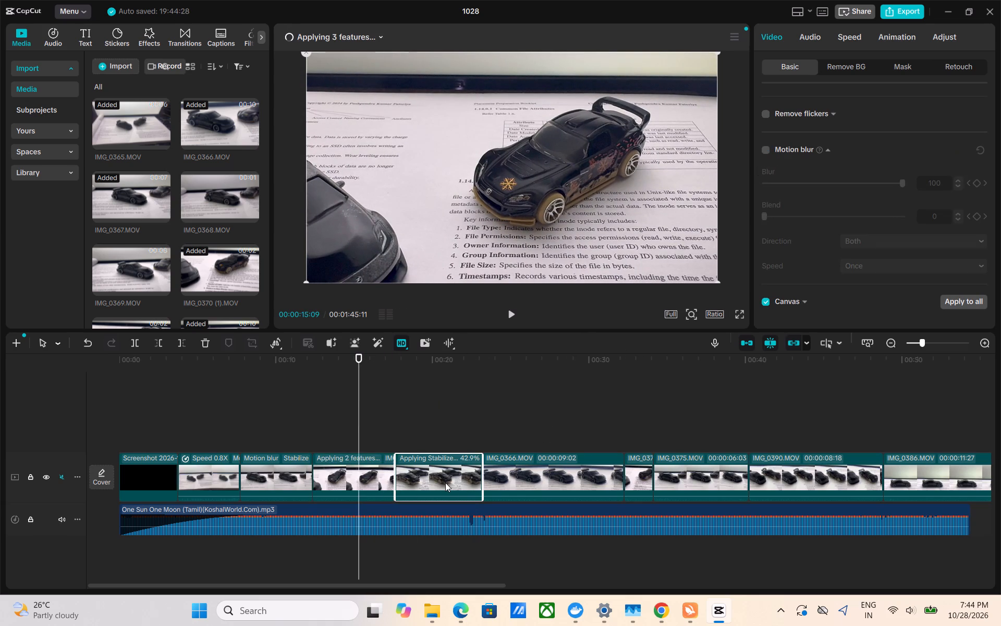
scroll(884, 220, up, 2)
scroll(884, 220, down, 1)
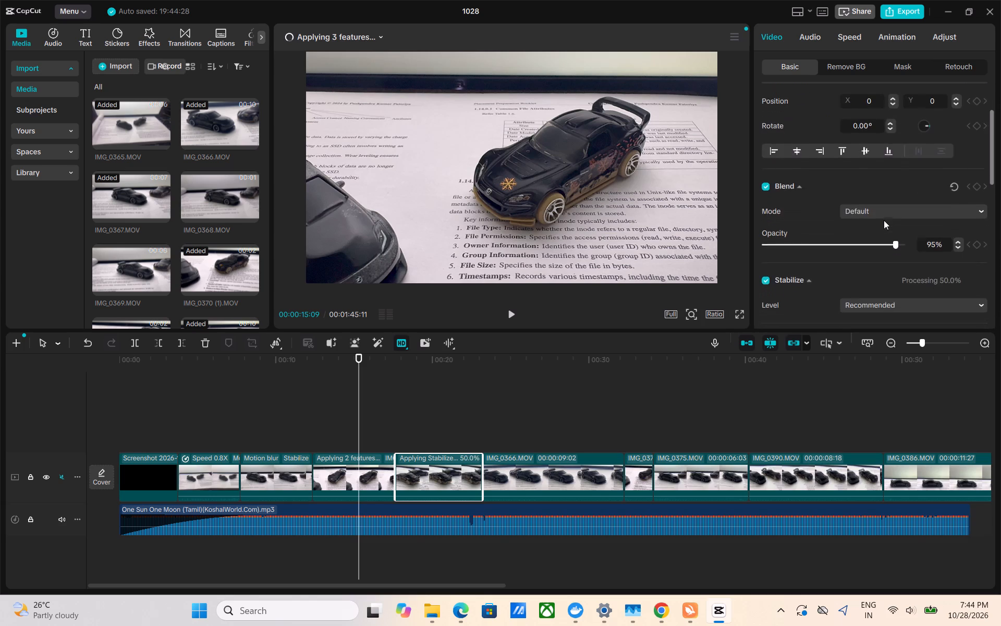
scroll(884, 220, down, 1)
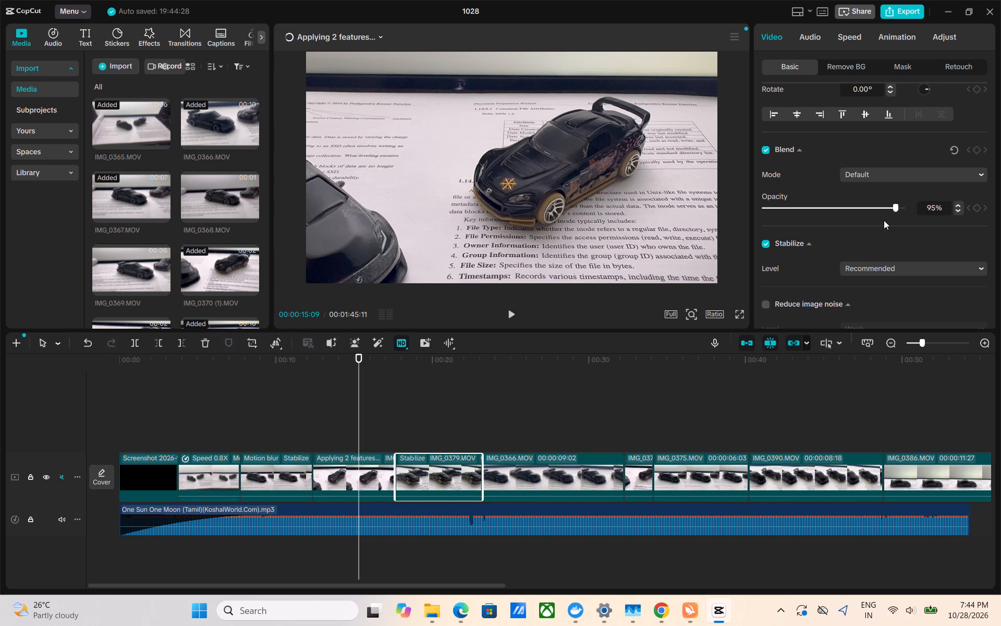
scroll(884, 220, up, 2)
scroll(884, 220, down, 2)
scroll(884, 220, up, 4)
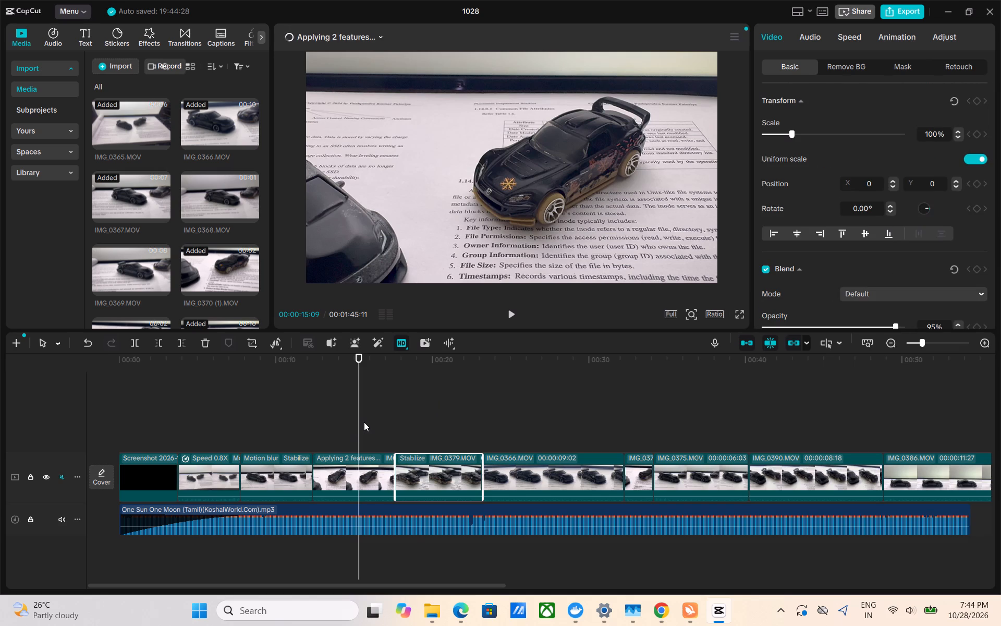
drag(361, 421, 434, 426)
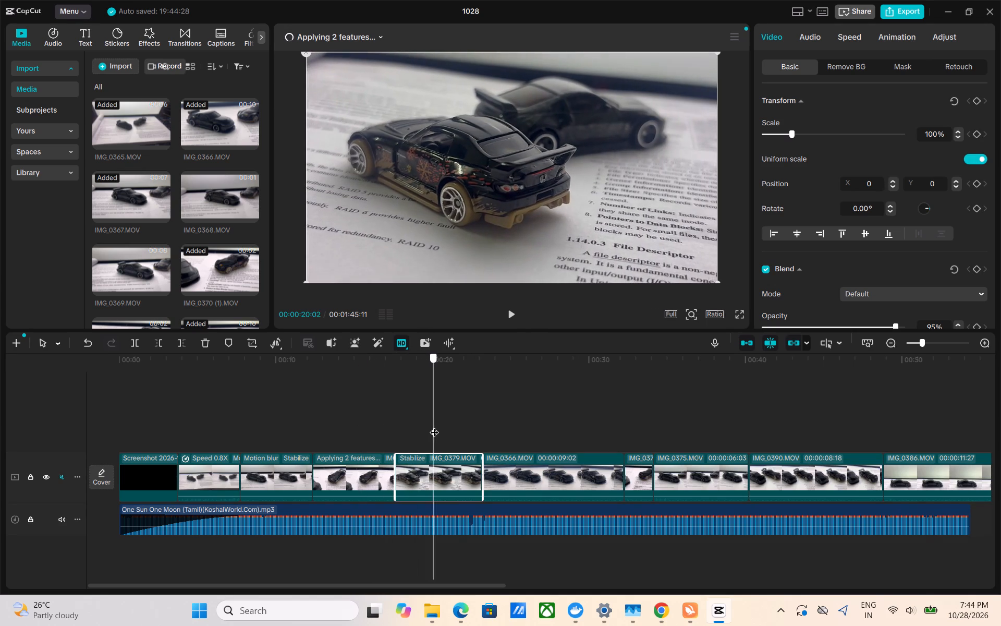
drag(434, 426, 440, 422)
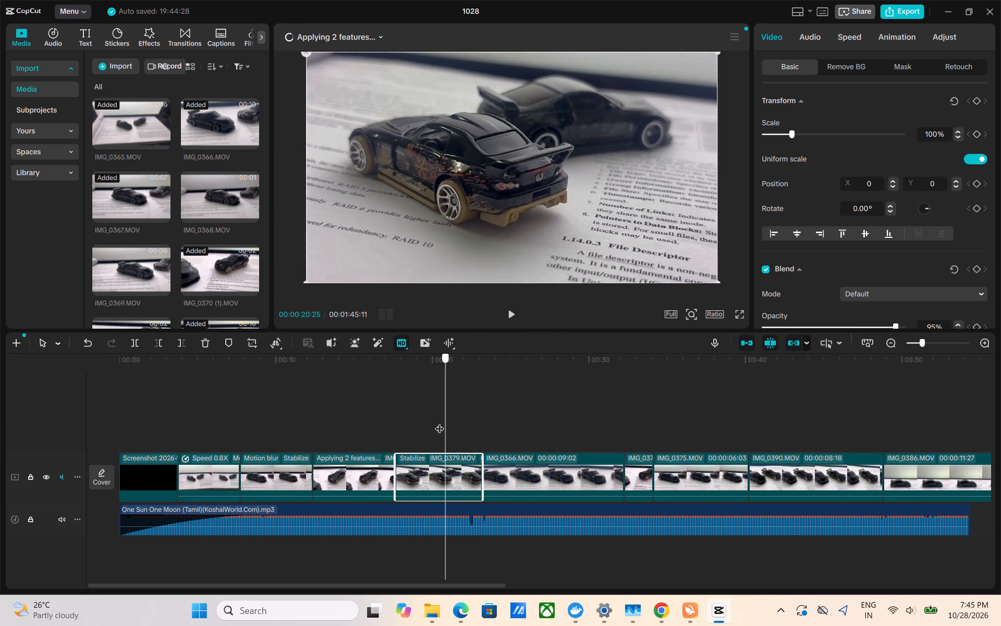
drag(440, 422, 295, 464)
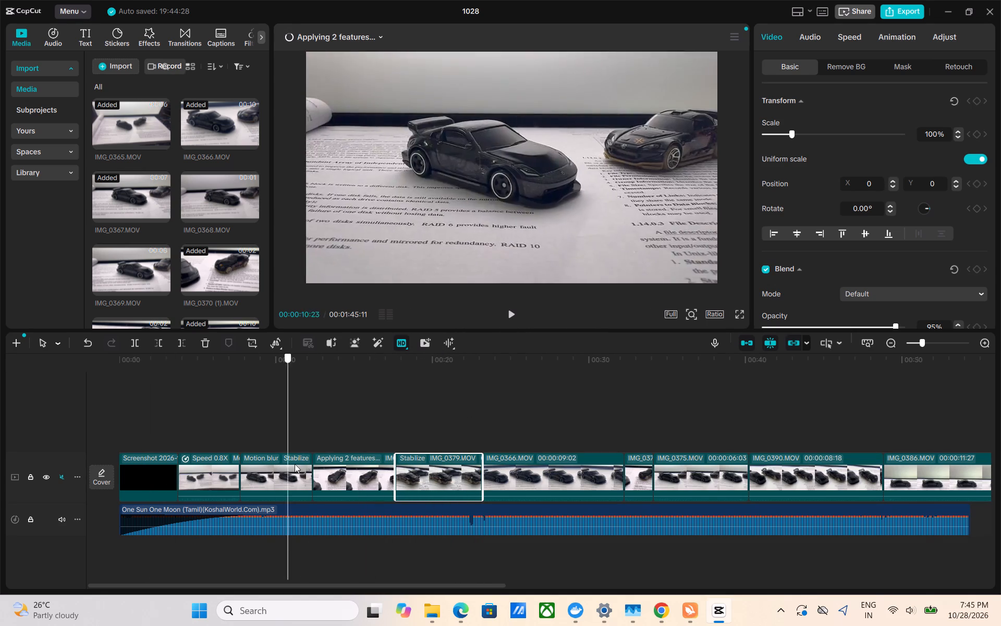
drag(295, 464, 365, 464)
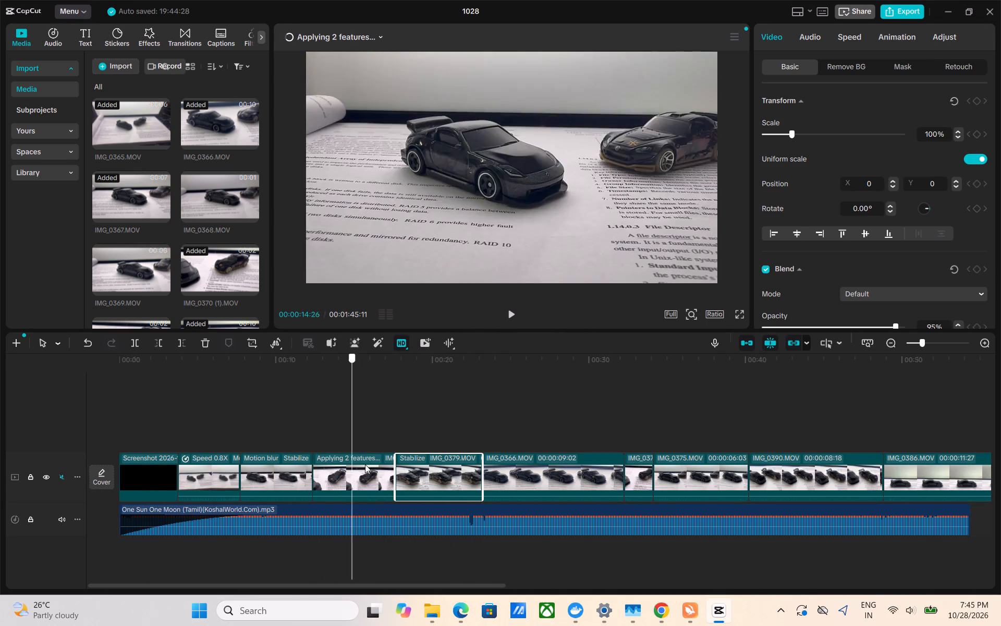
drag(365, 464, 430, 462)
Examine the stabilization and motion blur settings and processing progress of the IMG_0371.MOV clip.
click(357, 474)
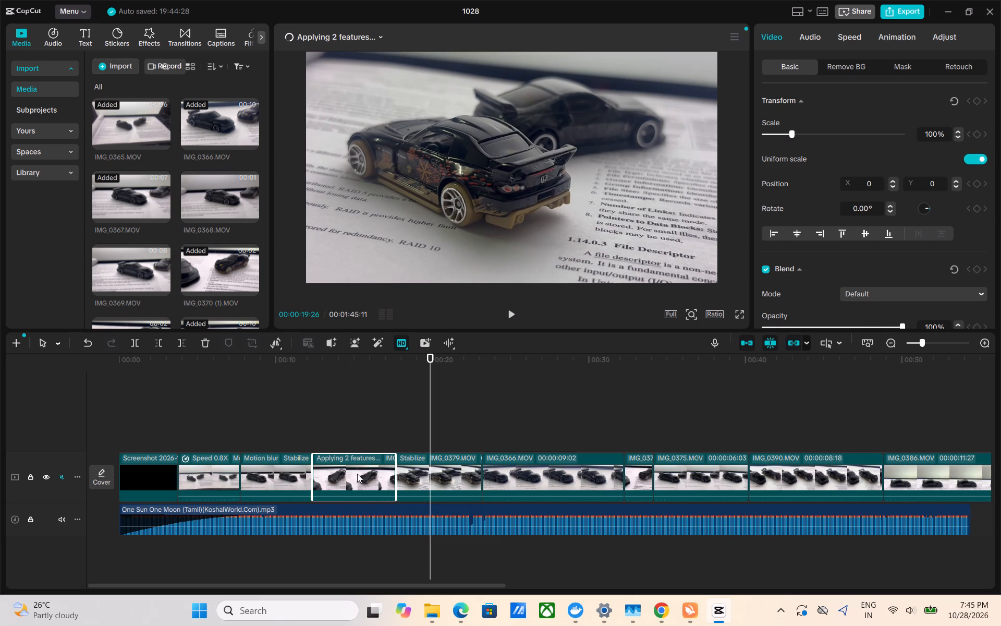
scroll(764, 255, up, 4)
scroll(764, 255, down, 1)
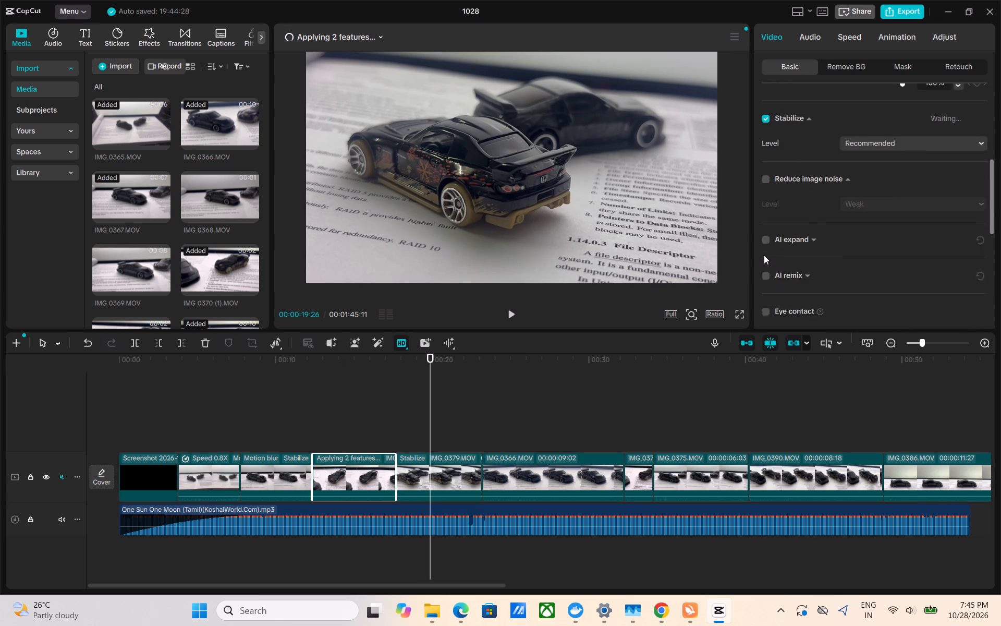
scroll(764, 255, down, 1)
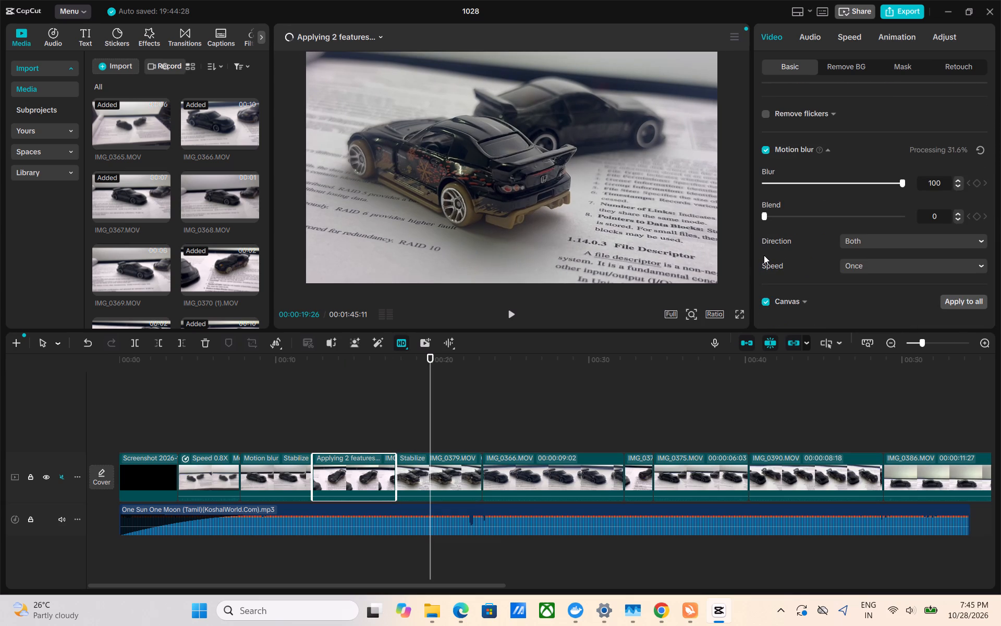
Set the IMG_0379.MOV clip's blend opacity to 100%.
drag(430, 397, 445, 398)
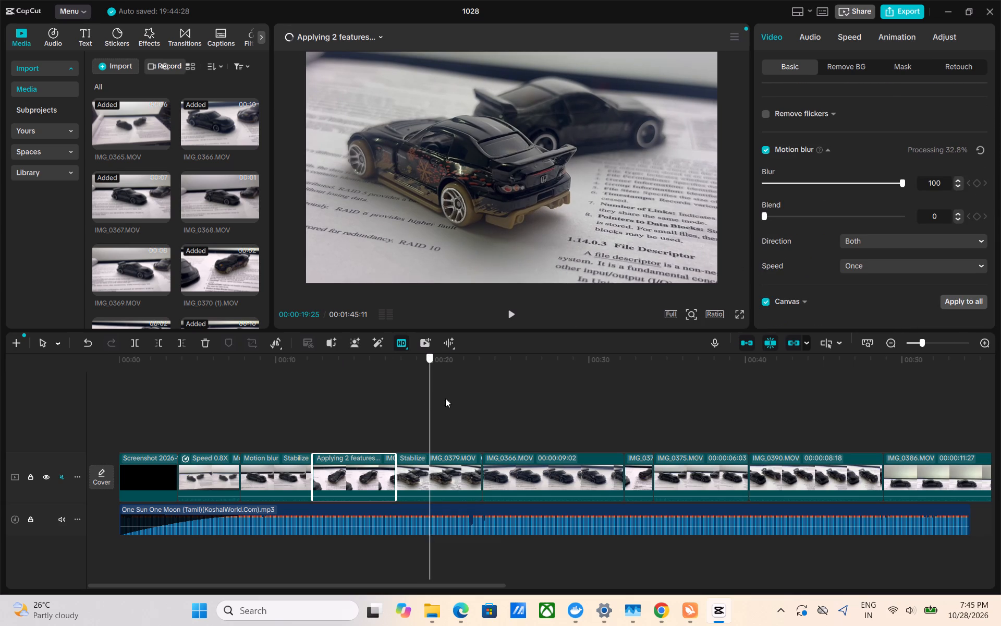
drag(445, 398, 459, 401)
click(450, 492)
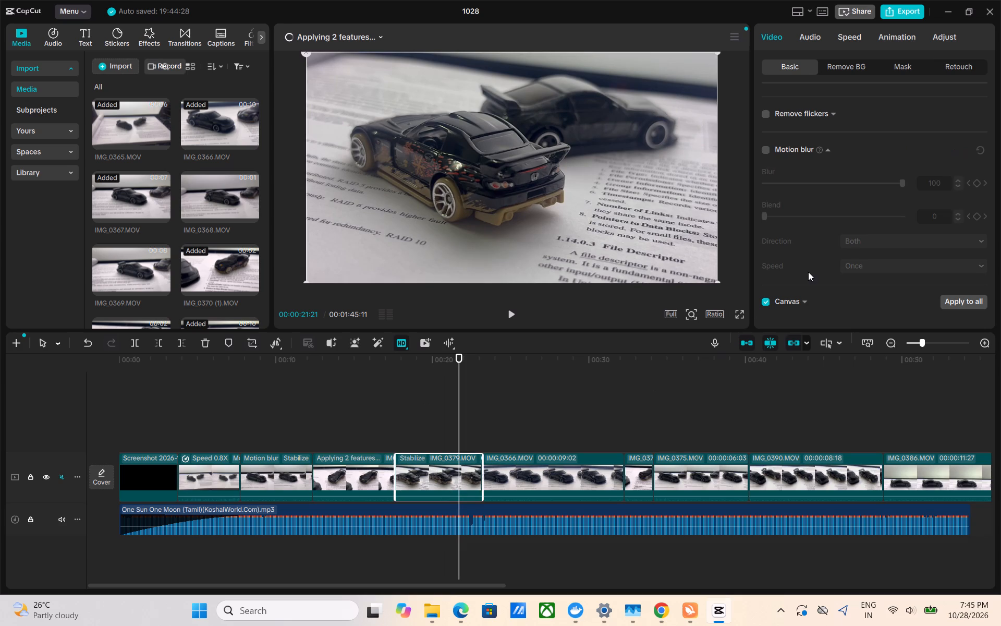
scroll(808, 272, up, 3)
scroll(808, 272, down, 1)
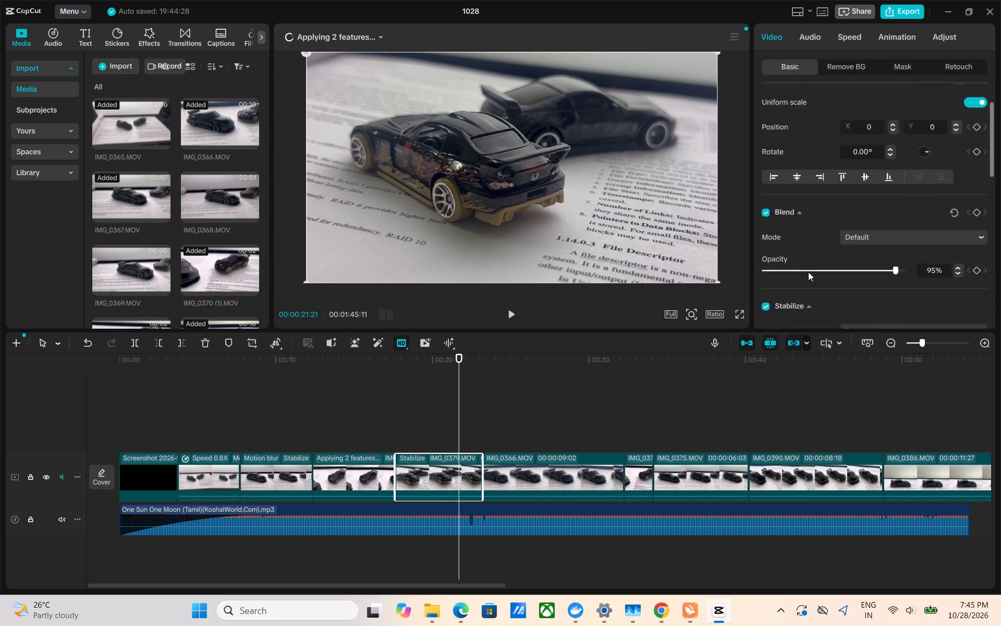
scroll(808, 272, down, 1)
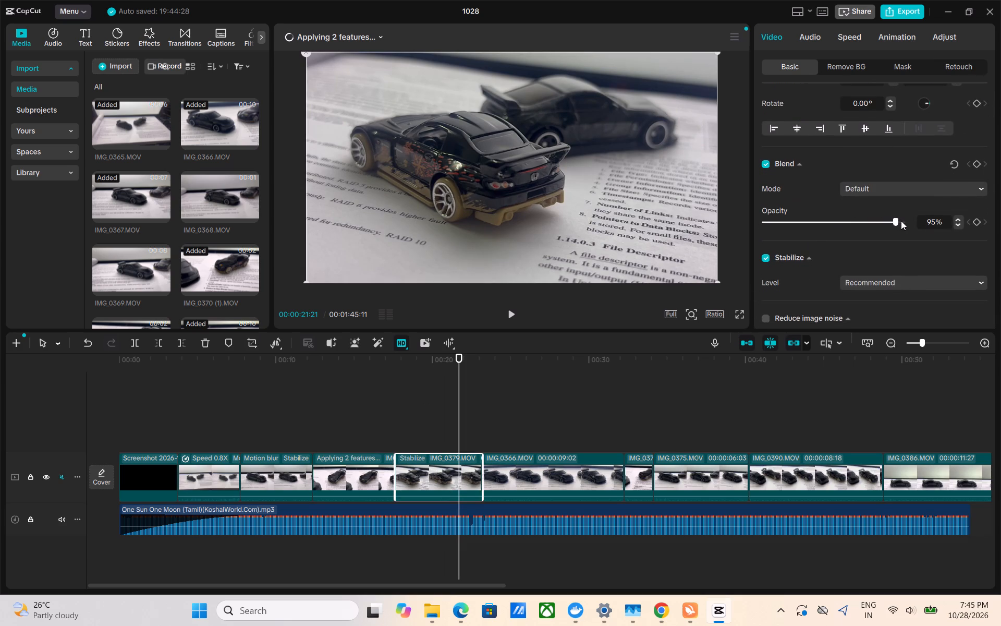
drag(901, 221, 923, 218)
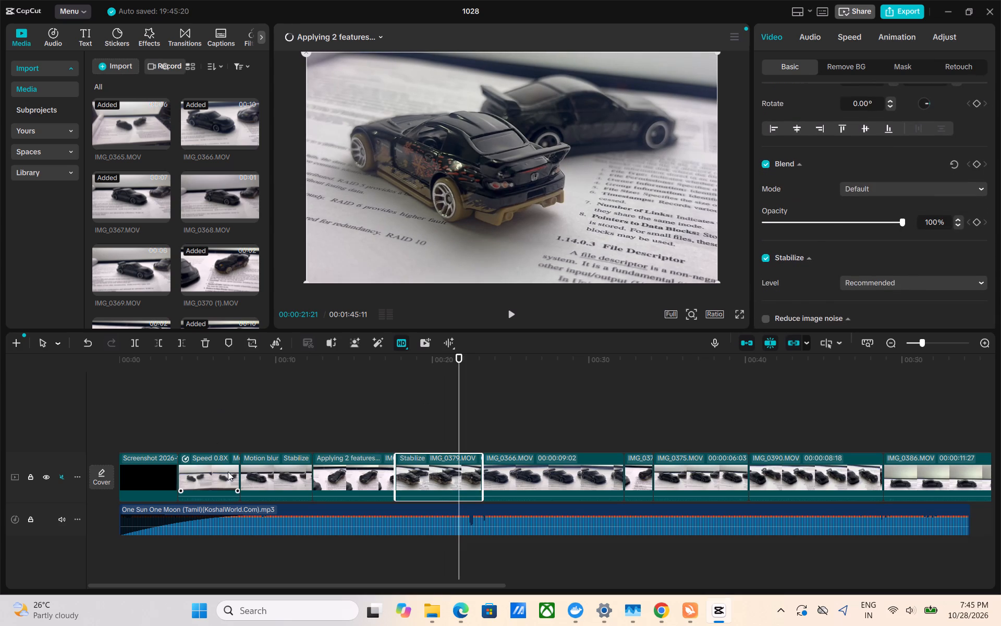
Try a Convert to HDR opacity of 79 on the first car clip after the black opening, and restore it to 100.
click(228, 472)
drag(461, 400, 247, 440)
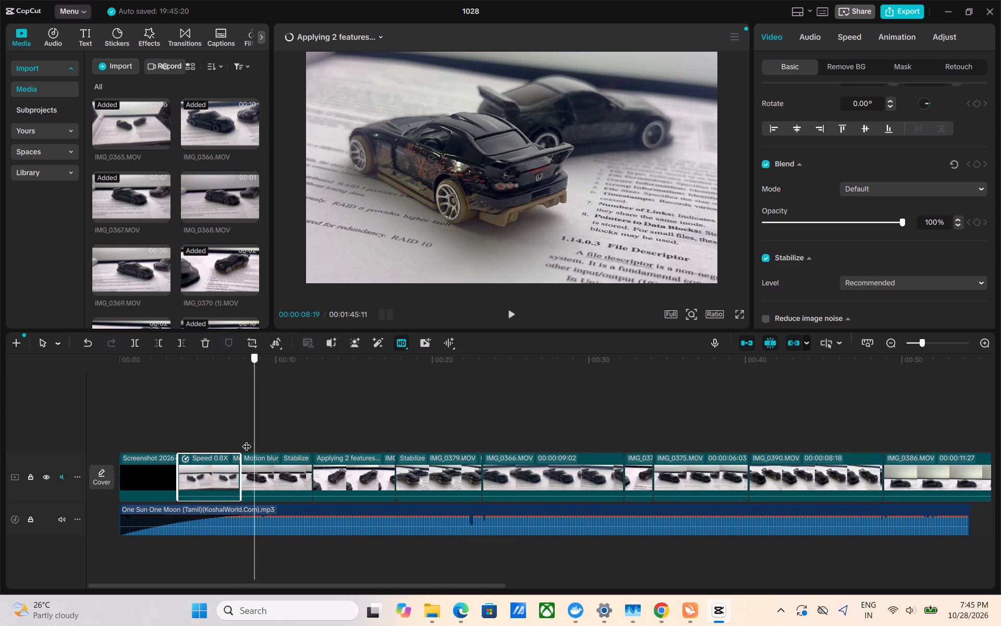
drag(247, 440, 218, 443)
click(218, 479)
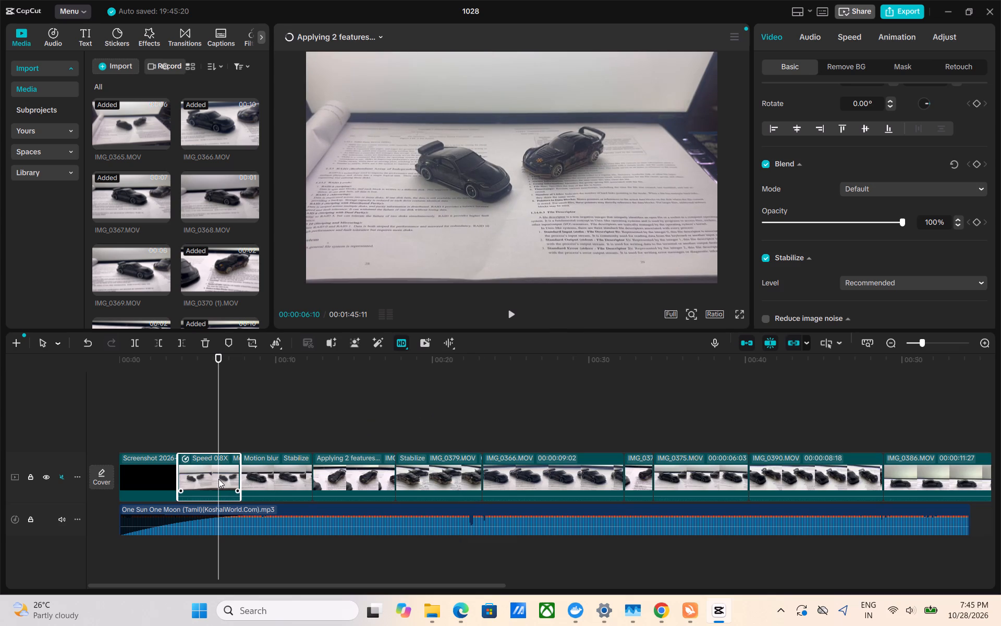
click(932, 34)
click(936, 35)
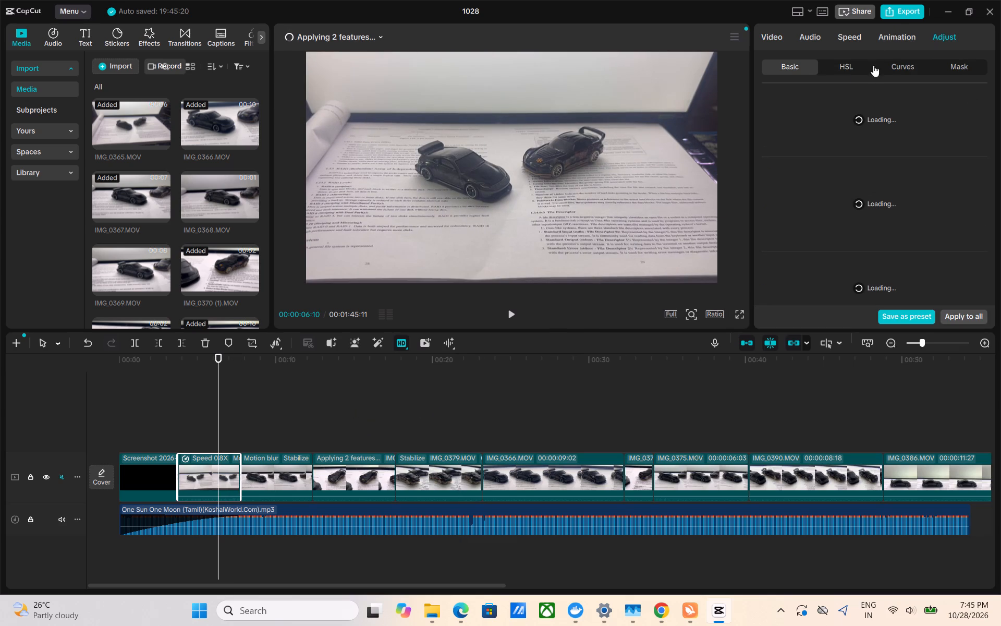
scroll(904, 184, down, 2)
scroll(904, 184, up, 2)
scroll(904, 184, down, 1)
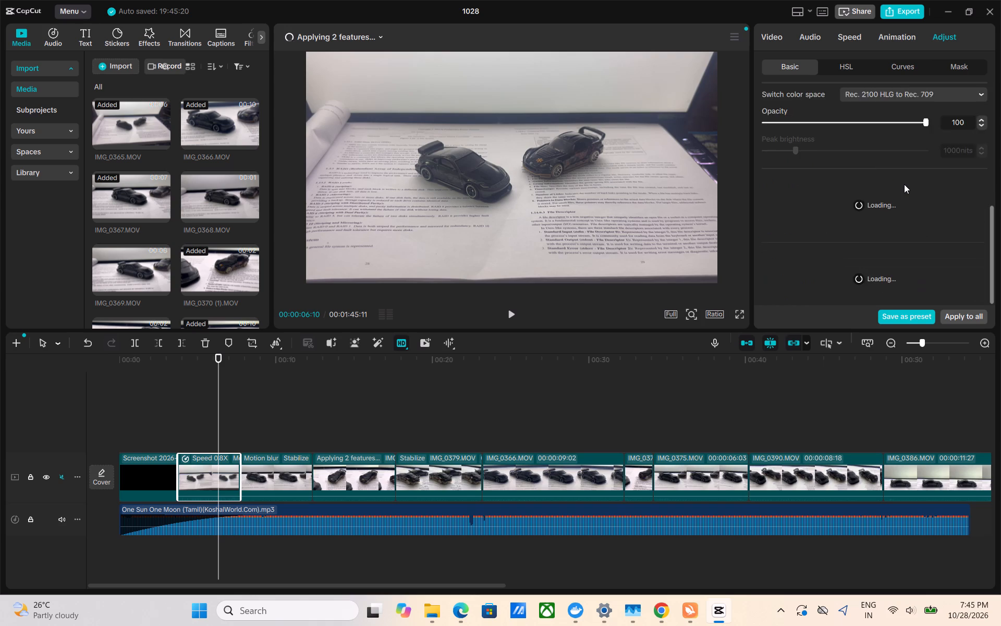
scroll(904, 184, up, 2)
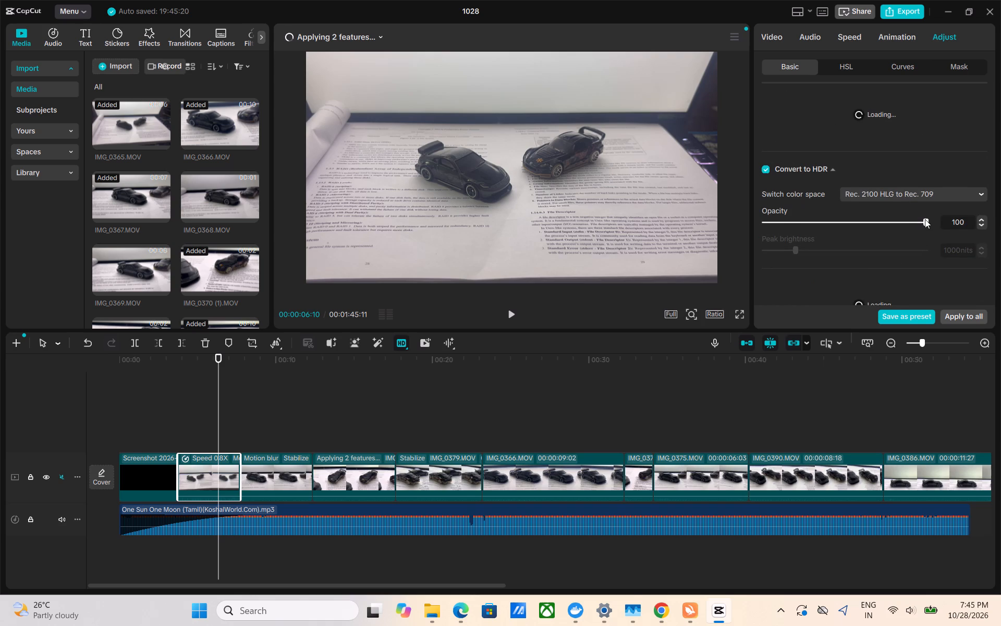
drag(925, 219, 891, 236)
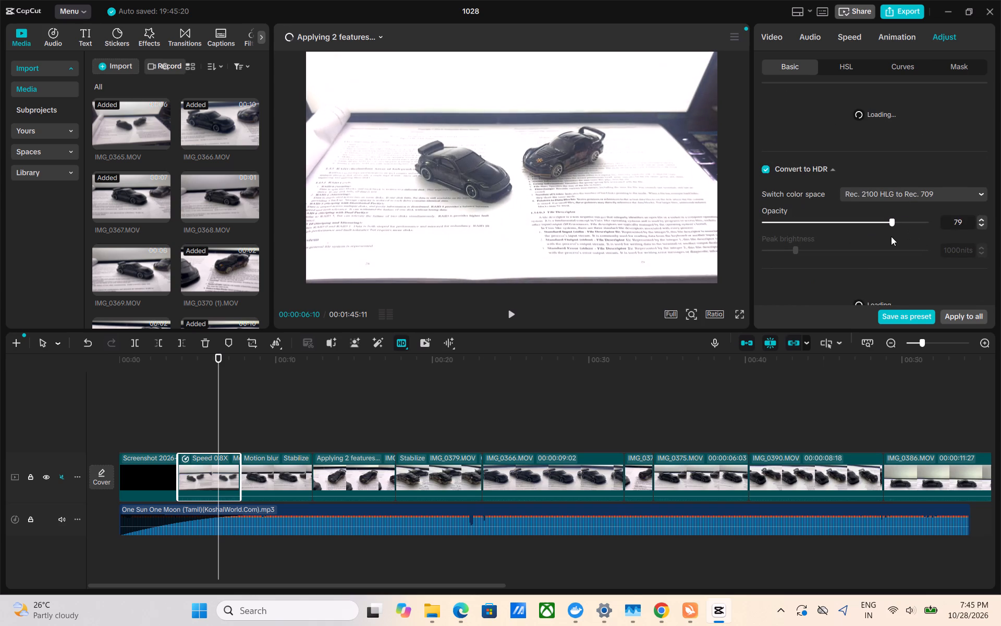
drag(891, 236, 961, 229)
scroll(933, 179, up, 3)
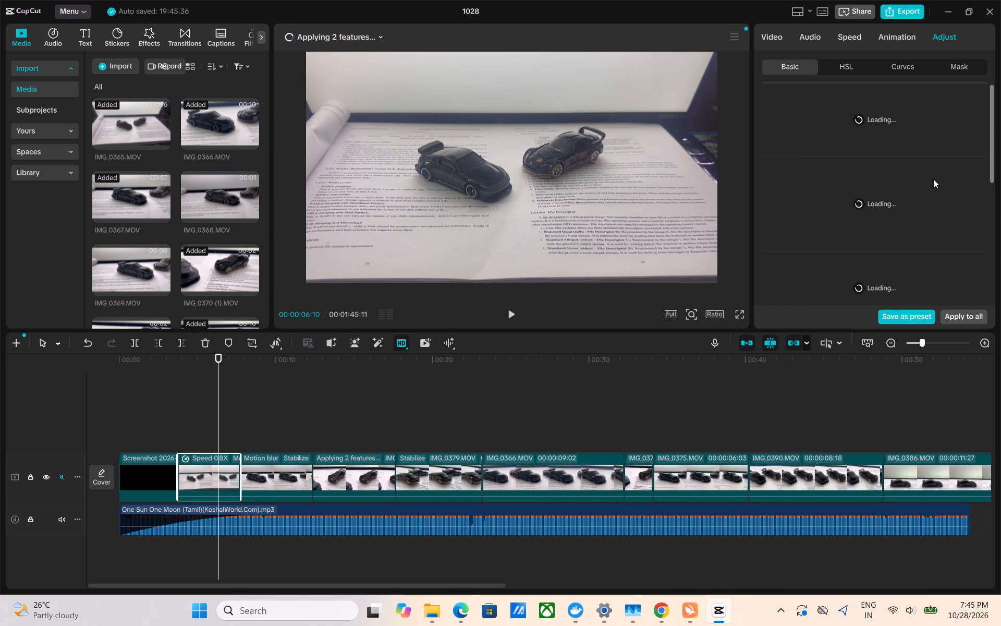
Examine the color adjustment, mask, animation and speed settings of the first car clip, and the speed settings of IMG_0371.MOV.
click(852, 69)
click(900, 67)
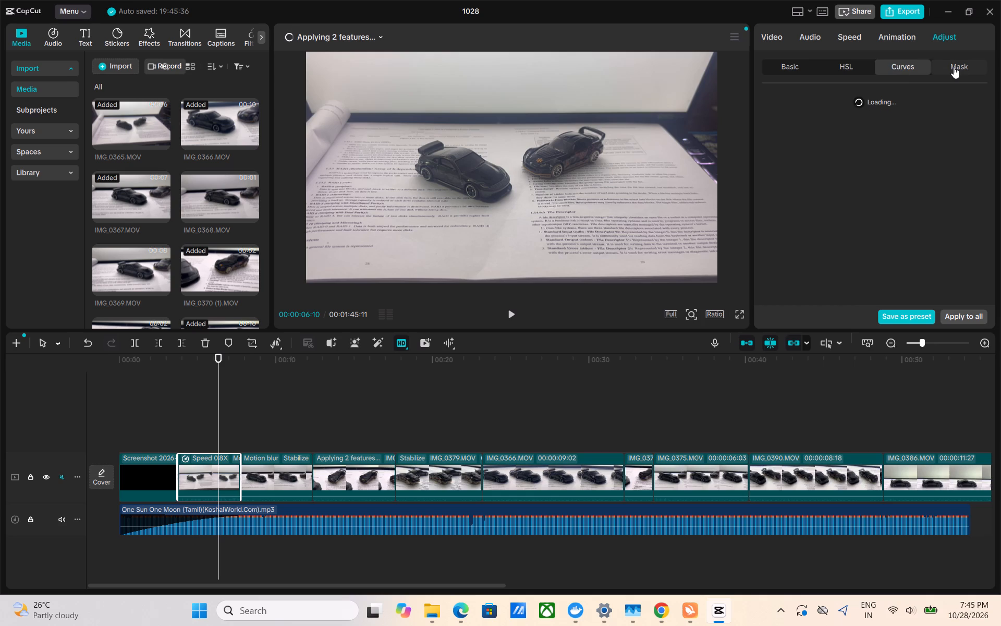
click(954, 67)
click(801, 77)
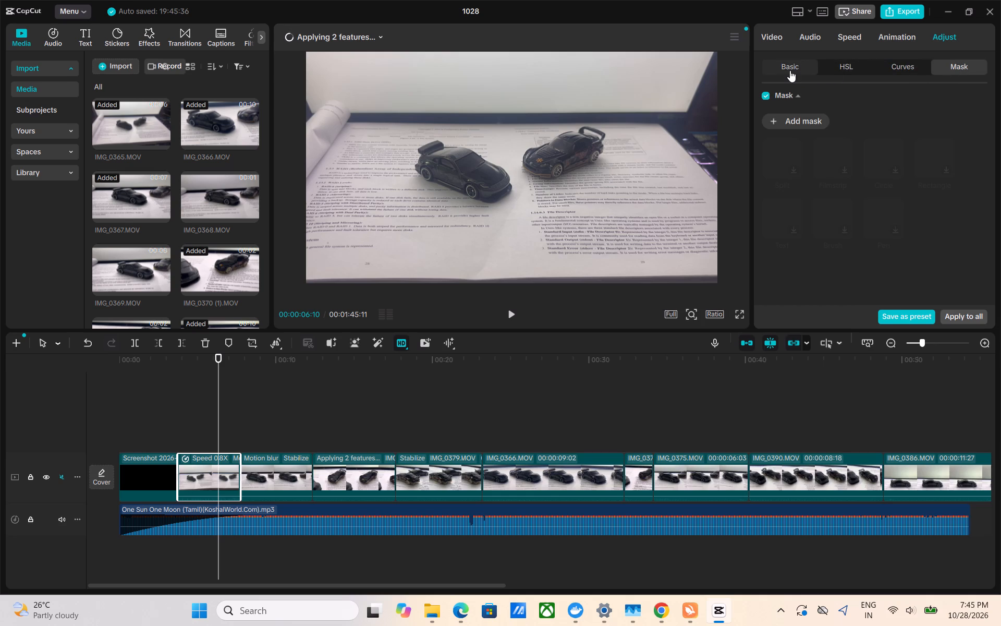
click(790, 70)
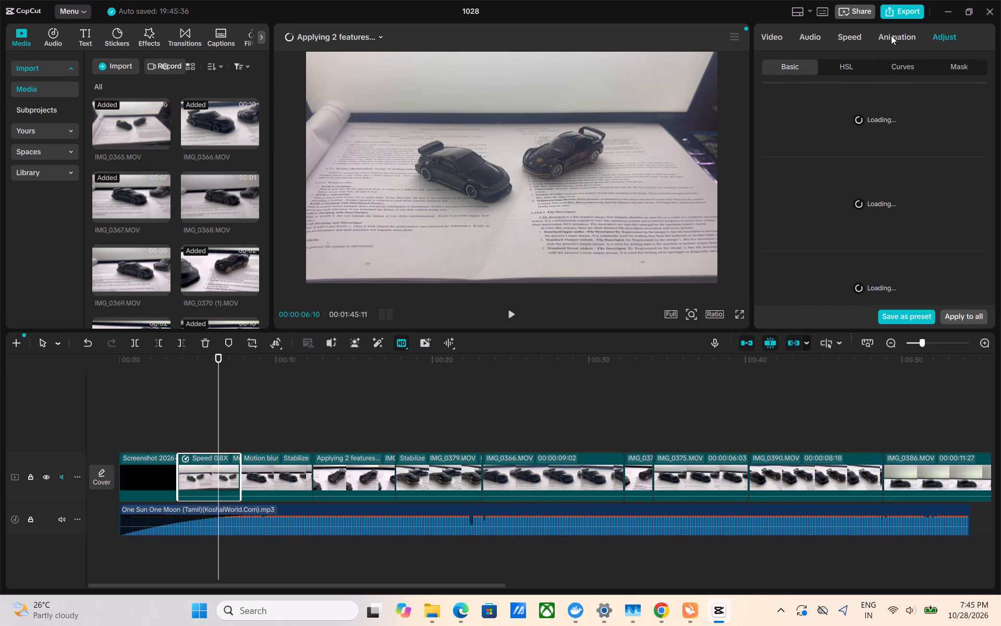
click(893, 35)
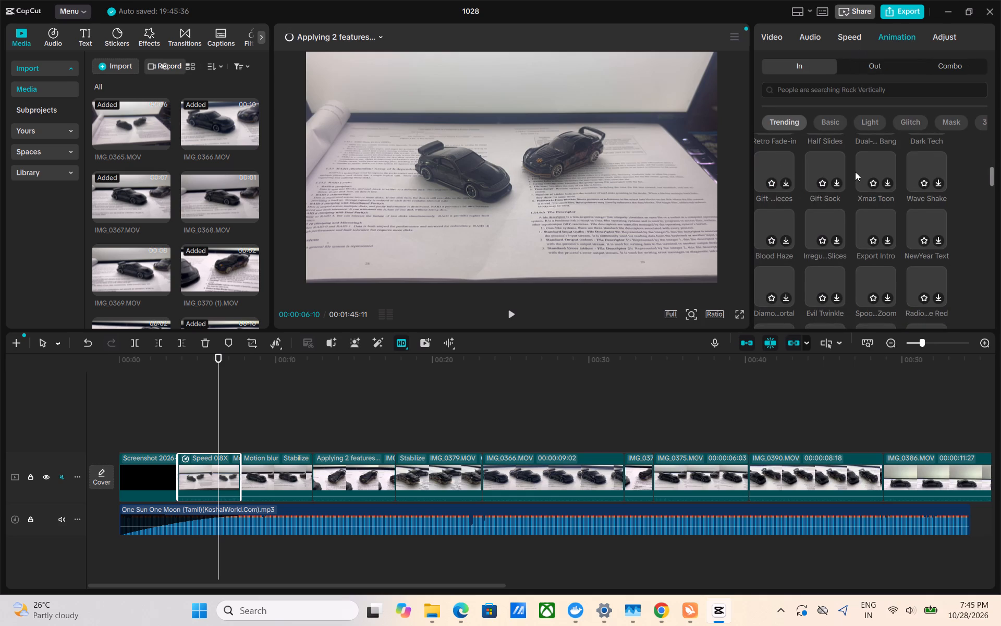
click(862, 65)
click(846, 36)
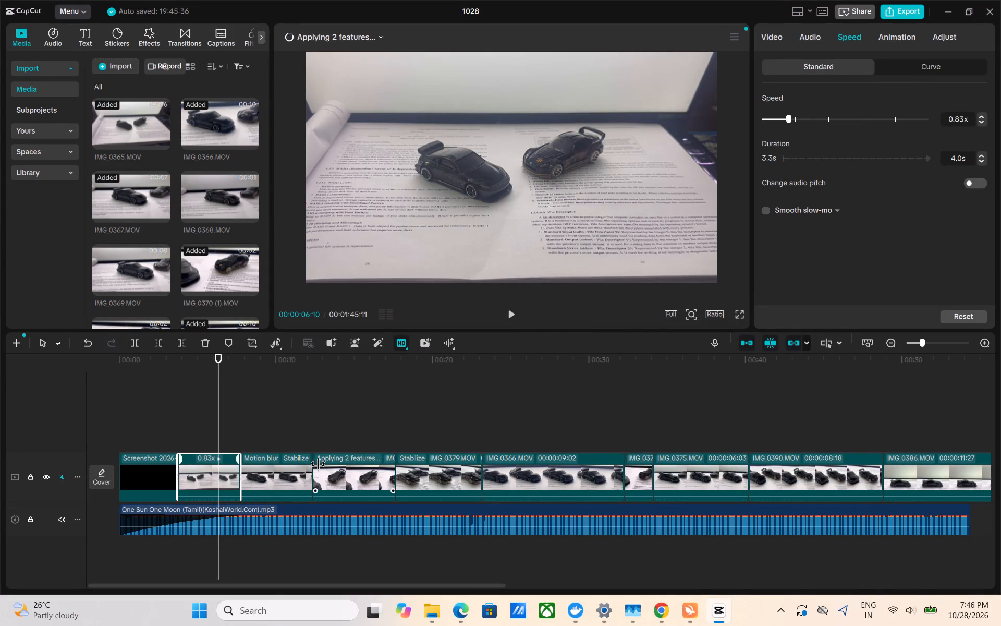
click(353, 477)
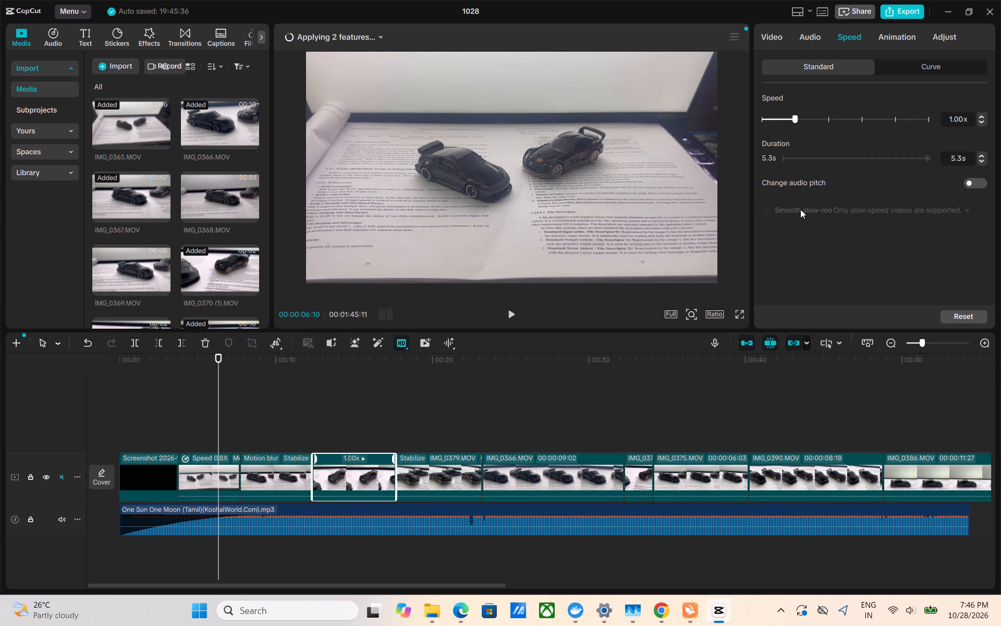
scroll(800, 209, up, 1)
scroll(800, 209, down, 2)
scroll(800, 209, up, 1)
click(208, 481)
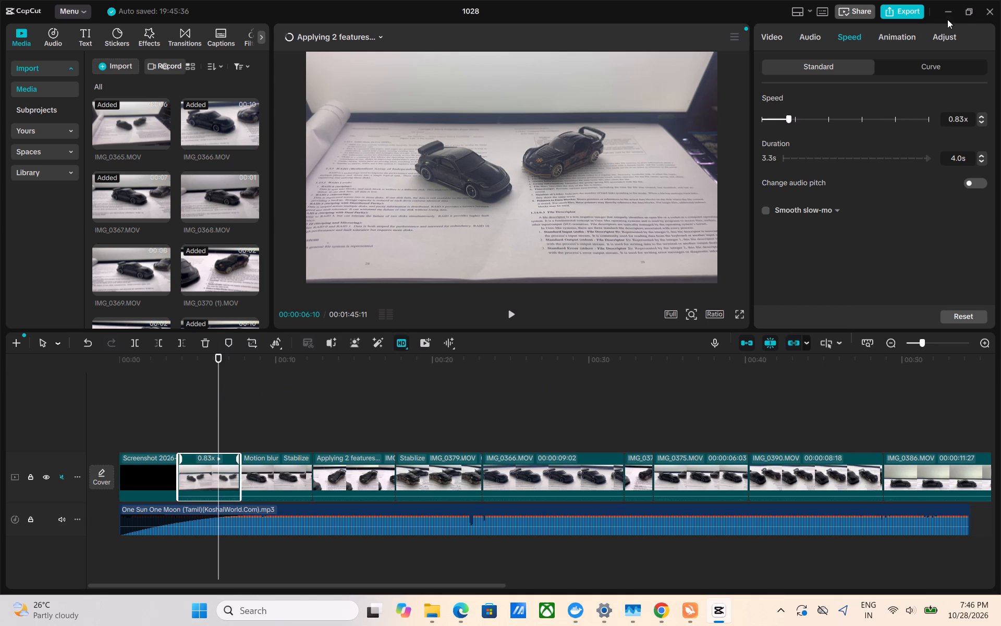
click(899, 39)
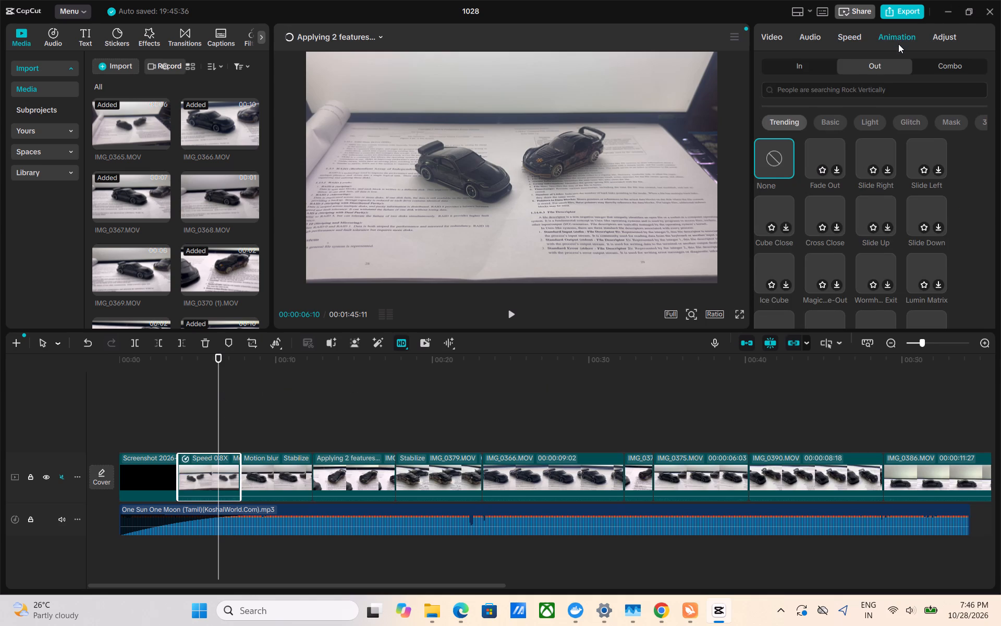
click(801, 39)
click(939, 38)
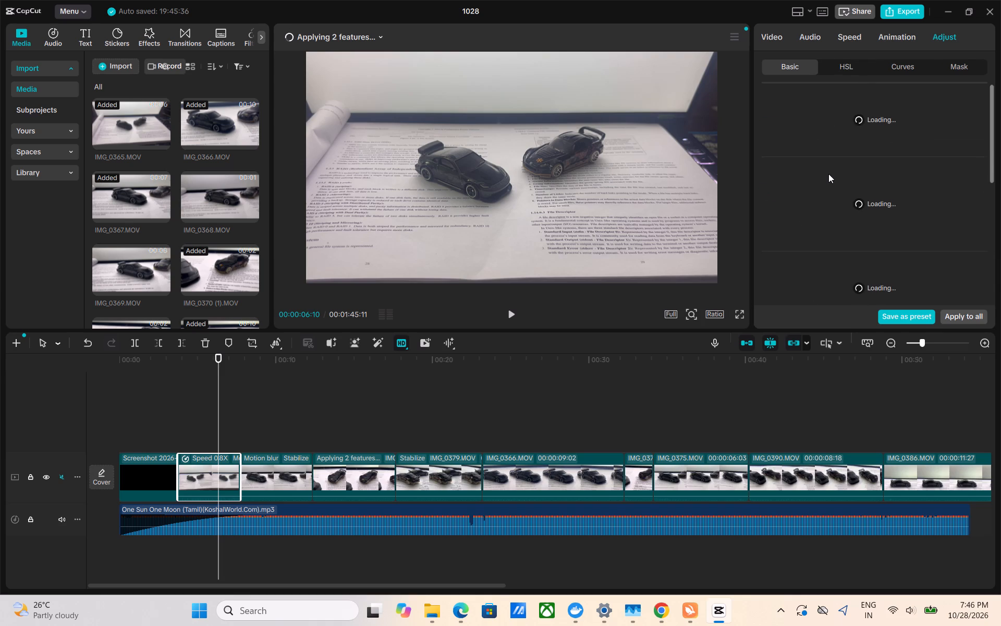
click(682, 625)
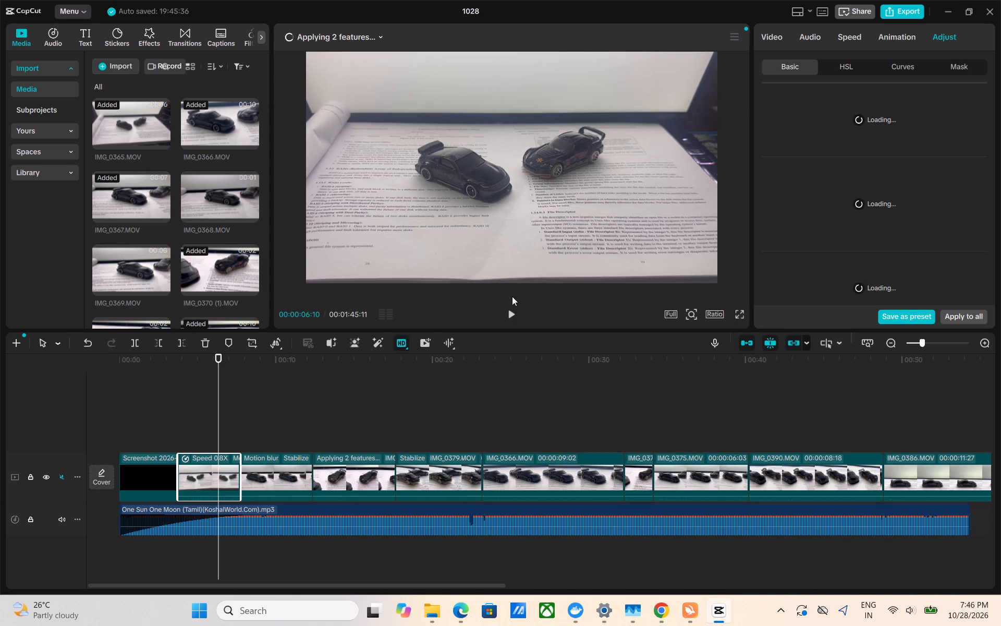
Play the edit from the black opening into IMG_0366.MOV to examine the cuts and applied effects against the song.
click(210, 475)
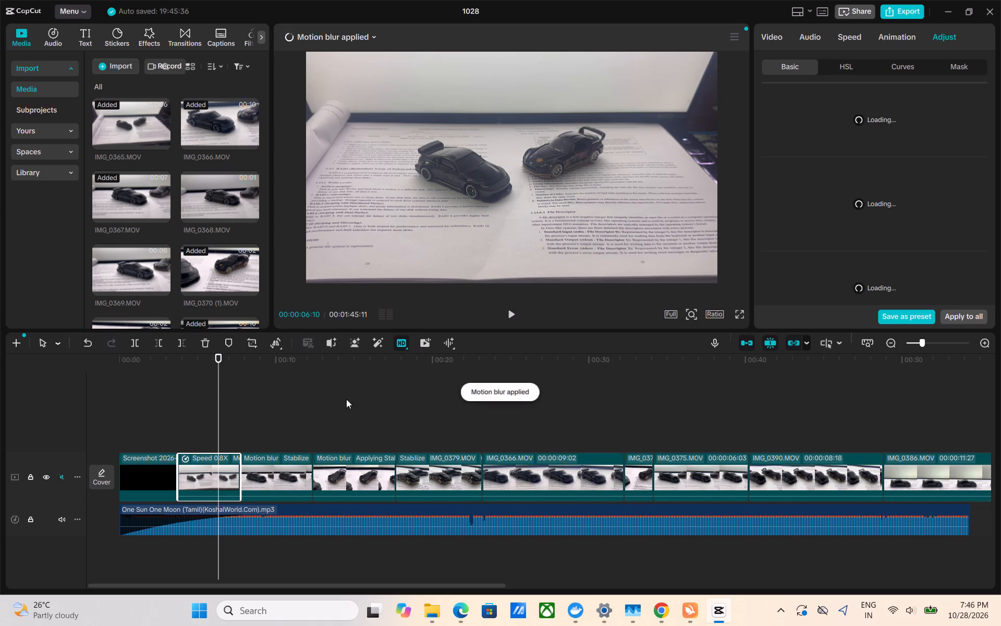
drag(218, 417, 100, 431)
key(space)
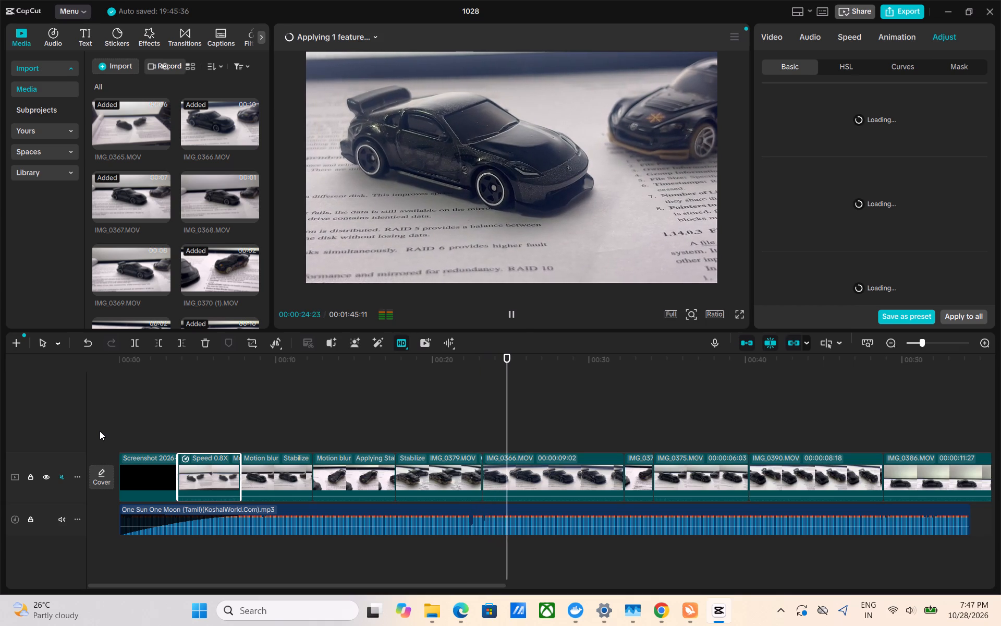
key(space)
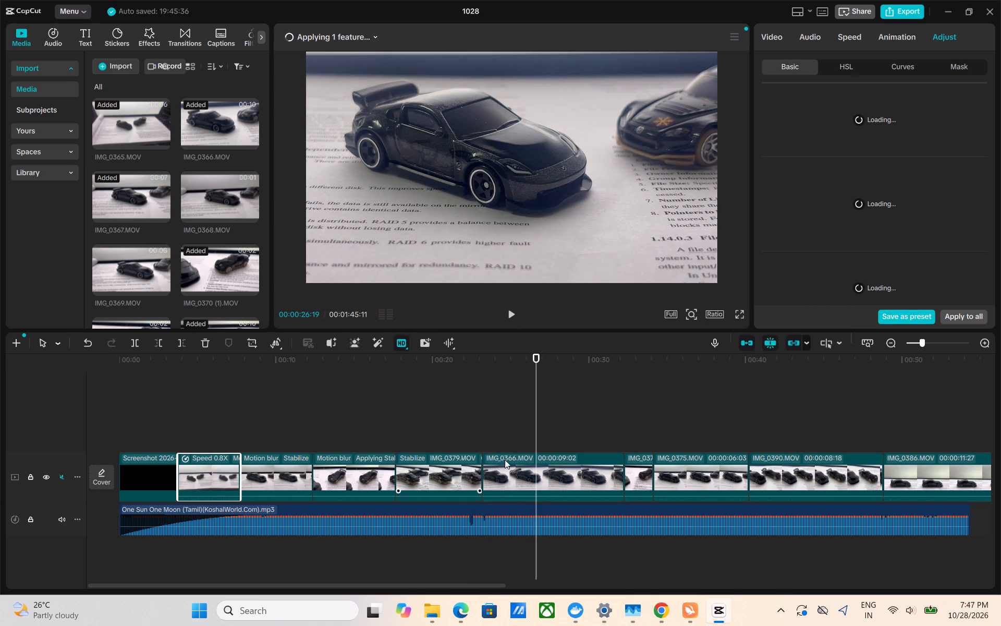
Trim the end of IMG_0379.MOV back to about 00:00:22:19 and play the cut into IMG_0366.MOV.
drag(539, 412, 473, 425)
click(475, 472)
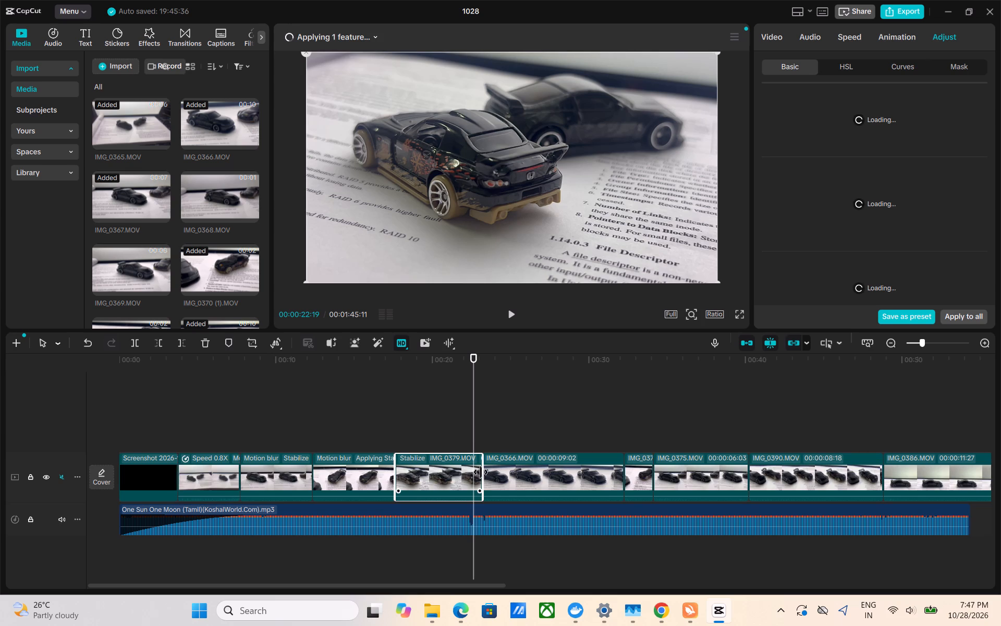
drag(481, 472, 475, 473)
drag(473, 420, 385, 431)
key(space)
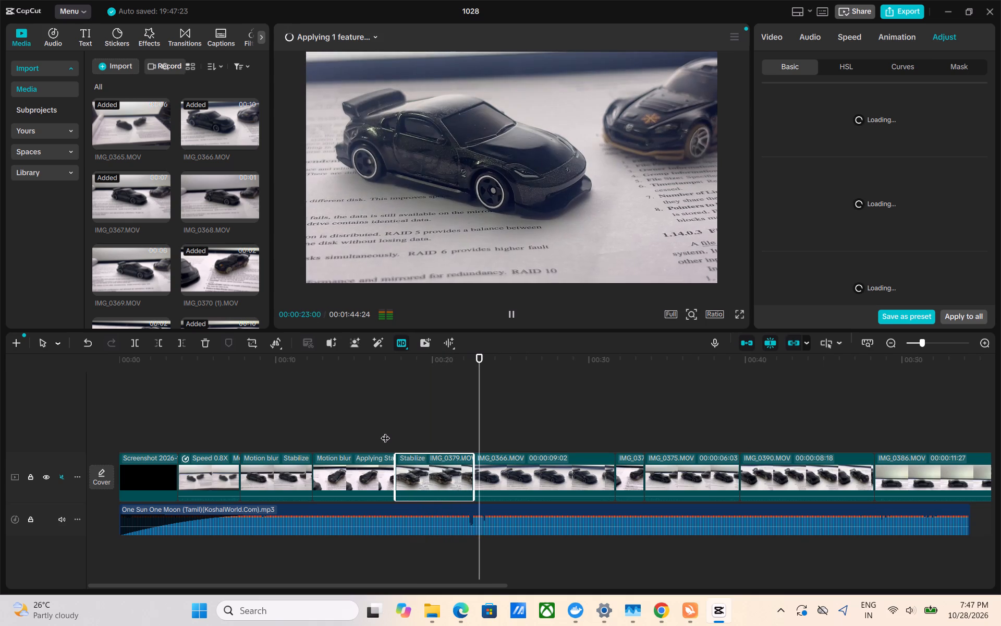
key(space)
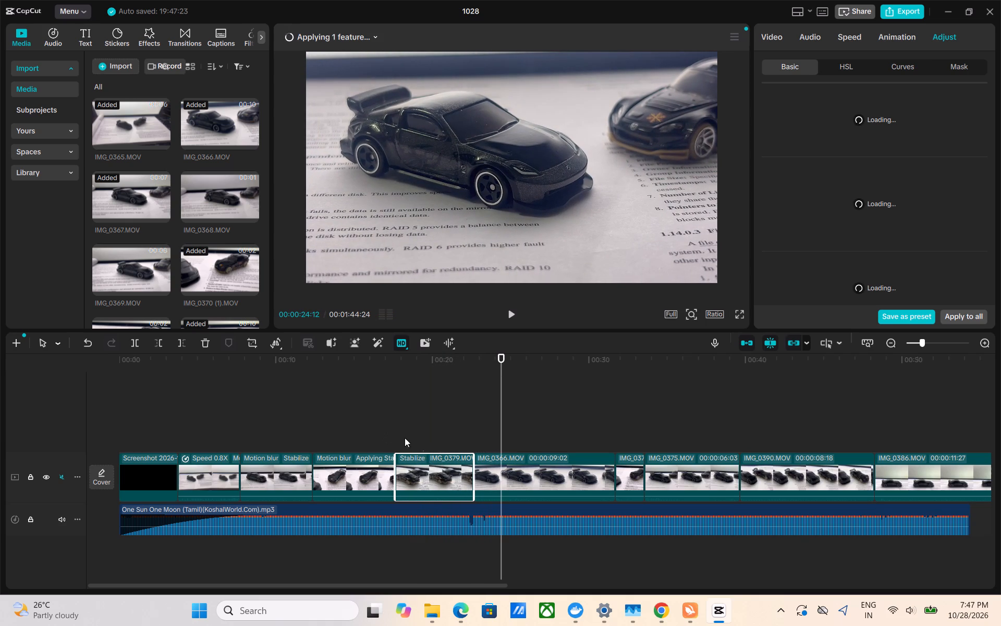
Extend the end of IMG_0379.MOV to about 23.5 seconds on the timeline and play the cut into IMG_0366.MOV.
drag(474, 466, 484, 466)
drag(500, 428, 467, 434)
key(space)
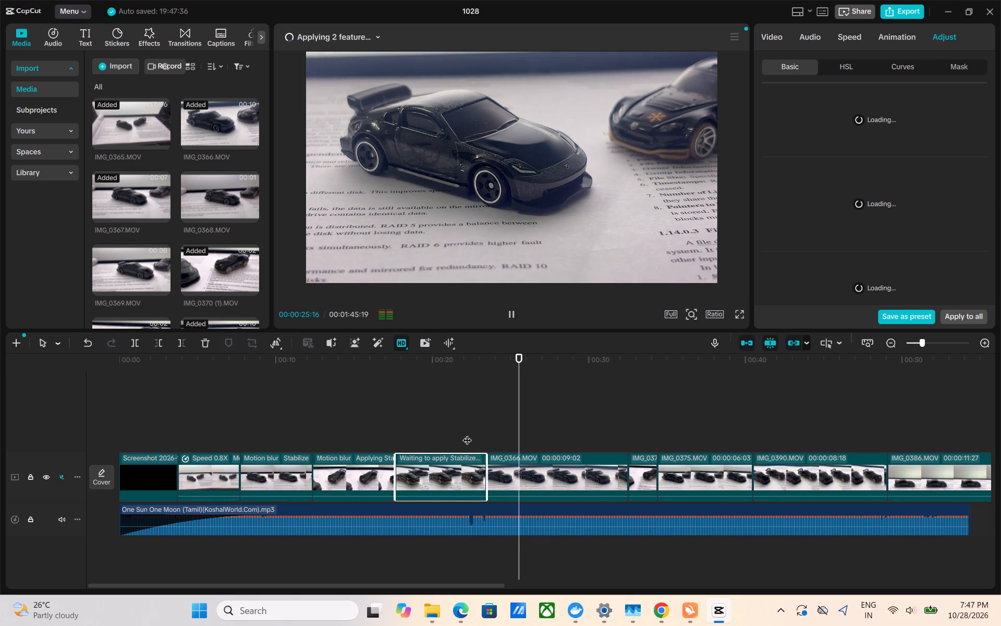
key(space)
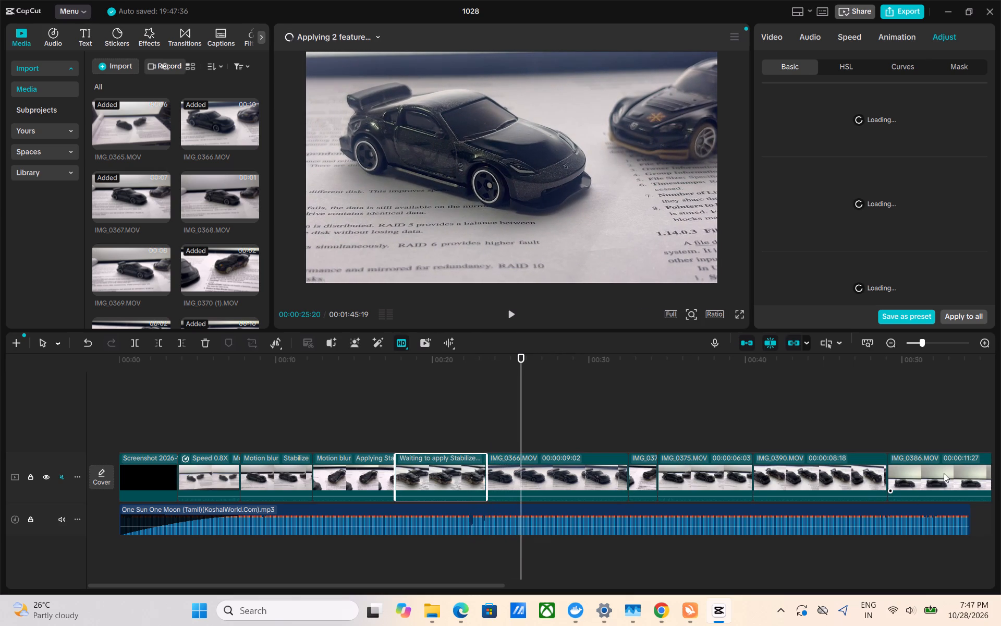
Move the IMG_0386.MOV clip between IMG_0379.MOV and IMG_0366.MOV in the main track.
drag(942, 473, 478, 484)
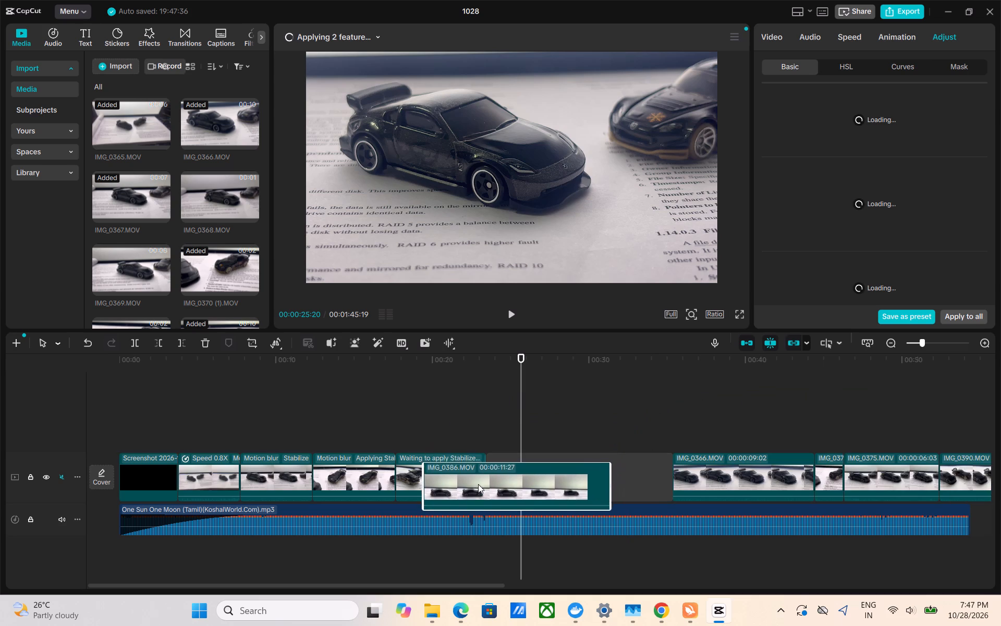
Place the moved IMG_0386.MOV clip between IMG_0379.MOV and IMG_0366.MOV in the main track.
drag(478, 484, 481, 482)
Play the edit from about 21 seconds through the cut from IMG_0379.MOV into IMG_0386.MOV.
drag(518, 418, 440, 445)
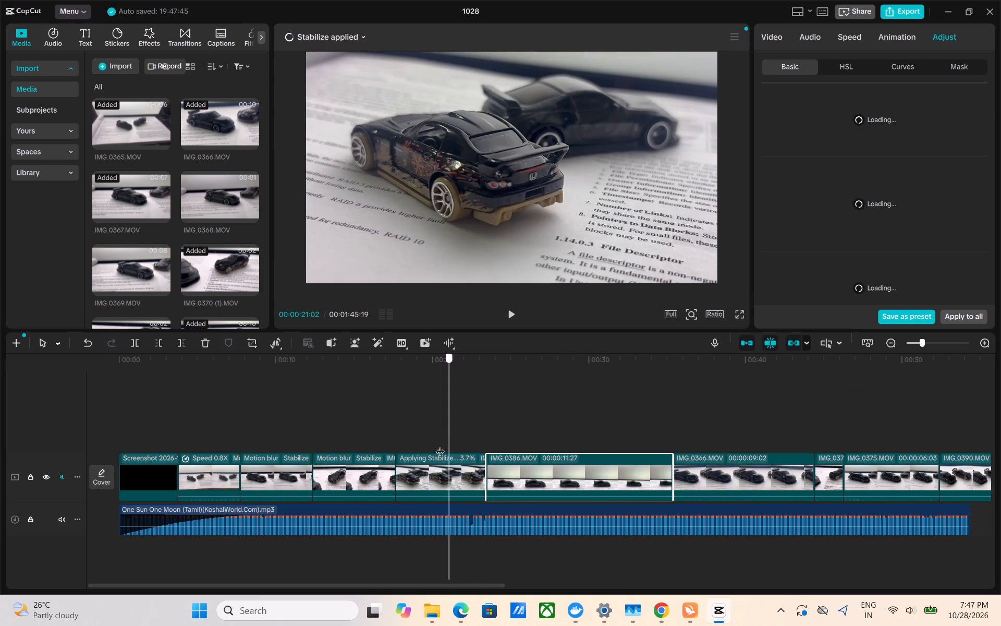
drag(440, 445, 439, 446)
key(space)
key(space)
key(space)
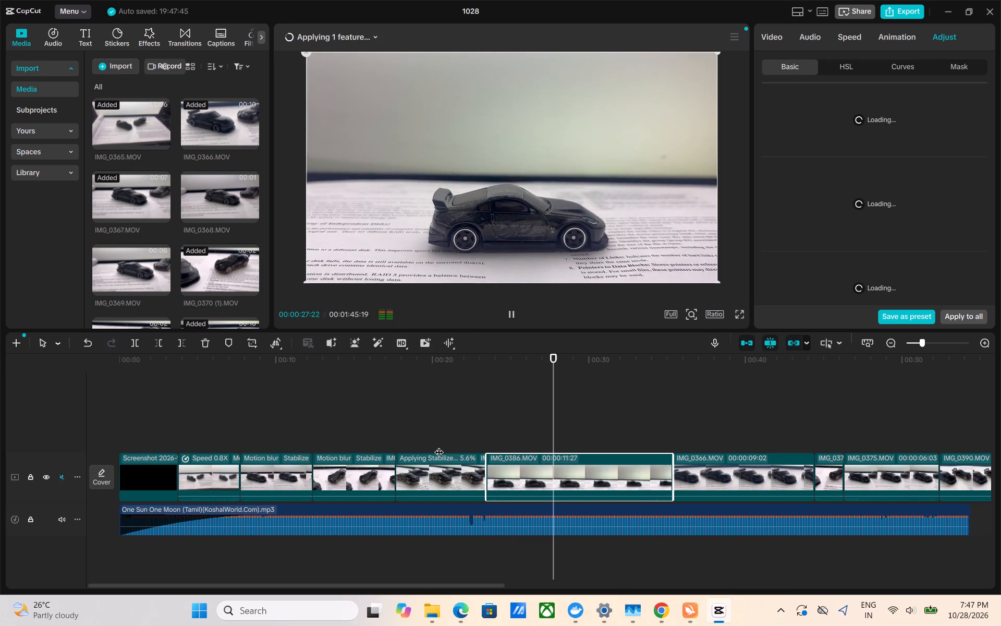
key(space)
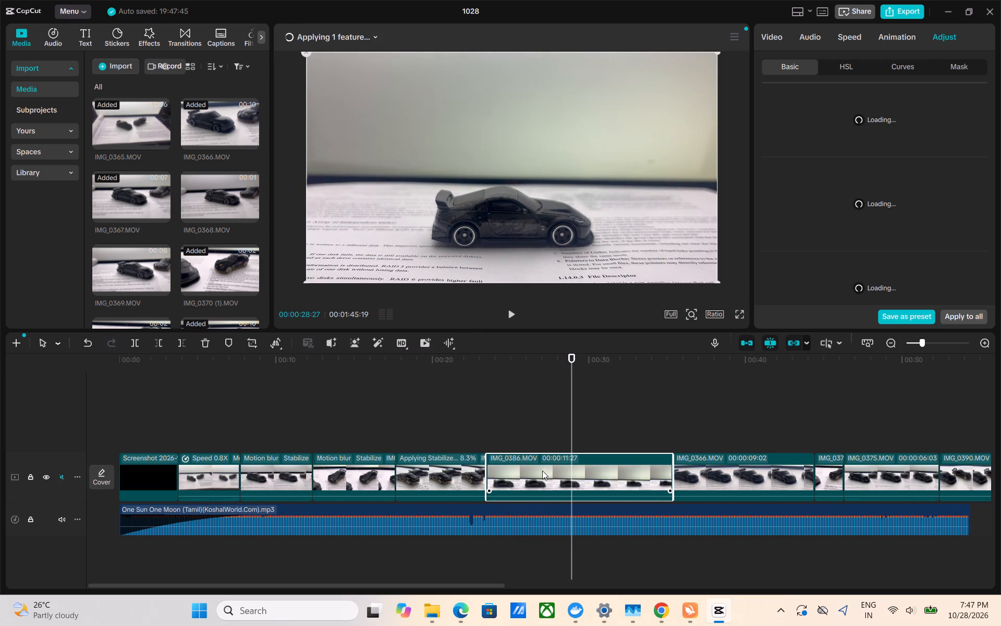
Slow the IMG_0386.MOV clip to a standard speed of 0.72x.
click(547, 471)
click(767, 29)
click(837, 34)
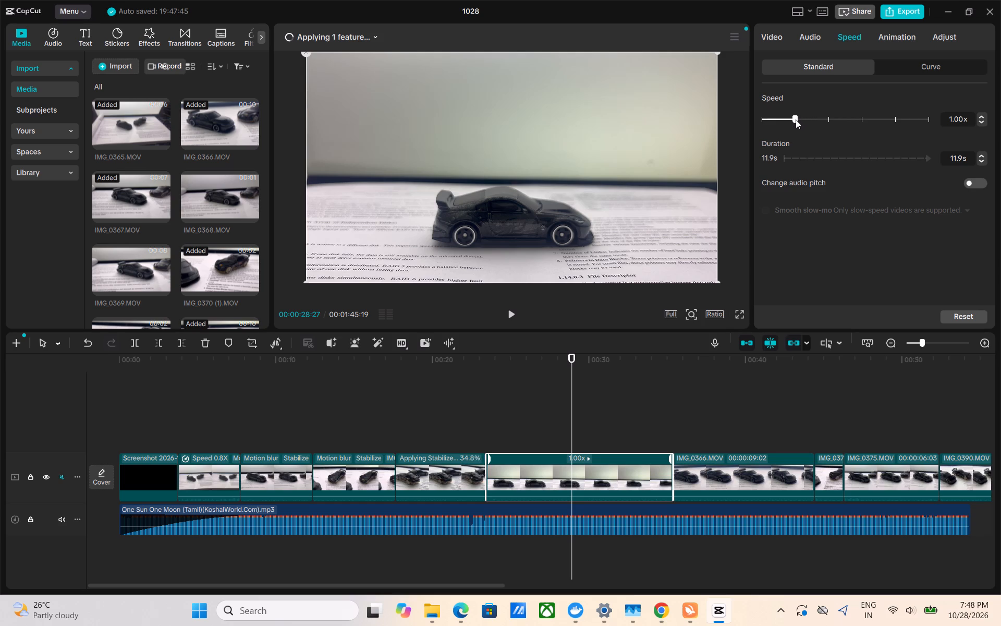
drag(796, 119, 785, 121)
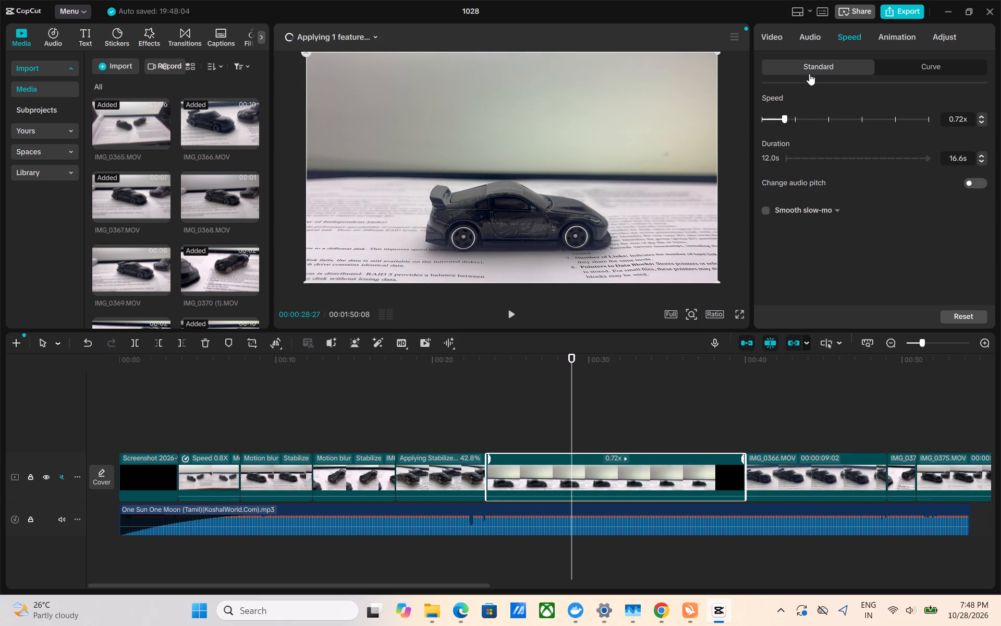
Look through the video, adjust and speed settings and the clip commands of IMG_0386.MOV for a reverse option, scrubbing its footage.
click(778, 34)
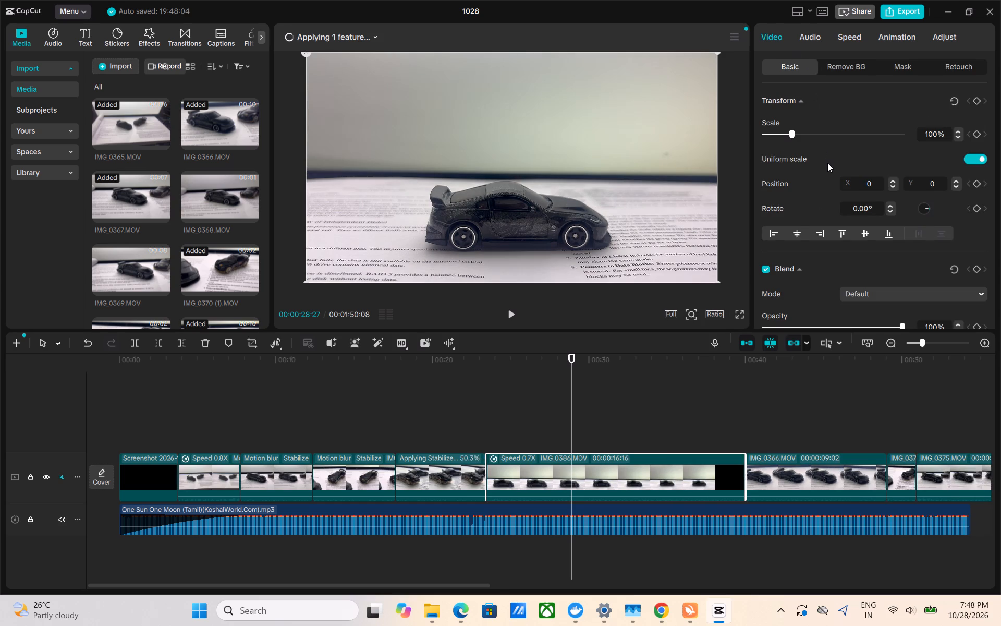
scroll(827, 163, down, 3)
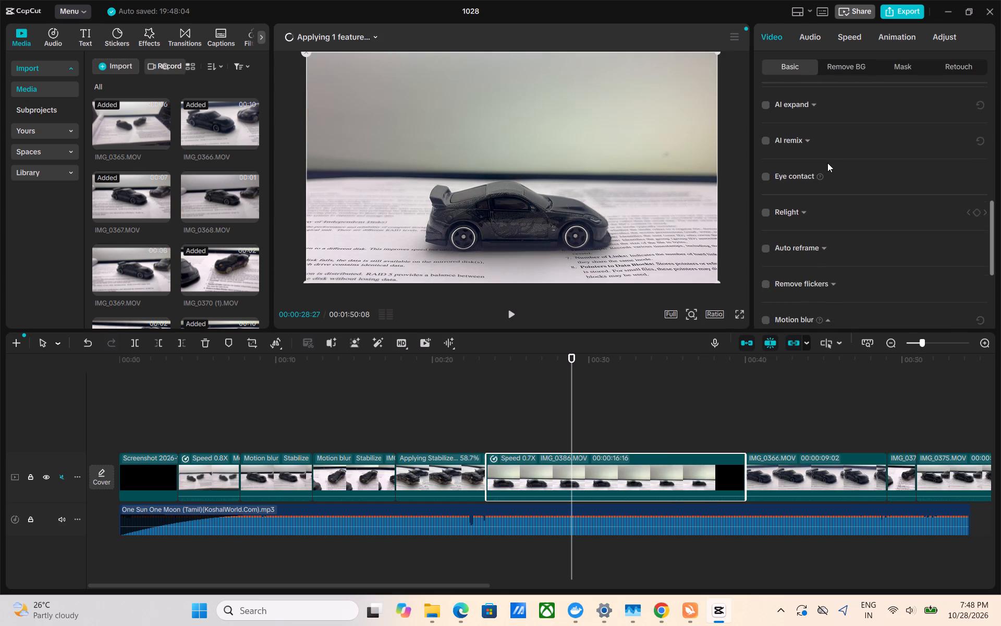
scroll(827, 163, down, 3)
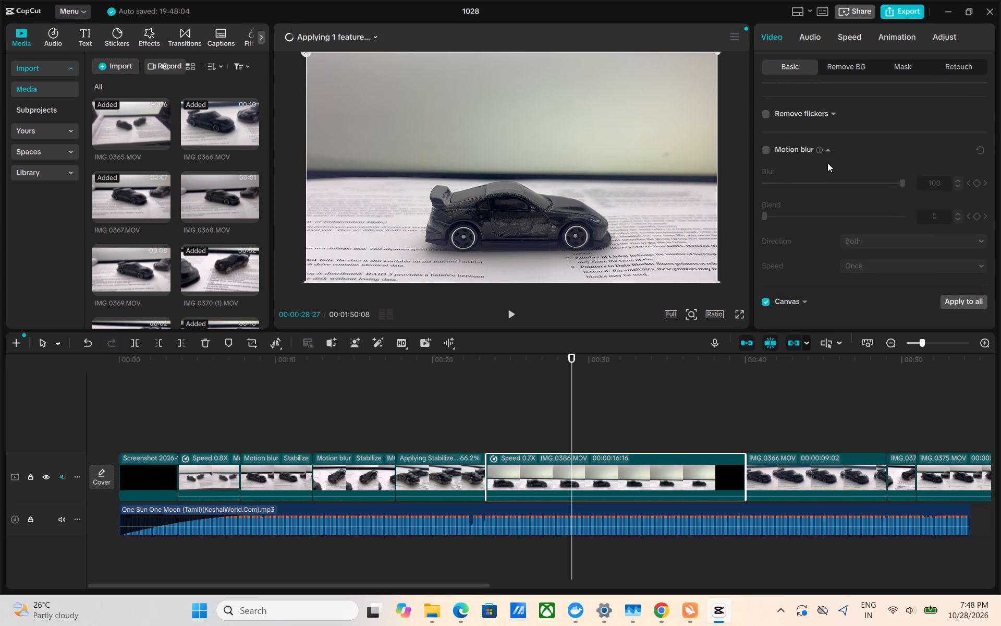
scroll(827, 163, up, 2)
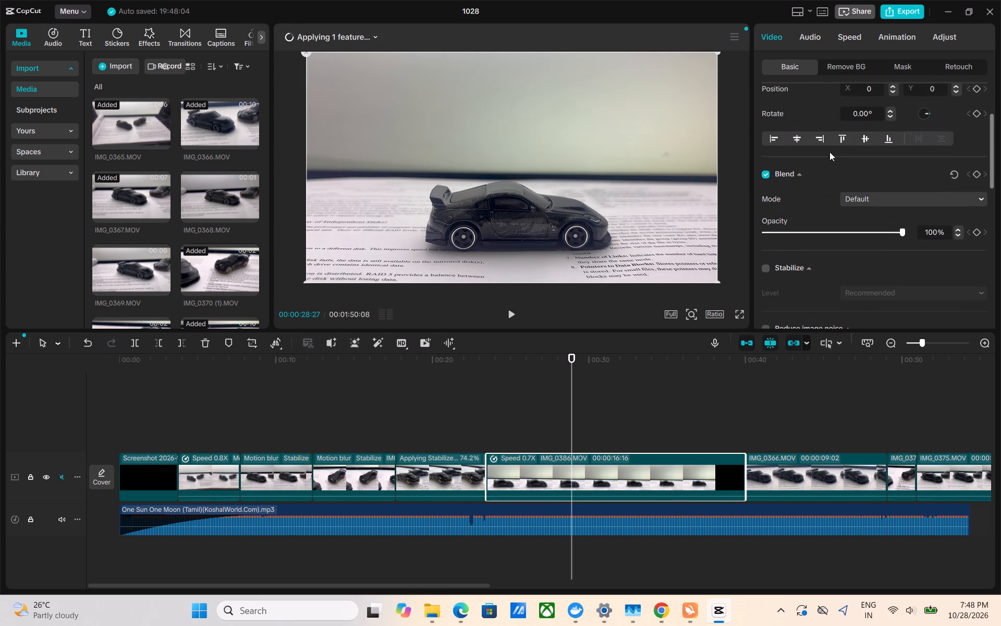
click(886, 44)
click(936, 38)
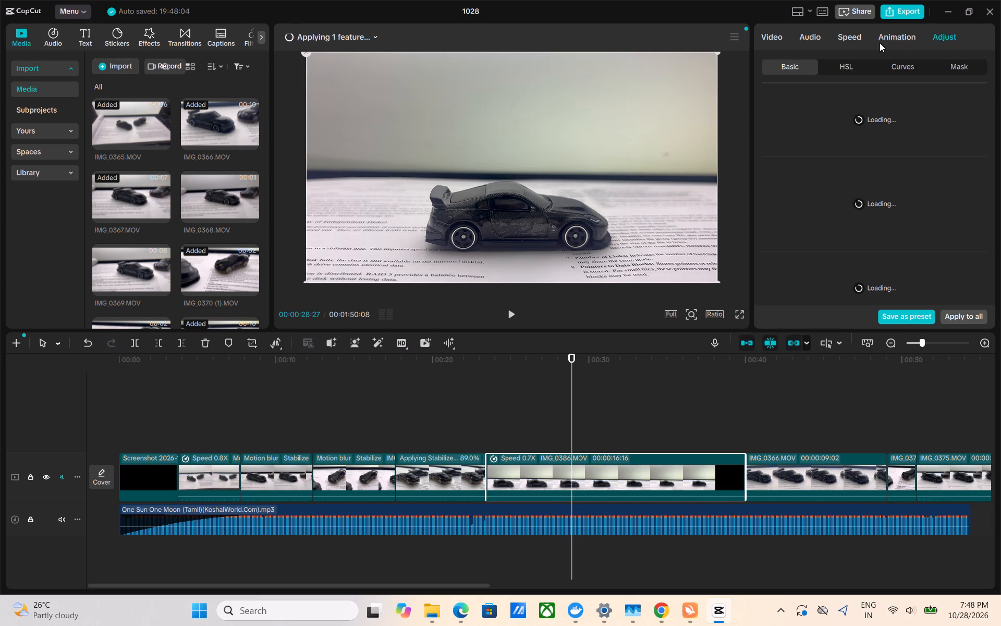
click(860, 43)
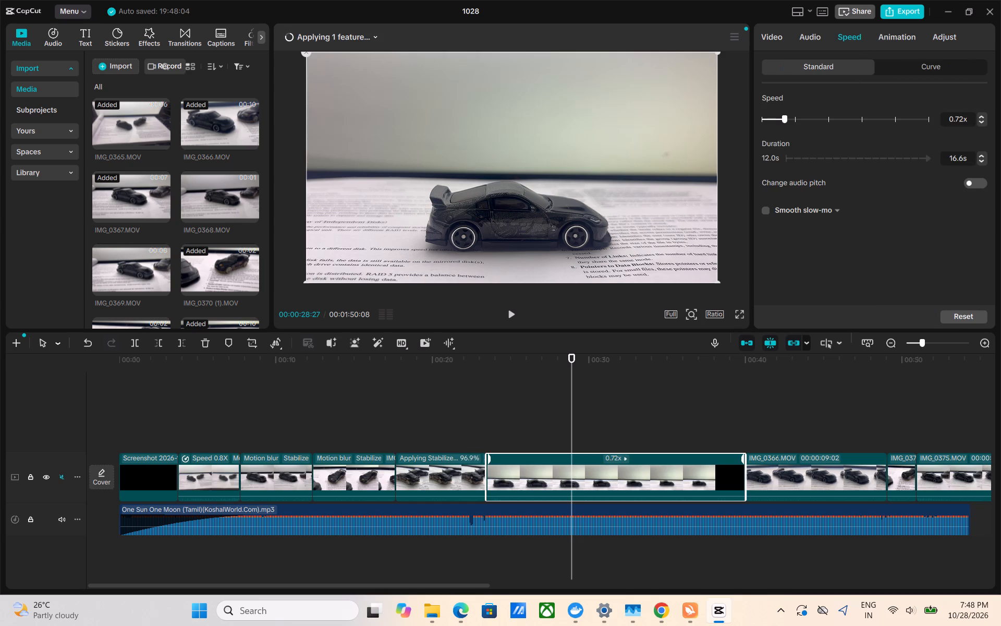
click(838, 211)
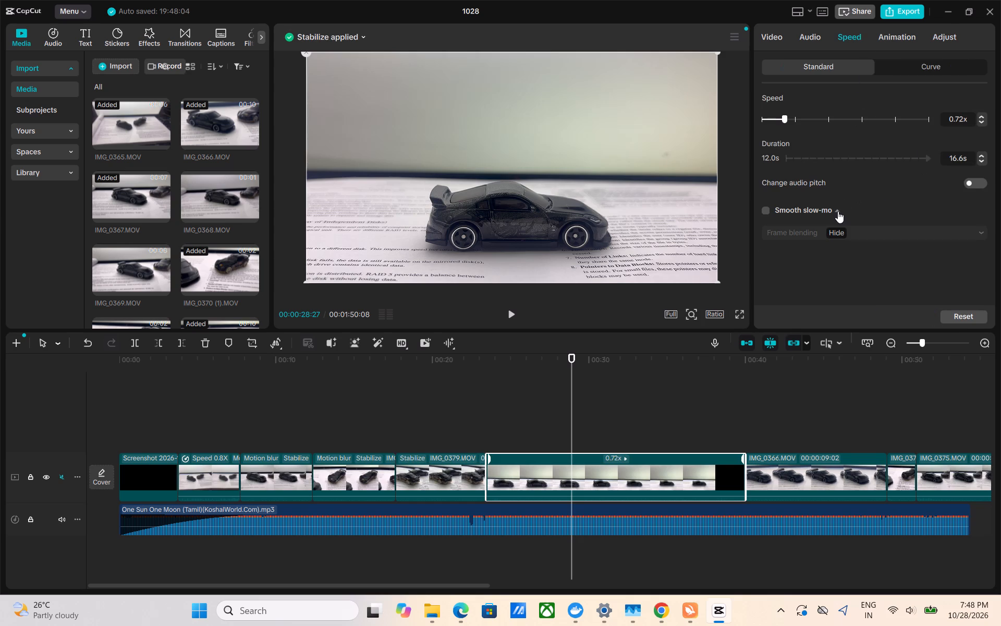
click(838, 211)
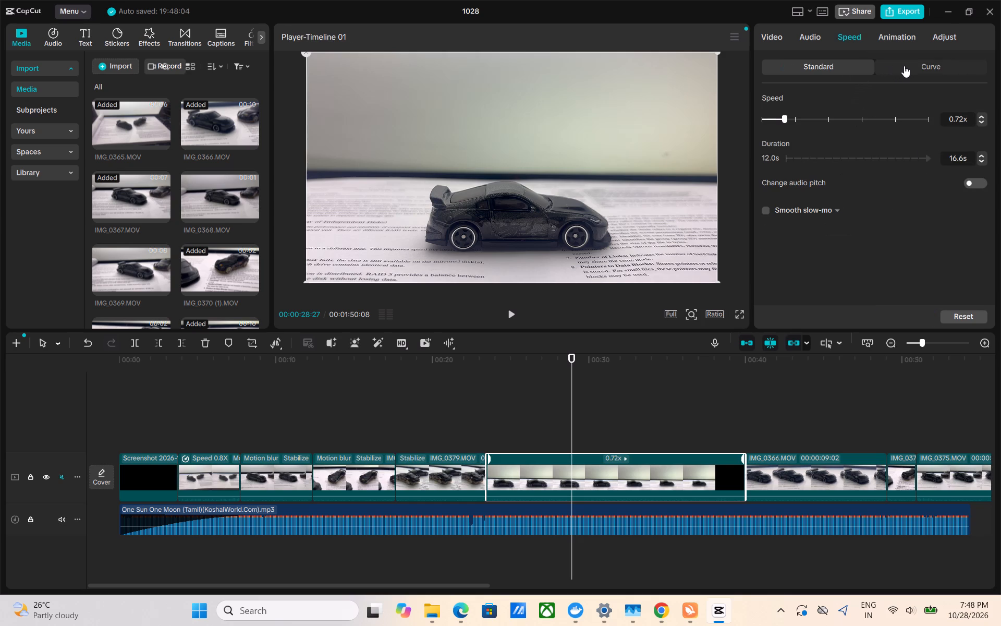
click(913, 58)
click(910, 63)
click(837, 71)
click(815, 45)
click(782, 38)
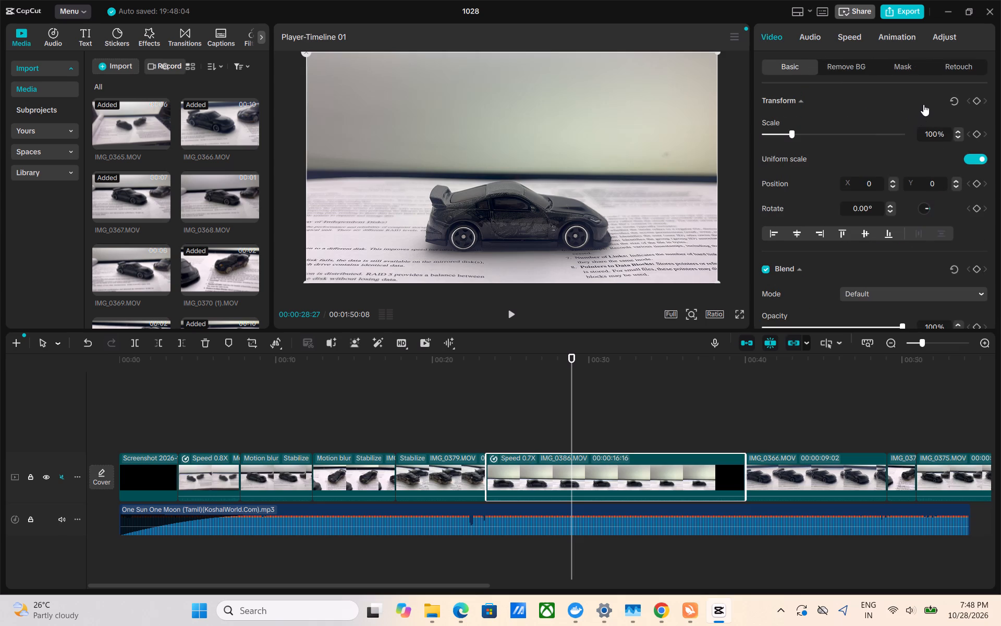
scroll(876, 185, down, 1)
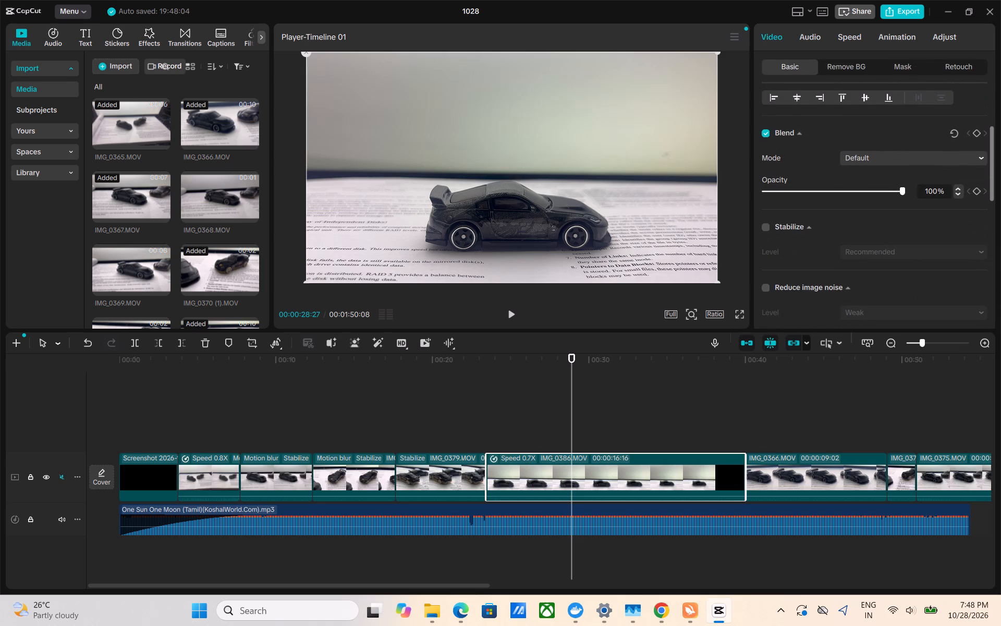
scroll(876, 185, down, 1)
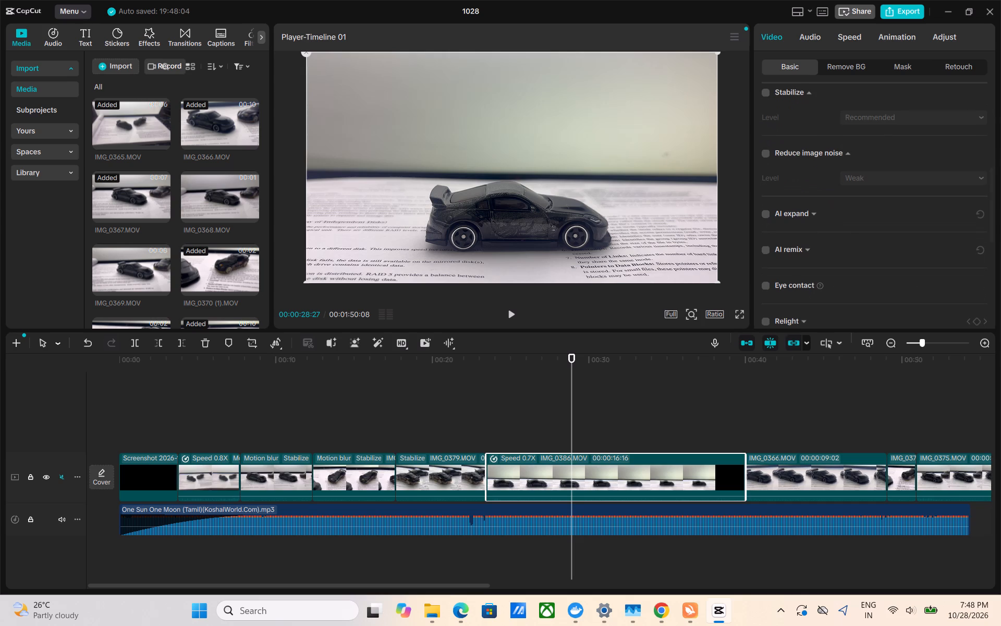
scroll(876, 185, down, 1)
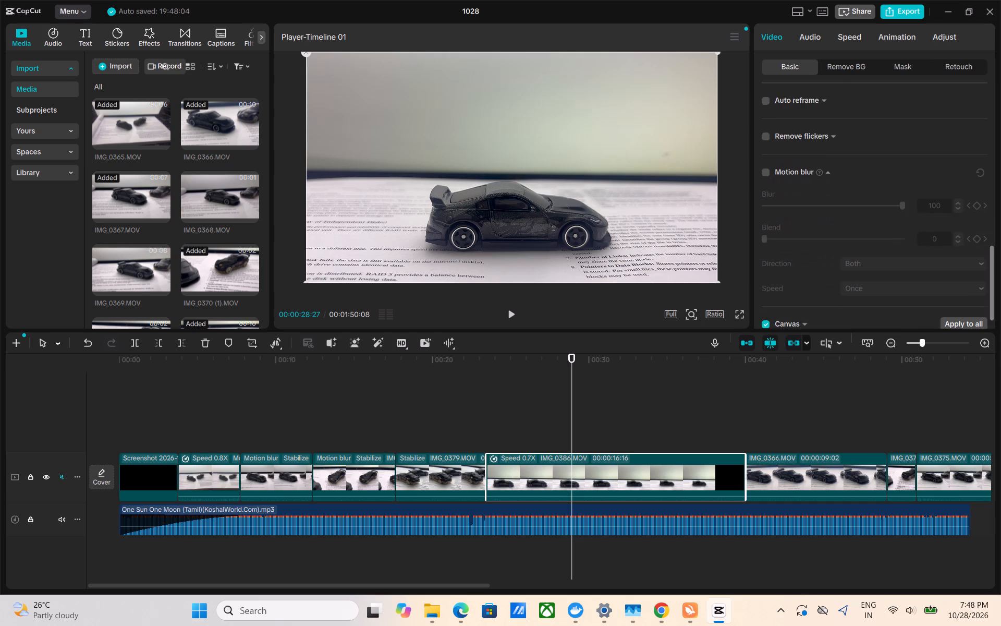
scroll(876, 185, down, 2)
scroll(861, 197, up, 2)
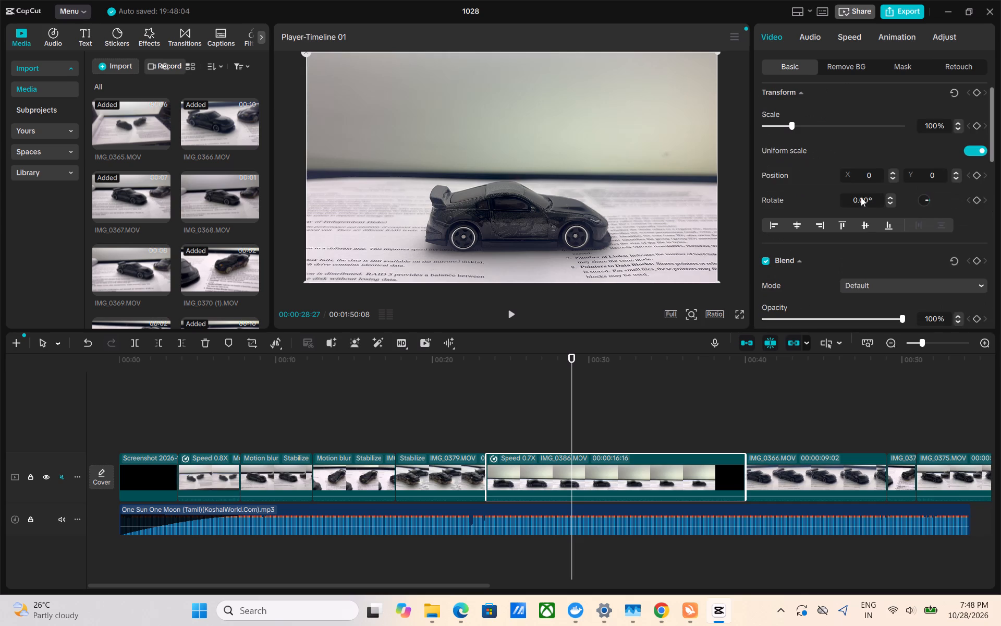
drag(569, 381, 580, 381)
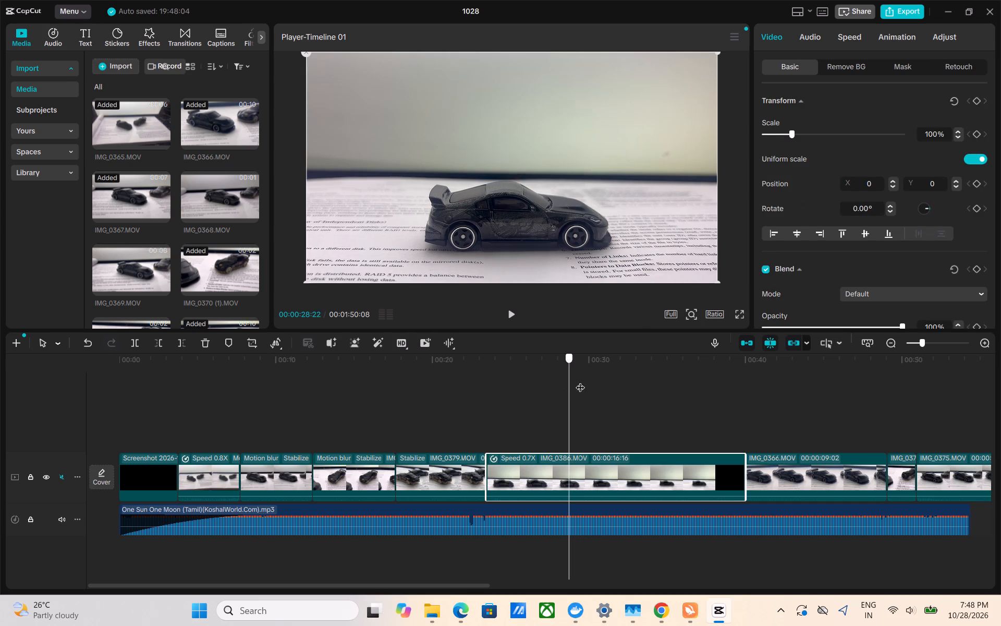
drag(580, 381, 657, 384)
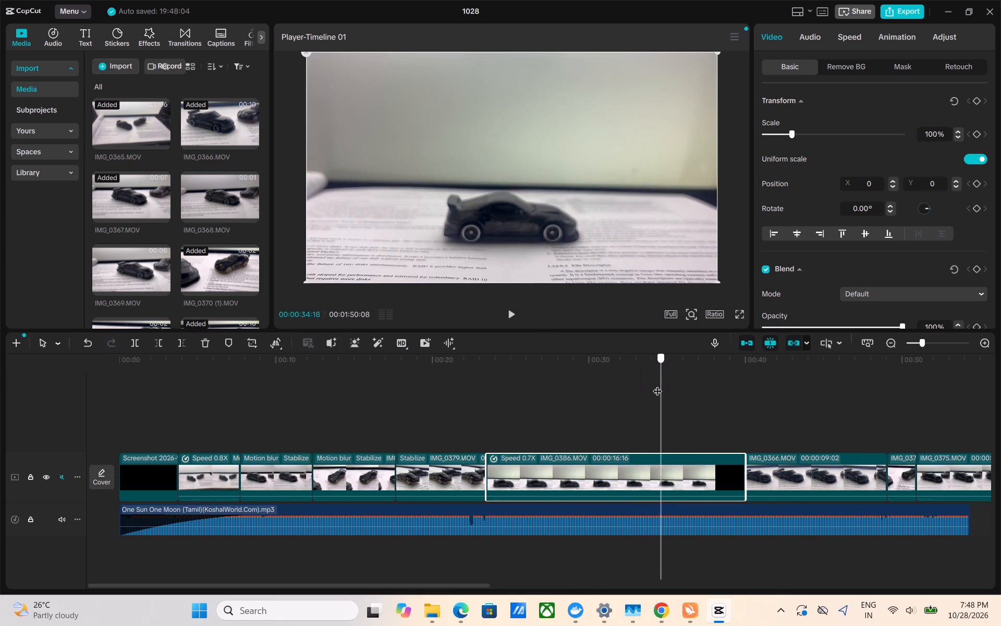
drag(657, 384, 624, 393)
scroll(796, 271, down, 2)
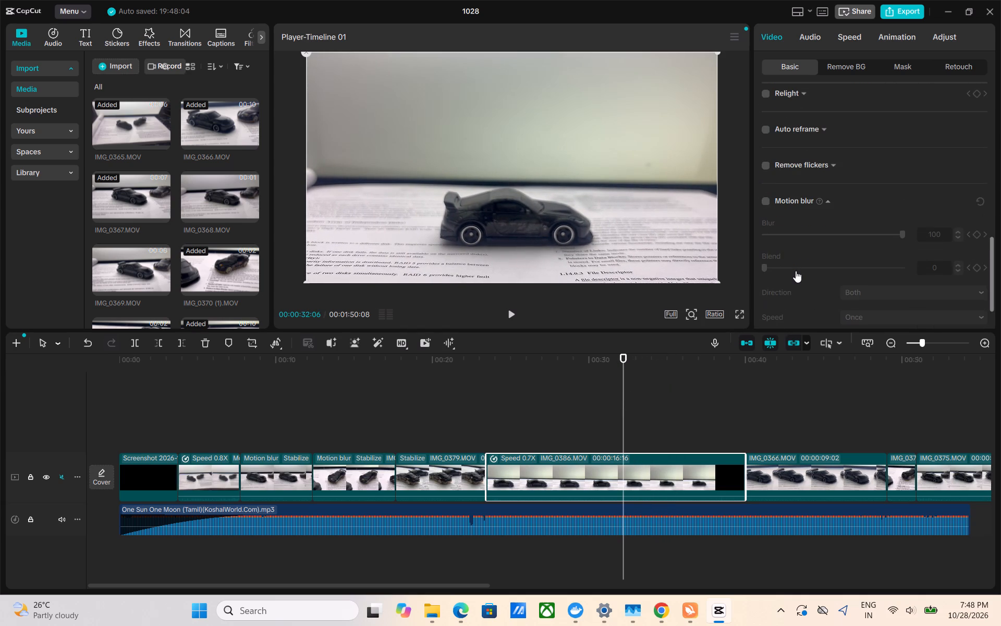
scroll(796, 271, up, 6)
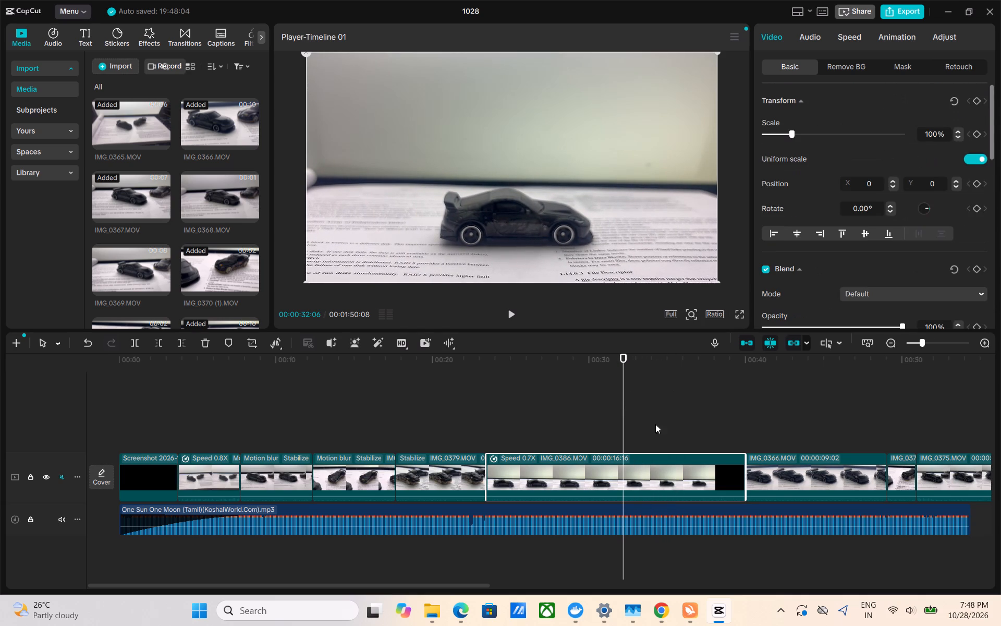
right_click(649, 466)
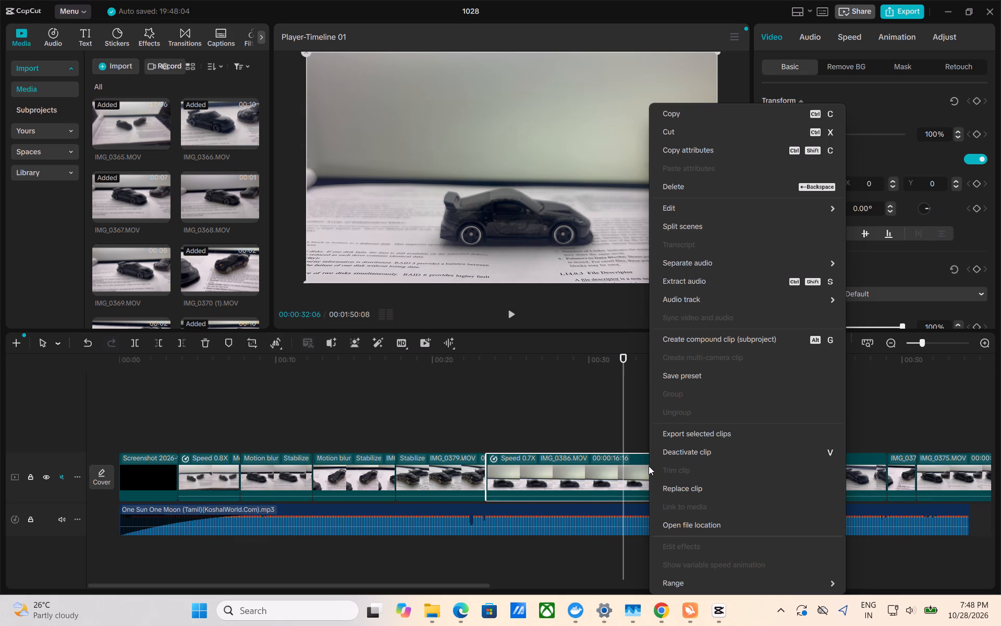
scroll(681, 514, down, 2)
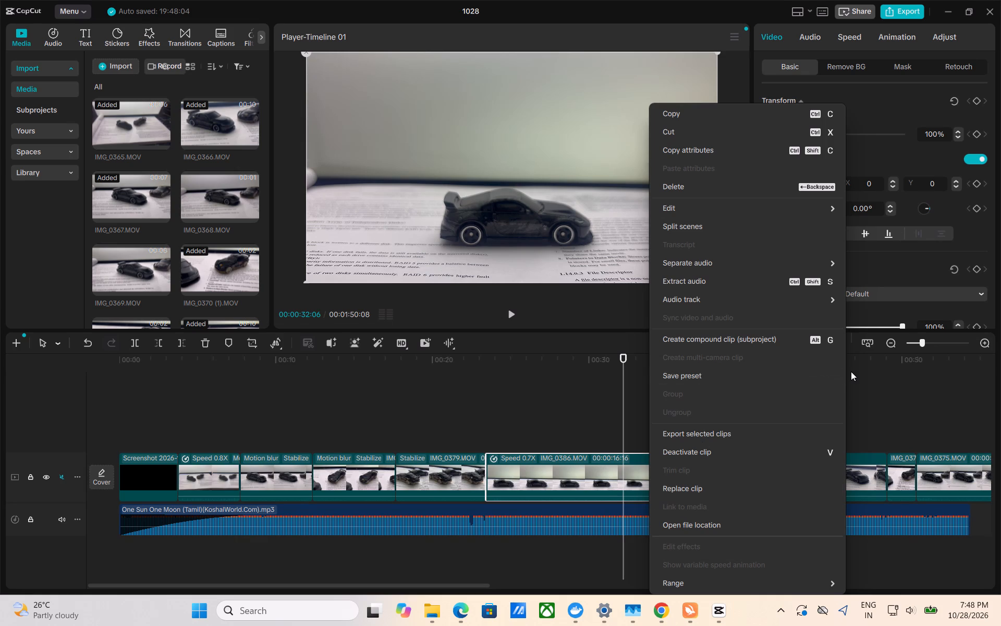
click(851, 371)
Reverse the IMG_0386.MOV clip.
click(579, 488)
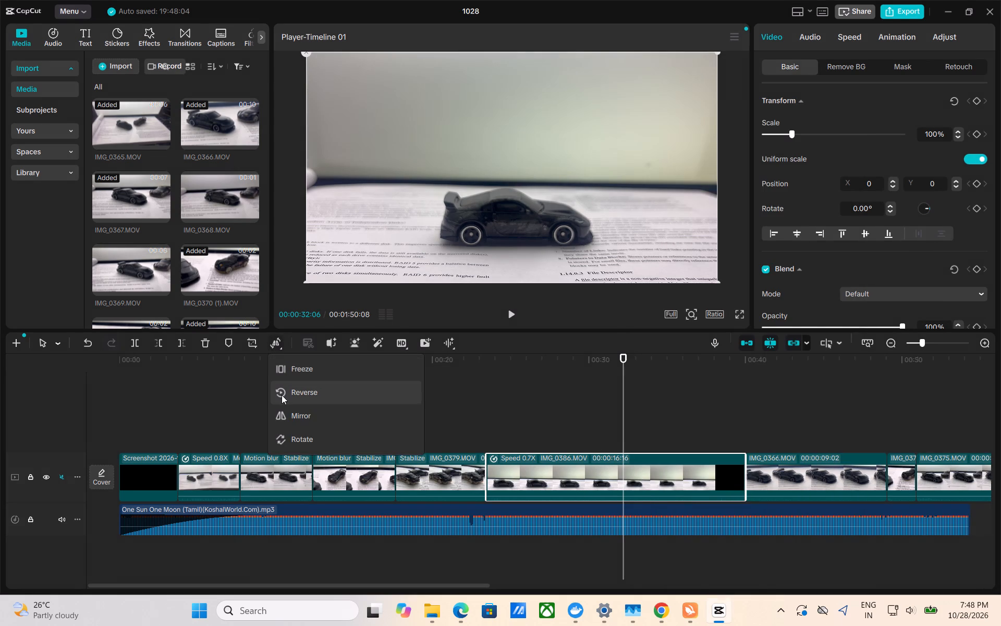
click(282, 395)
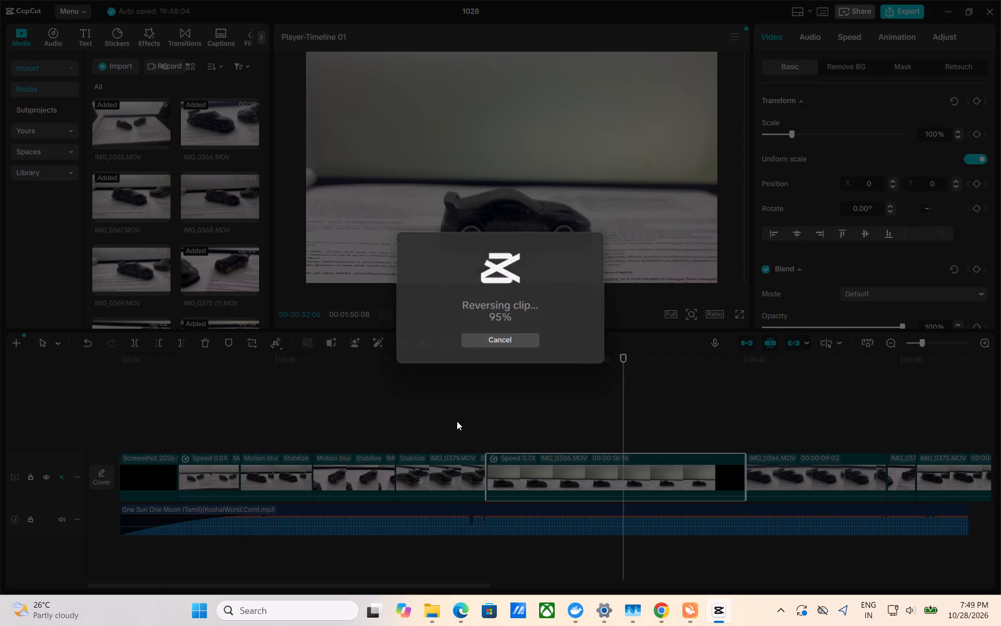
Play the reversed IMG_0386.MOV clip from its start to about 37 seconds on the timeline.
drag(622, 414, 534, 425)
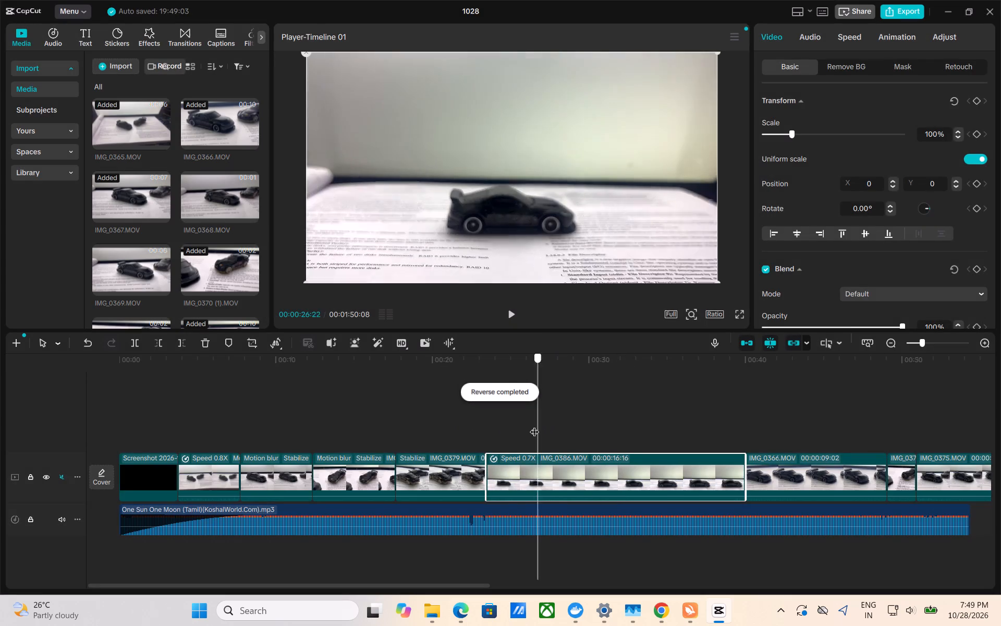
drag(534, 425, 486, 436)
key(space)
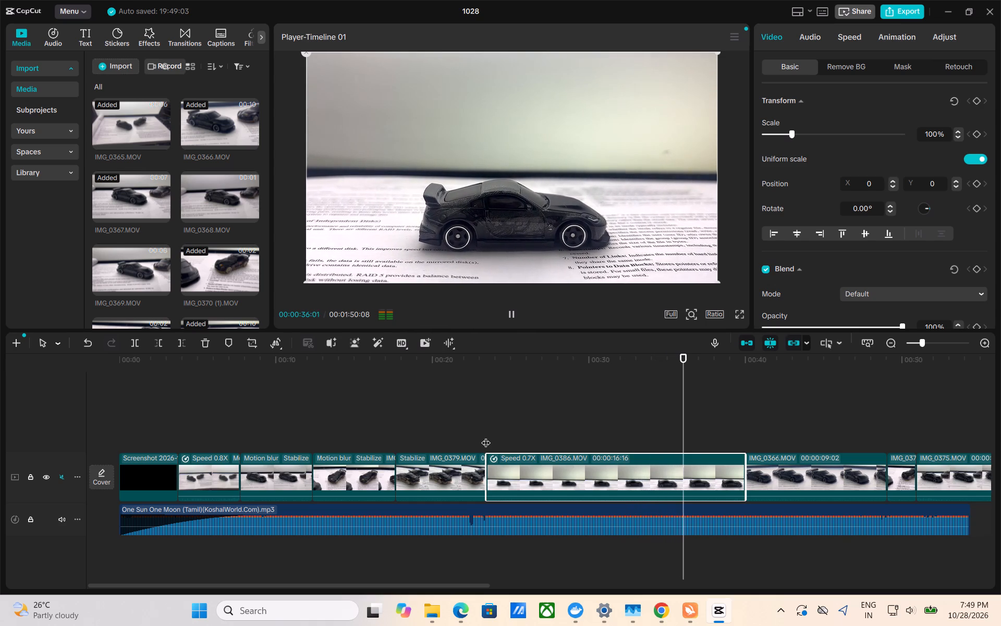
key(space)
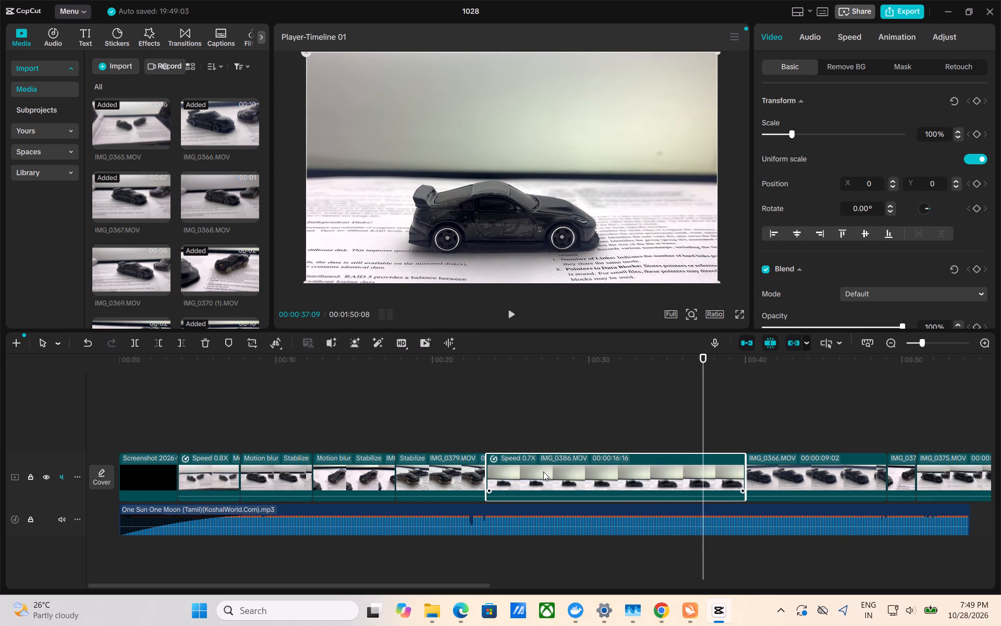
Trim the end of the reversed IMG_0386.MOV clip to a duration of 00:00:12:13 and play it back.
click(700, 480)
drag(745, 469, 711, 473)
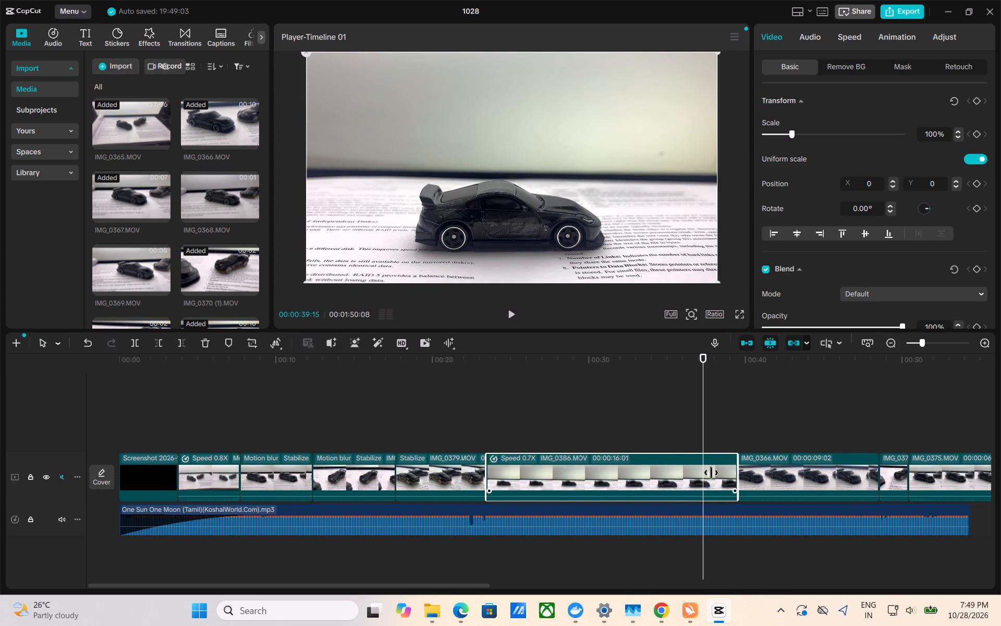
drag(711, 473, 678, 476)
drag(705, 418, 496, 448)
key(space)
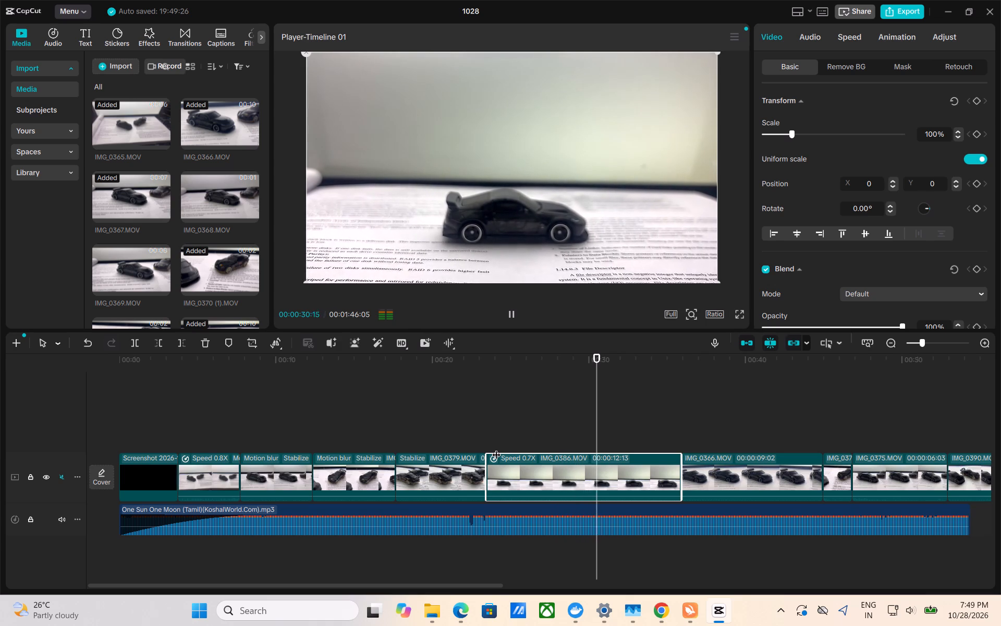
key(space)
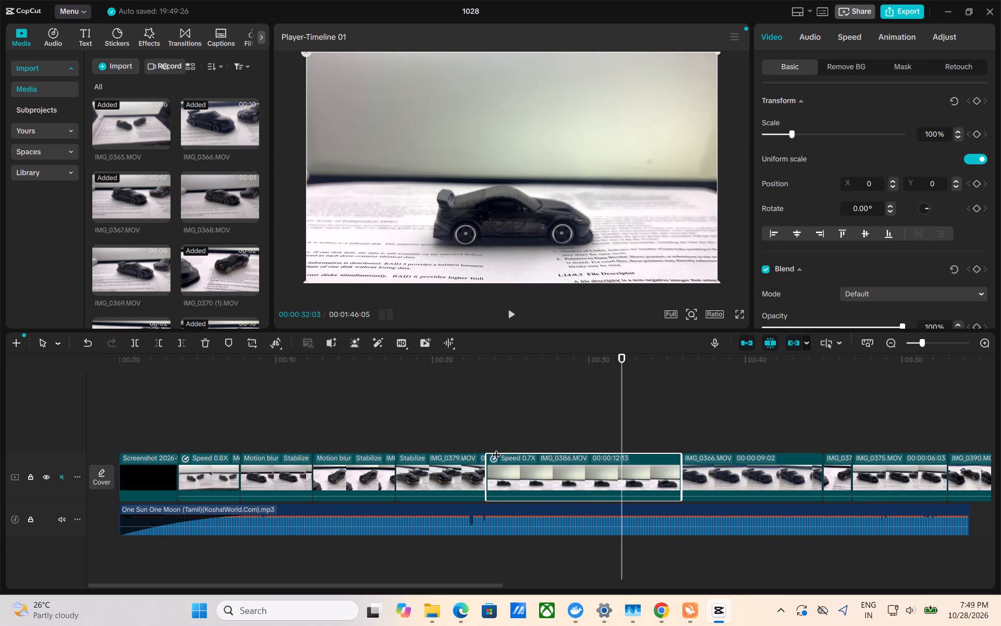
Look through the unedited clips between about 54 seconds and 1:34 on the timeline, including IMG_0380.MOV, for the next shot.
scroll(666, 451, left, 1)
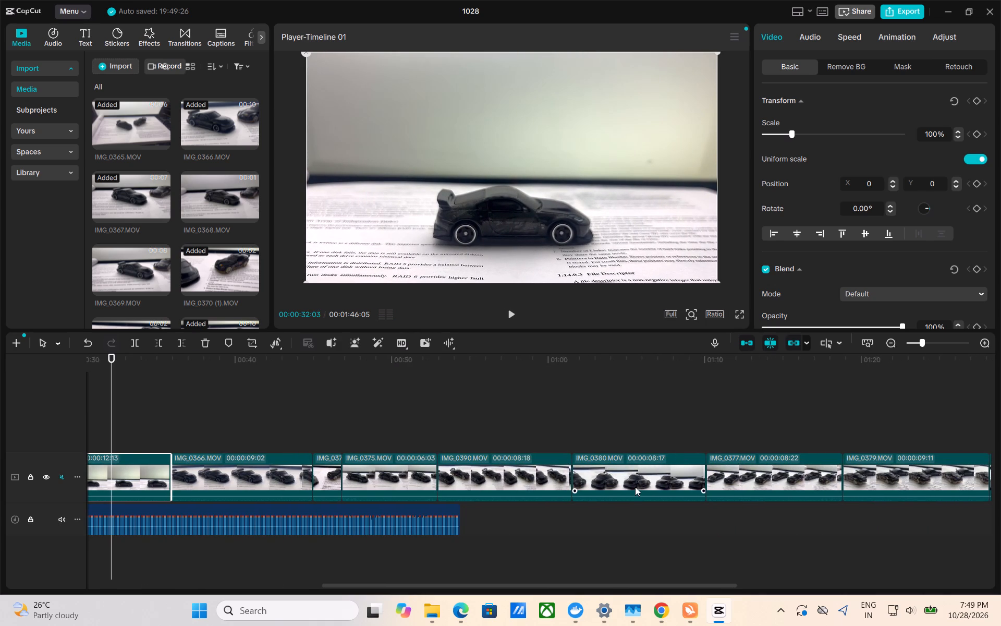
click(635, 487)
click(603, 421)
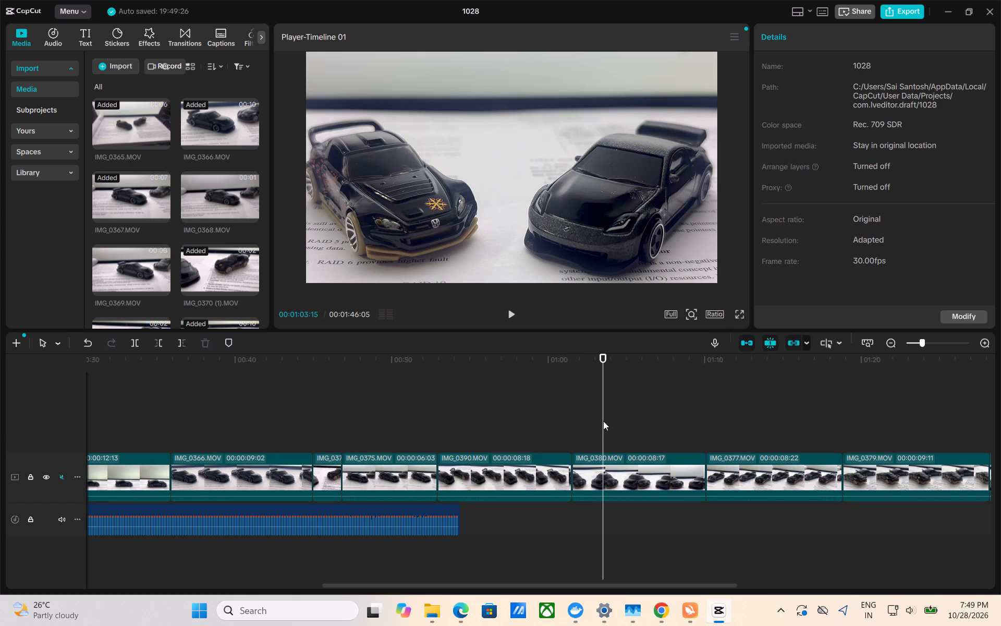
key(space)
key(space)
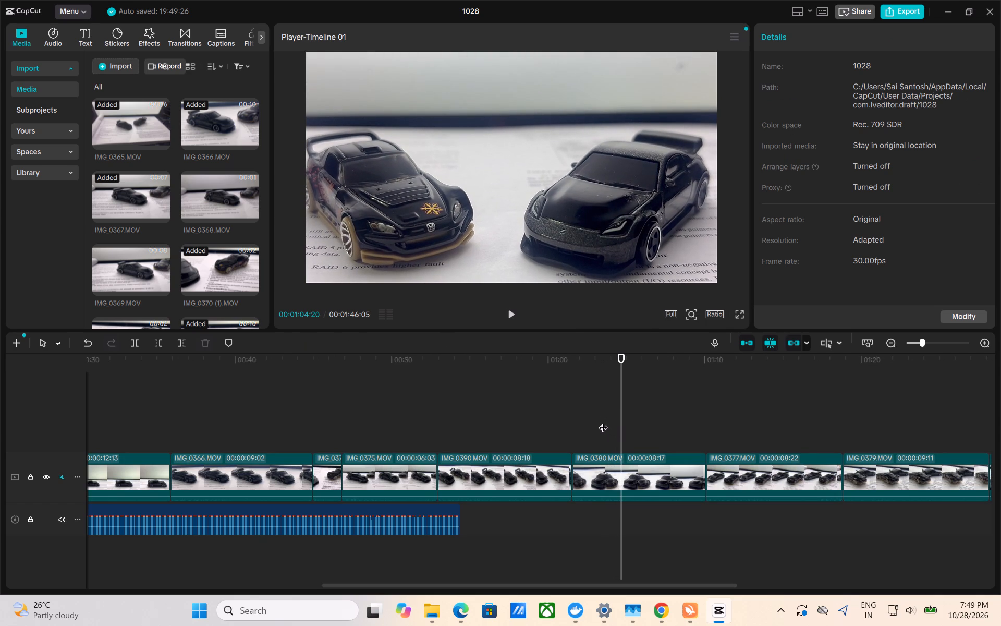
drag(624, 416, 697, 423)
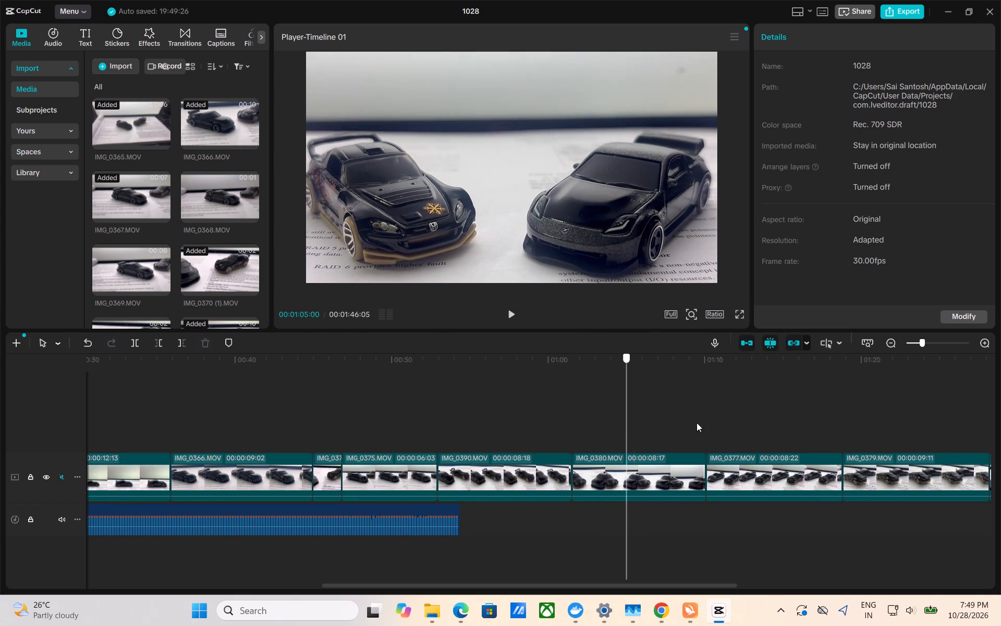
drag(697, 423, 902, 434)
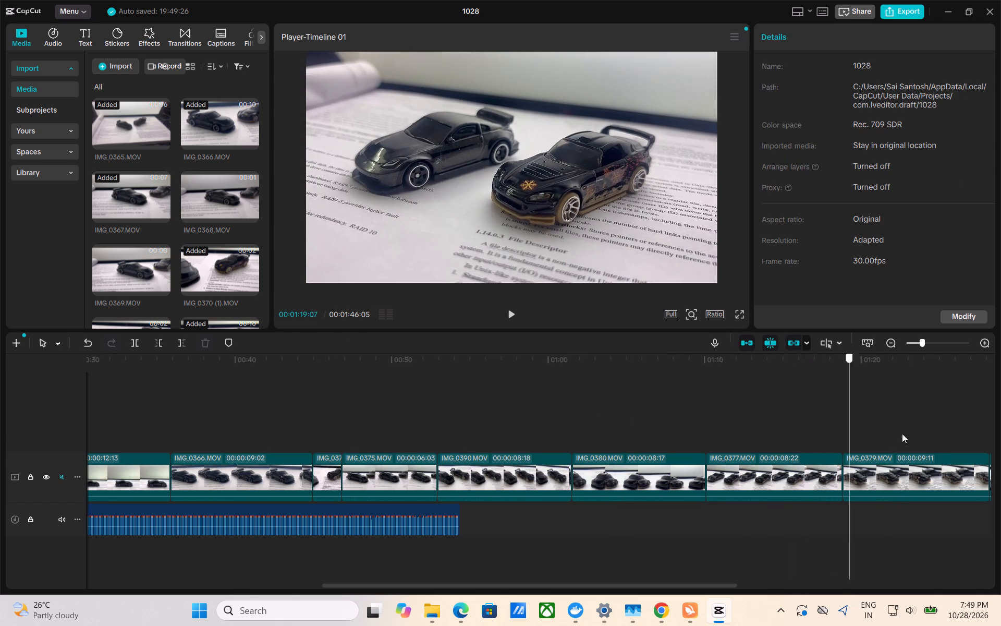
drag(902, 434, 750, 450)
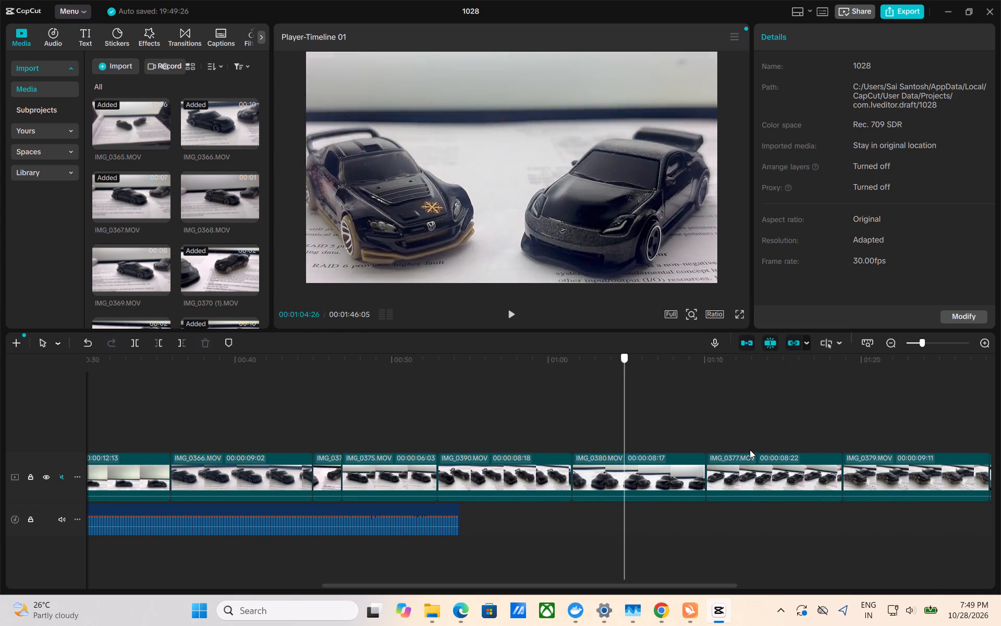
drag(750, 450, 559, 454)
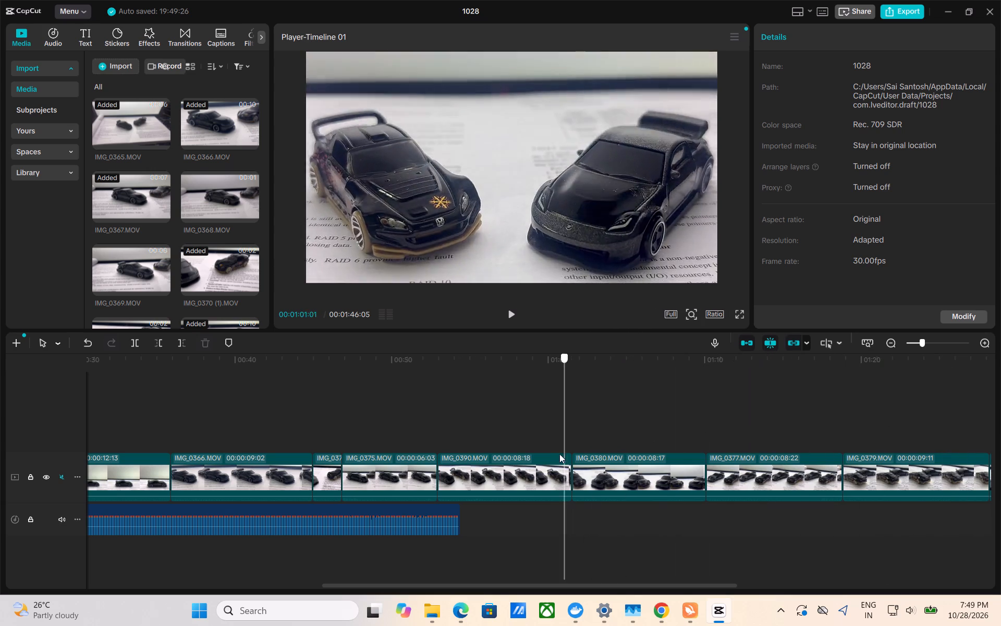
drag(559, 454, 490, 513)
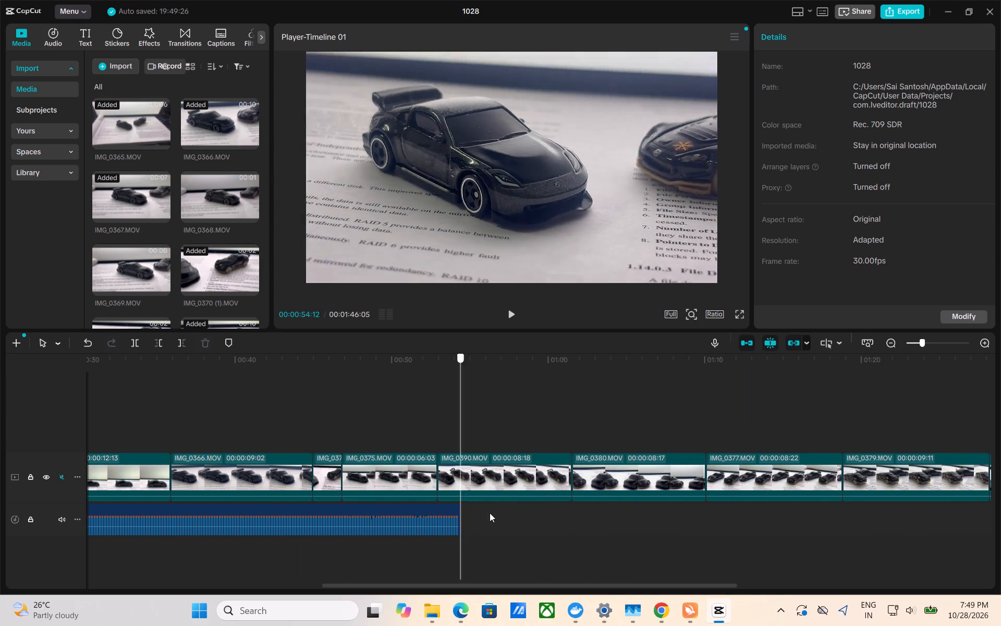
drag(490, 513, 813, 465)
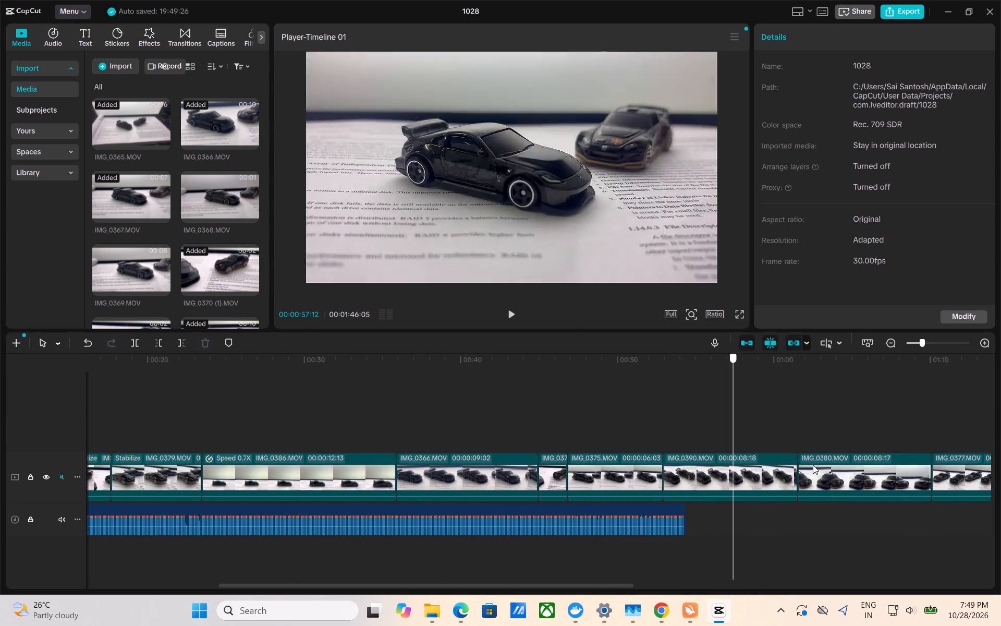
drag(813, 465, 1000, 417)
click(566, 487)
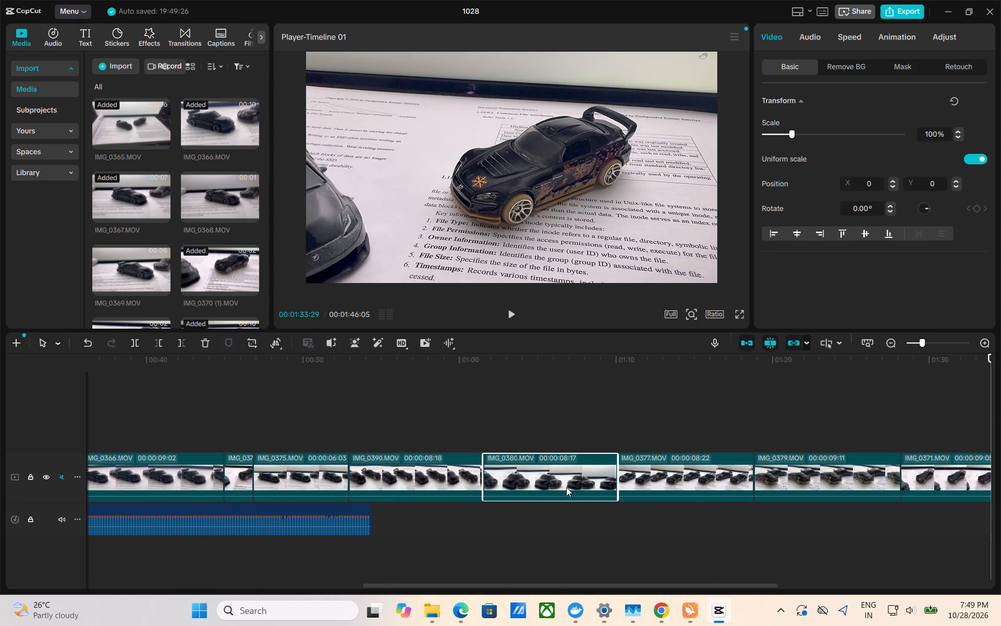
double_click(559, 426)
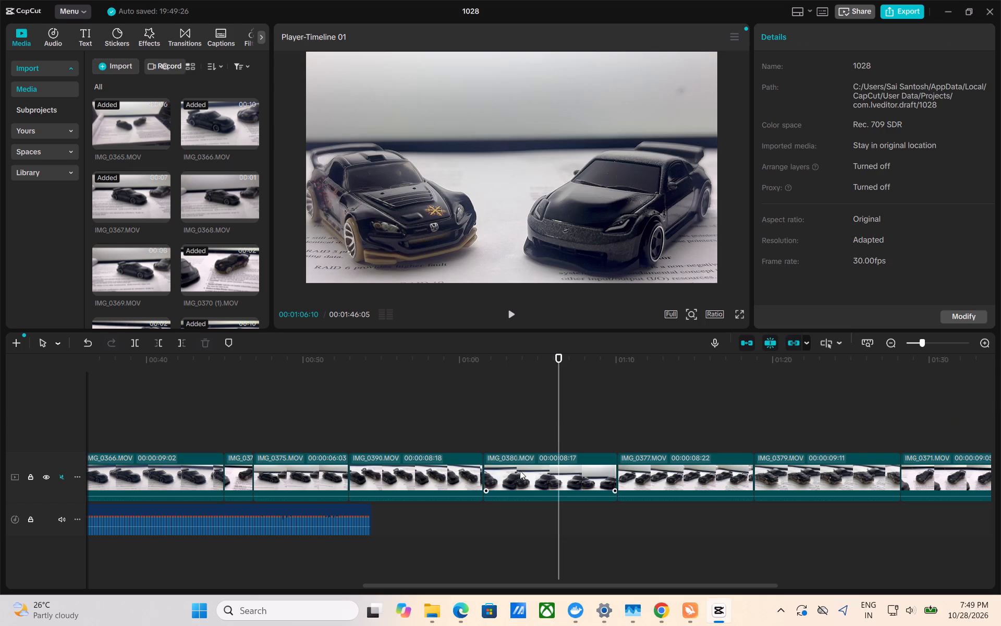
Move the IMG_0380.MOV clip to directly before the slowed IMG_0386.MOV clip and play that part of the edit.
drag(520, 471, 38, 411)
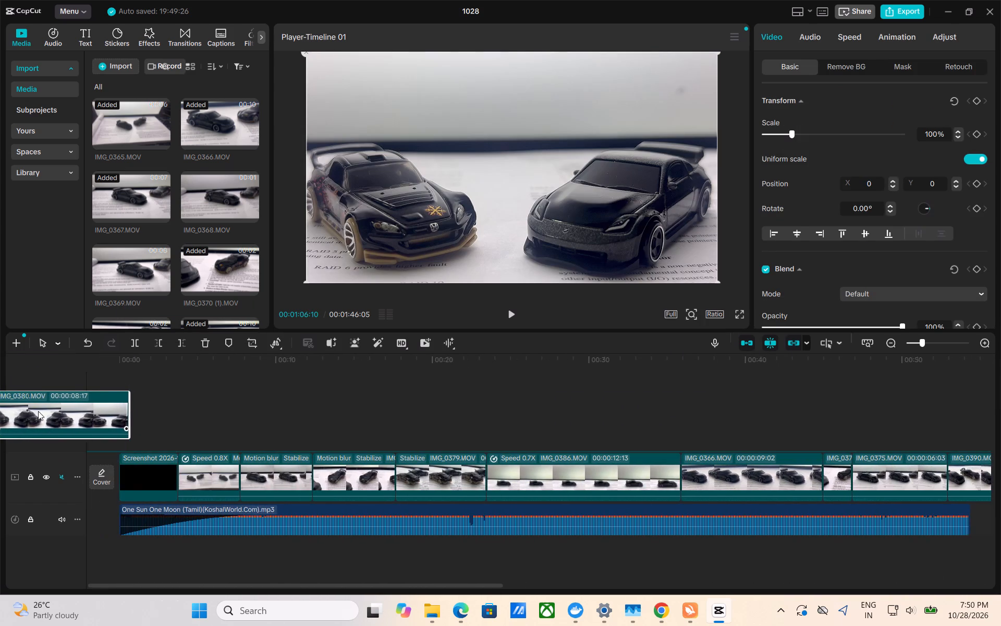
drag(38, 411, 486, 481)
click(479, 404)
drag(479, 404, 113, 450)
key(space)
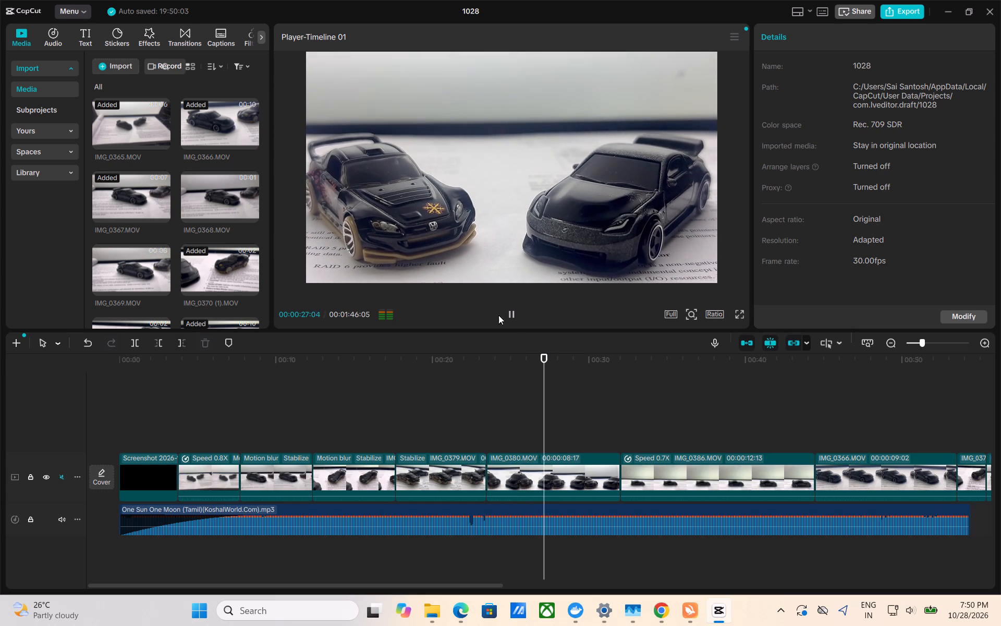
click(515, 309)
Stabilize the IMG_0380.MOV clip at the Recommended level and play it back from the end of the preceding clip.
click(523, 474)
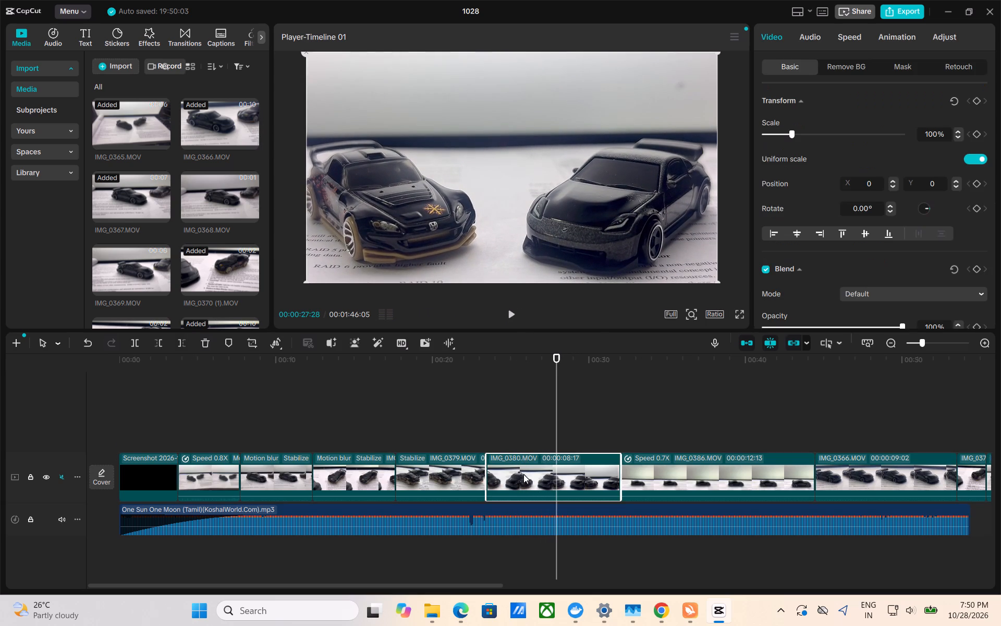
scroll(805, 178, down, 3)
click(765, 156)
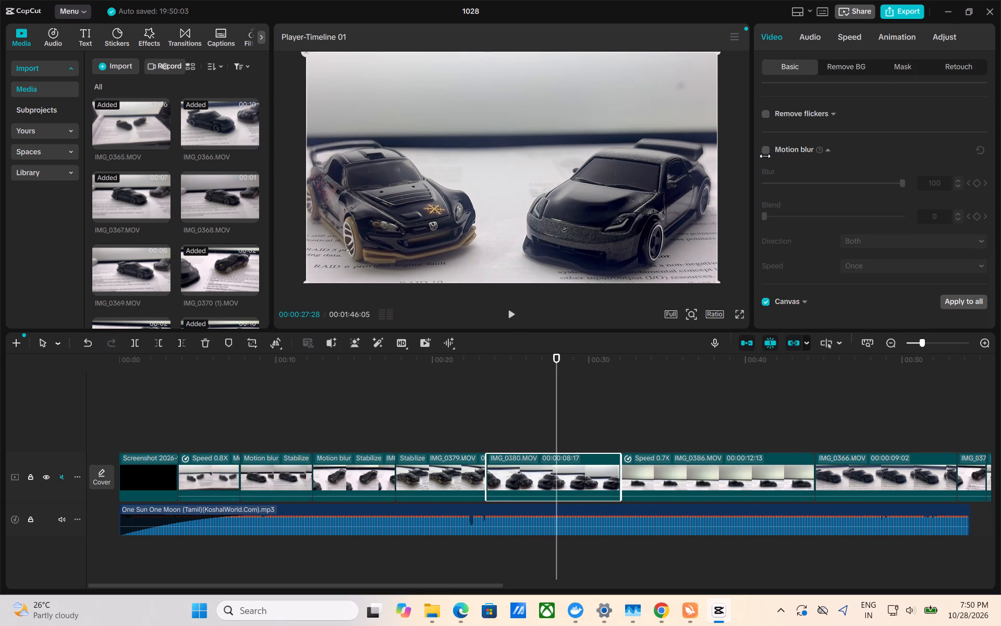
scroll(766, 152, up, 1)
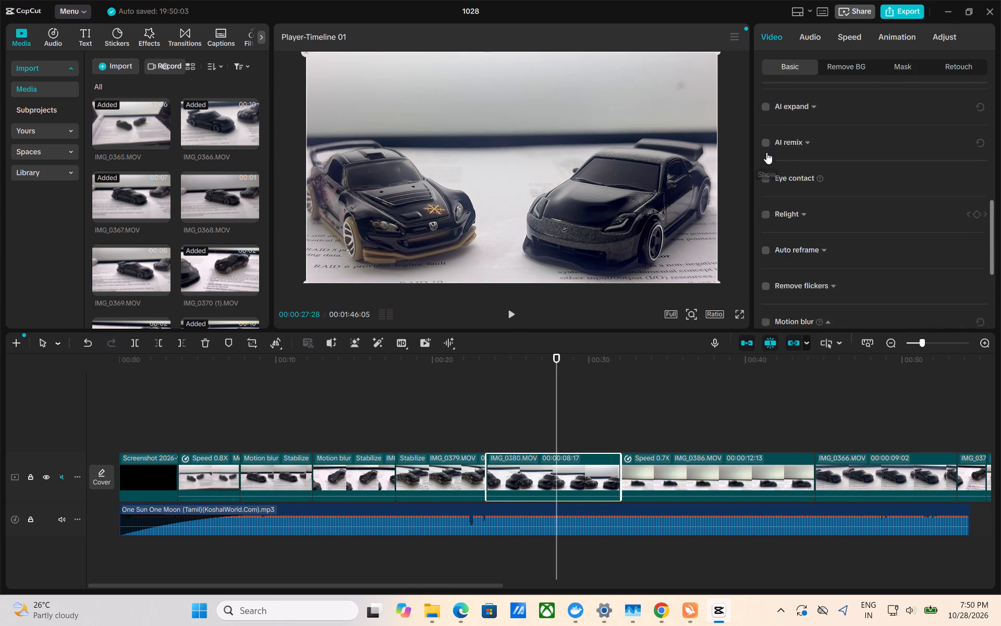
scroll(766, 152, up, 1)
click(766, 152)
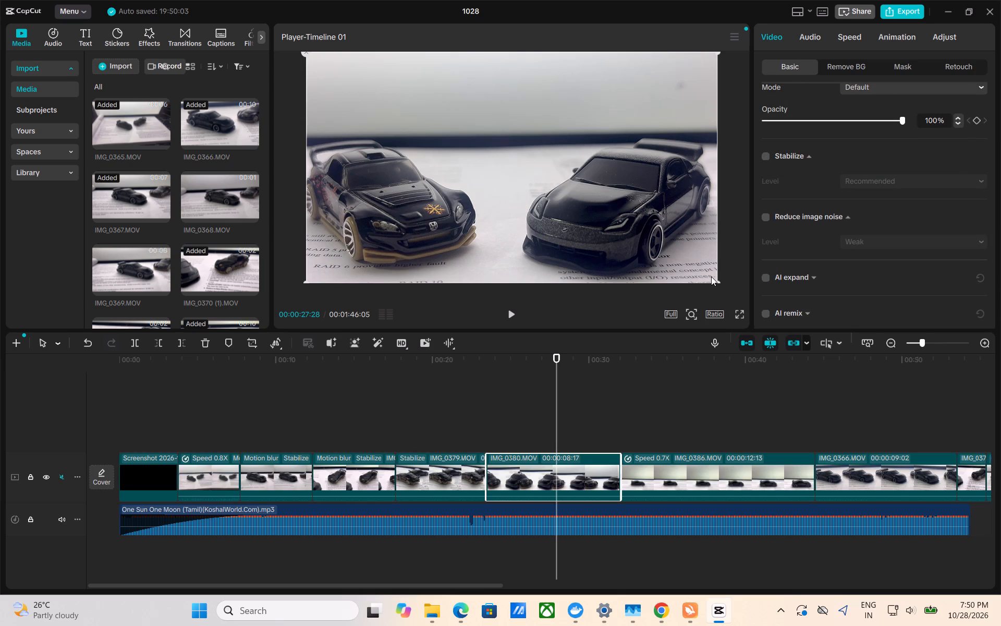
click(766, 154)
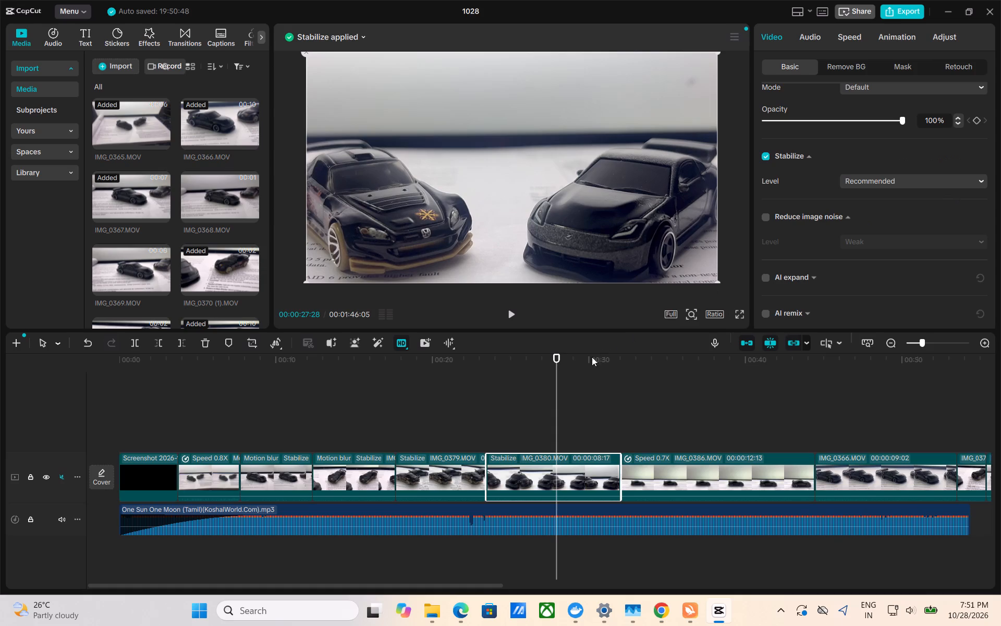
drag(556, 376, 464, 394)
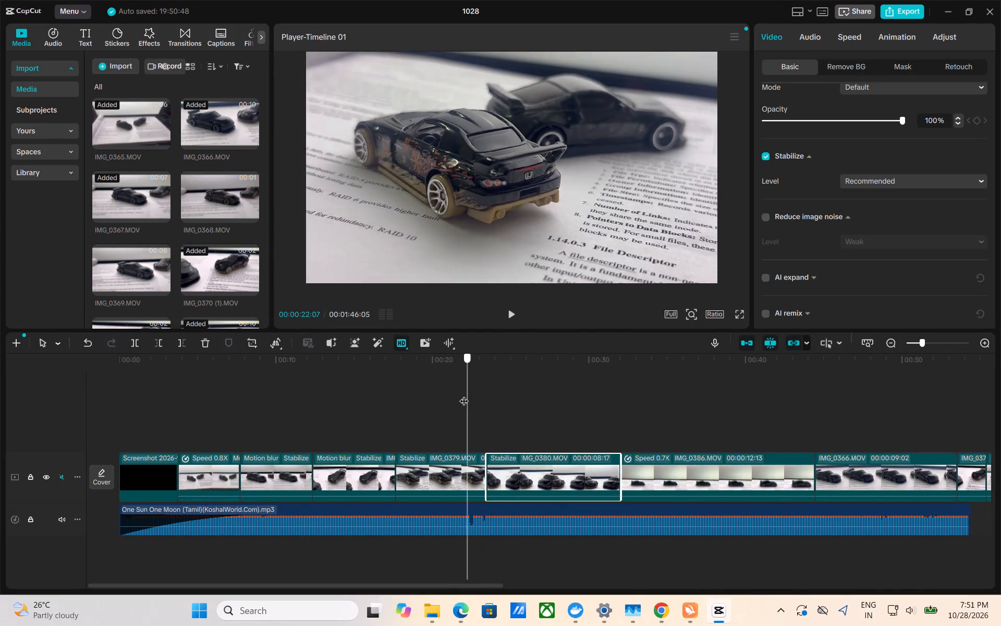
drag(464, 394, 459, 395)
key(space)
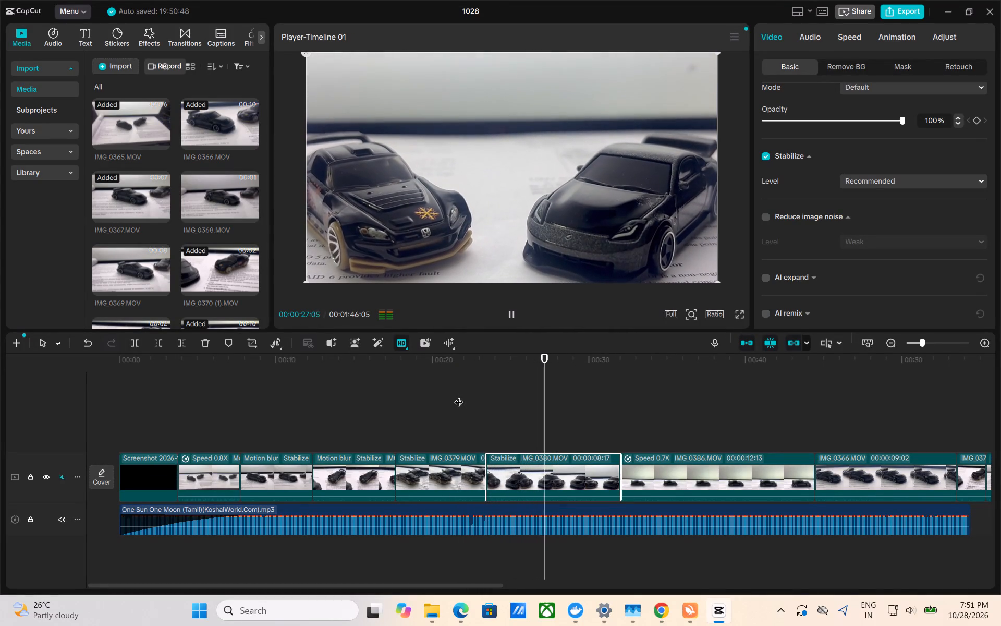
key(space)
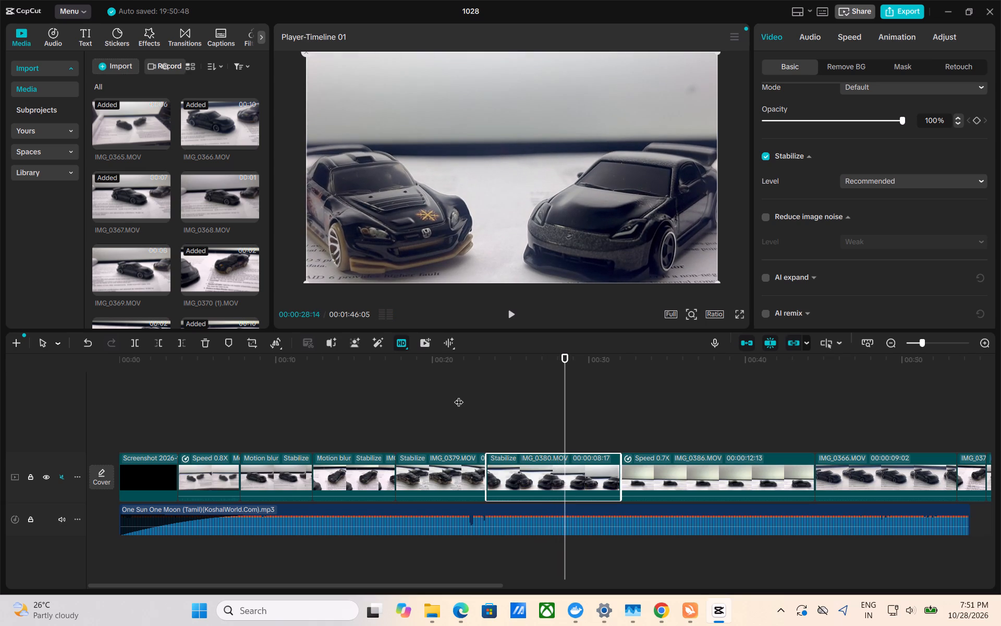
Trim the start of the IMG_0380.MOV clip, leaving a duration of about 5.7 s, and play the cut.
click(582, 471)
drag(564, 431, 585, 437)
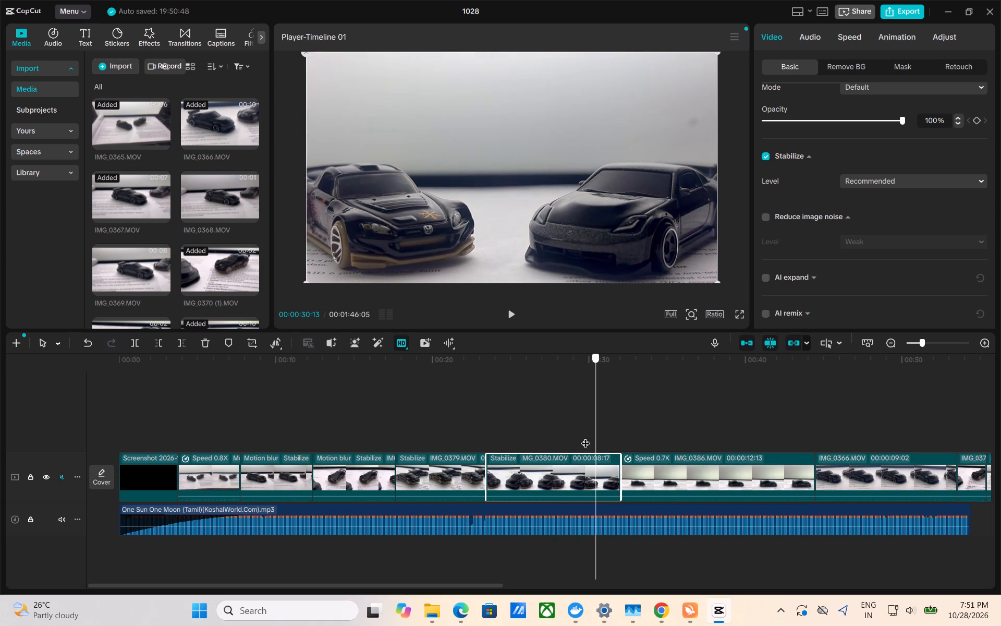
drag(585, 437, 546, 450)
click(528, 471)
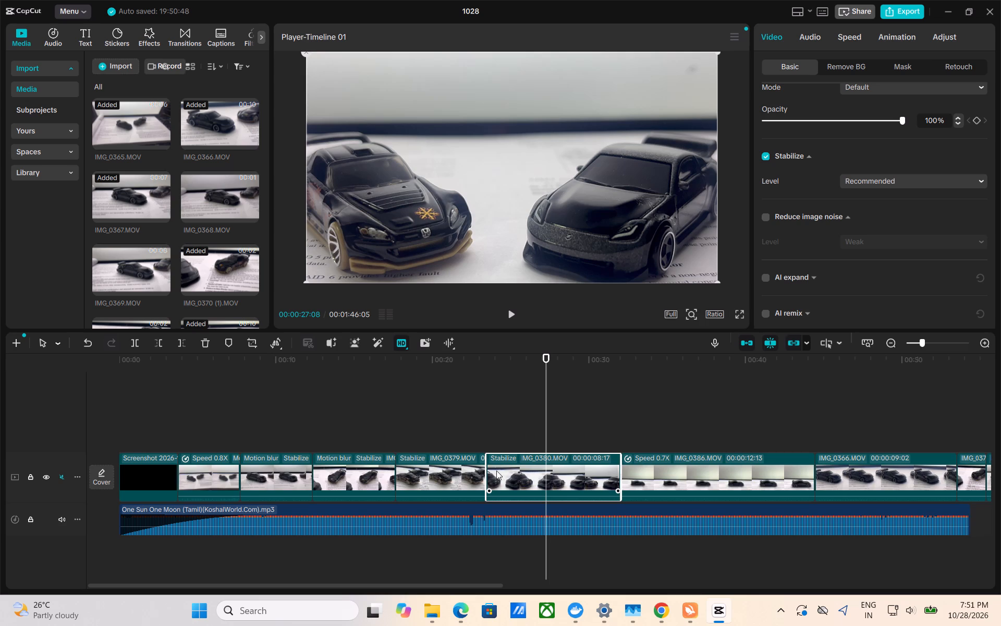
drag(485, 469, 533, 471)
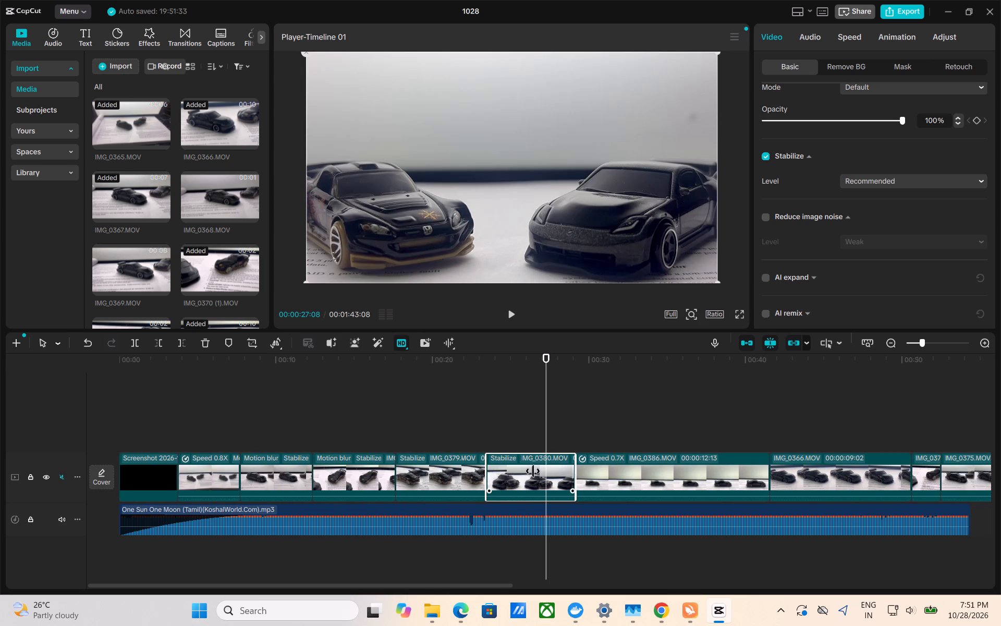
drag(544, 427, 471, 441)
key(space)
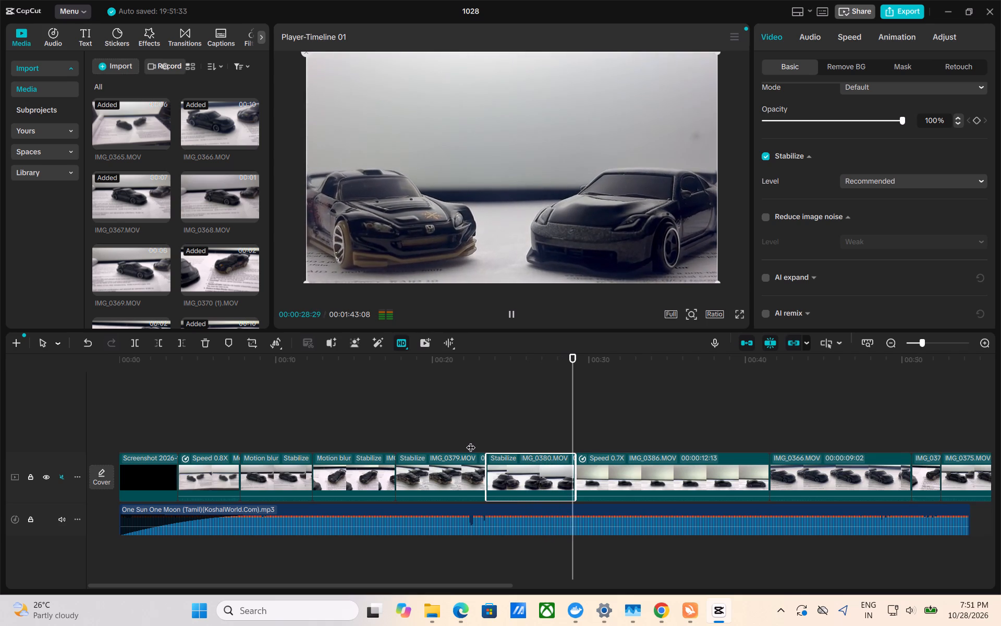
key(space)
Slow the trimmed IMG_0380.MOV clip to a standard speed of 0.67x.
click(526, 479)
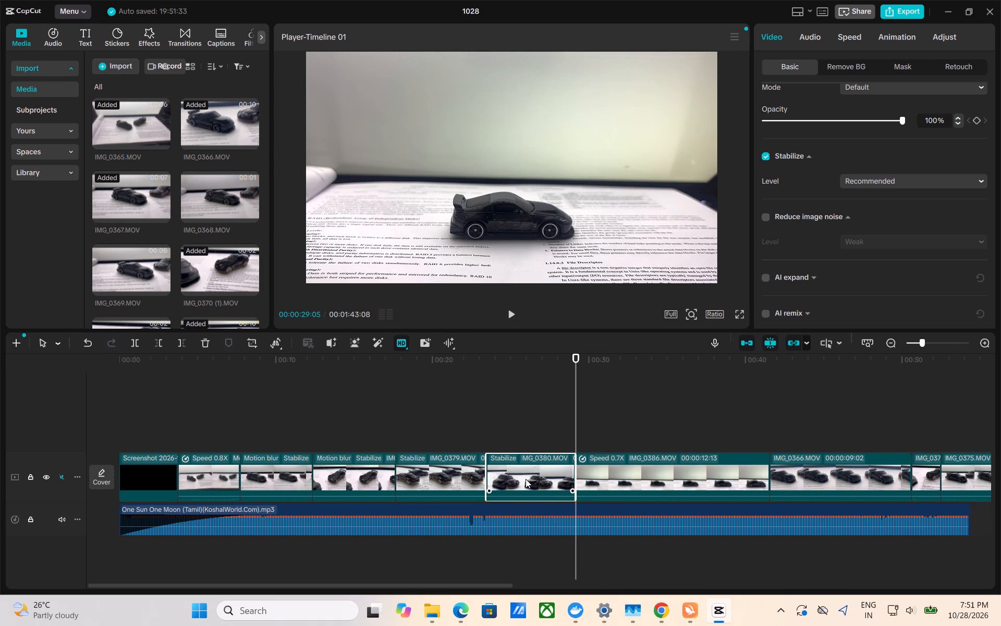
click(857, 36)
click(777, 121)
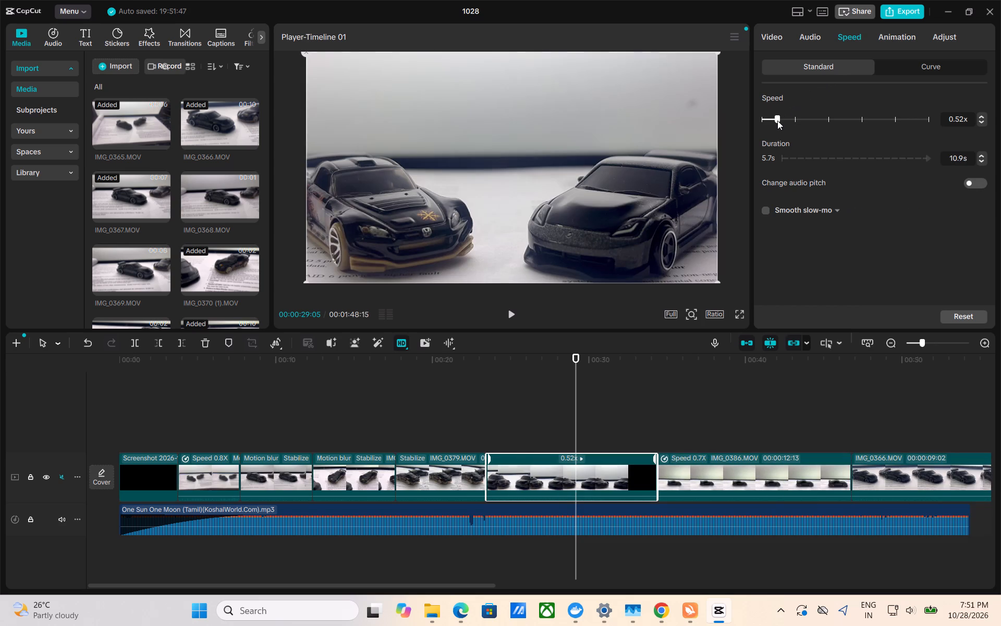
click(779, 121)
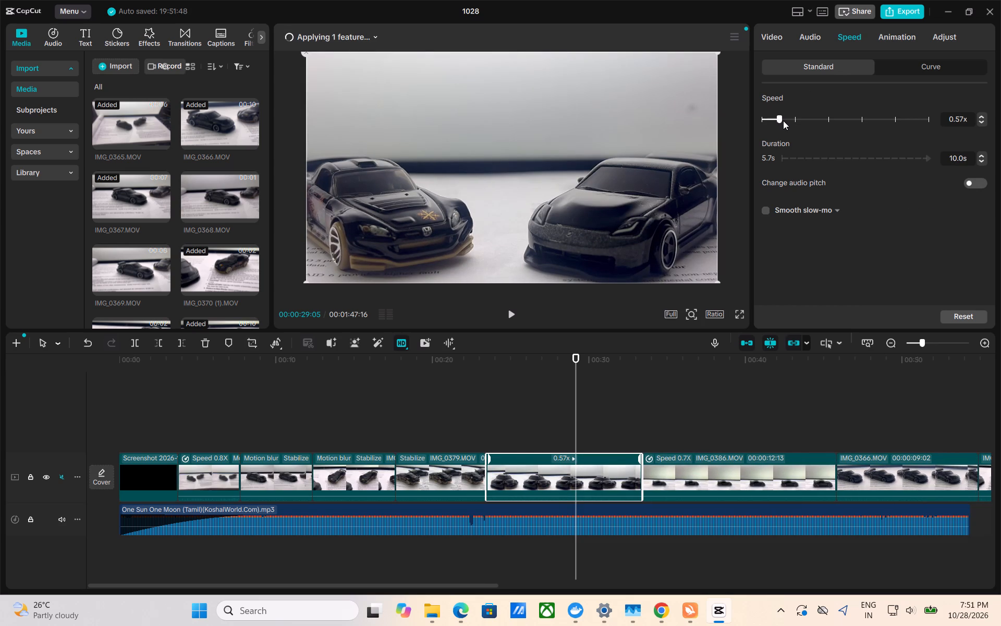
click(783, 121)
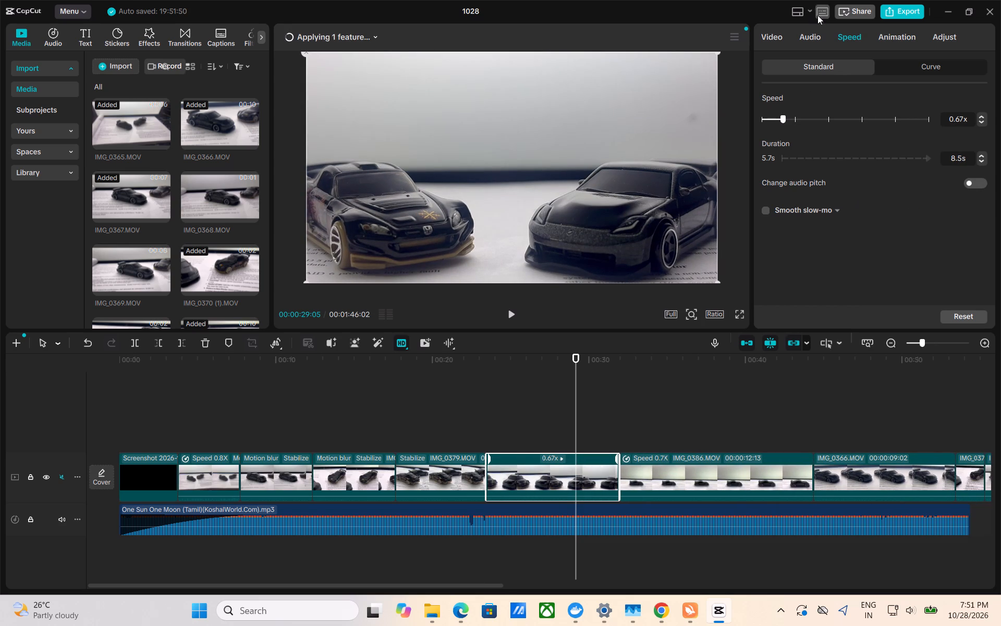
Review the Stabilize setting of the slowed IMG_0380.MOV clip, scrub the edit, and play it from within the preceding IMG_0379.MOV clip.
click(779, 36)
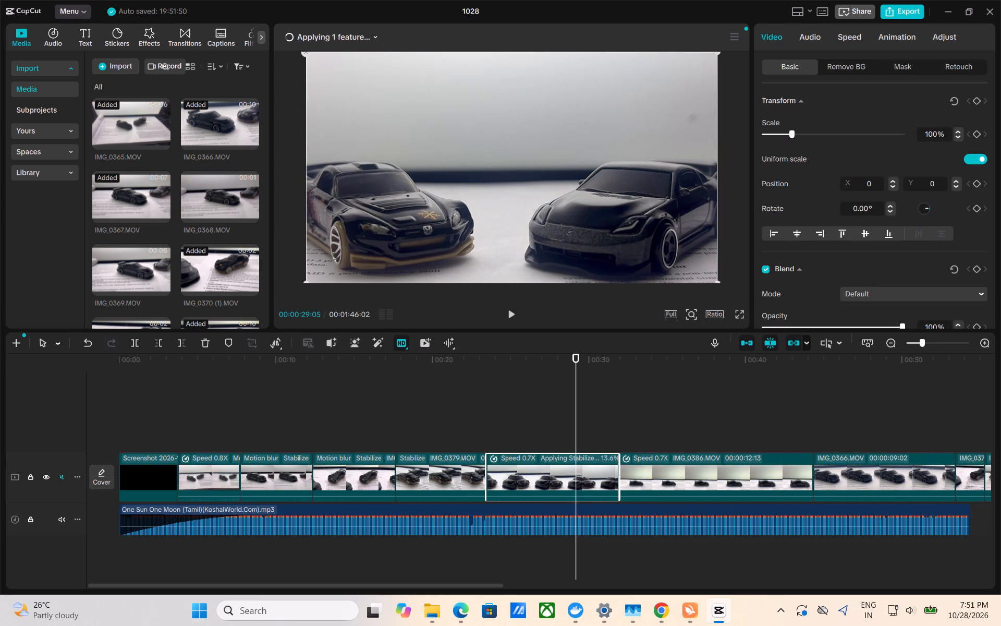
scroll(862, 183, down, 2)
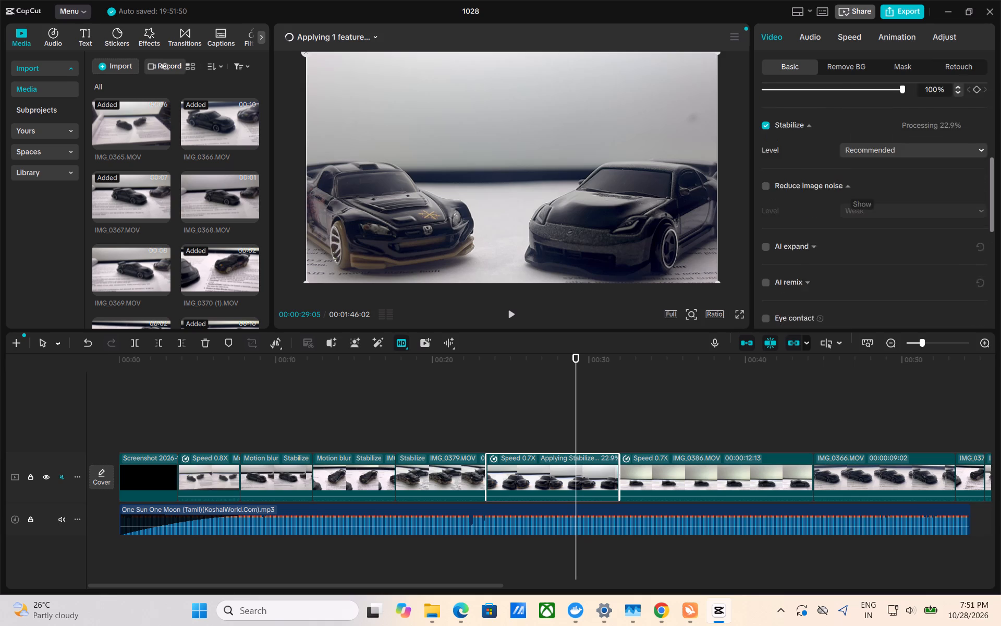
scroll(862, 183, down, 2)
scroll(862, 183, up, 2)
scroll(862, 183, down, 1)
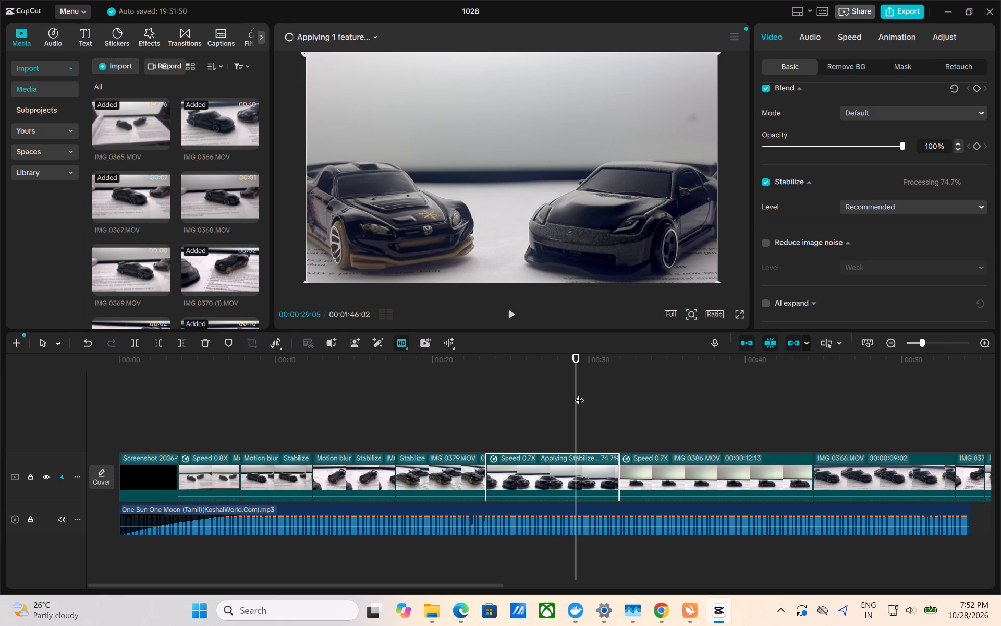
drag(575, 394, 212, 439)
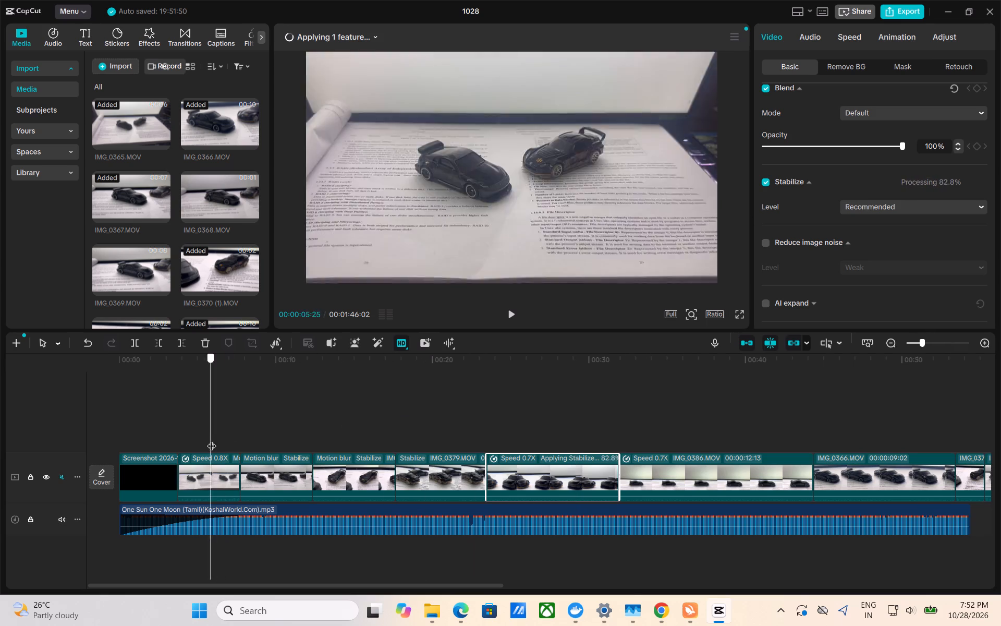
drag(212, 439, 466, 445)
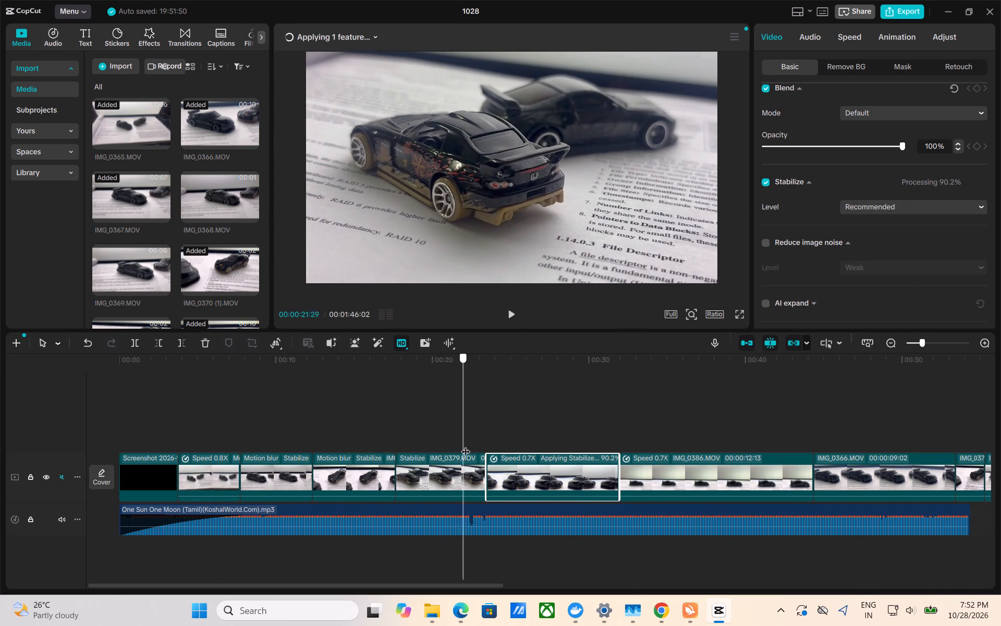
drag(466, 445, 462, 461)
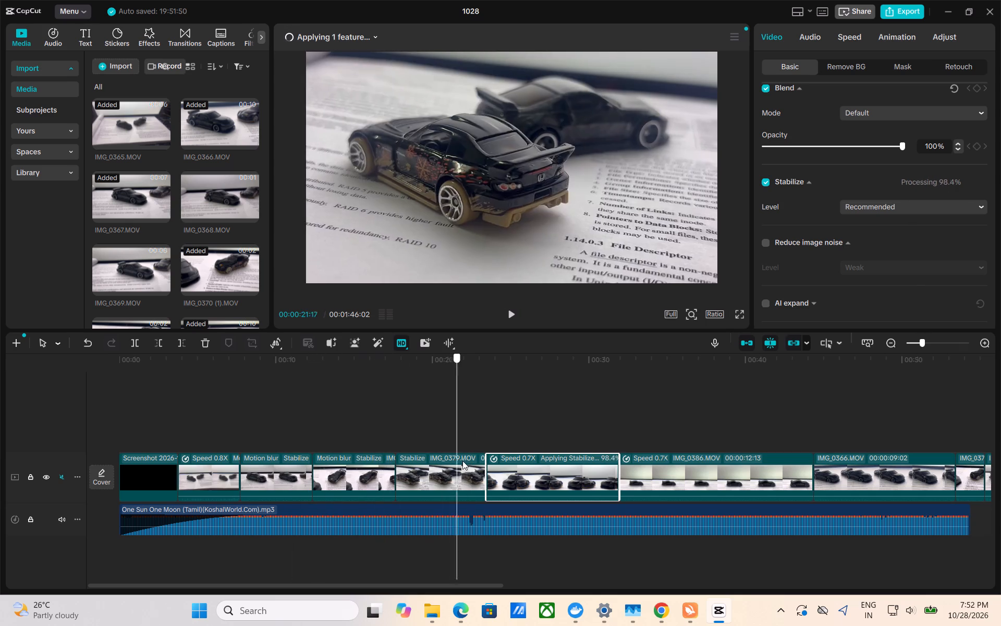
drag(462, 461, 560, 449)
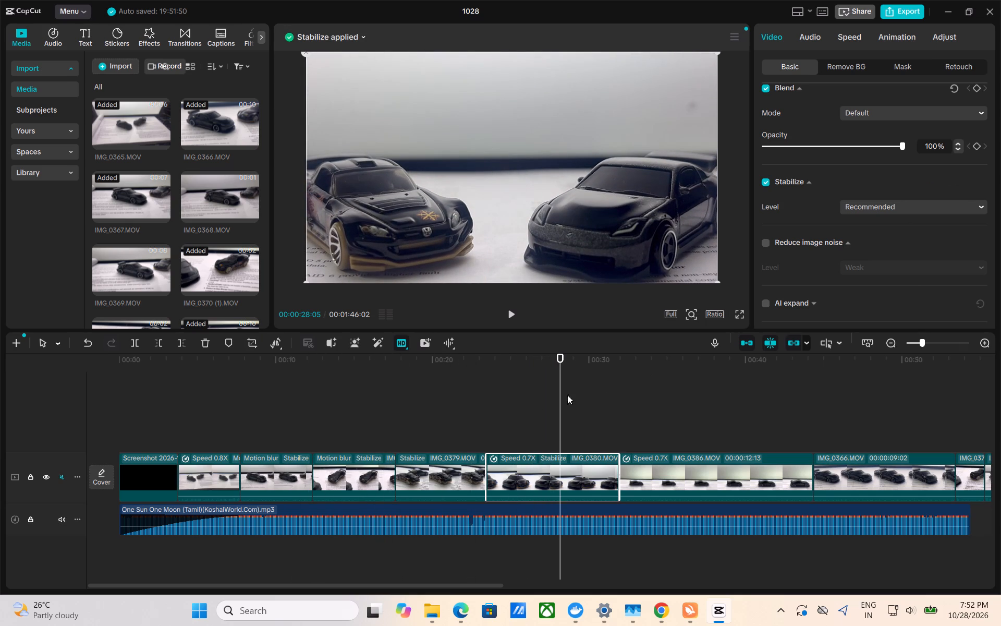
drag(558, 405, 447, 422)
key(space)
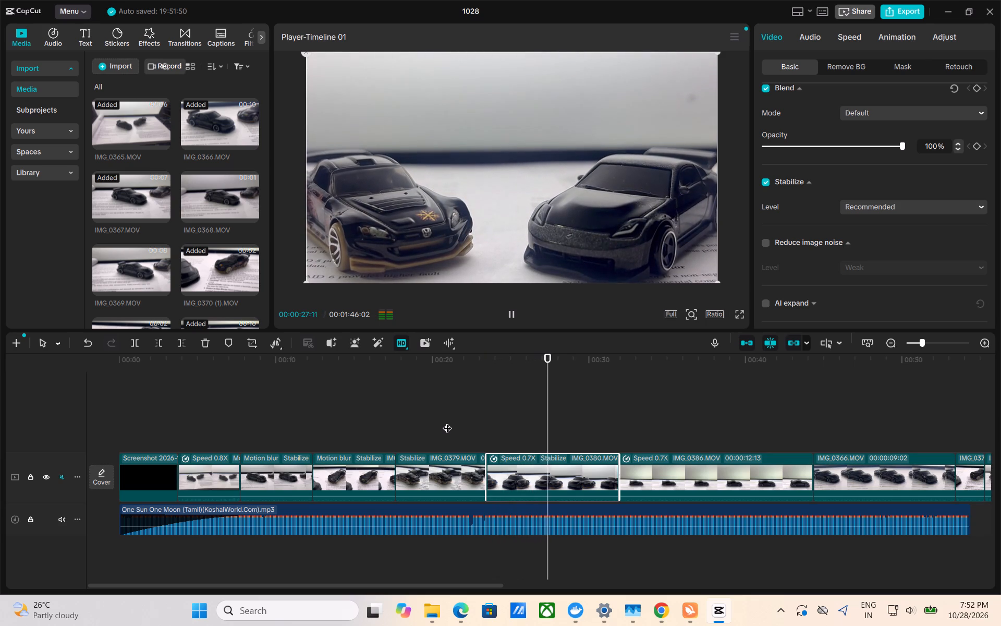
key(space)
Apply motion blur to the slowed IMG_0380.MOV clip, keeping the default blur, blend, direction and speed settings.
click(506, 461)
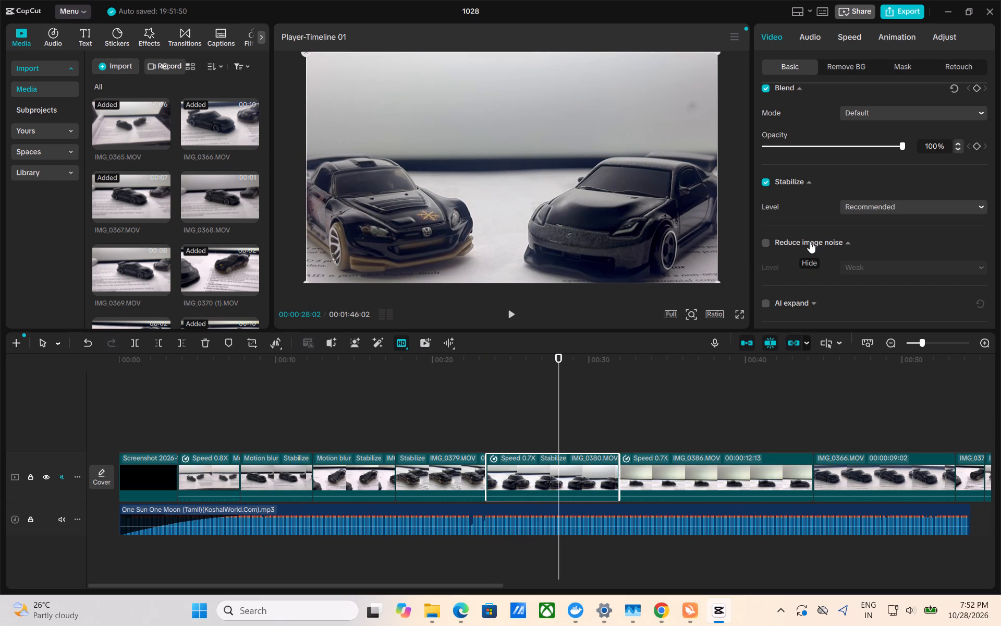
scroll(810, 242, down, 1)
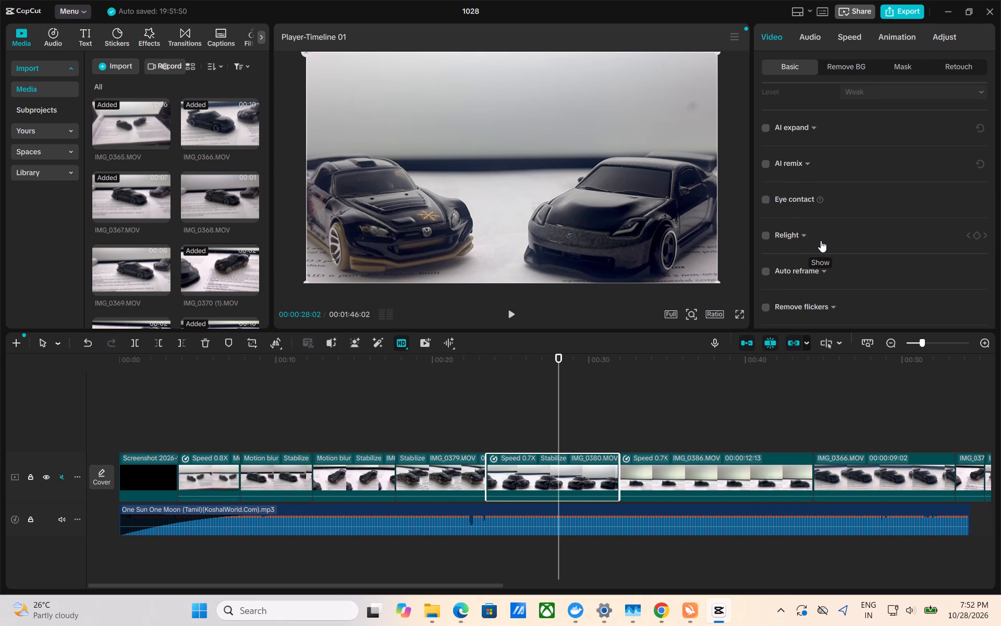
scroll(821, 240, down, 1)
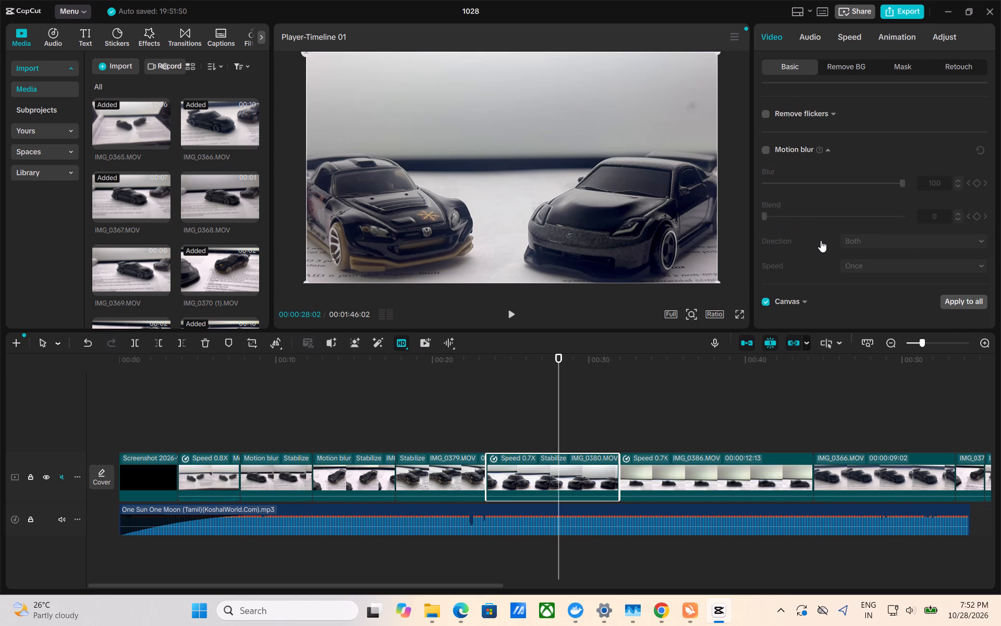
scroll(821, 240, up, 1)
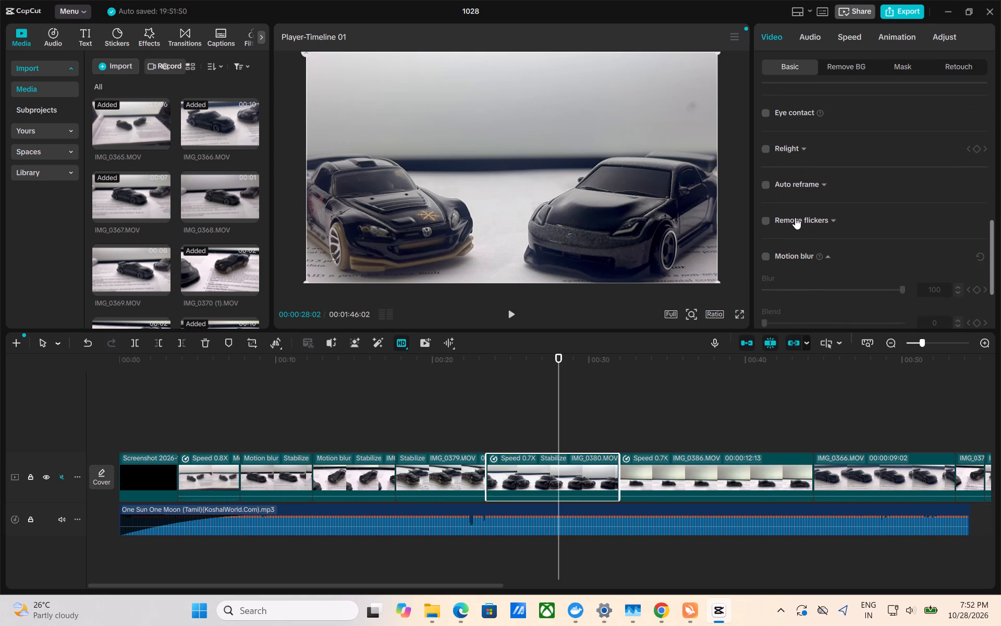
scroll(784, 181, up, 2)
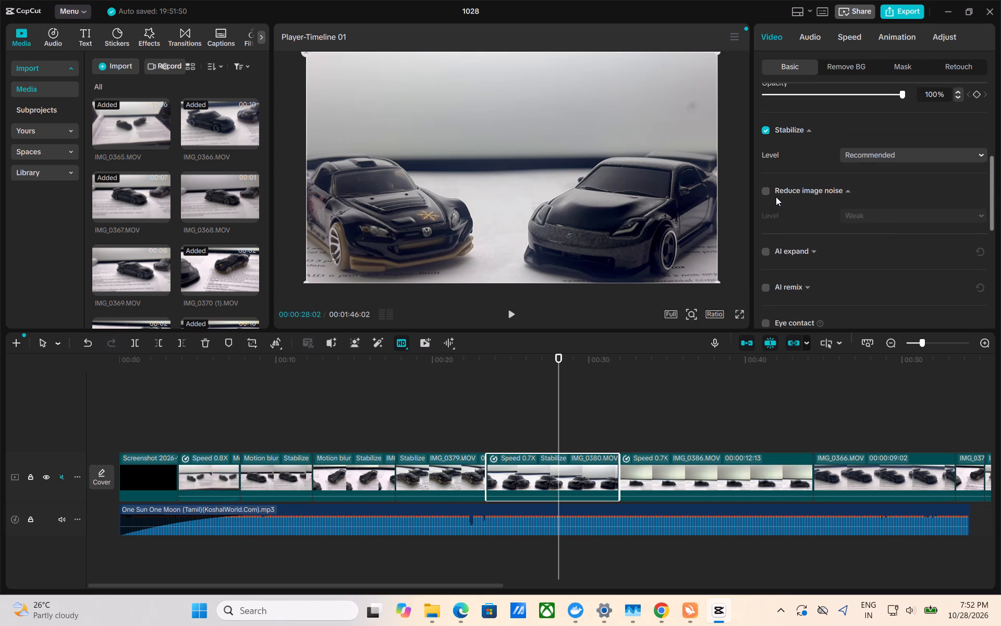
scroll(780, 189, down, 1)
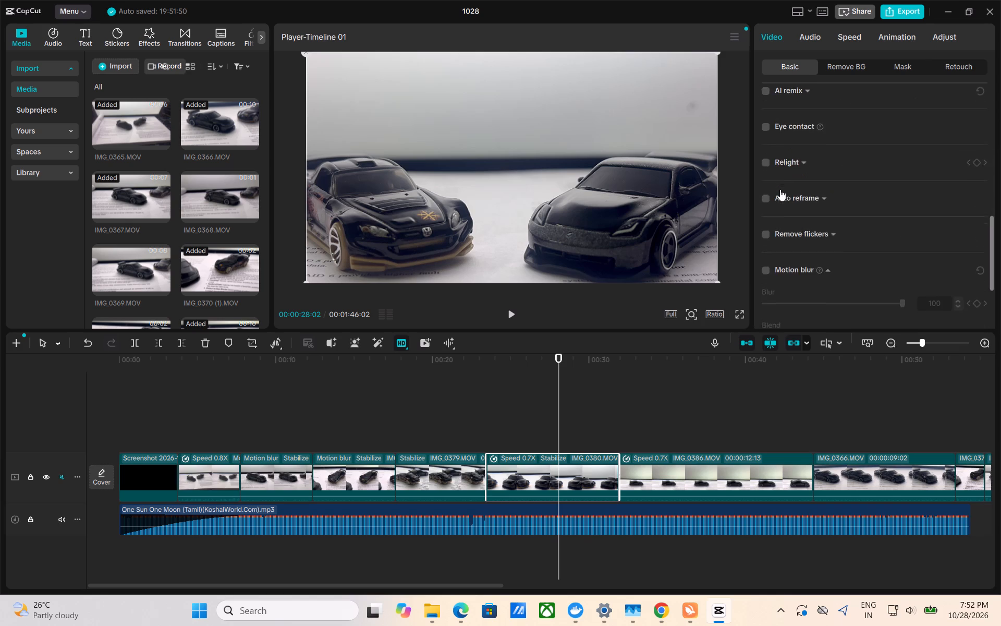
scroll(780, 189, down, 2)
scroll(780, 189, up, 2)
scroll(780, 189, down, 2)
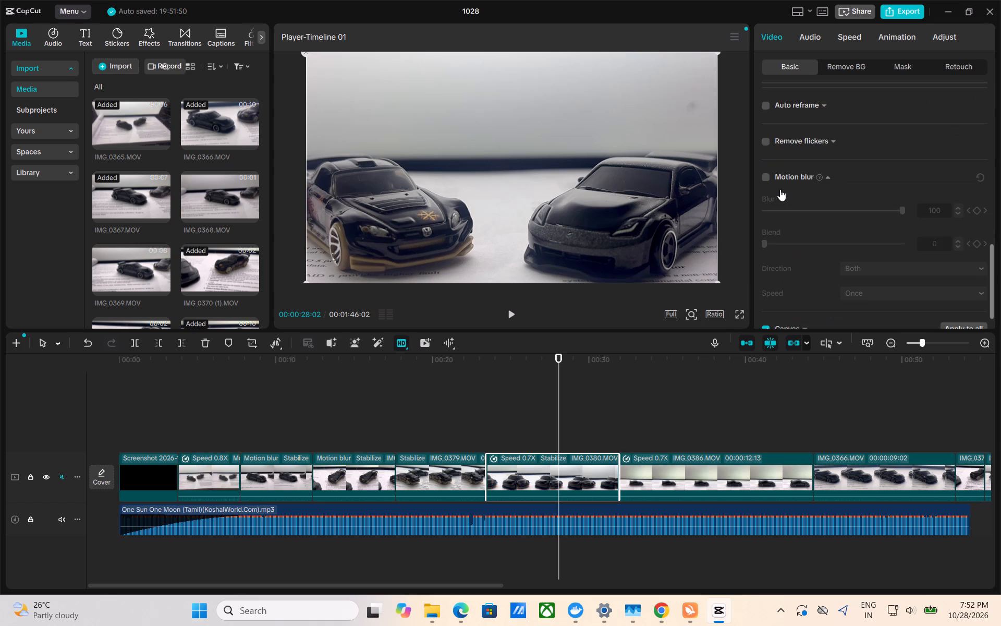
scroll(796, 221, up, 1)
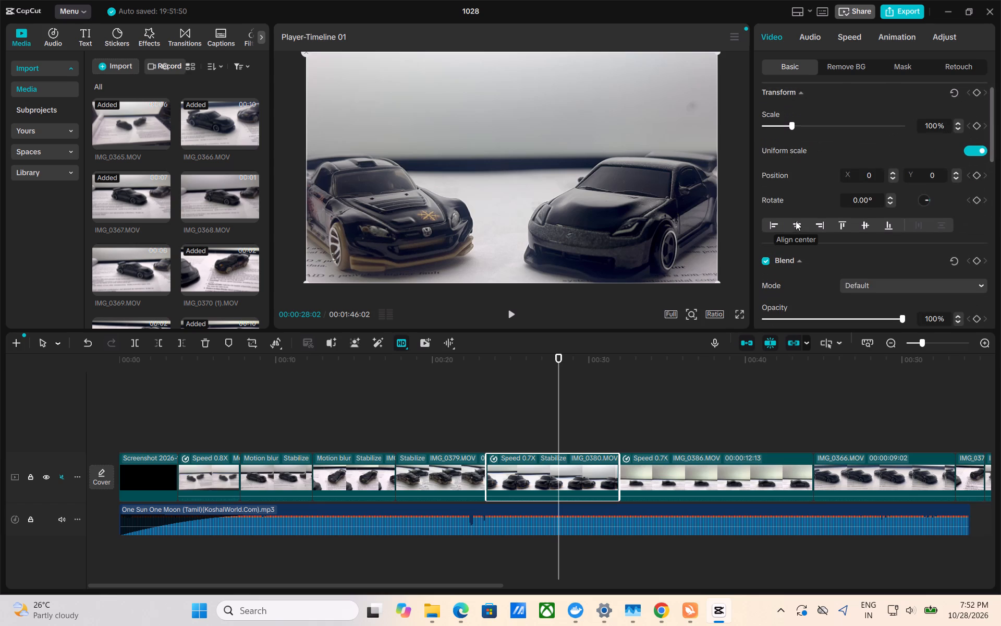
scroll(796, 221, down, 2)
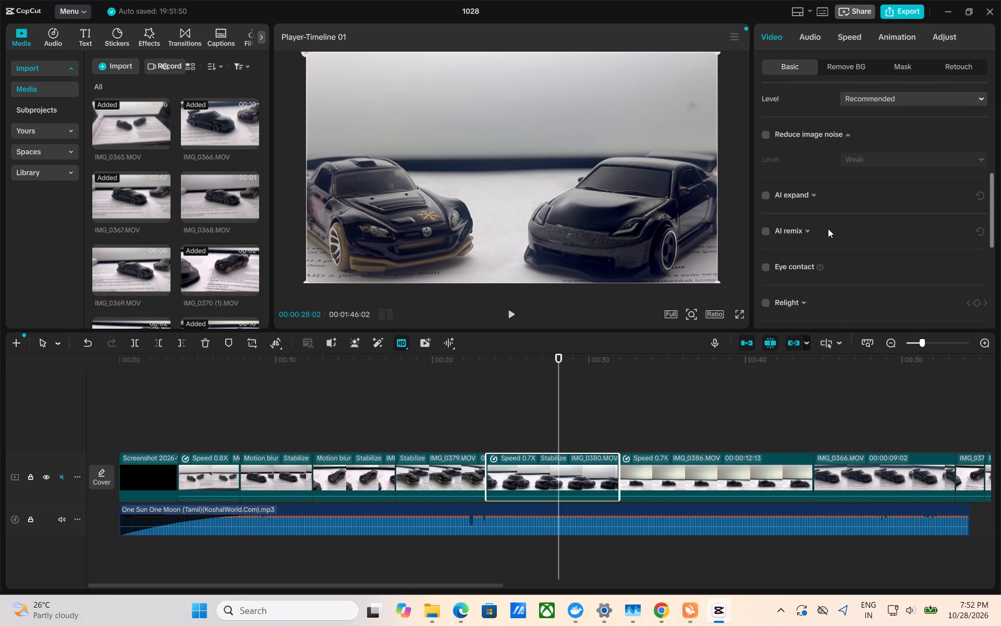
scroll(828, 228, down, 1)
scroll(828, 228, up, 1)
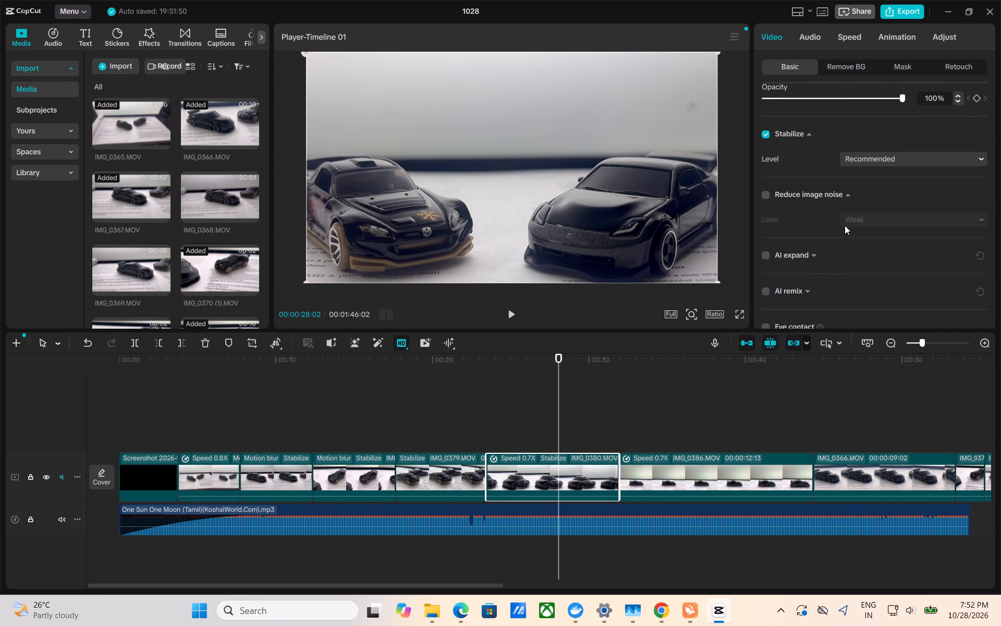
scroll(845, 225, down, 5)
click(765, 151)
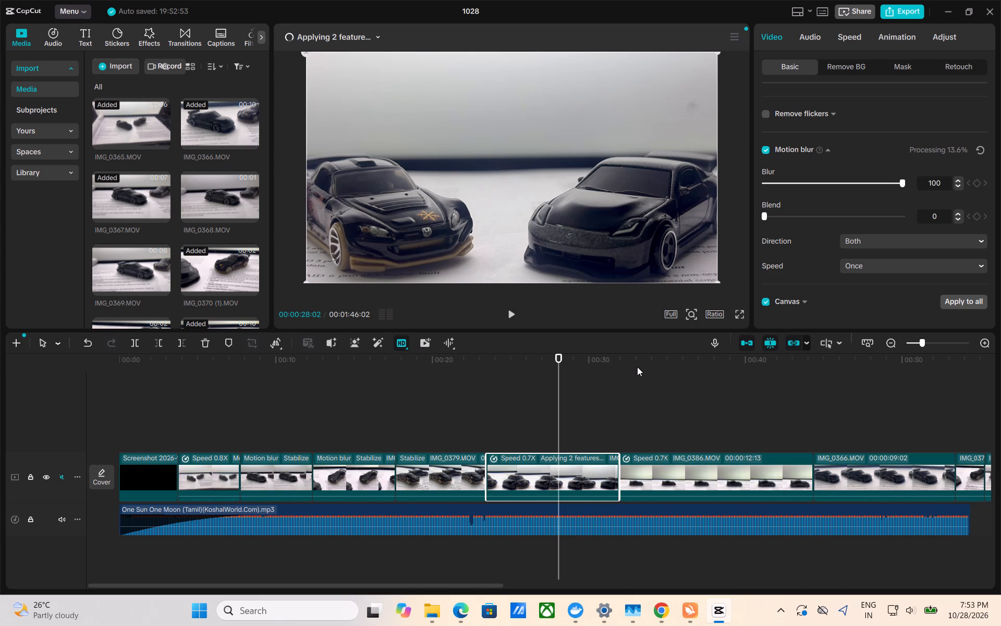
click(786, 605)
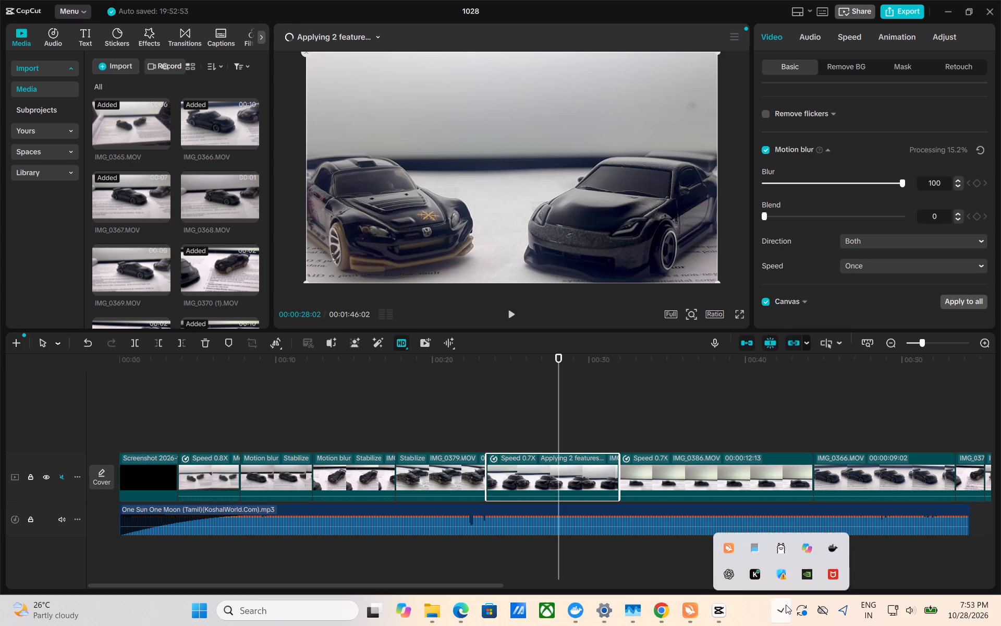
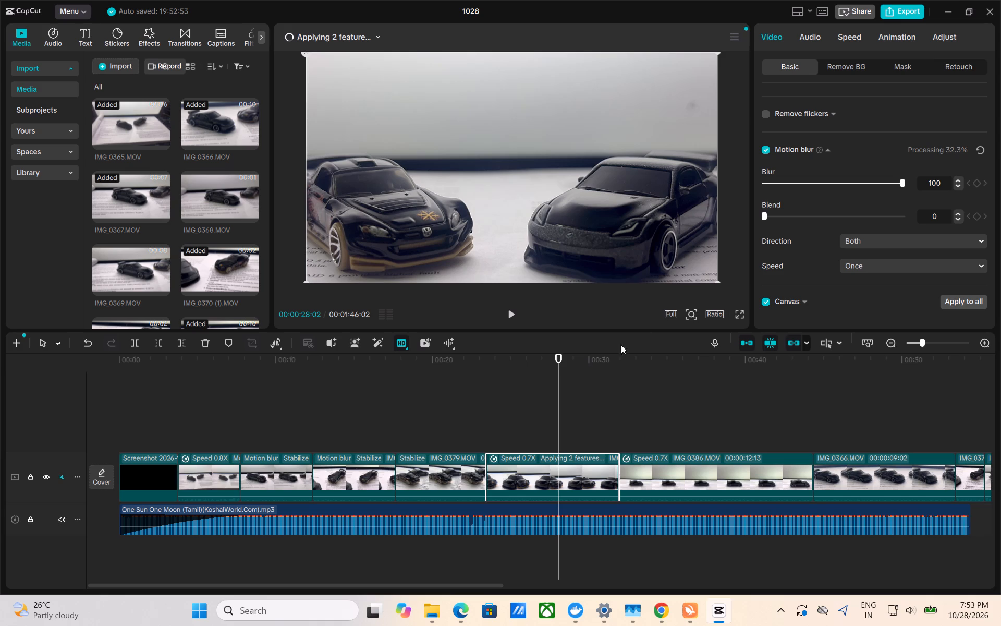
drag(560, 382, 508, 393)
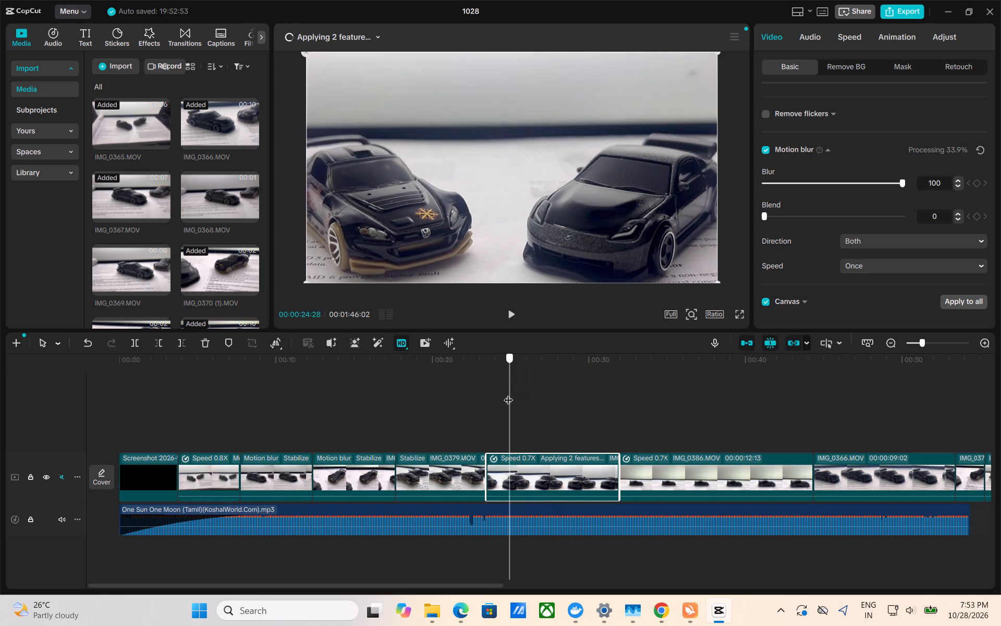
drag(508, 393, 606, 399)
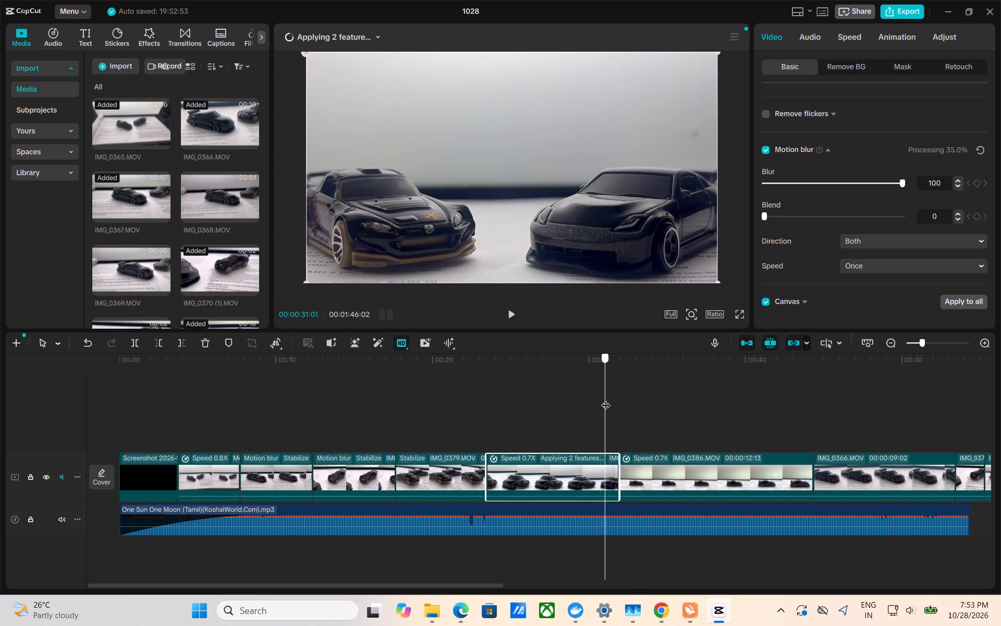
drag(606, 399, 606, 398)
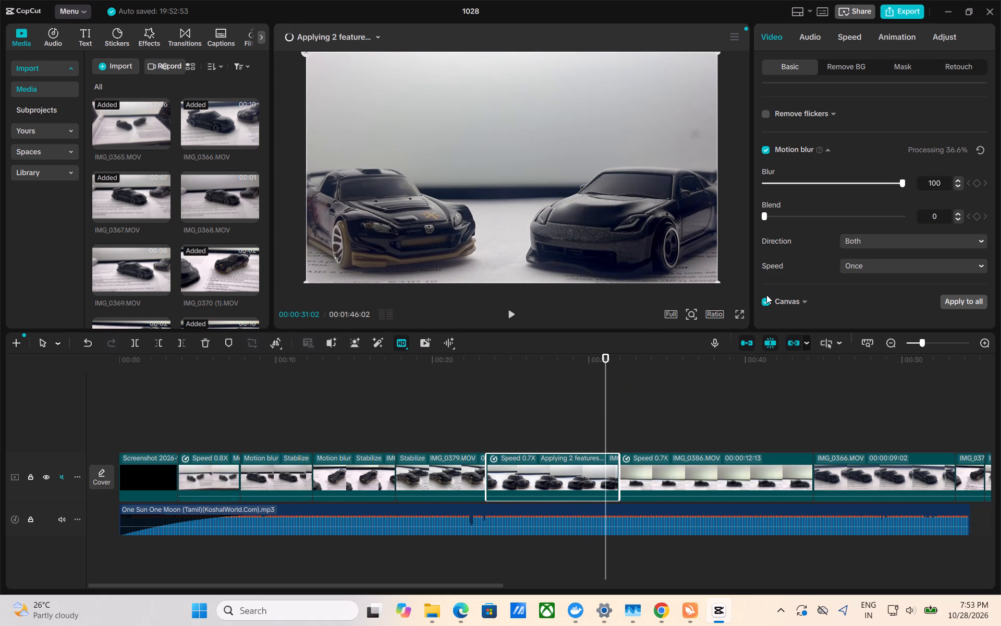
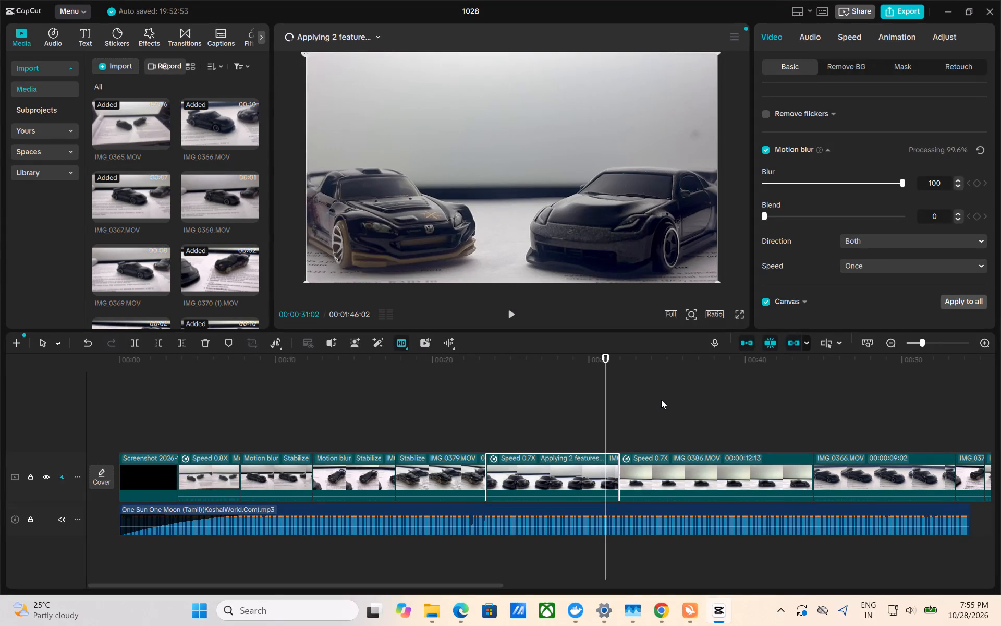
Play back the IMG_0380 clip and review its motion blur and stabilization in the preview.
drag(606, 382, 500, 387)
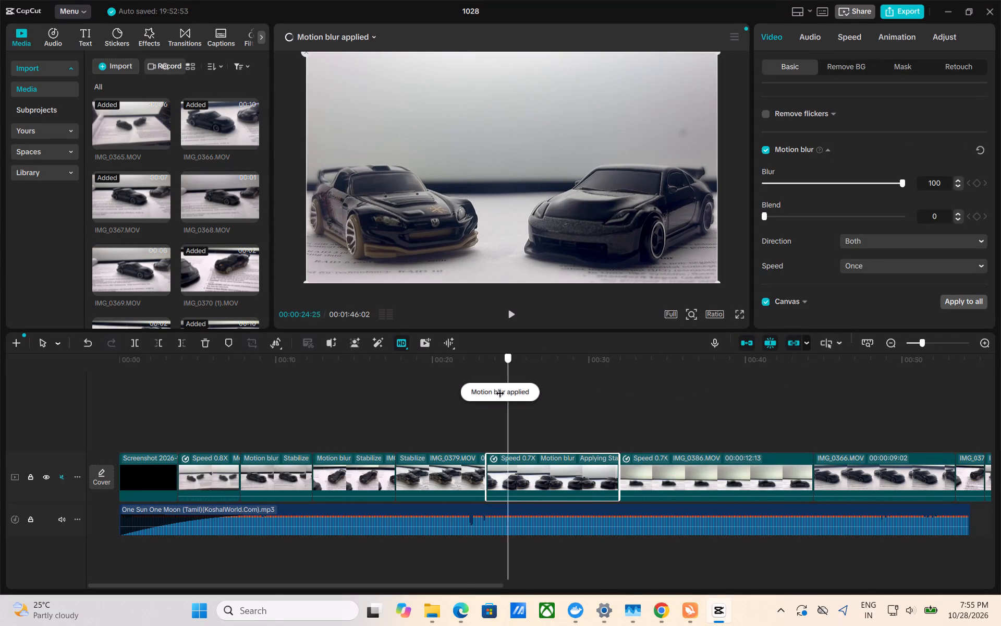
drag(500, 387, 431, 391)
key(space)
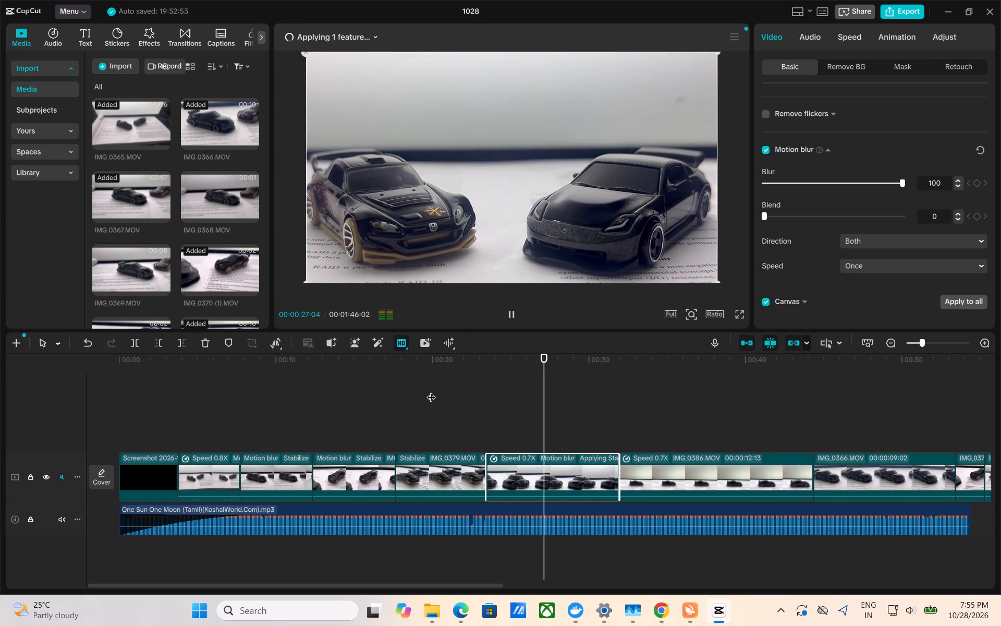
key(space)
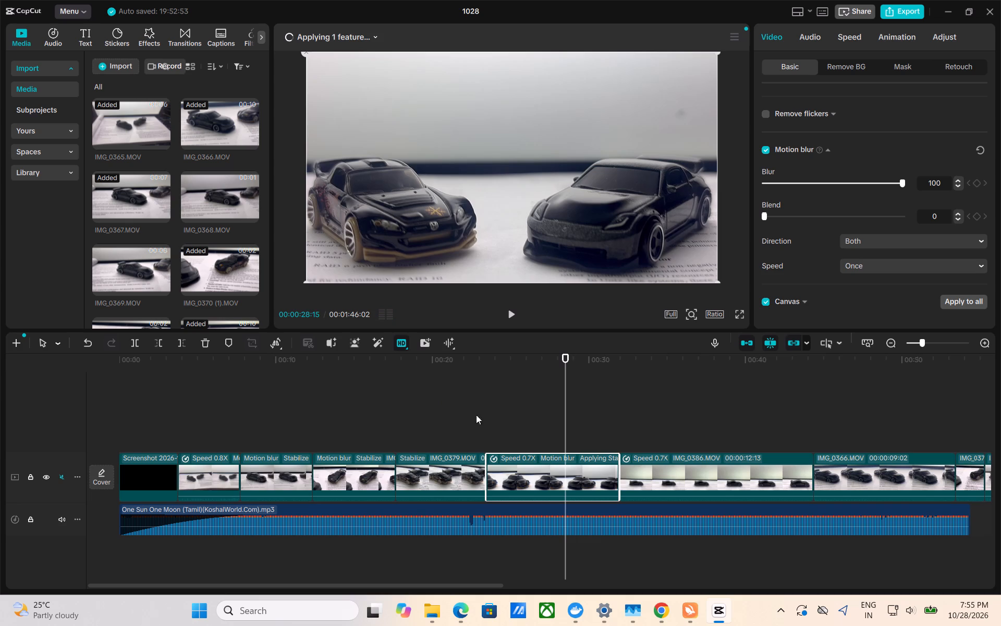
click(535, 467)
scroll(813, 232, up, 3)
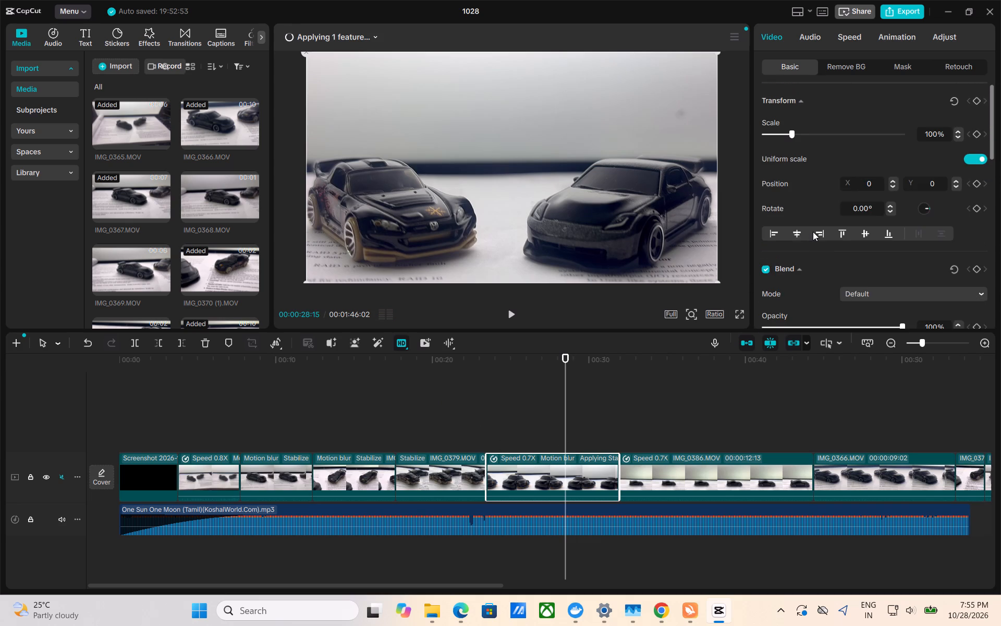
scroll(813, 232, down, 1)
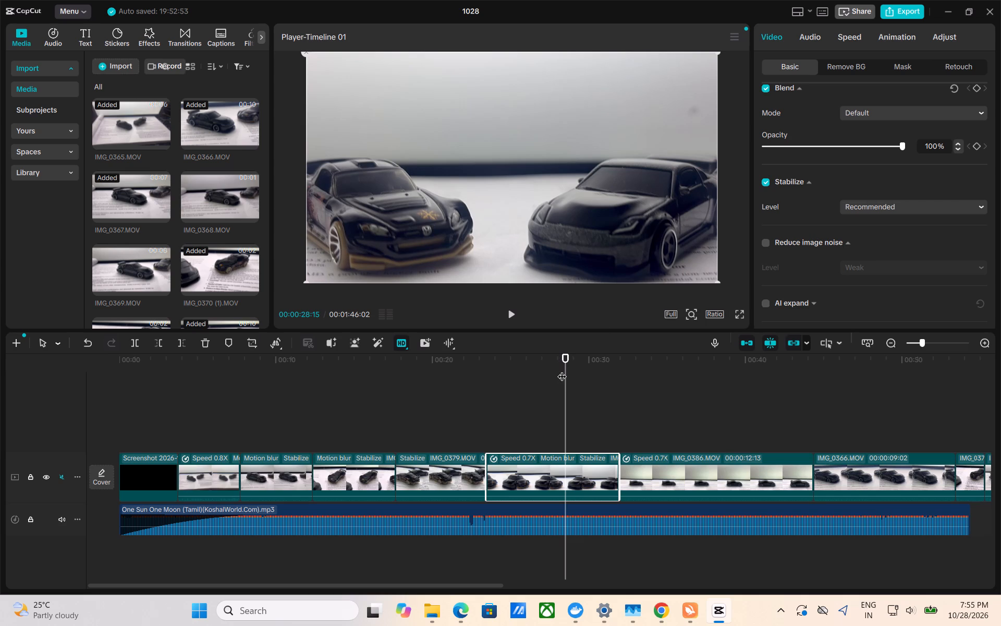
drag(562, 370, 442, 397)
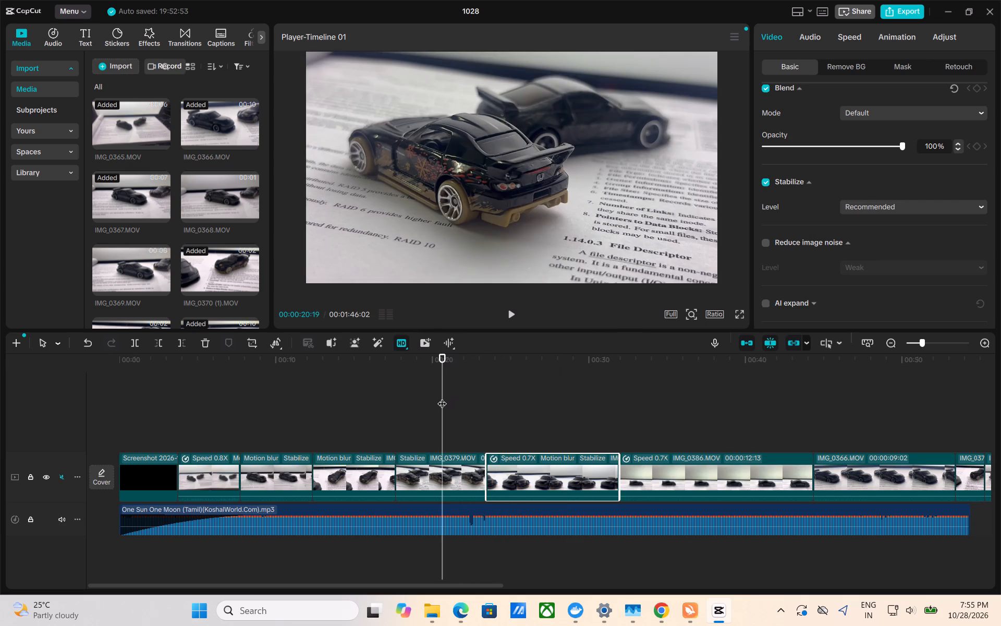
key(space)
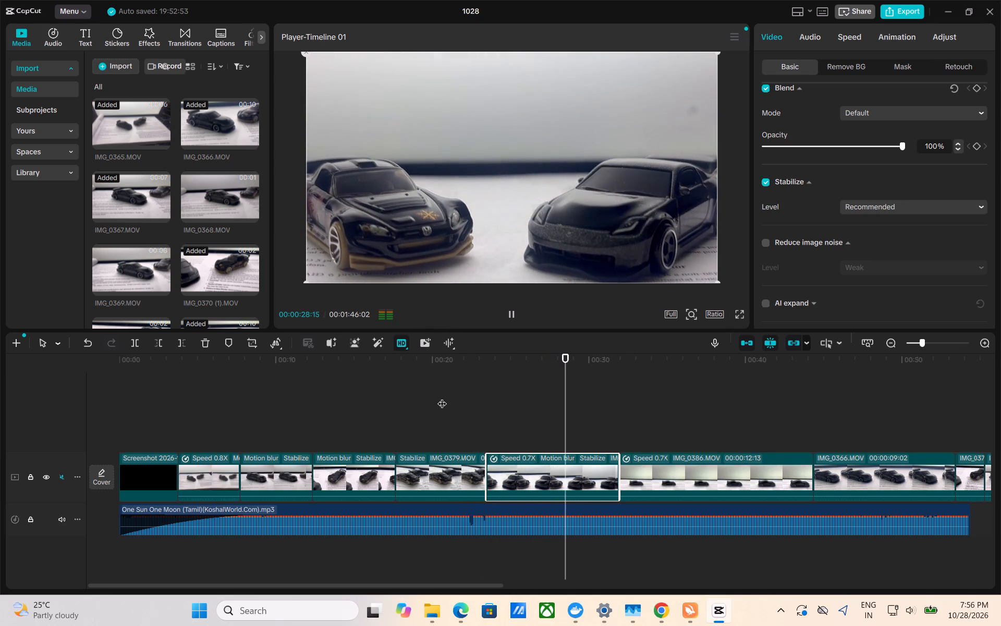
key(space)
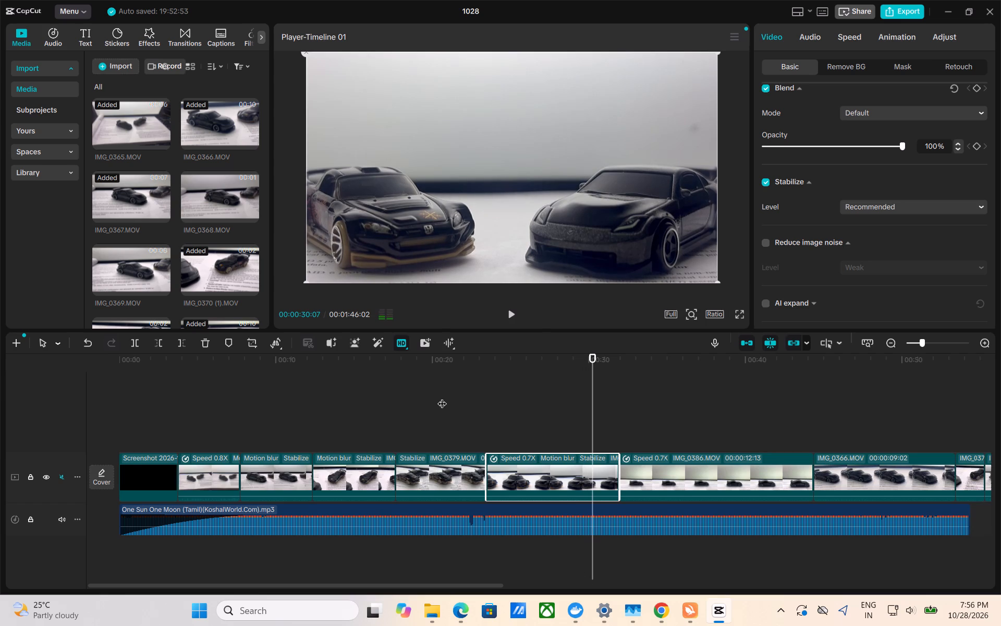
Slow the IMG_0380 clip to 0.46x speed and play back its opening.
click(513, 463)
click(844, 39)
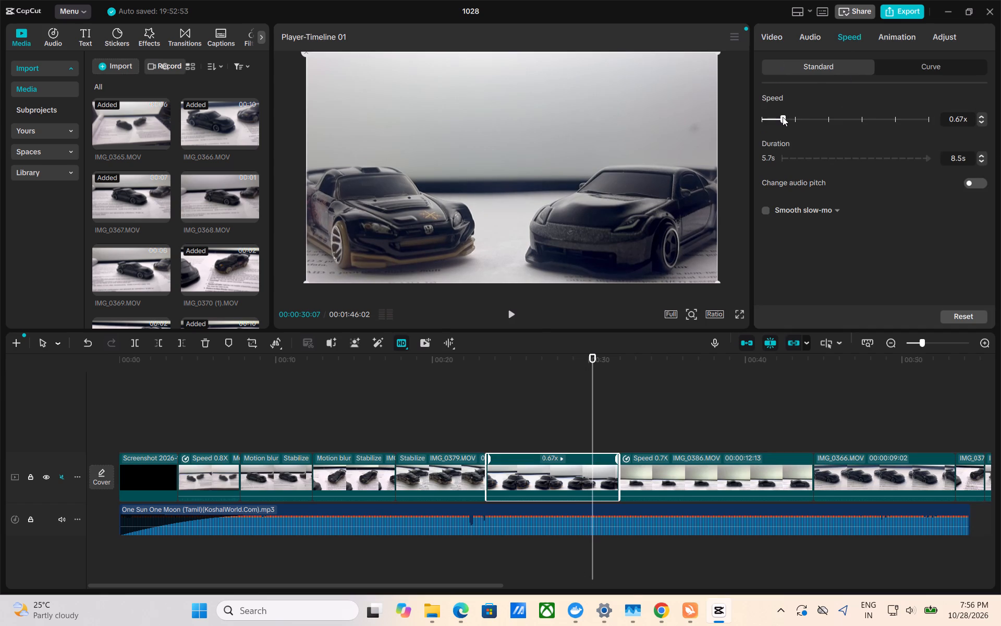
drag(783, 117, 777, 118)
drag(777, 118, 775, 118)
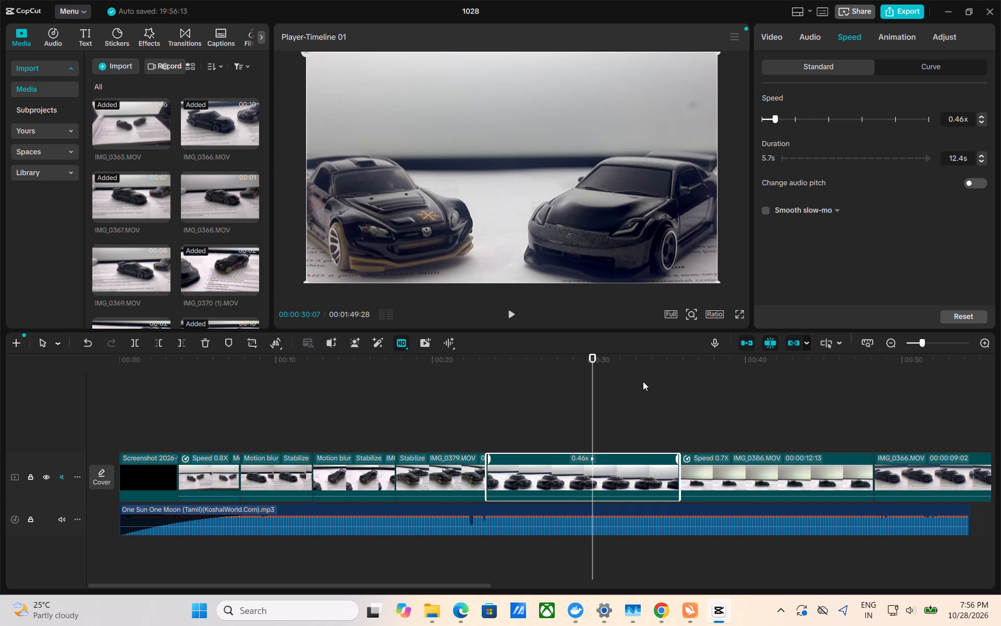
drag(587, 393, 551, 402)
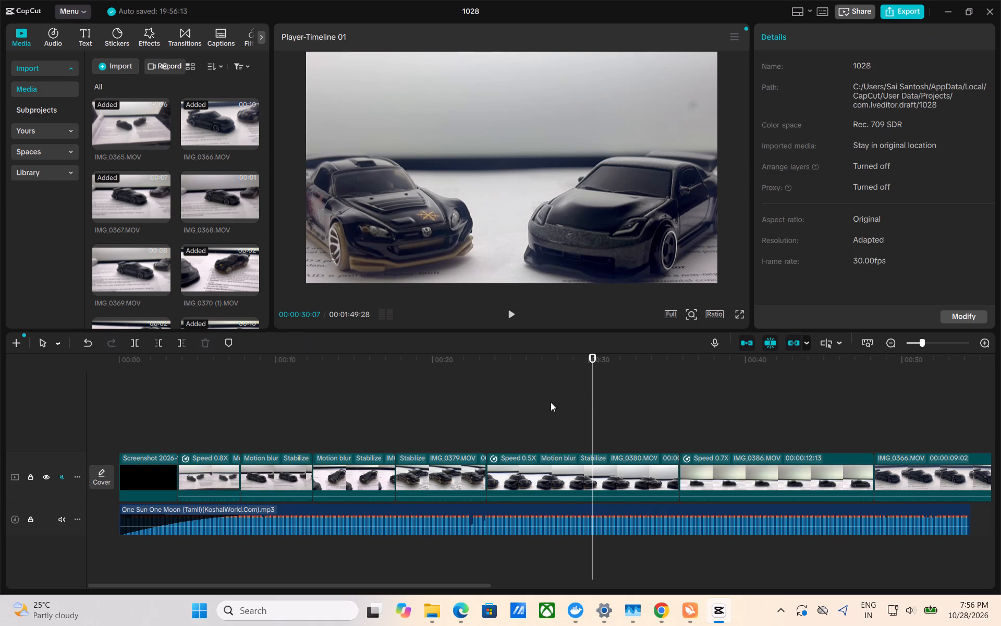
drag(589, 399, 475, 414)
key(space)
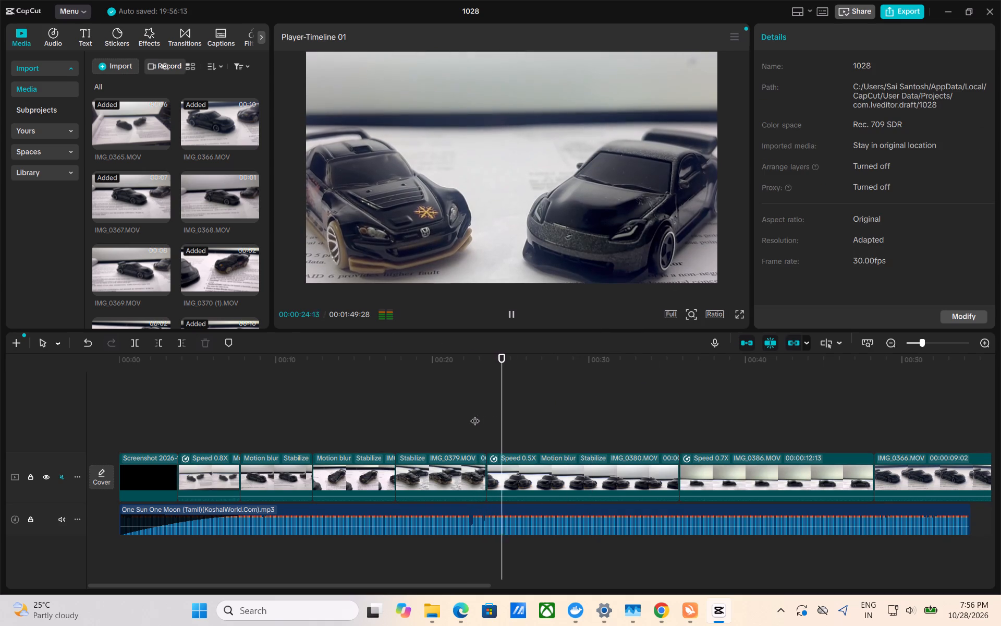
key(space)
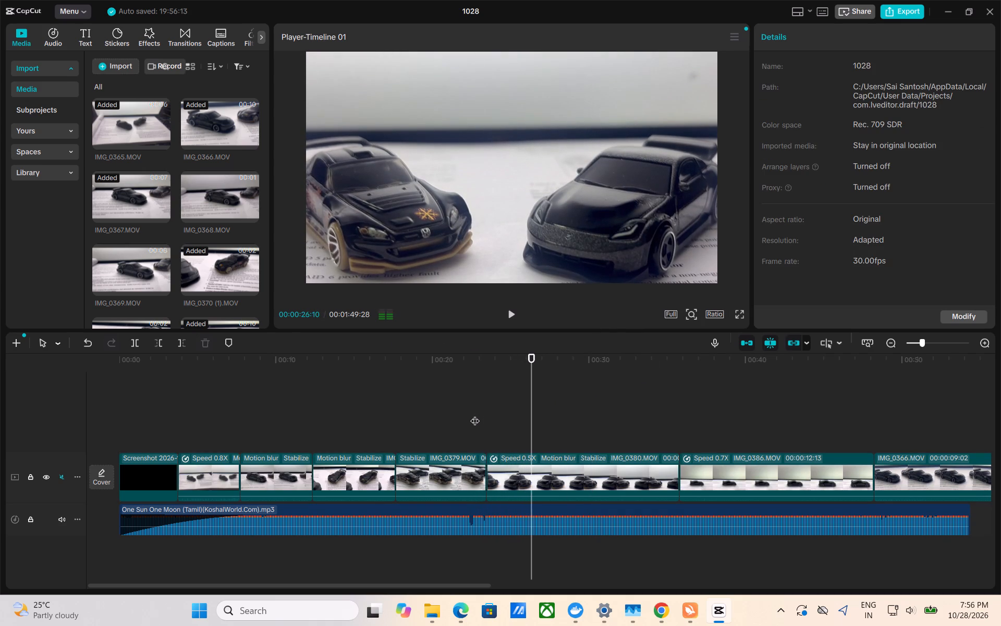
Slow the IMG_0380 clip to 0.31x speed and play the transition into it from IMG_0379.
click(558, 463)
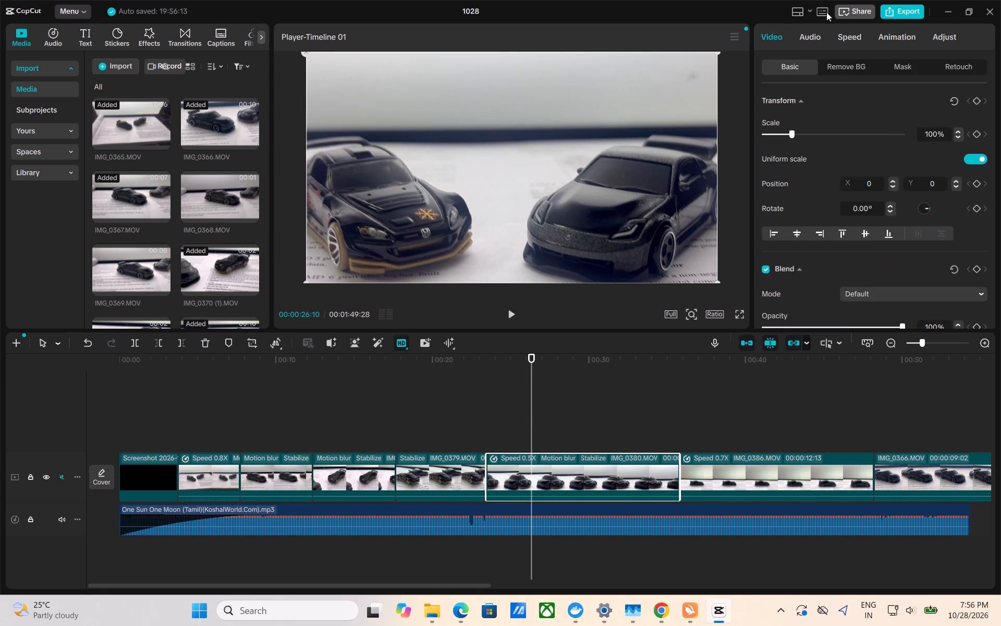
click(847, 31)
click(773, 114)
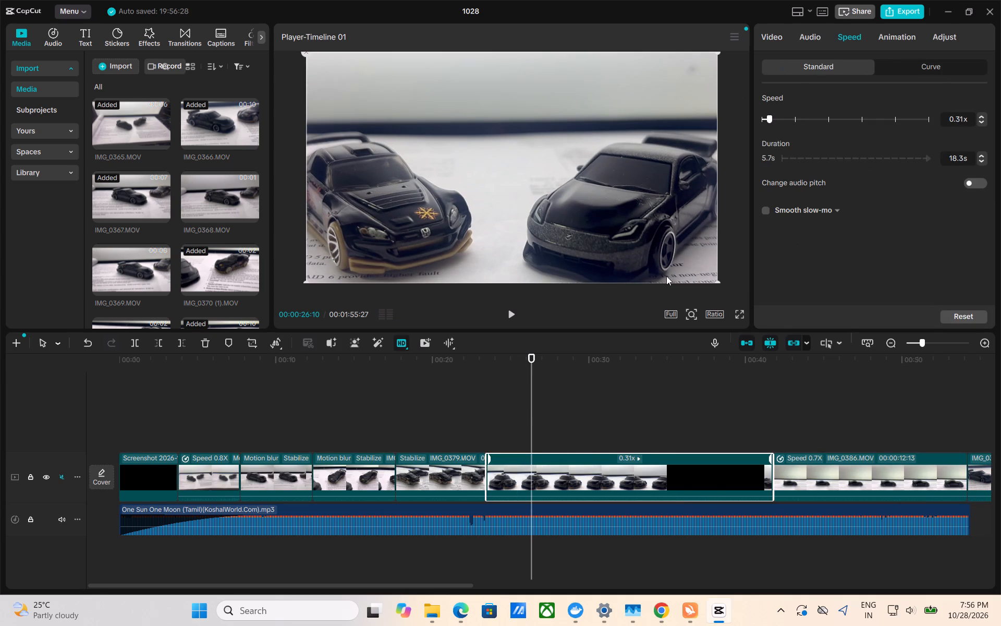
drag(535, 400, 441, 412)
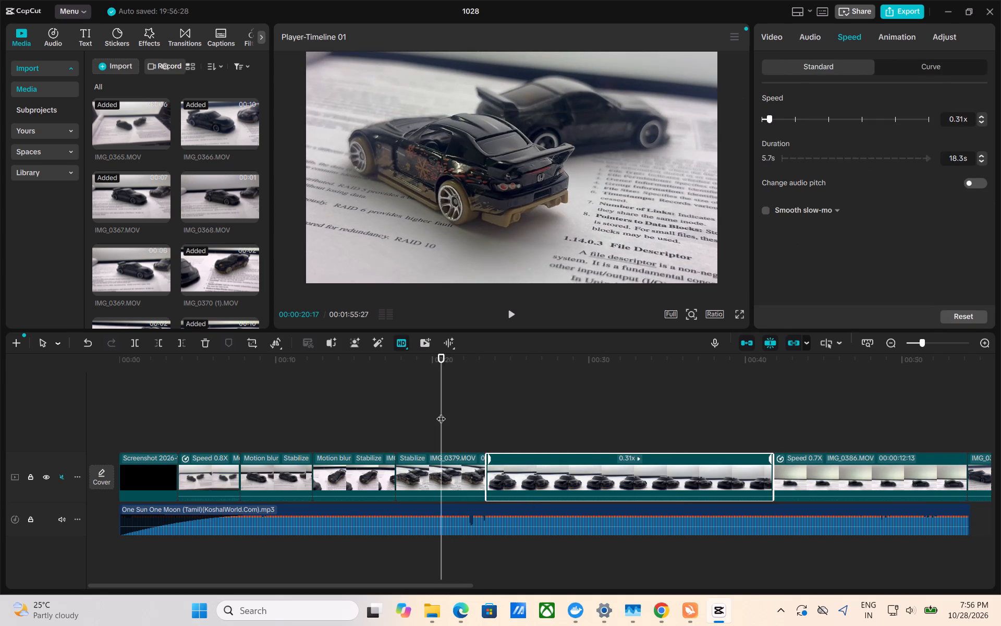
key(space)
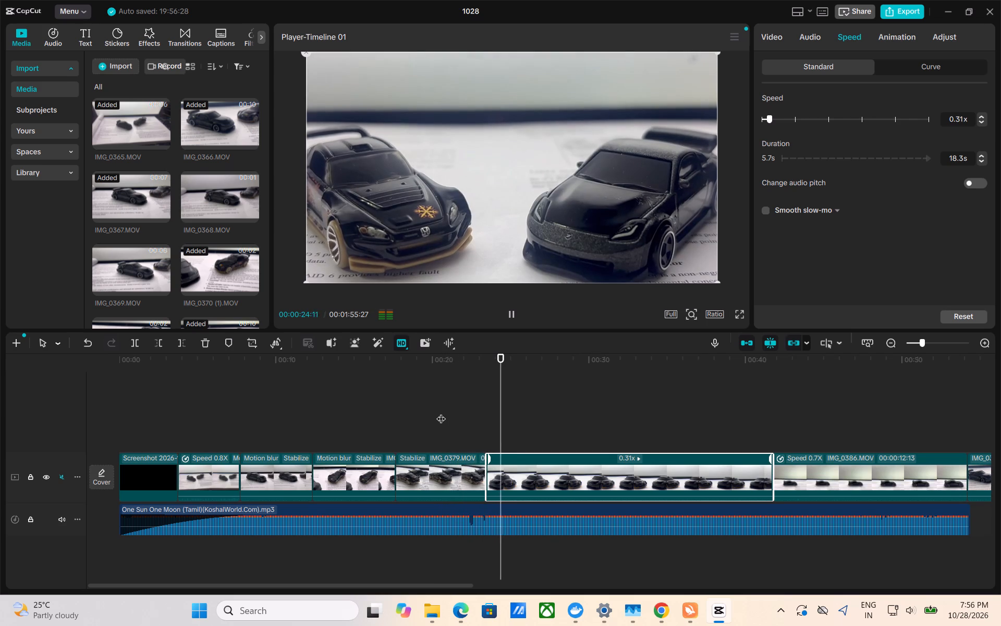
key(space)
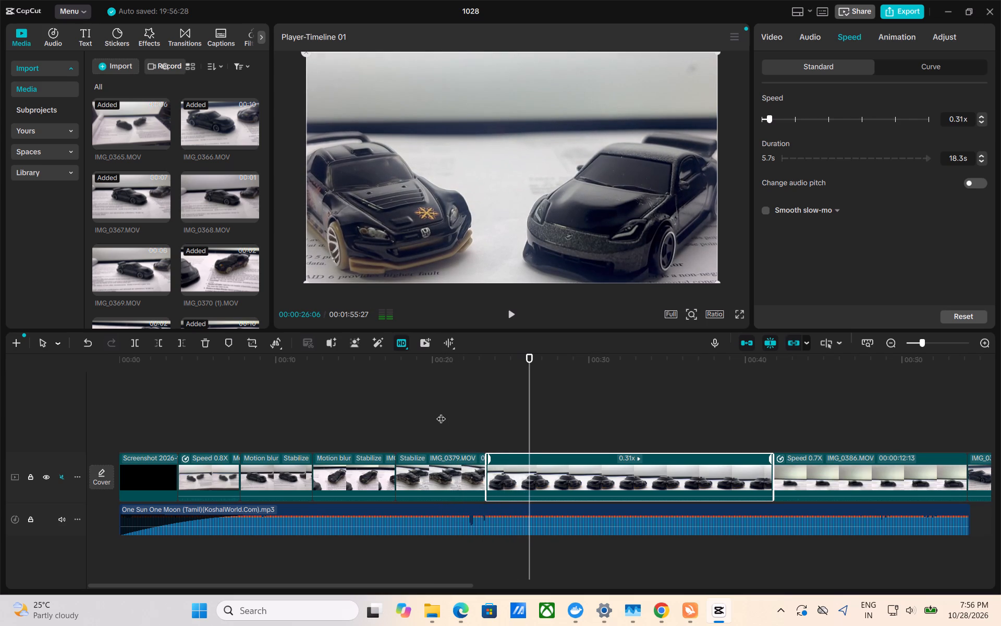
Examine the IMG_0380 clip's stabilize and motion blur settings and replay its opening section.
click(621, 475)
click(767, 29)
scroll(869, 176, down, 1)
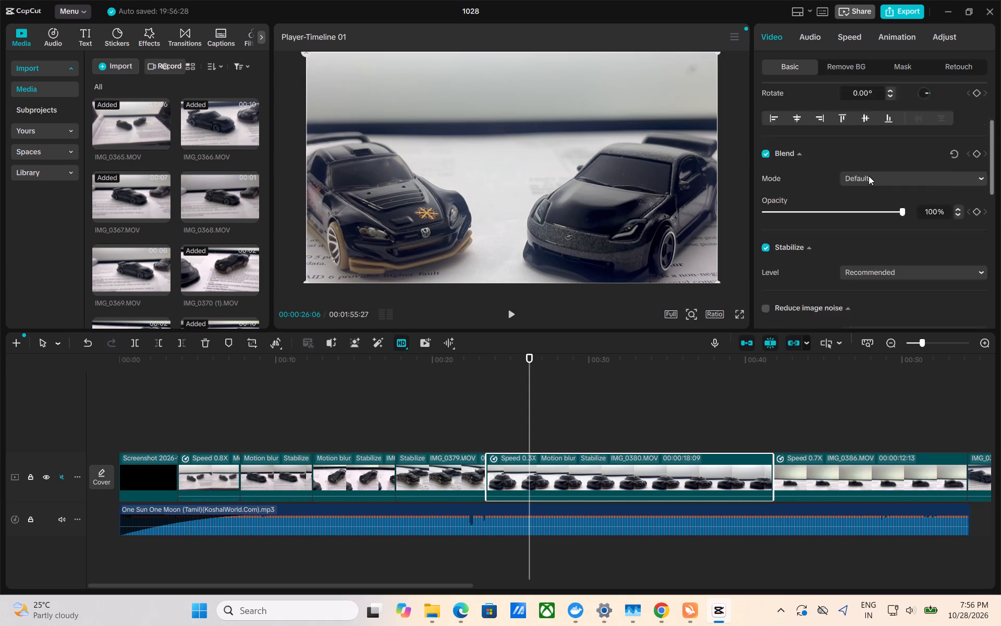
scroll(869, 176, down, 3)
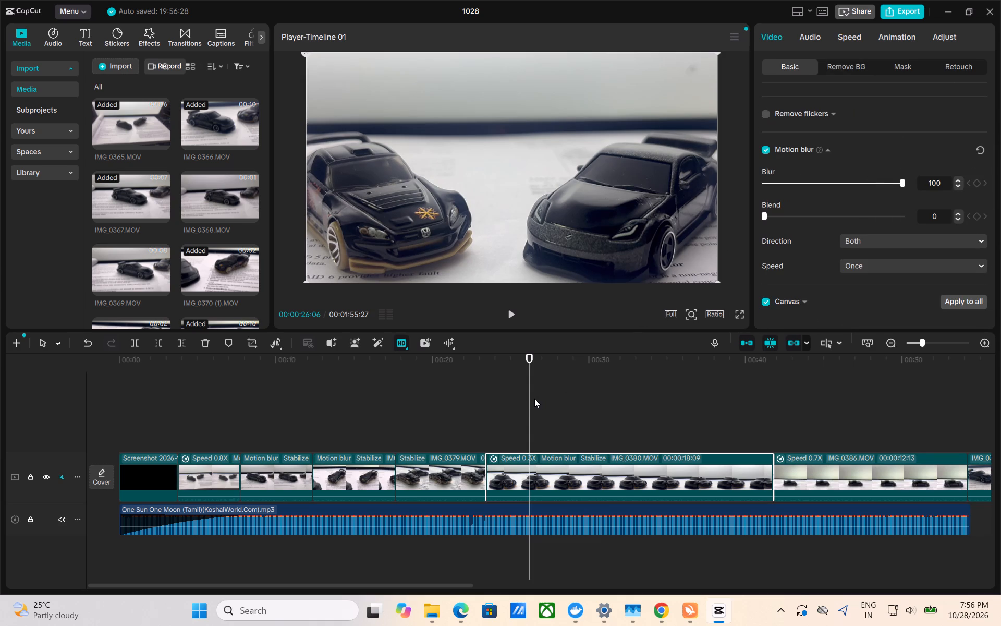
drag(528, 400, 590, 418)
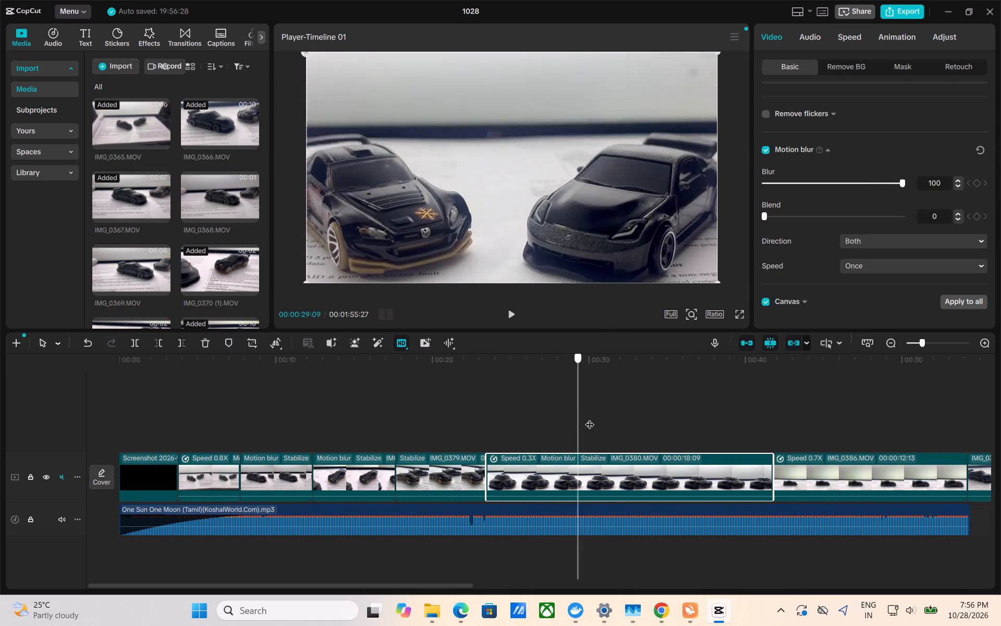
drag(590, 418, 489, 414)
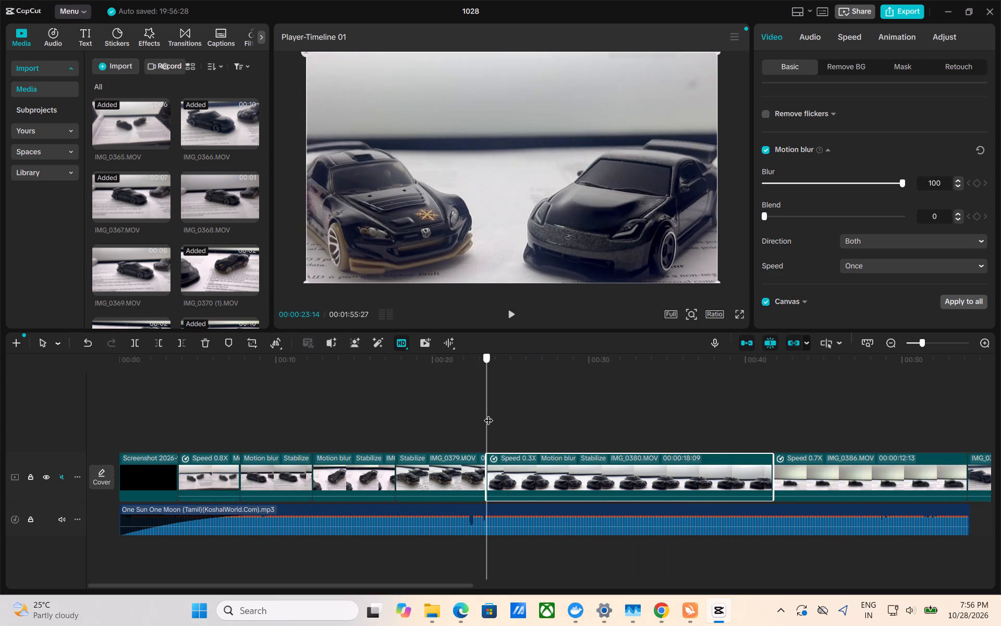
drag(489, 414, 582, 395)
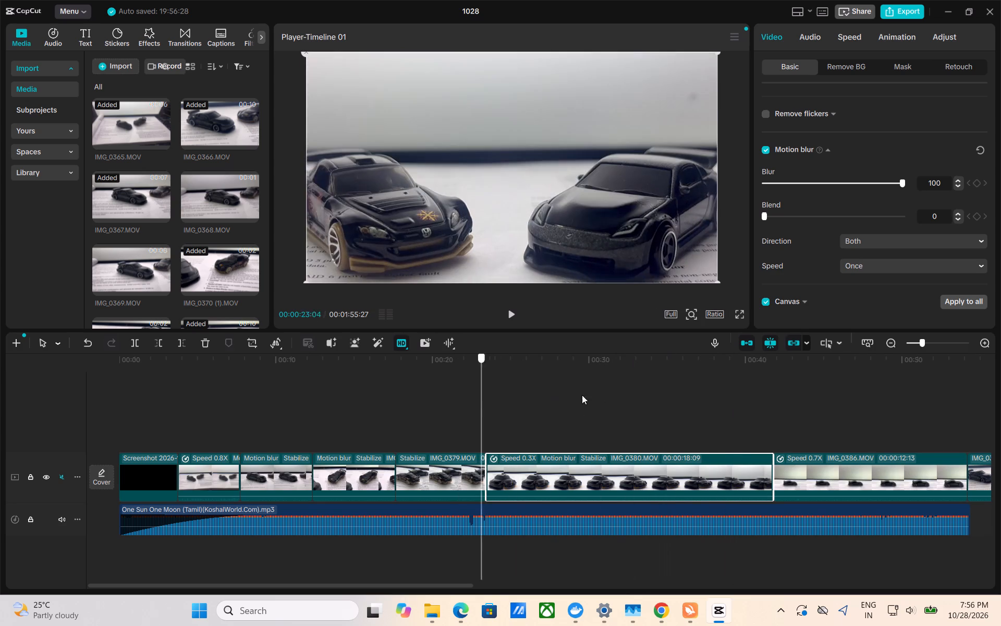
drag(582, 395, 469, 408)
key(space)
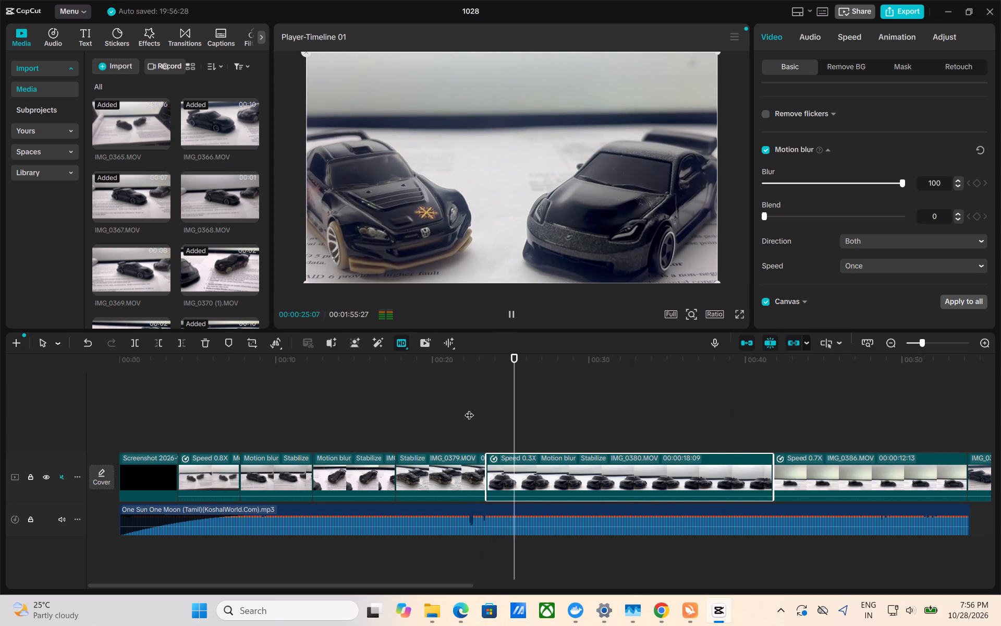
key(space)
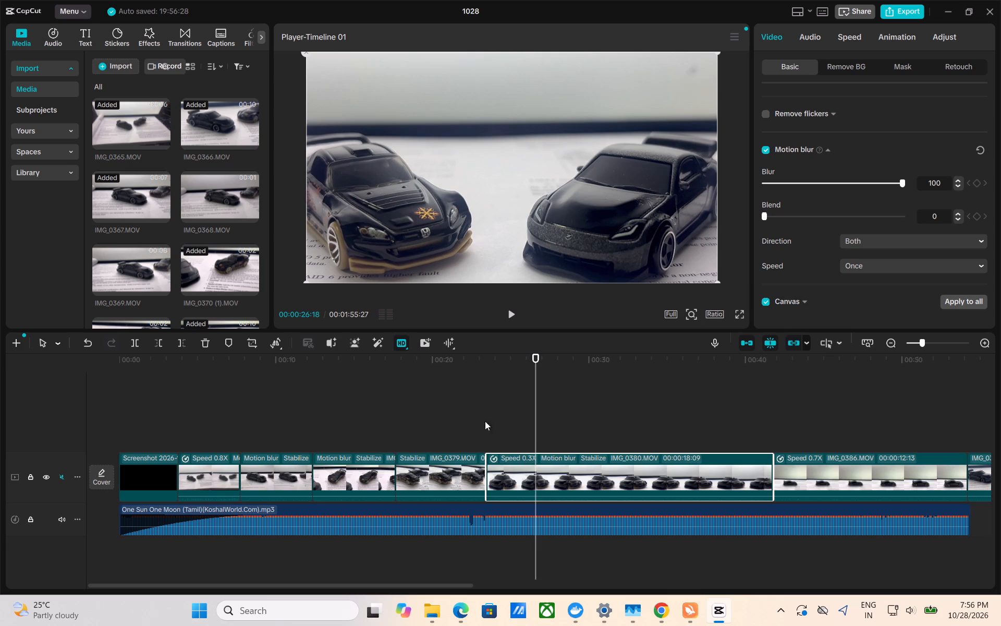
Set the IMG_0380 clip's speed to 0.86x and play it through into the IMG_0386 clip.
click(564, 476)
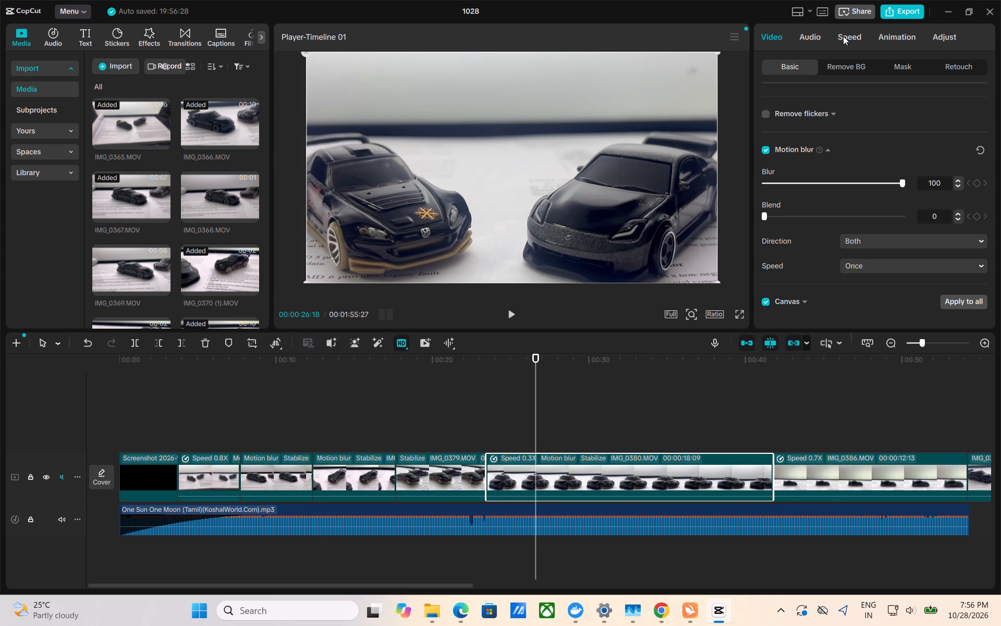
click(843, 36)
drag(772, 119, 782, 122)
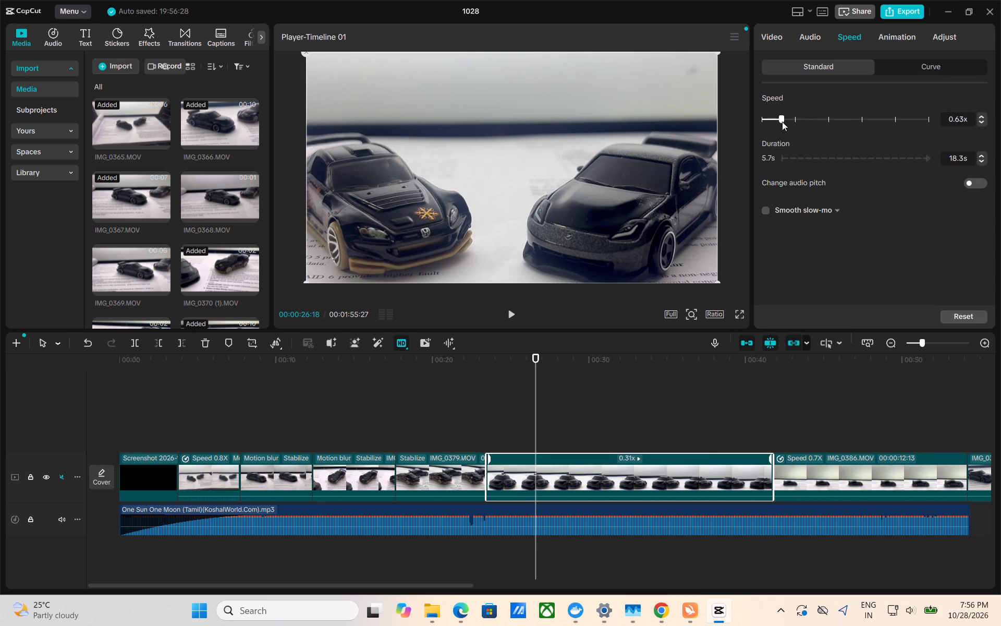
drag(782, 122, 790, 125)
drag(790, 125, 790, 125)
click(535, 387)
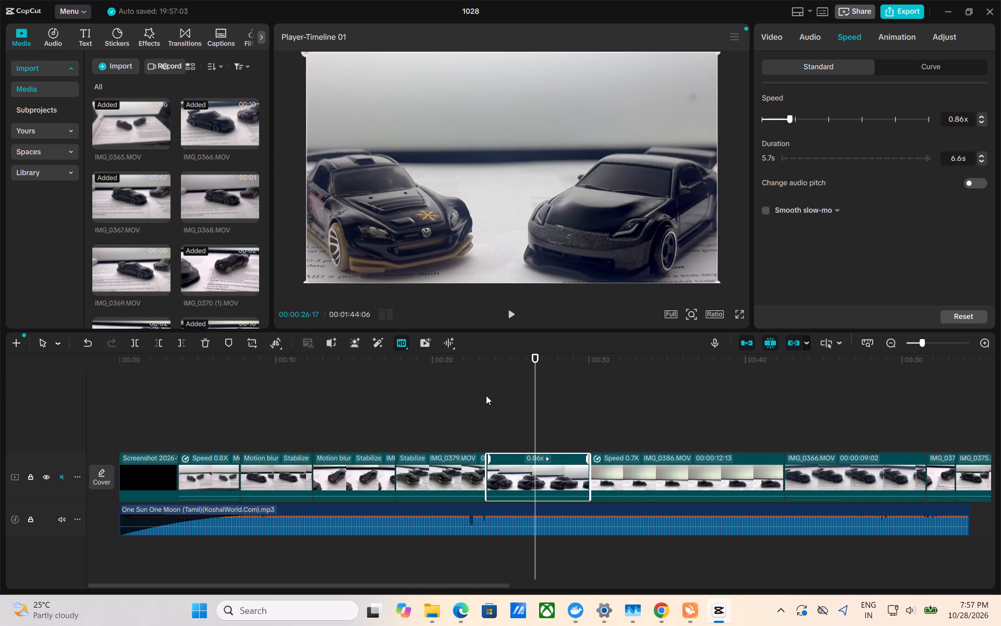
double_click(468, 399)
key(space)
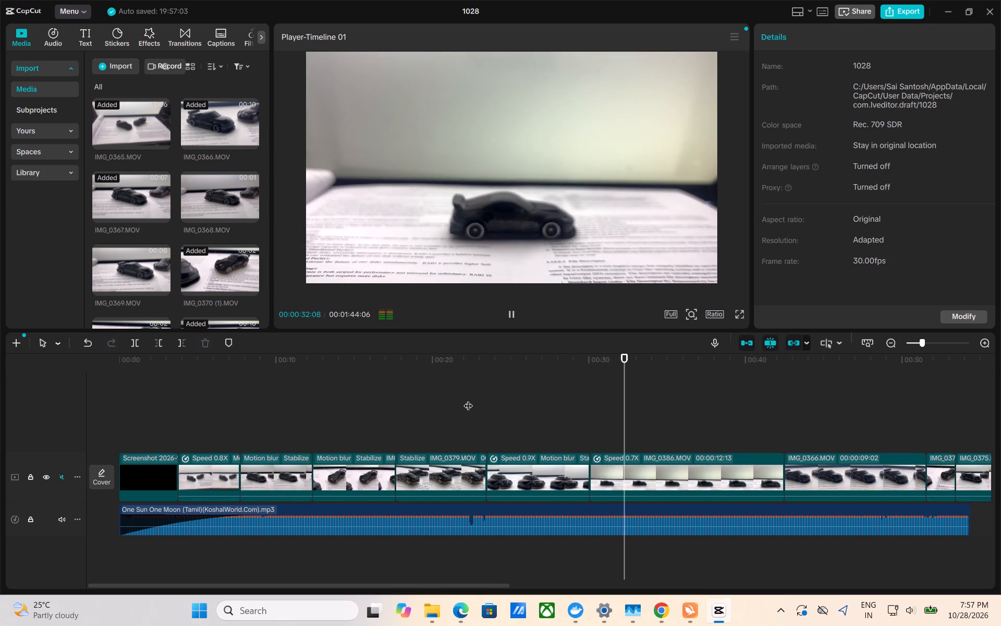
key(space)
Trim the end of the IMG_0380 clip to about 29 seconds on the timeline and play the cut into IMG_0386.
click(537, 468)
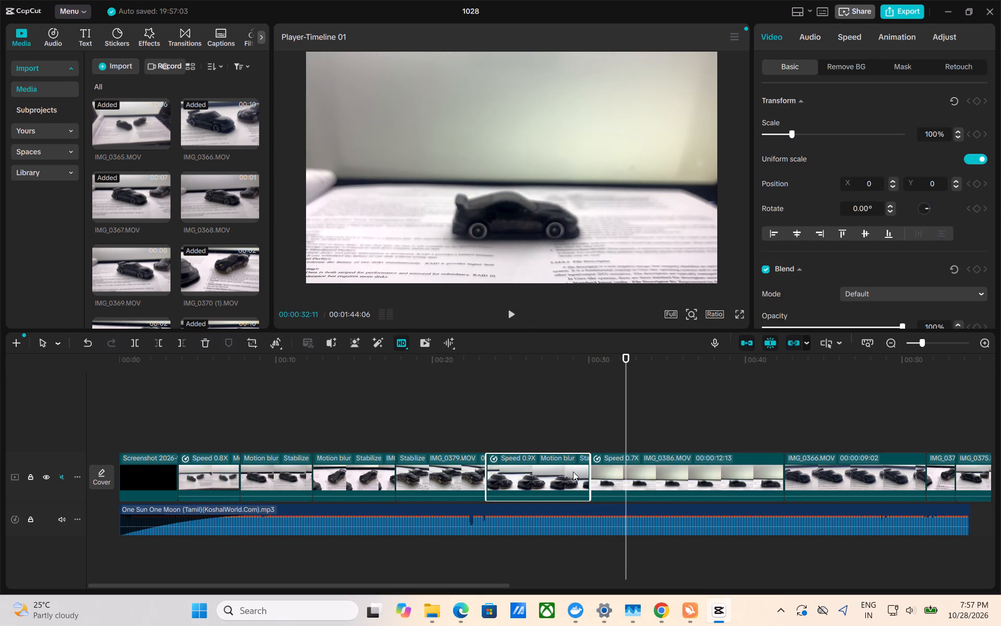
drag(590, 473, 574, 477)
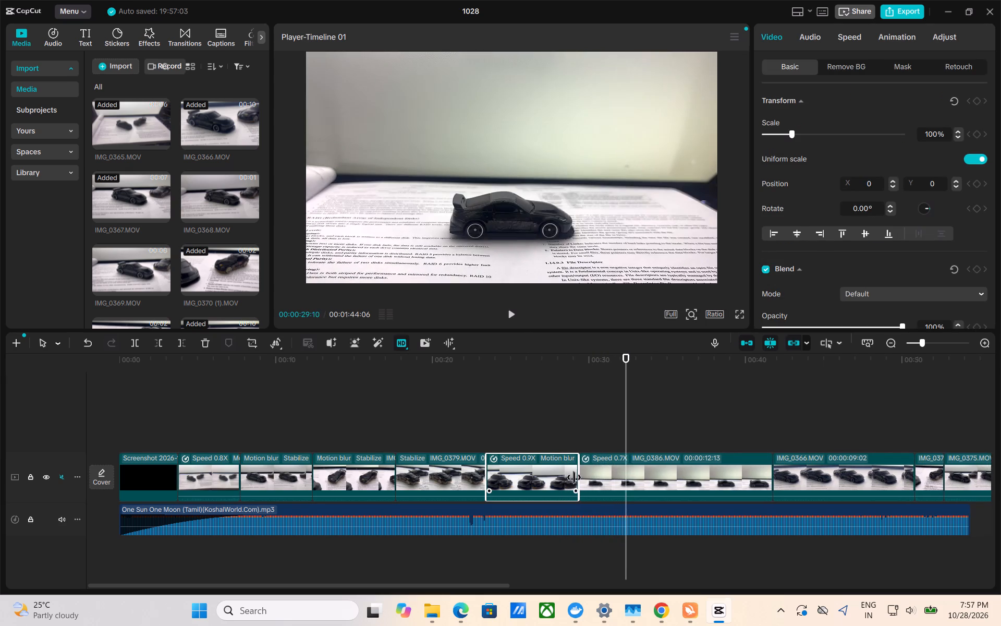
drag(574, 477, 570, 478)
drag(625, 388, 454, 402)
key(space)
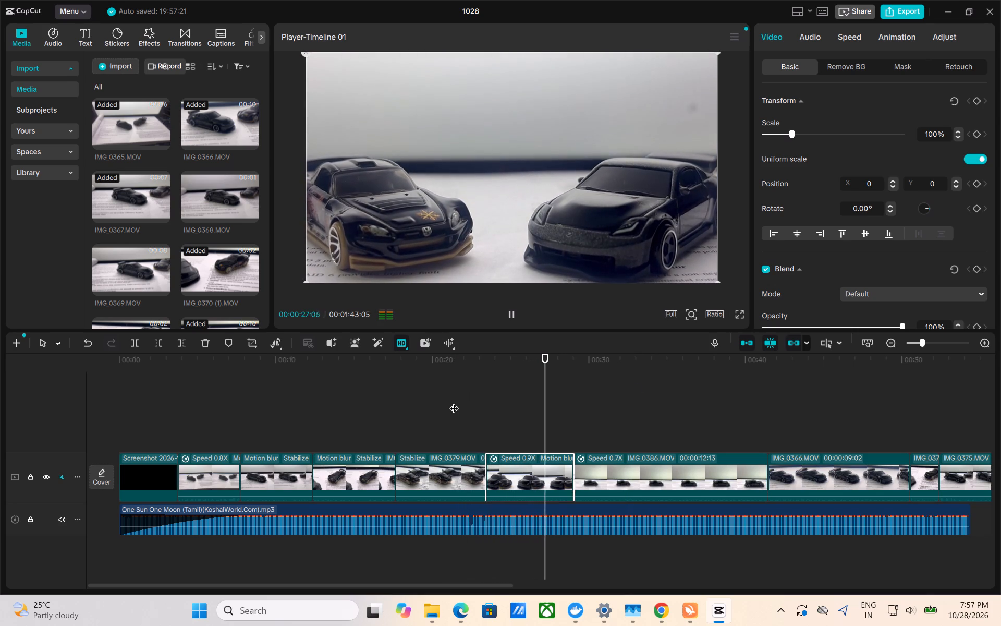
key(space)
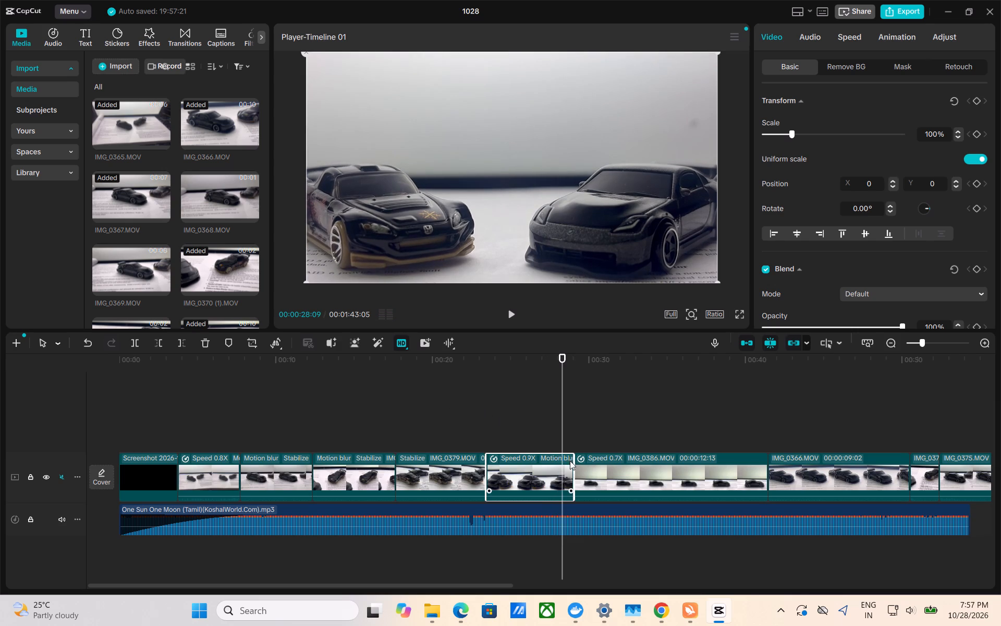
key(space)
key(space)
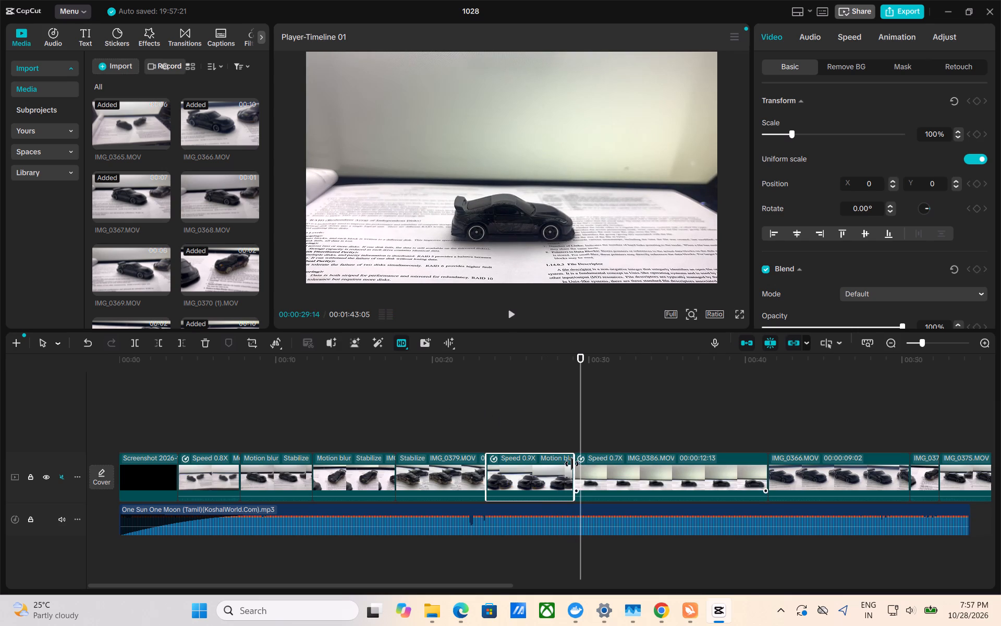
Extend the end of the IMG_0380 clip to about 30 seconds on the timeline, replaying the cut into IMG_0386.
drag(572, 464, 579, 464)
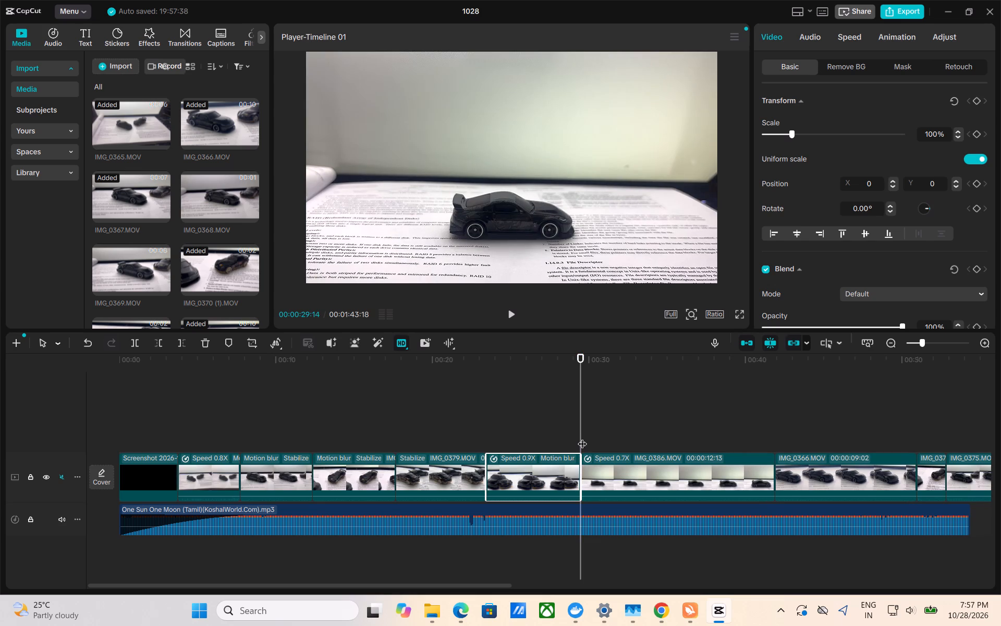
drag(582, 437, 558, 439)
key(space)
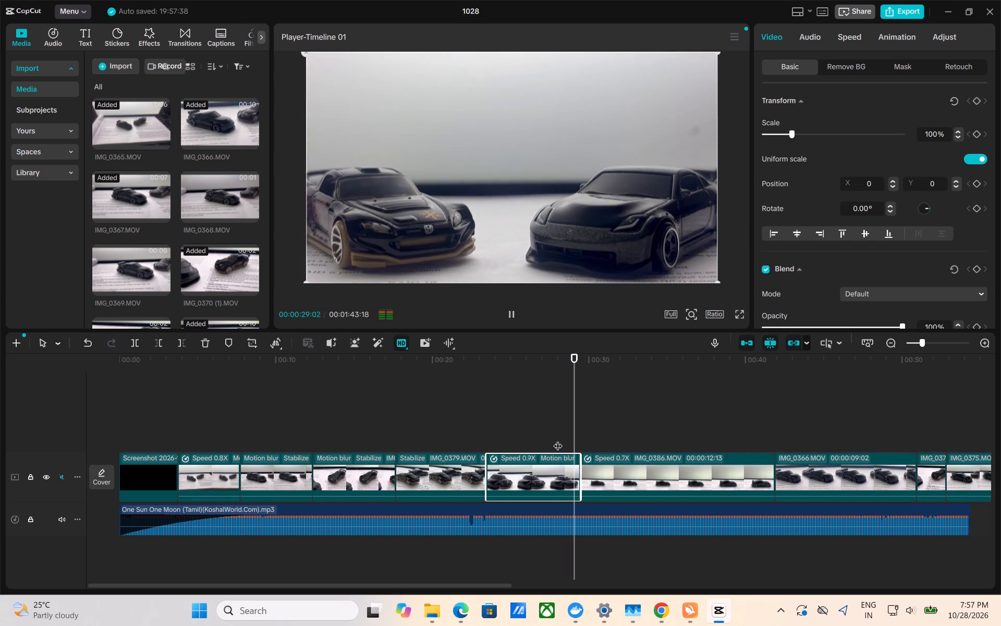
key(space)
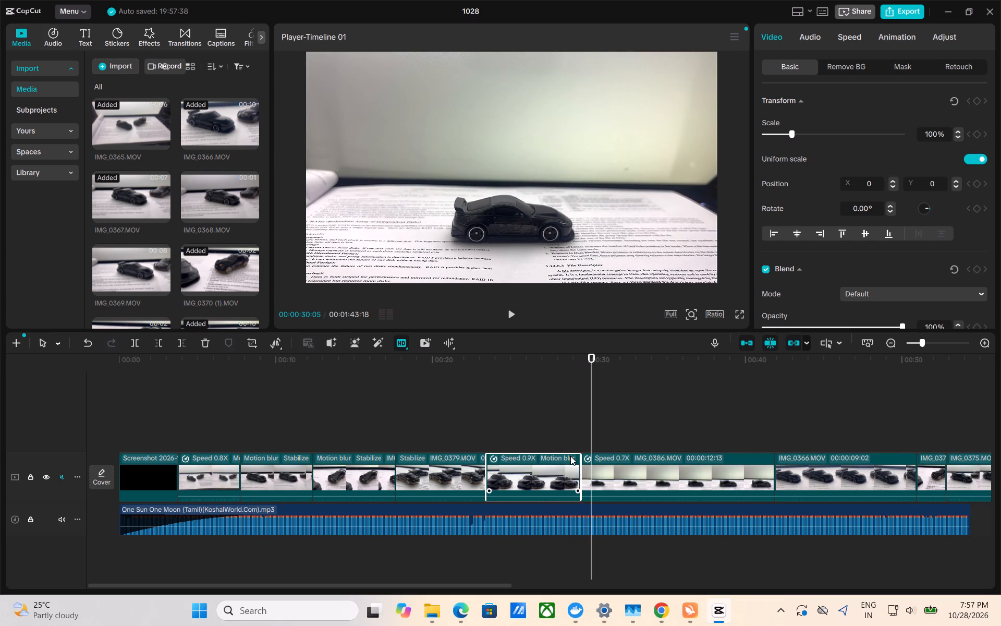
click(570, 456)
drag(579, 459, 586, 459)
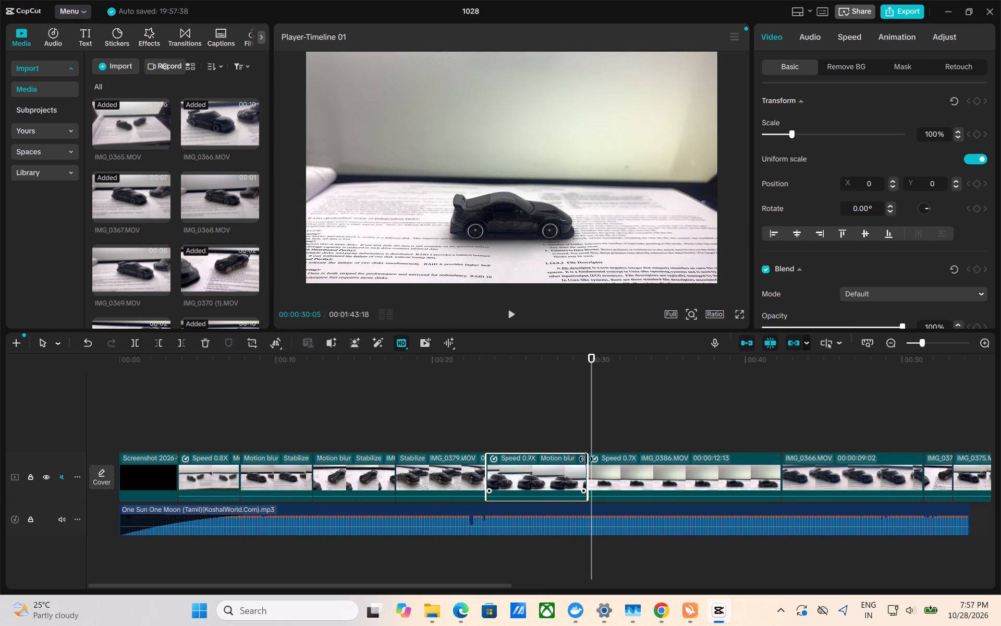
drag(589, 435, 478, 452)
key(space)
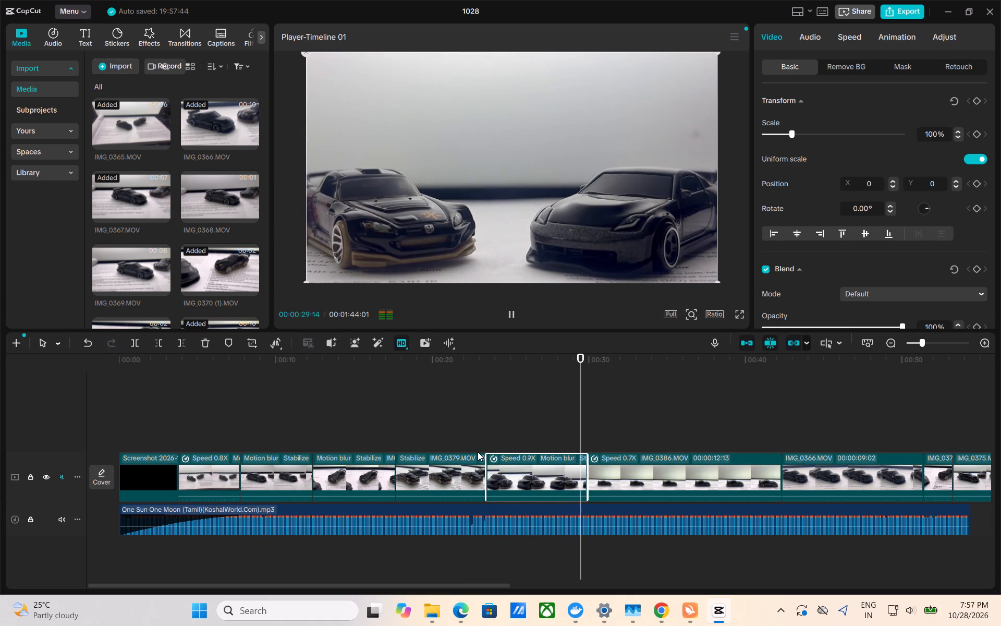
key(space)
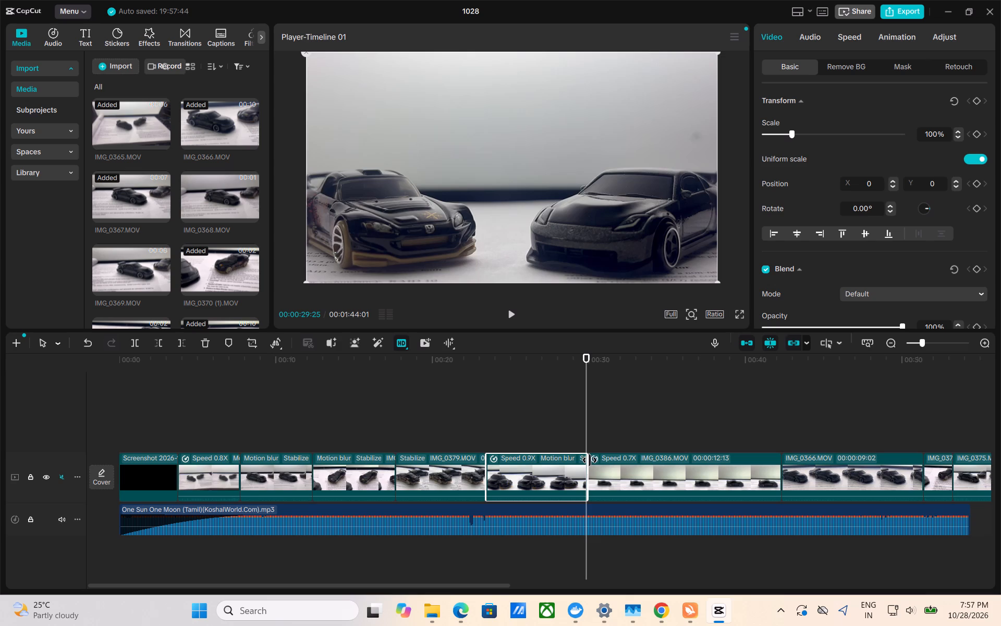
Trim the end of the IMG_0380 clip to about 29.4 seconds on the timeline and play through into IMG_0386.
drag(590, 460, 579, 462)
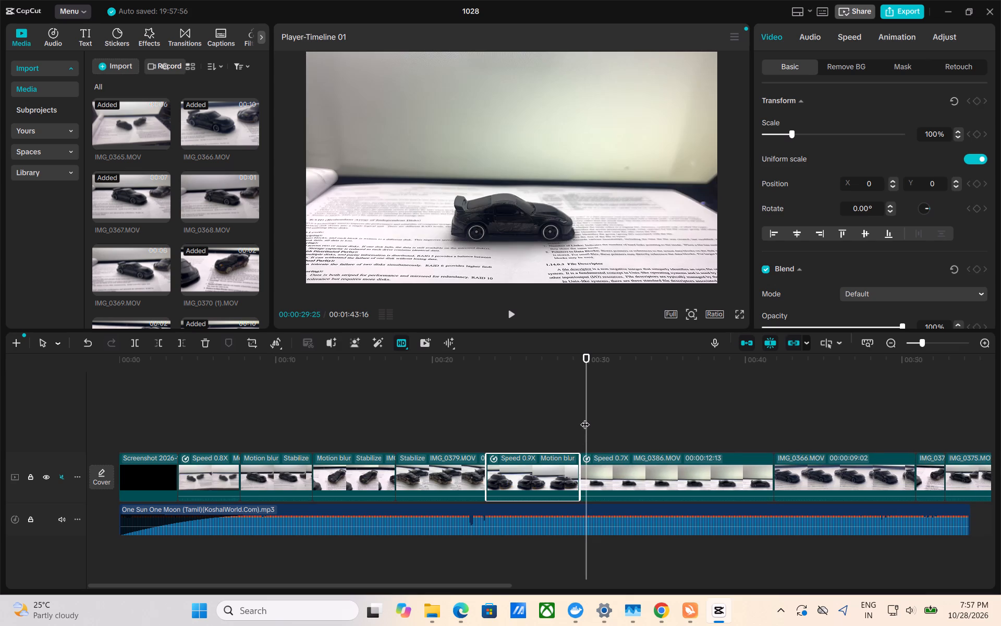
drag(586, 416, 532, 422)
key(space)
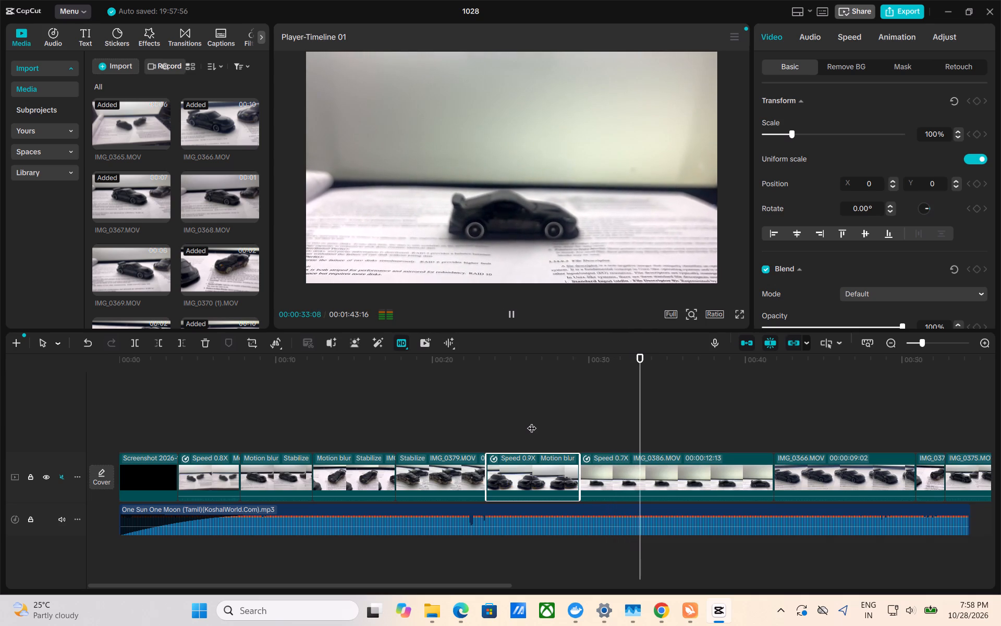
key(space)
Preview the footage at several points from the IMG_0366 clip through the IMG_0375, IMG_0390 and IMG_0377 clips.
scroll(596, 463, left, 1)
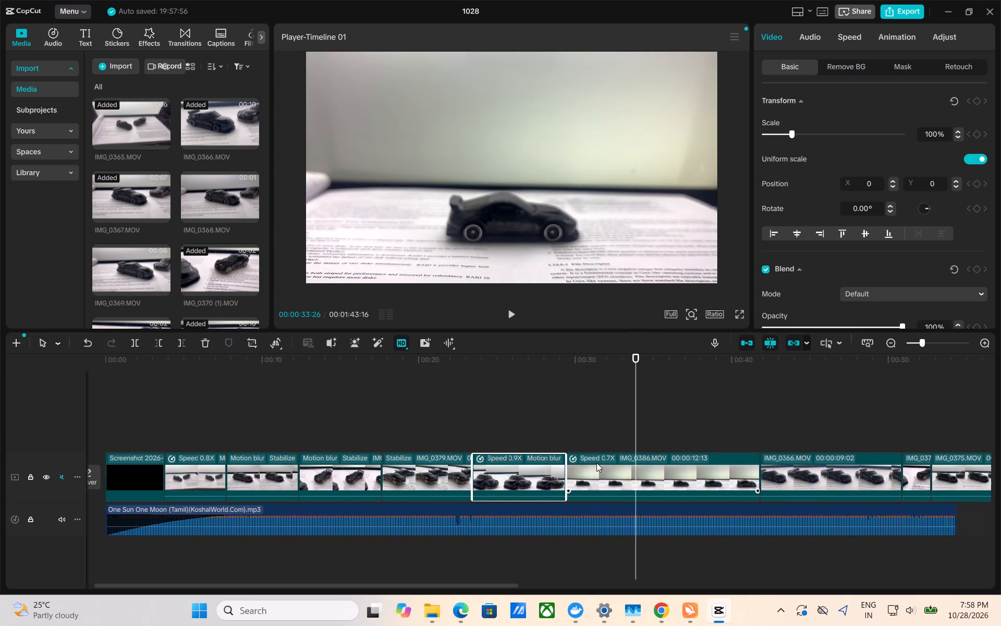
scroll(596, 463, left, 1)
click(601, 466)
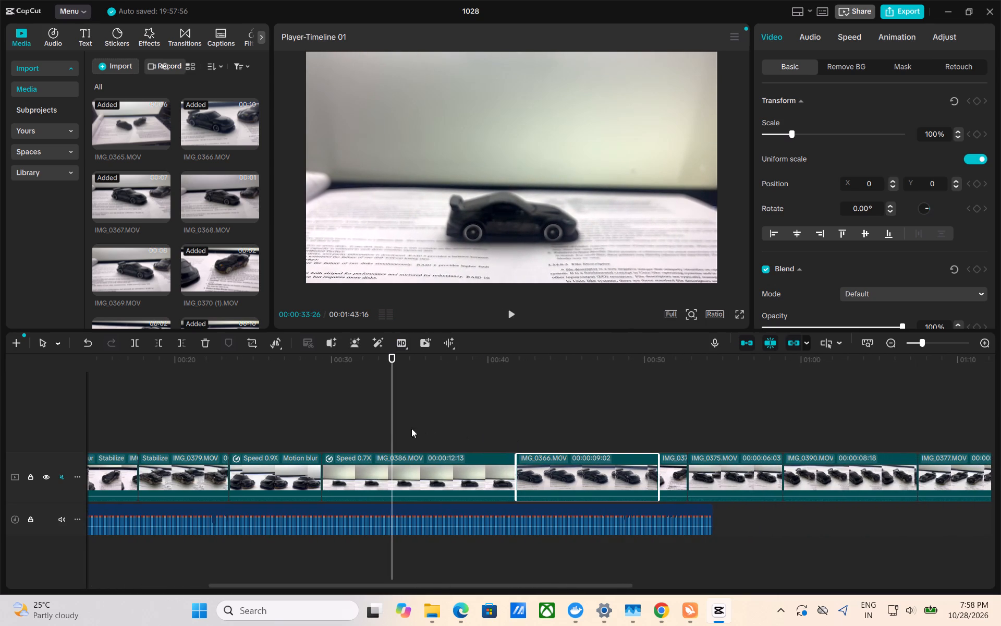
drag(393, 426, 553, 427)
key(space)
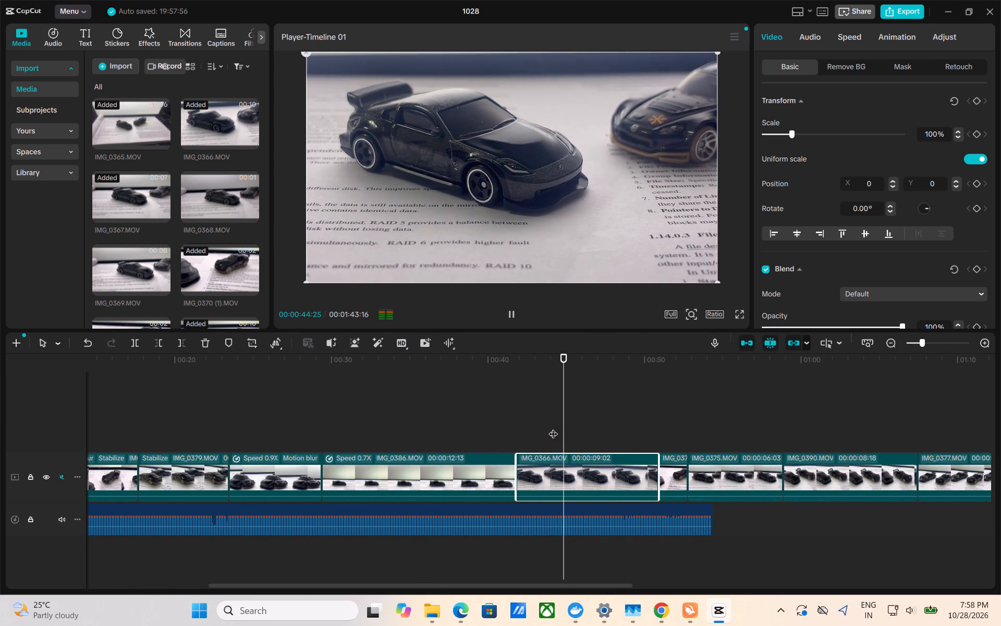
key(space)
scroll(553, 427, left, 2)
click(419, 438)
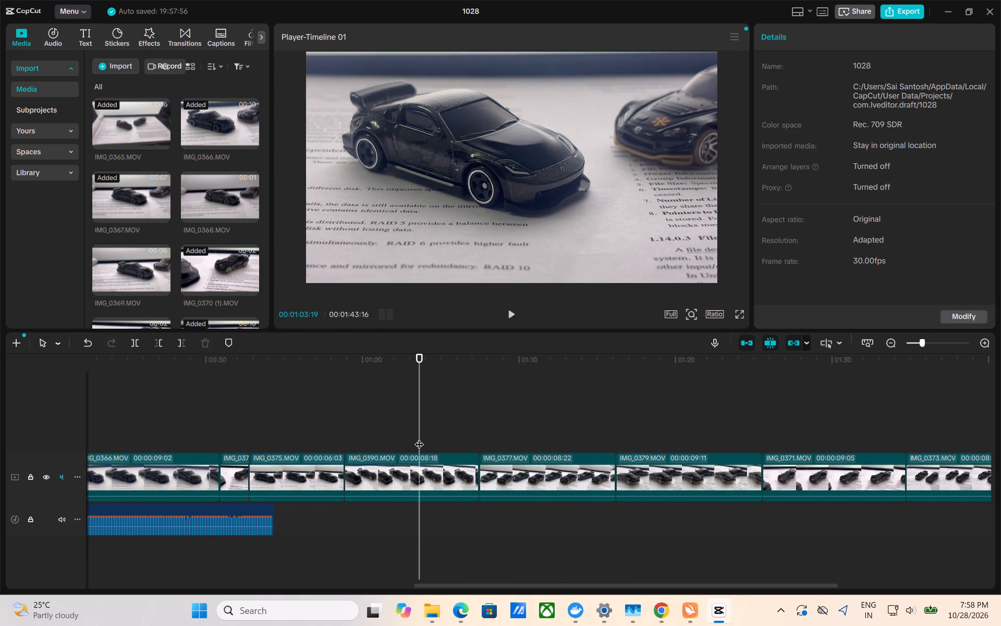
click(329, 418)
key(space)
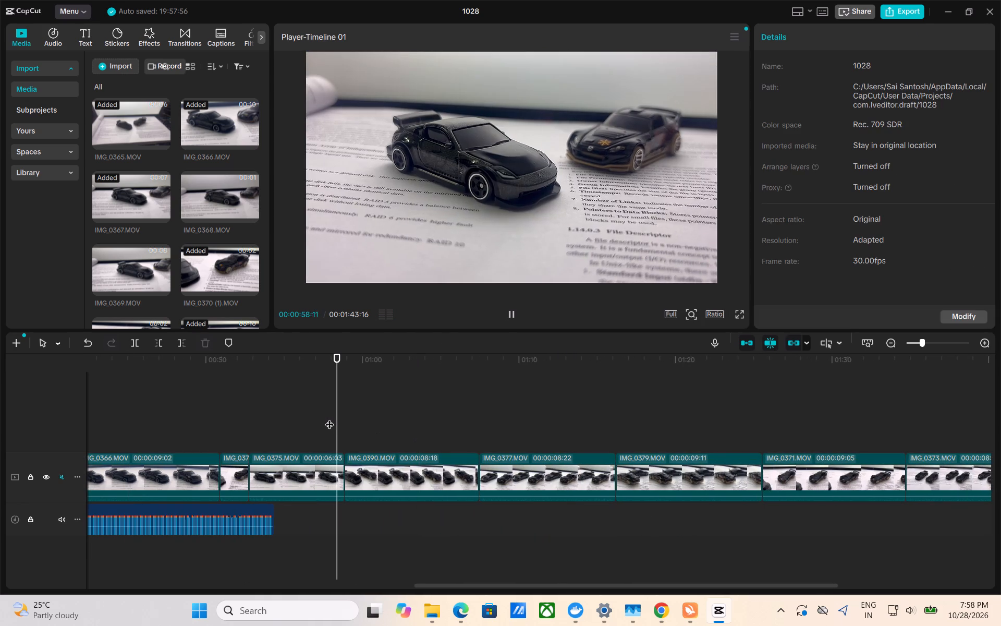
key(space)
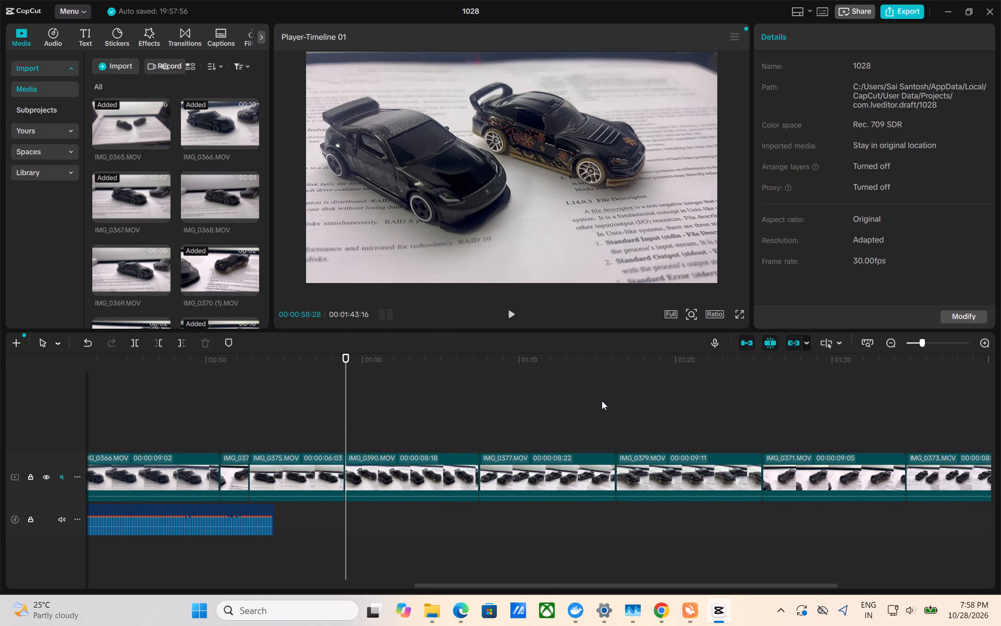
click(603, 401)
key(space)
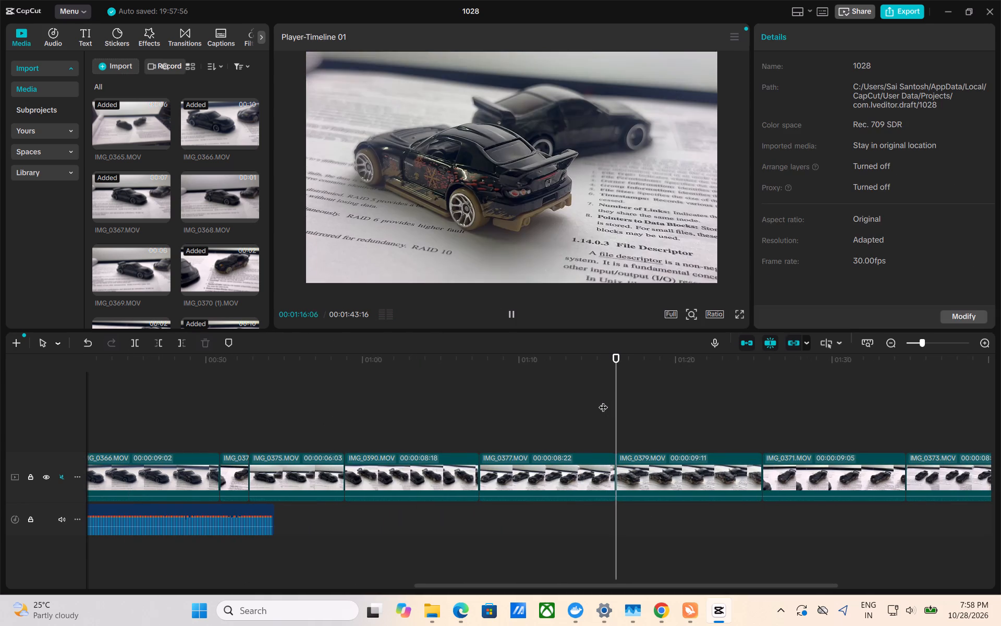
Examine the closing IMG_0379, IMG_0371 and IMG_0373 clips, and scrub back to the start of IMG_0377.
scroll(603, 401, left, 2)
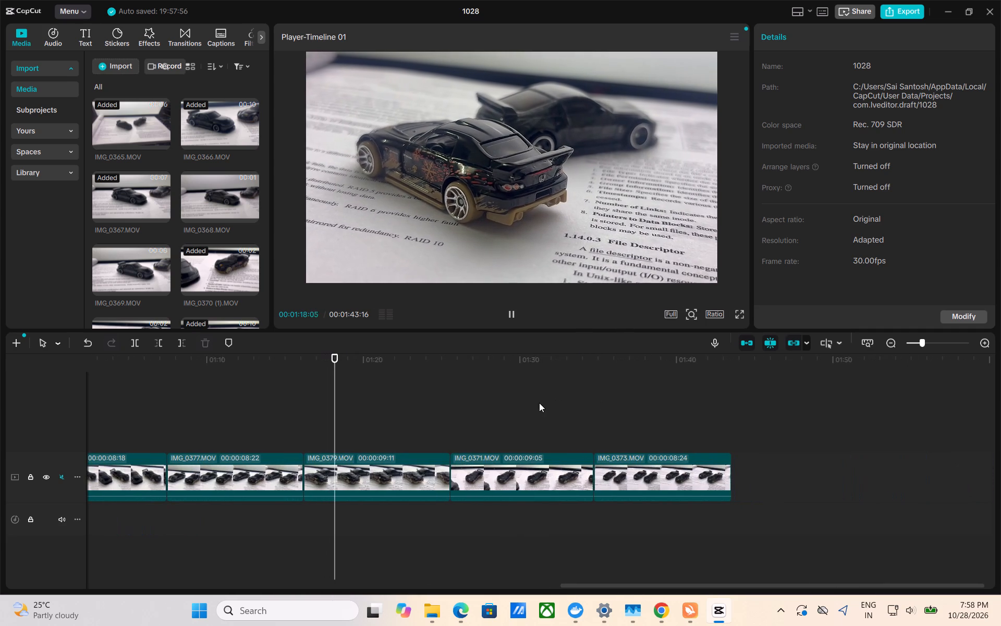
click(539, 403)
key(space)
click(636, 419)
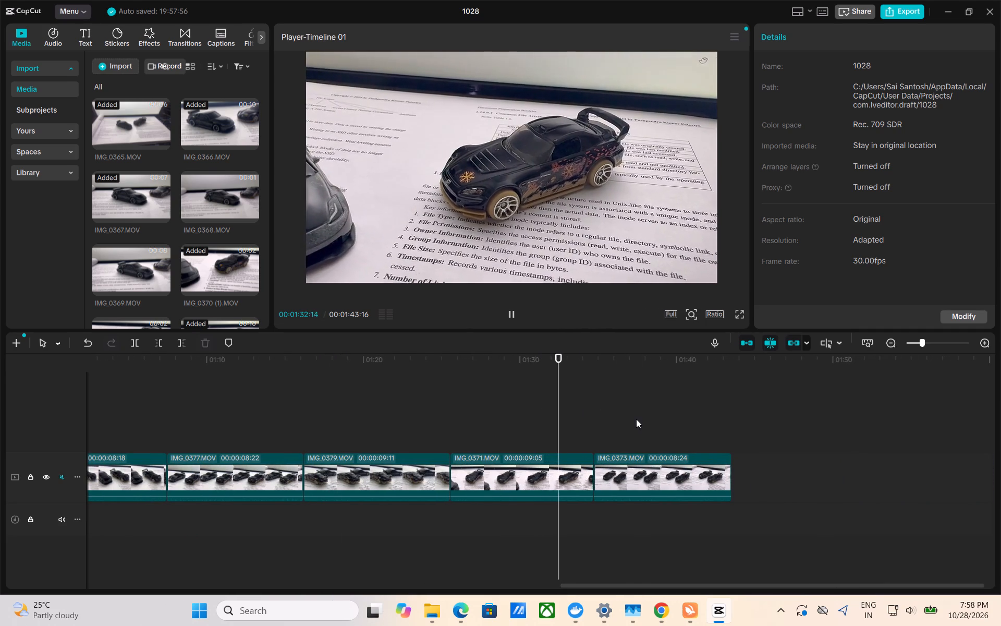
key(space)
drag(636, 419, 358, 417)
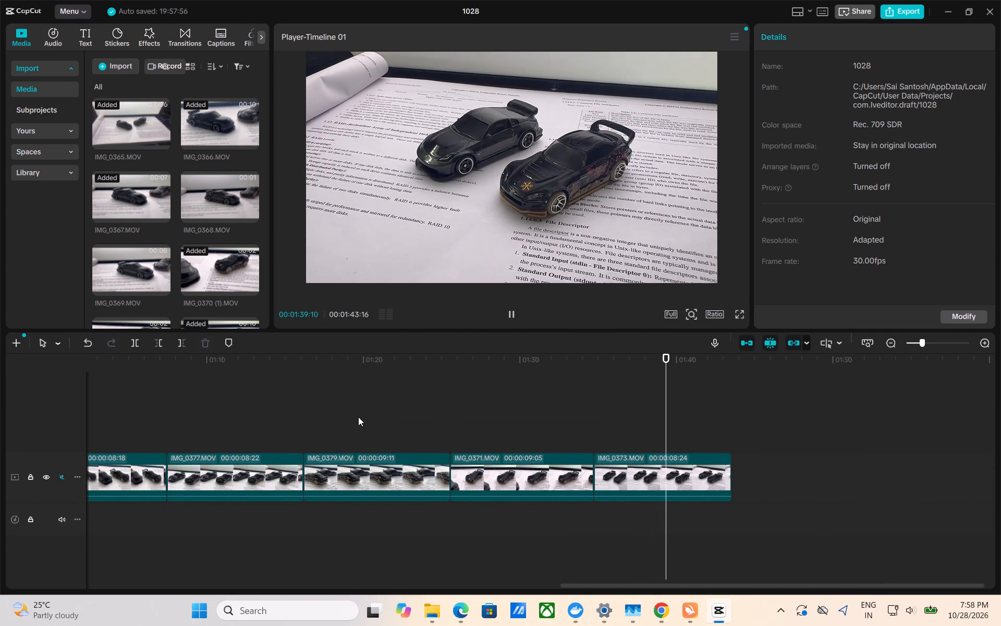
click(358, 417)
drag(358, 417, 205, 447)
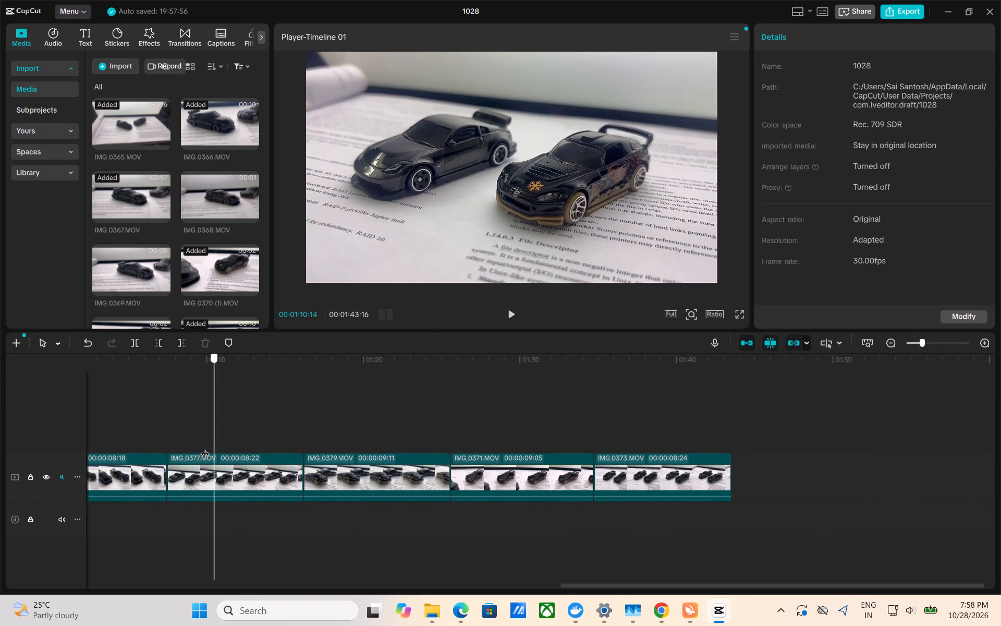
drag(205, 447, 176, 468)
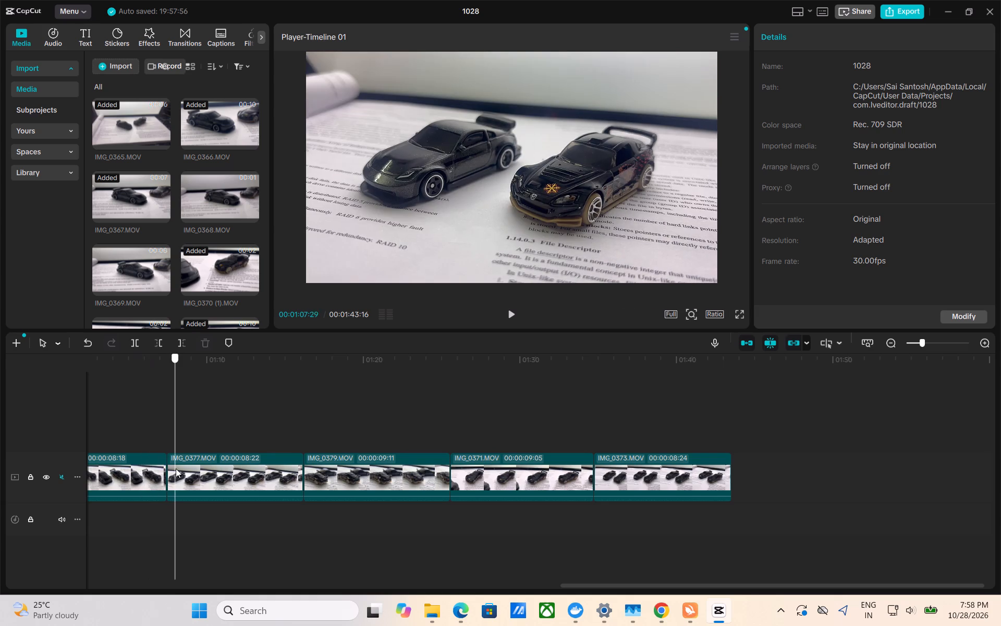
drag(176, 468, 178, 468)
Scrub from the IMG_0375 clip back over the edited opening clips and forward into IMG_0366 to compare their footage.
scroll(178, 468, right, 2)
scroll(257, 480, right, 3)
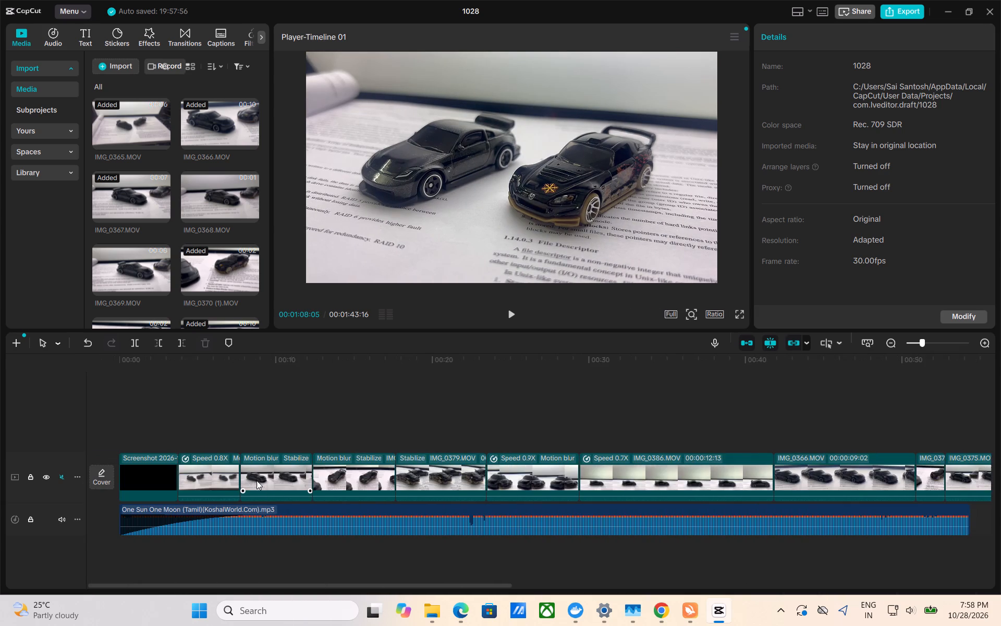
scroll(257, 480, left, 1)
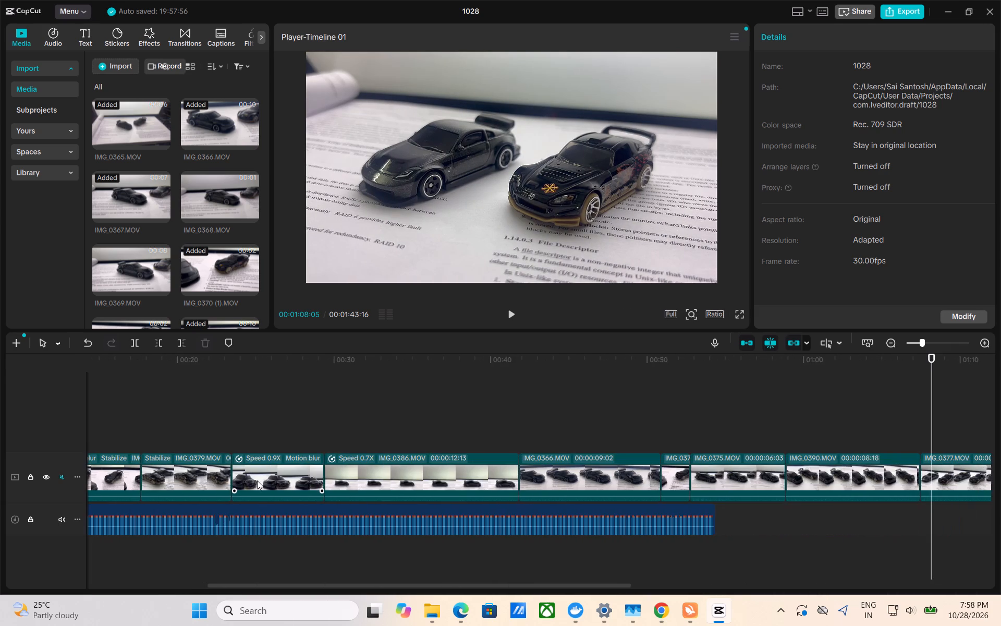
scroll(257, 480, left, 1)
click(431, 476)
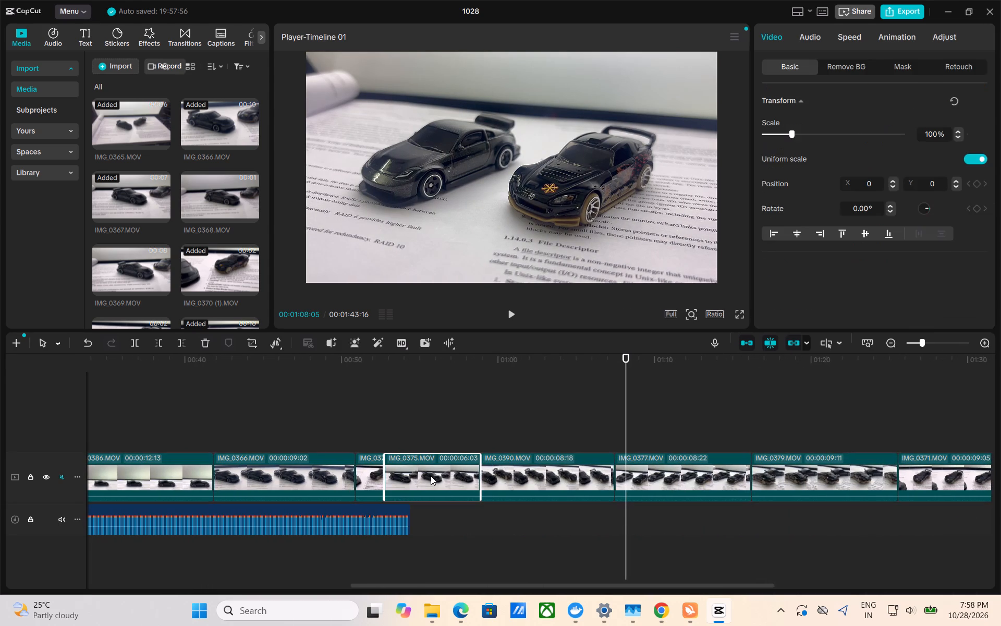
drag(564, 407, 556, 406)
drag(556, 406, 425, 421)
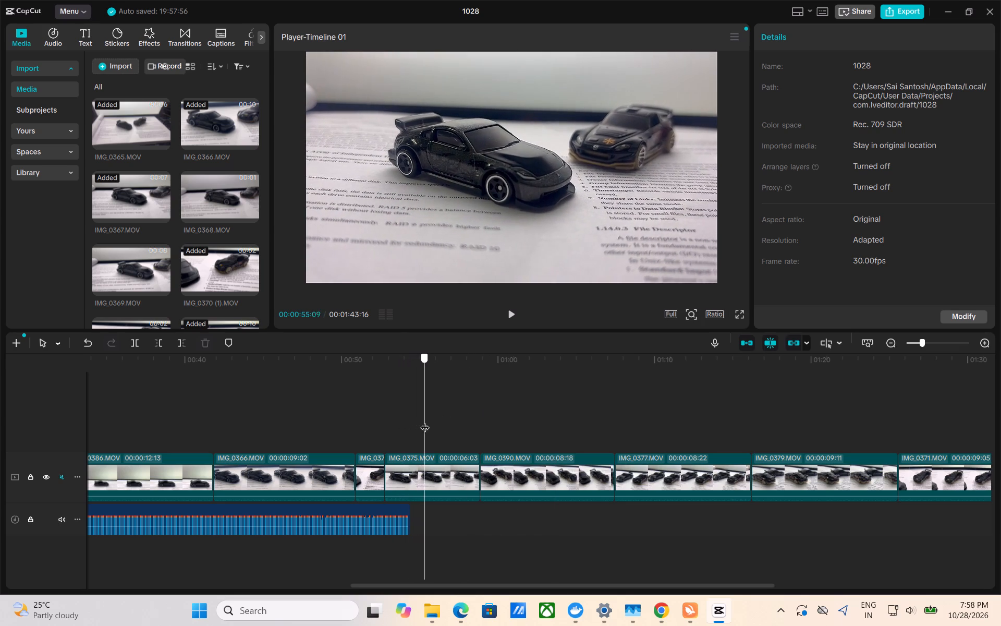
drag(425, 421, 124, 469)
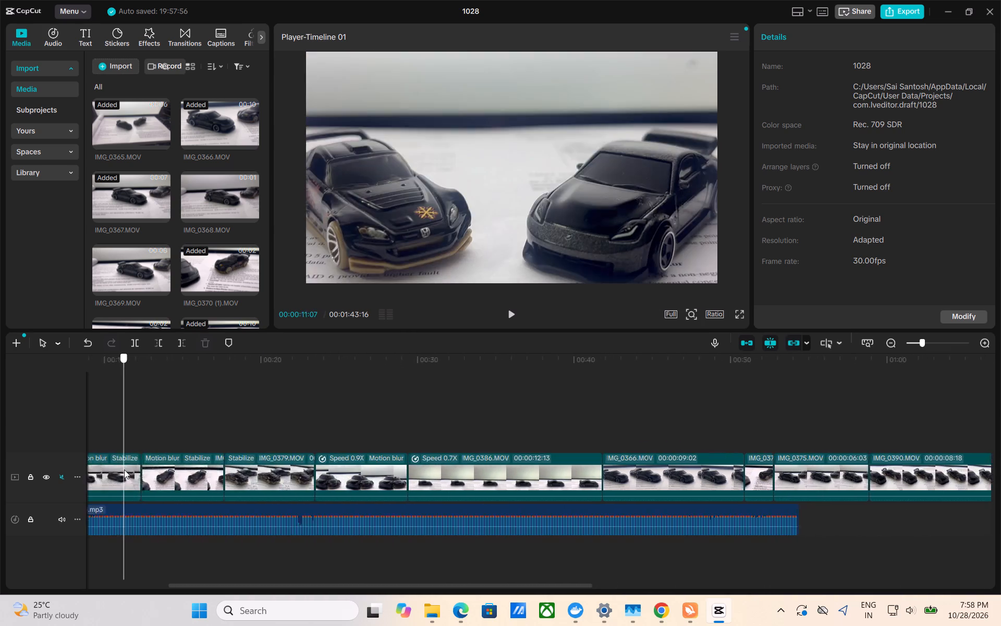
drag(124, 469, 287, 484)
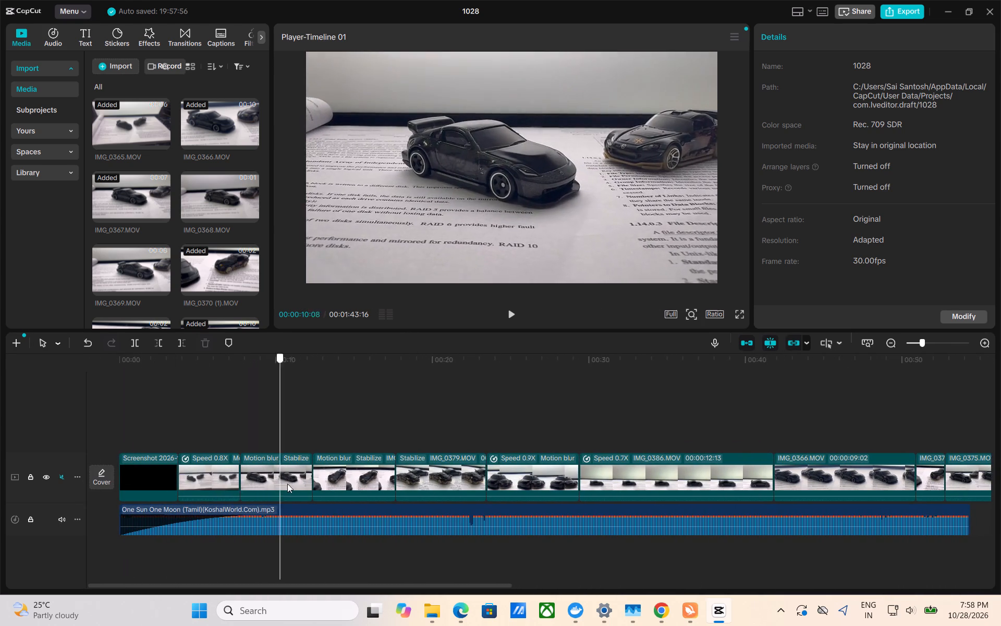
drag(287, 484, 543, 475)
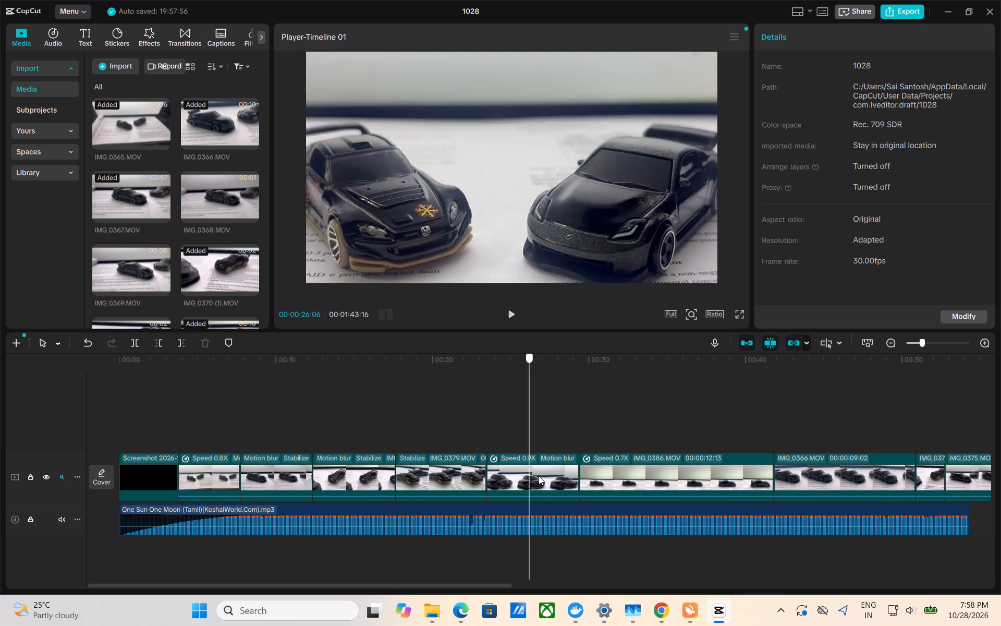
drag(543, 475, 816, 452)
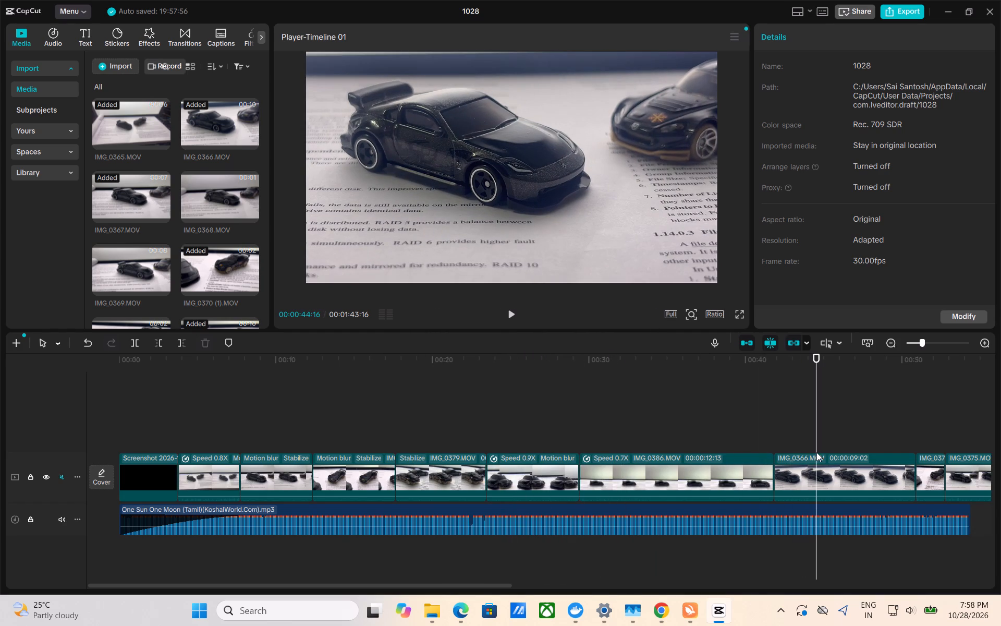
drag(814, 424, 890, 437)
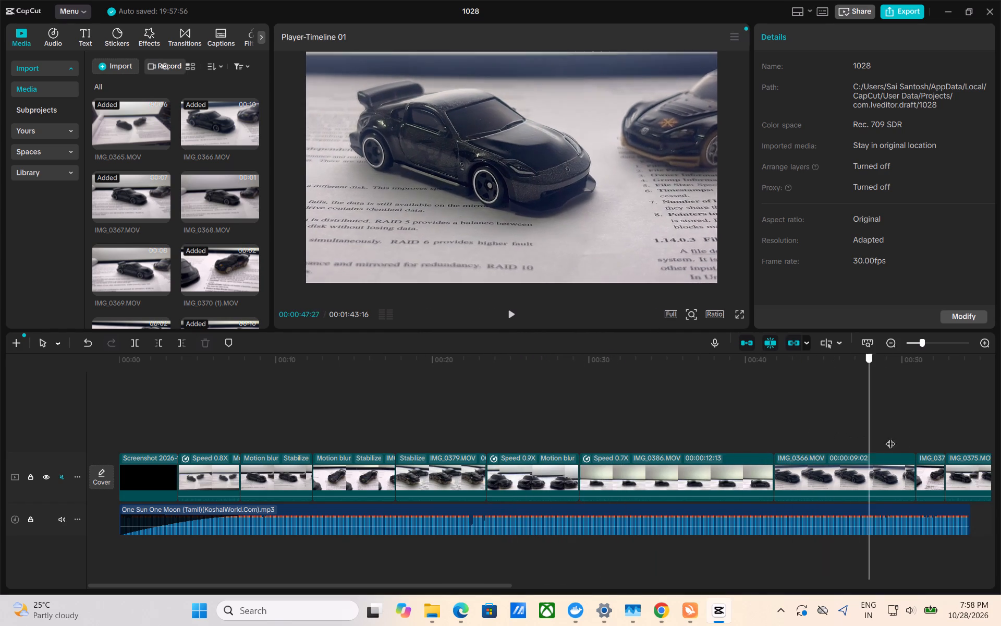
Compare the footage from the IMG_0366 clip through IMG_0375, IMG_0390 and IMG_0377, finishing with the opening of IMG_0377.
drag(890, 437, 967, 419)
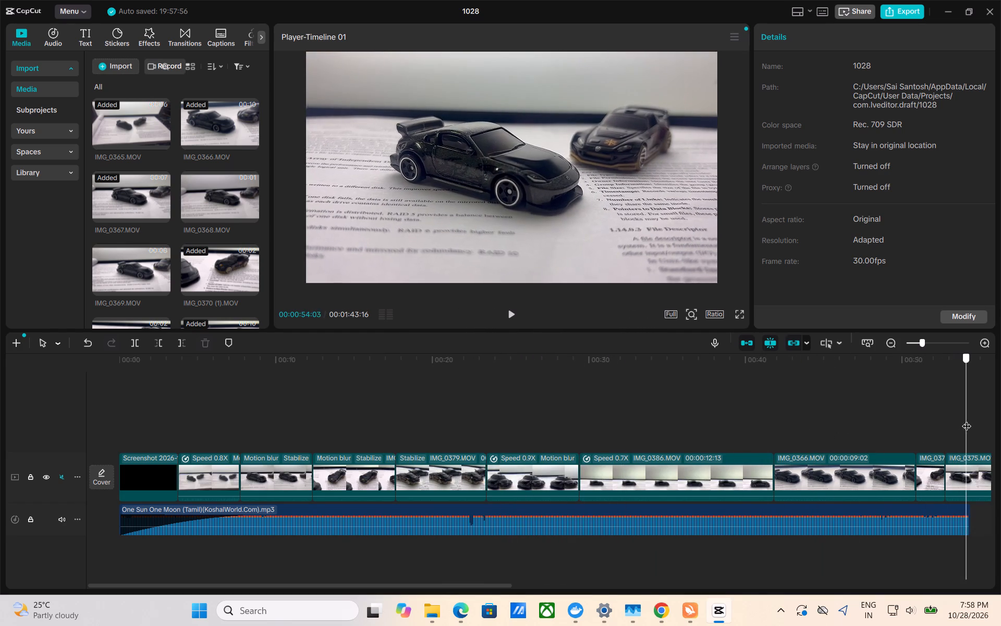
drag(967, 419, 858, 417)
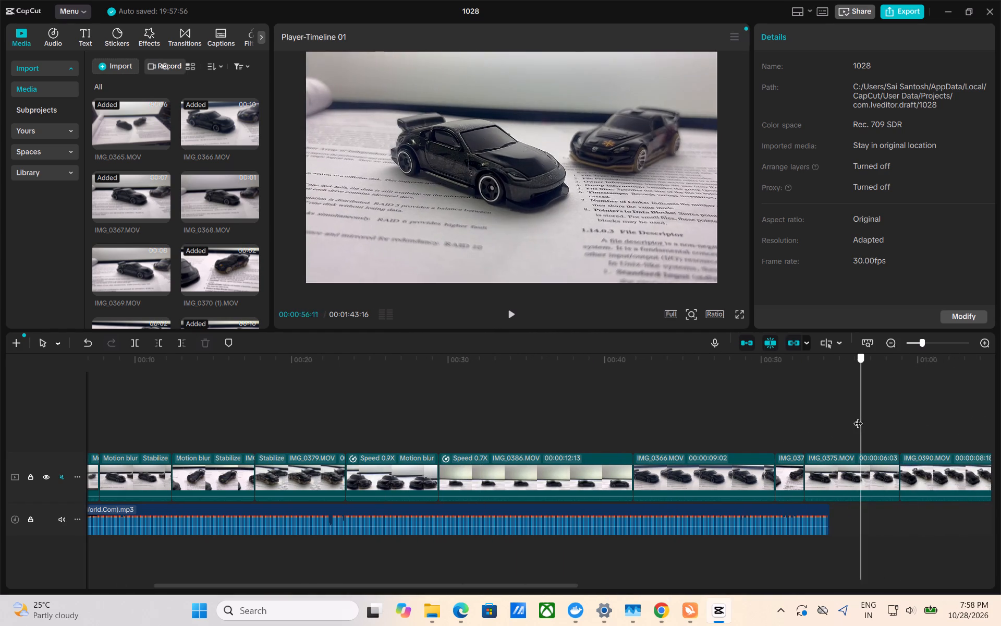
drag(858, 417, 930, 423)
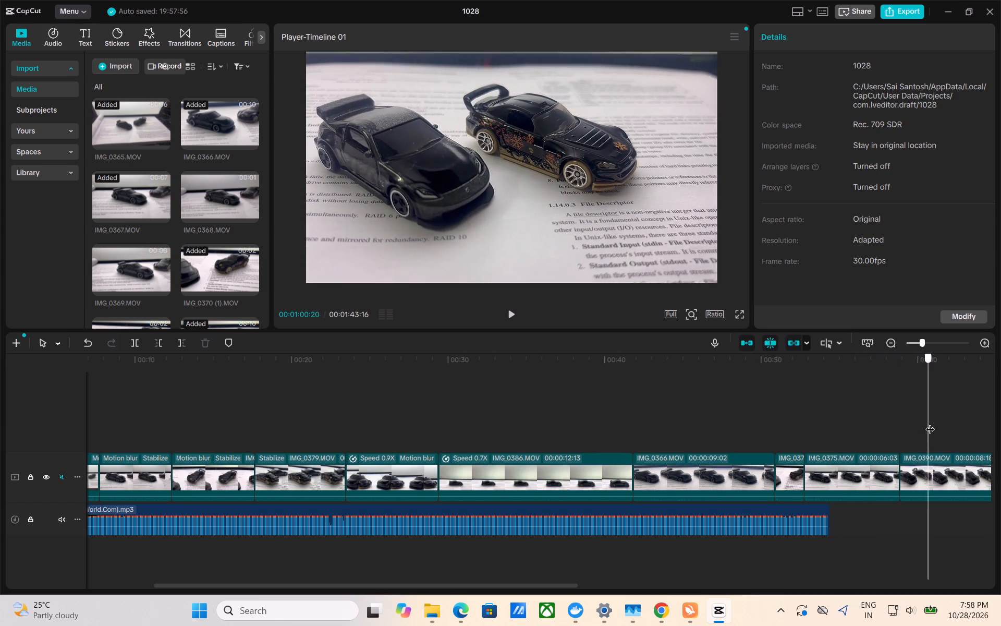
drag(930, 423, 816, 434)
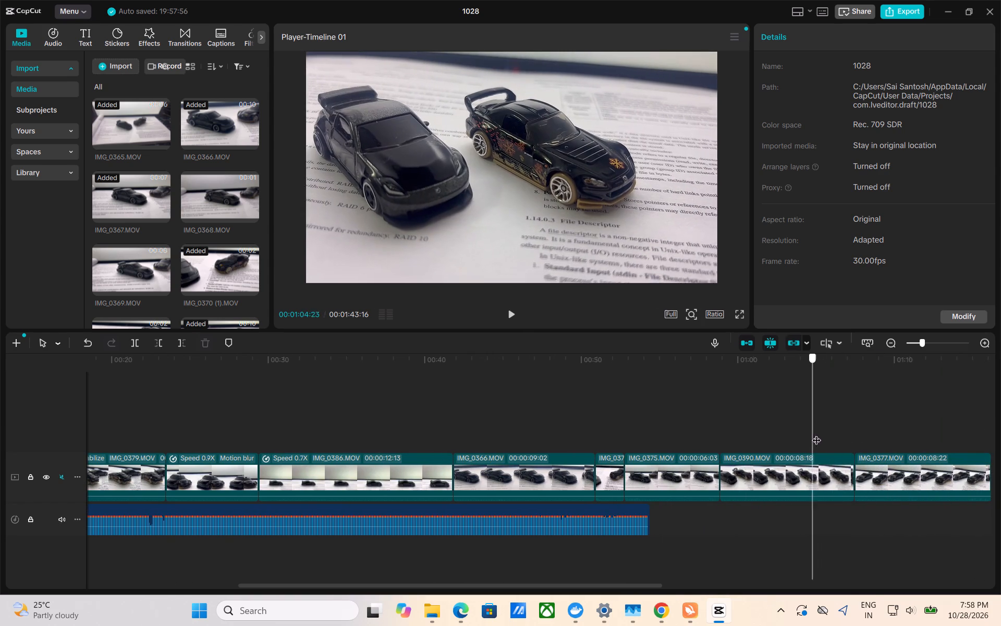
drag(816, 434, 848, 434)
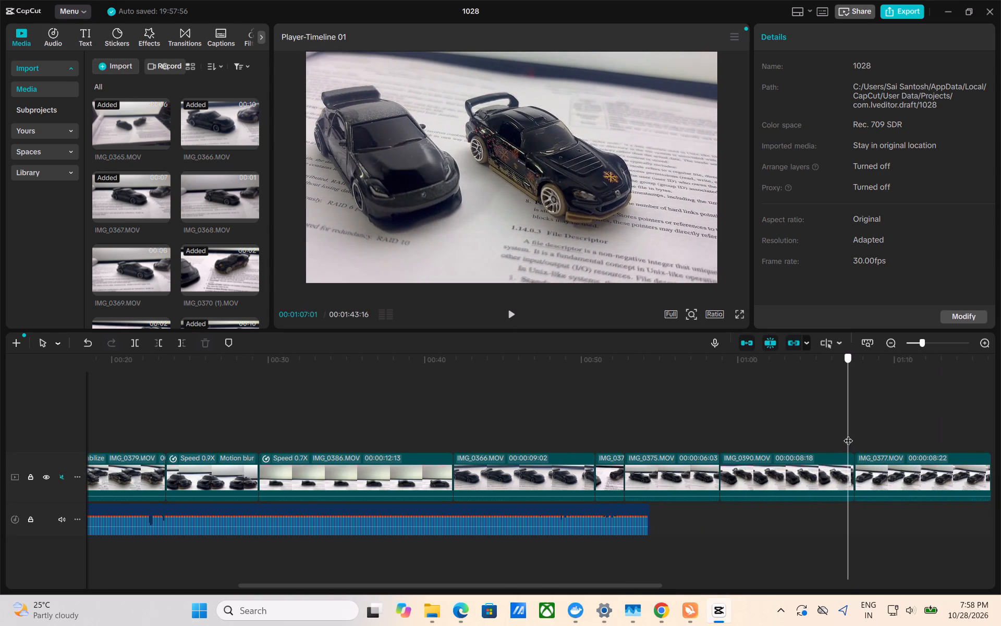
drag(848, 434, 934, 410)
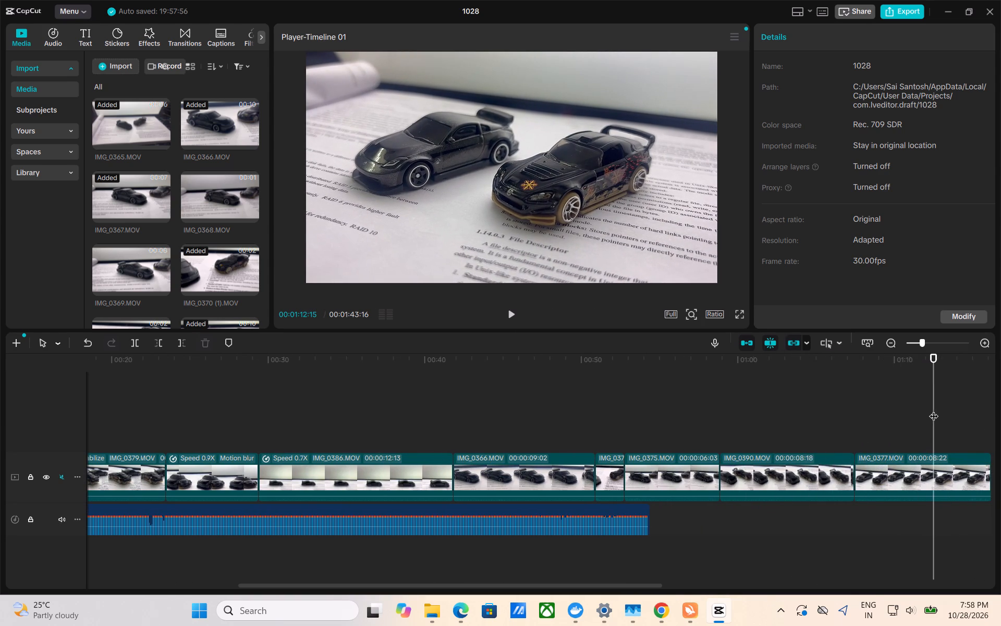
scroll(934, 410, left, 1)
drag(681, 418, 614, 426)
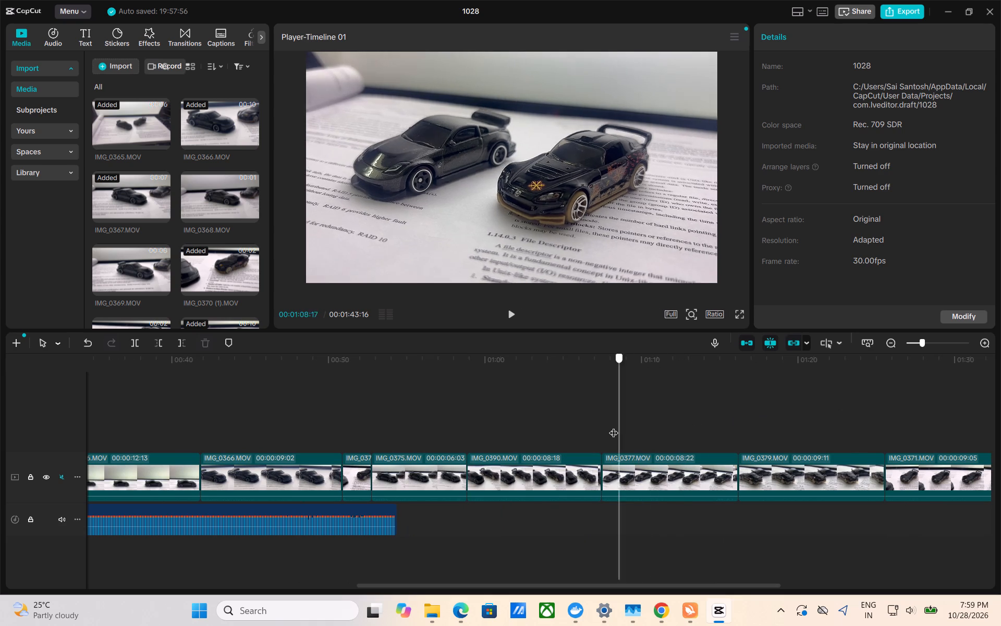
drag(614, 426, 590, 429)
key(space)
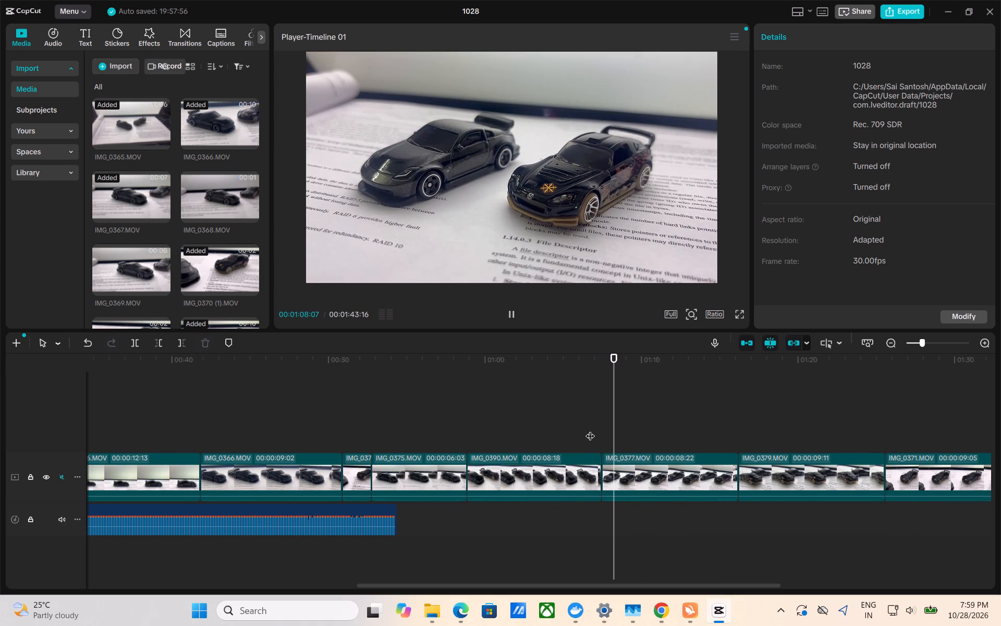
key(space)
Move the IMG_0377 clip earlier on the timeline, between the 0.9X IMG_0380 clip and the IMG_0386 clip.
drag(642, 460, 91, 454)
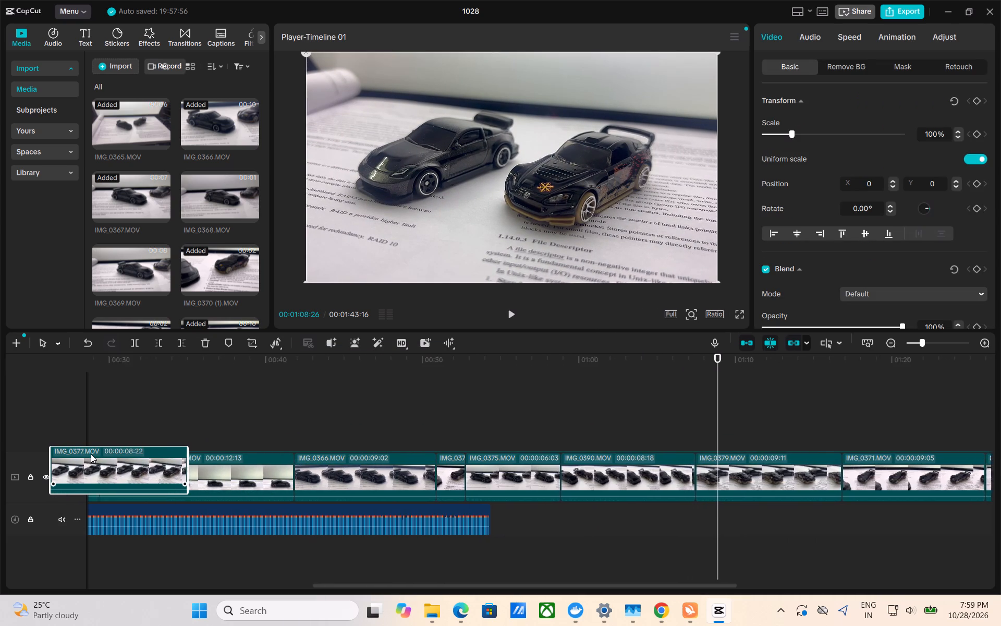
drag(91, 454, 385, 473)
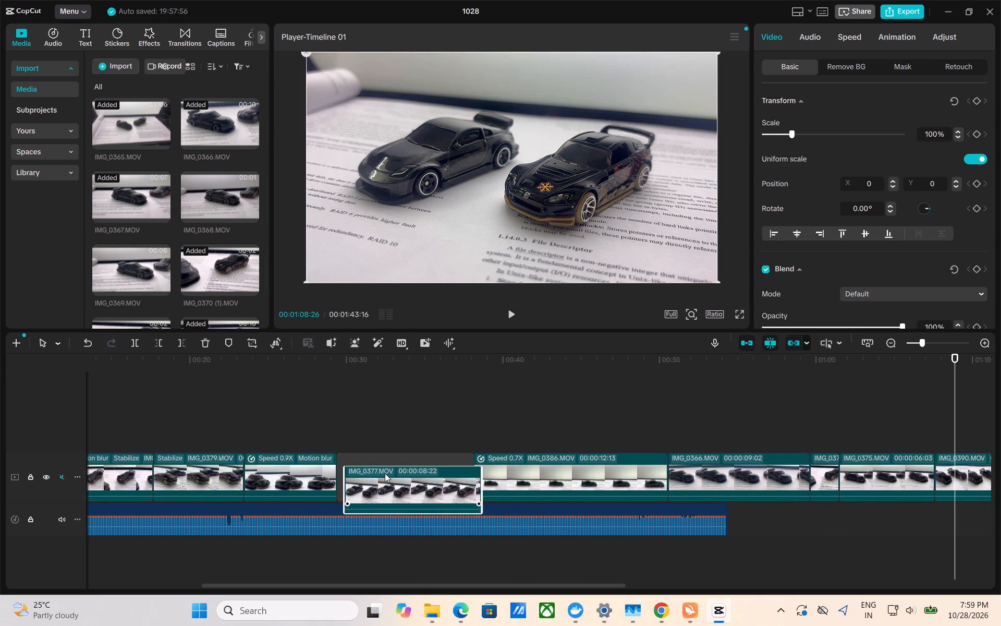
drag(385, 473, 384, 472)
click(535, 382)
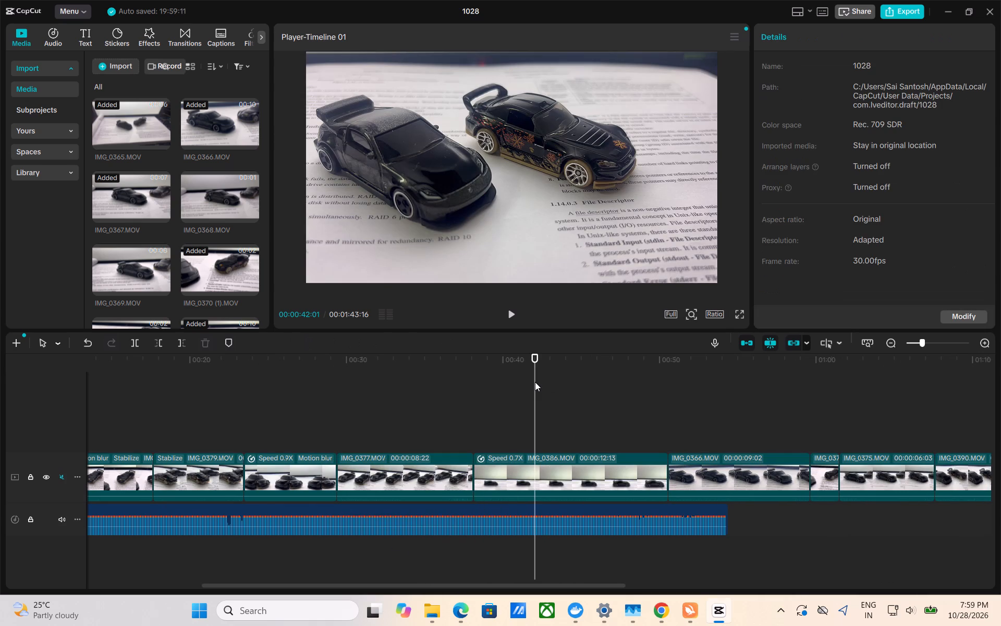
Stabilize the moved IMG_0377 clip at the Recommended level.
drag(535, 382, 517, 351)
drag(517, 351, 514, 364)
drag(514, 364, 460, 377)
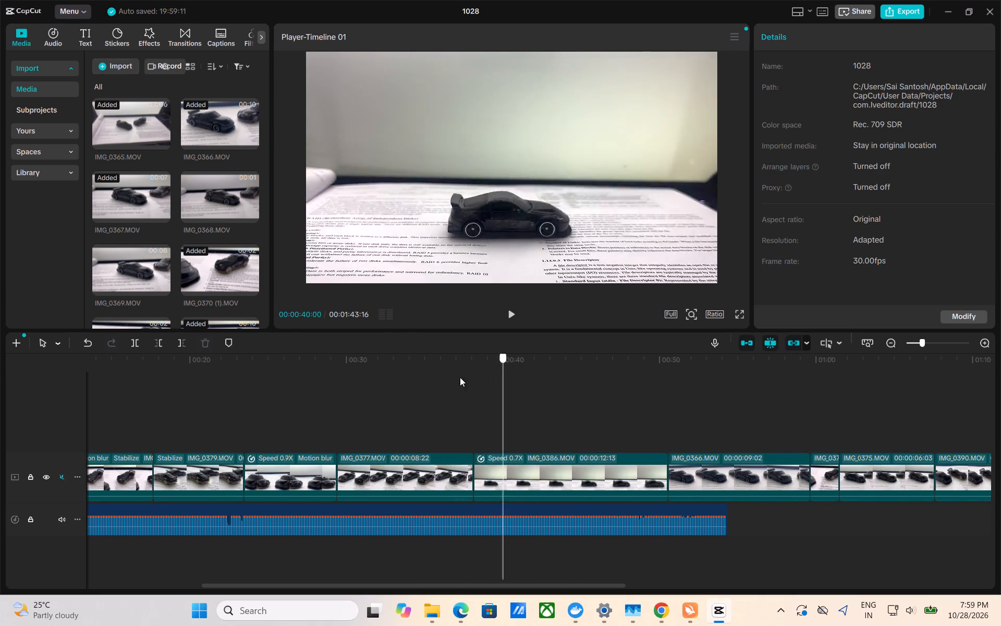
drag(460, 377, 347, 411)
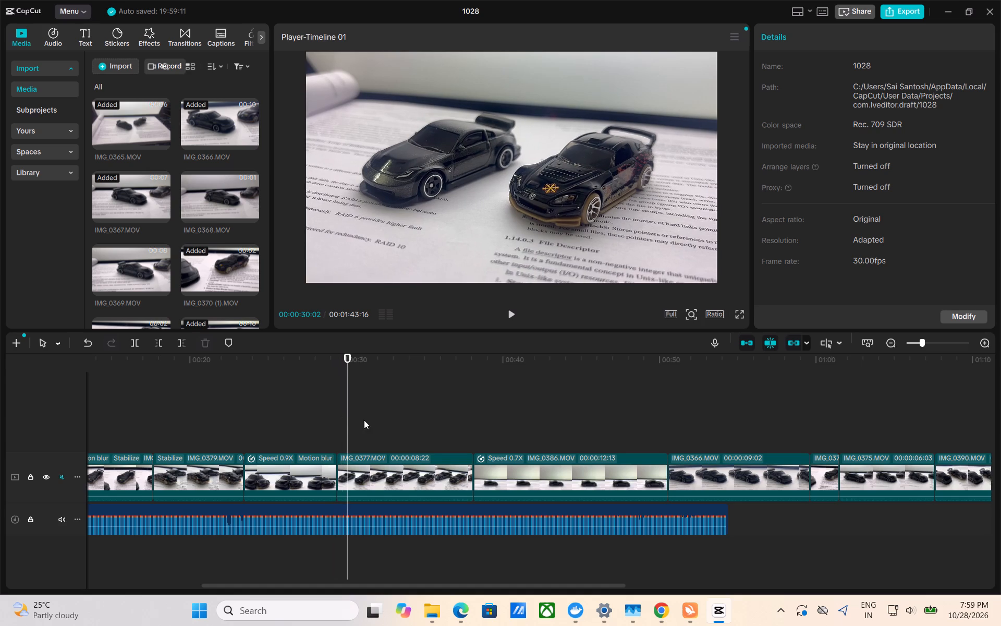
click(428, 473)
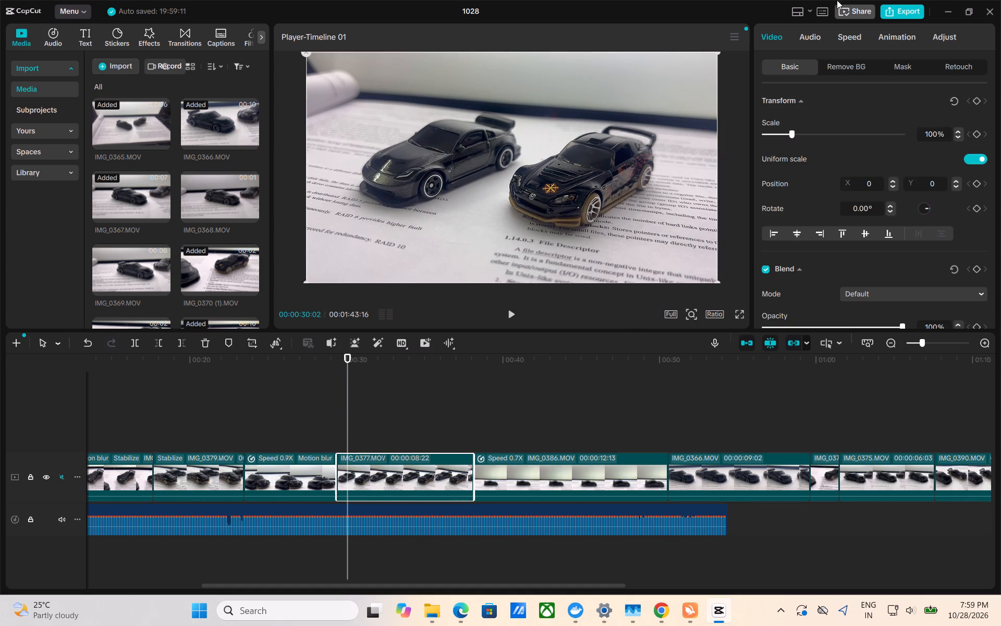
click(857, 35)
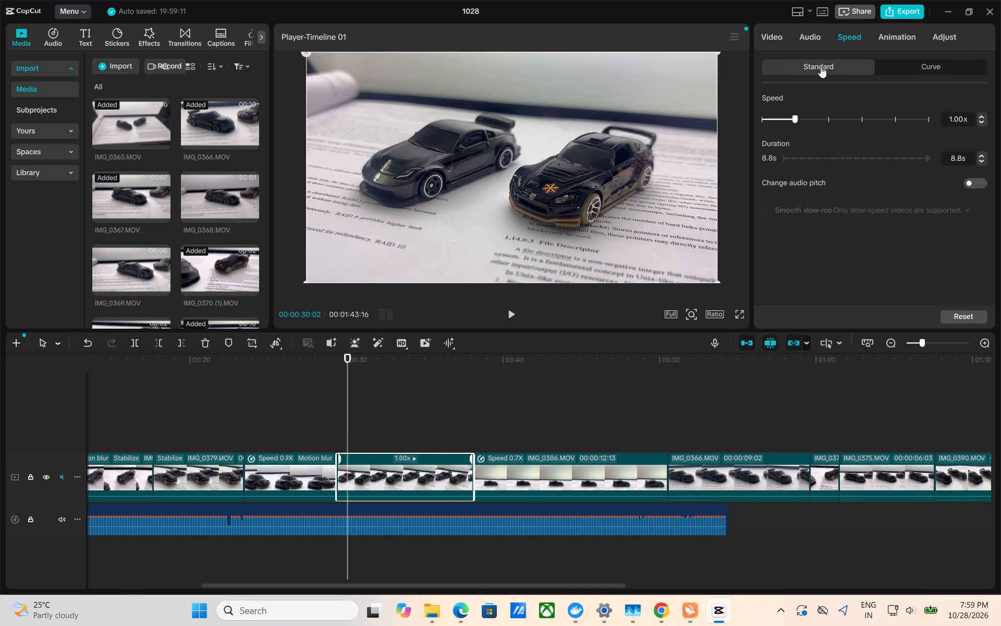
click(779, 41)
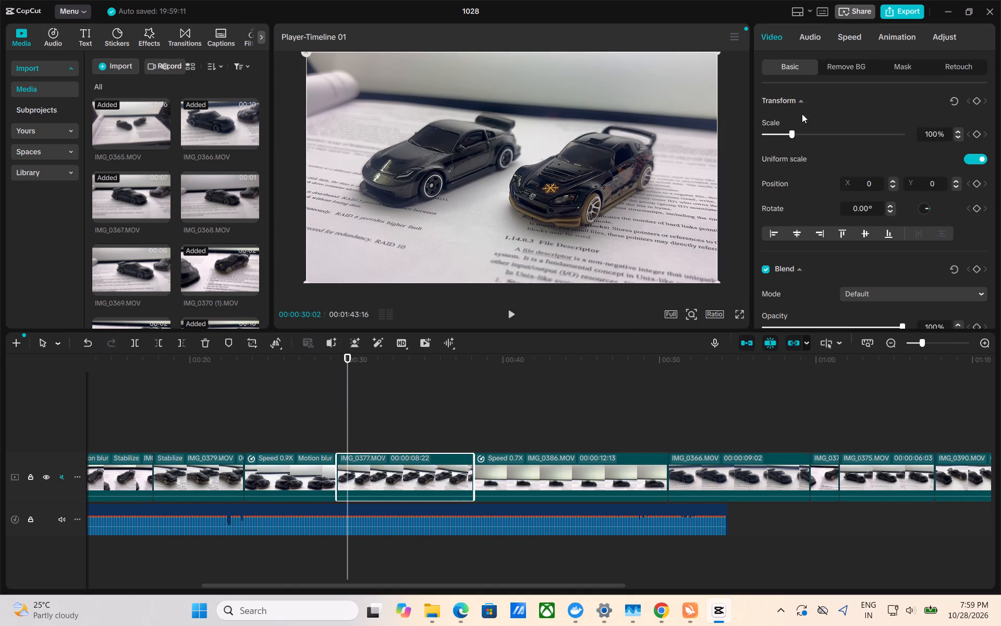
scroll(823, 194, down, 1)
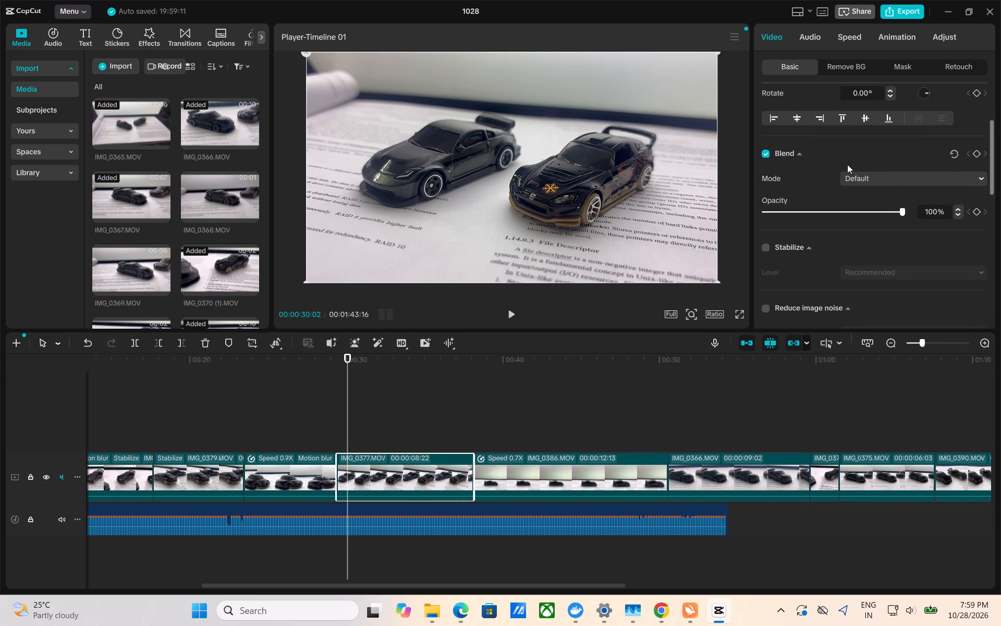
click(768, 251)
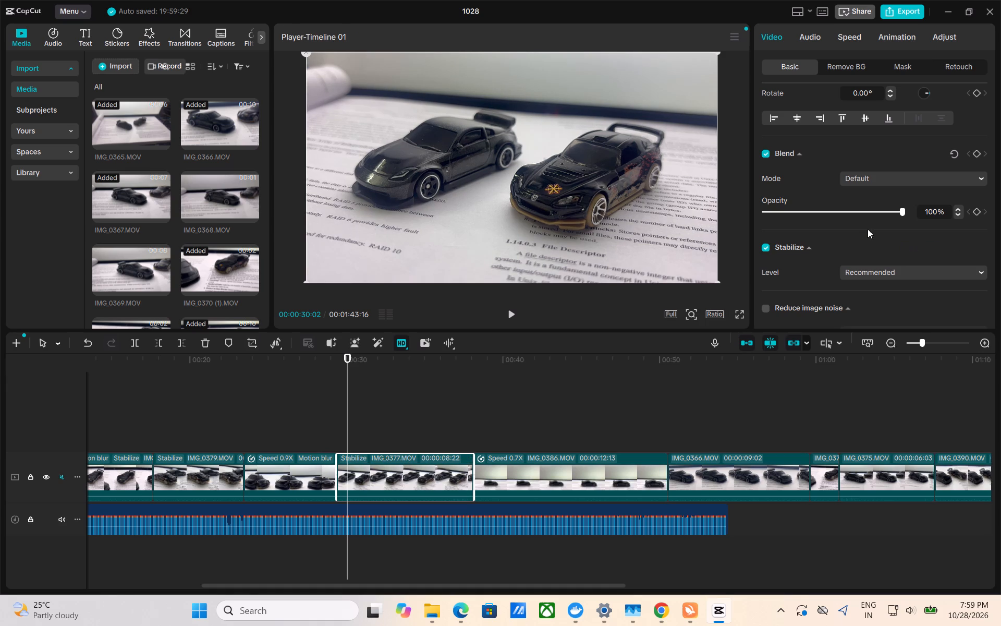
Play from the end of the preceding clip into the stabilized IMG_0377 clip and turn on motion blur for IMG_0377.
scroll(877, 243, down, 2)
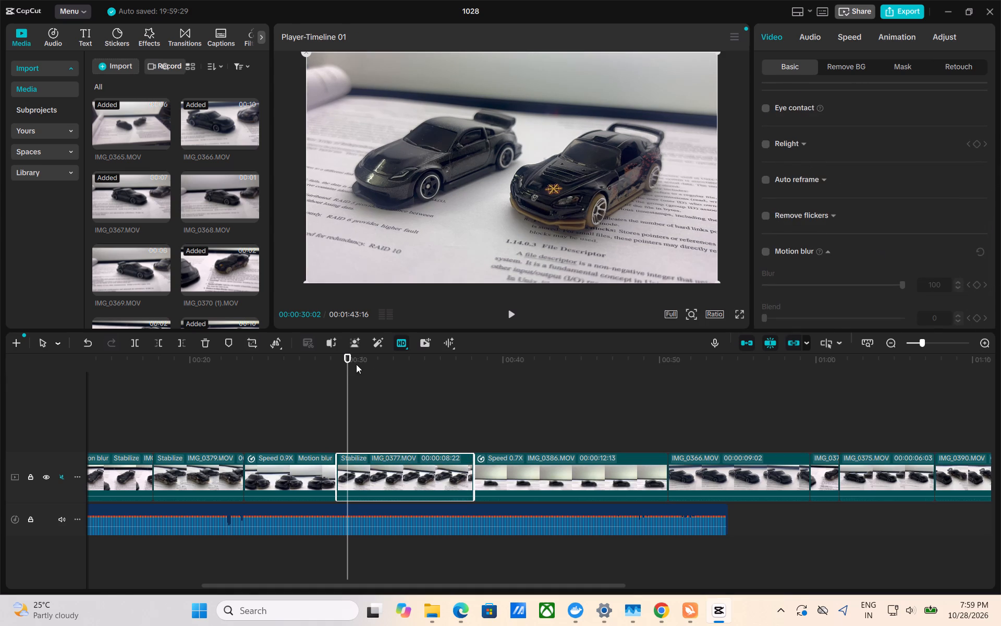
drag(349, 368, 328, 374)
click(328, 374)
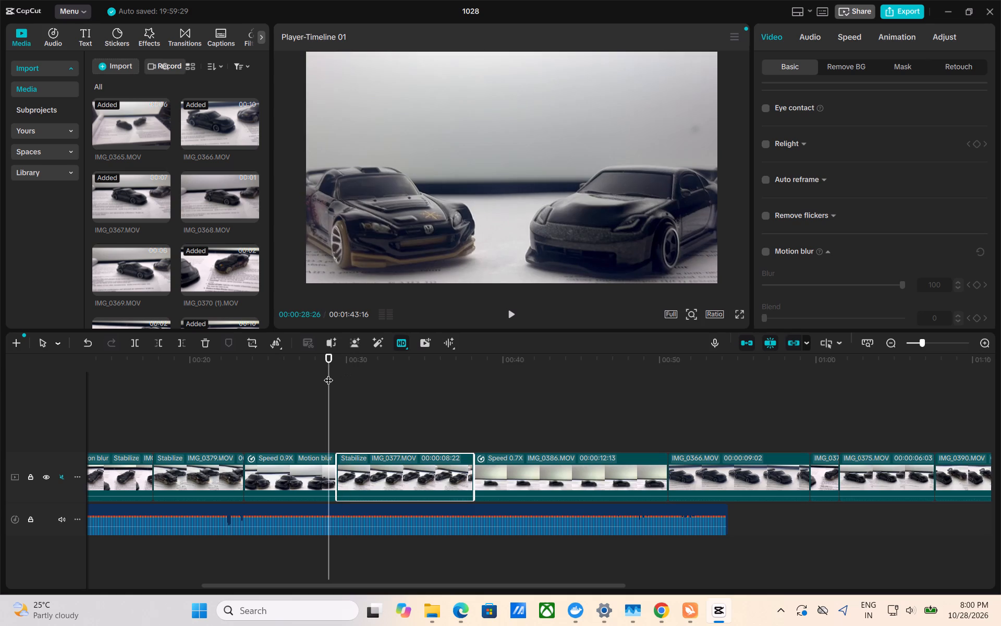
key(space)
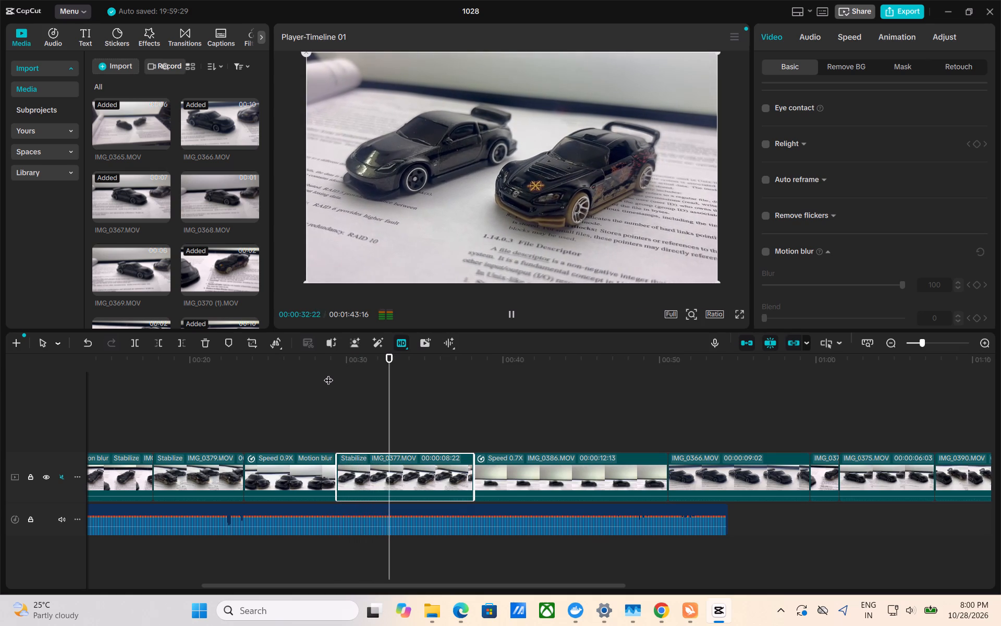
key(space)
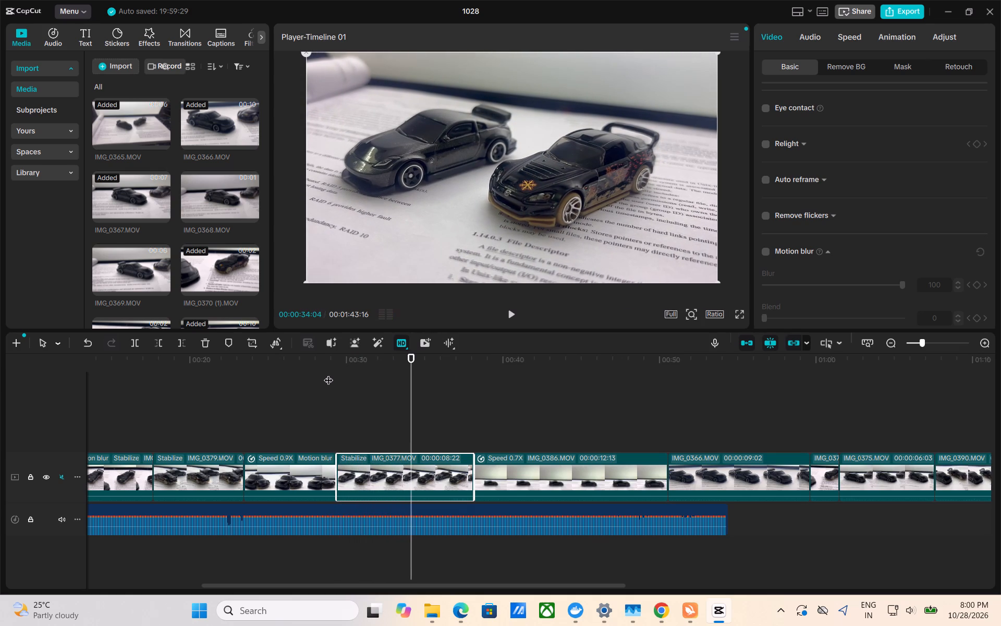
click(764, 251)
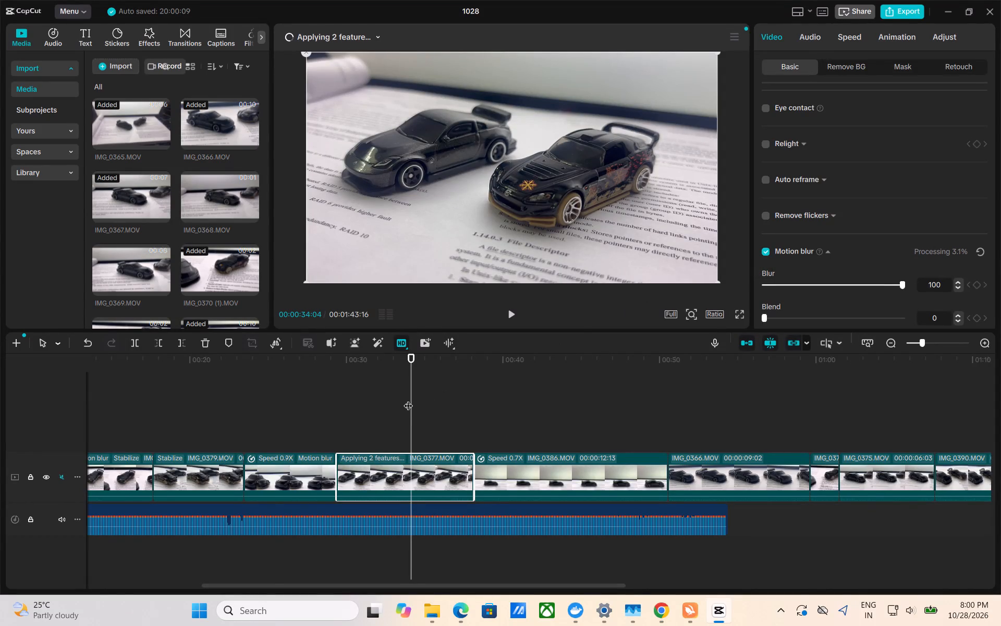
Play the edit from the start of the timeline to review it.
drag(408, 399, 119, 447)
key(space)
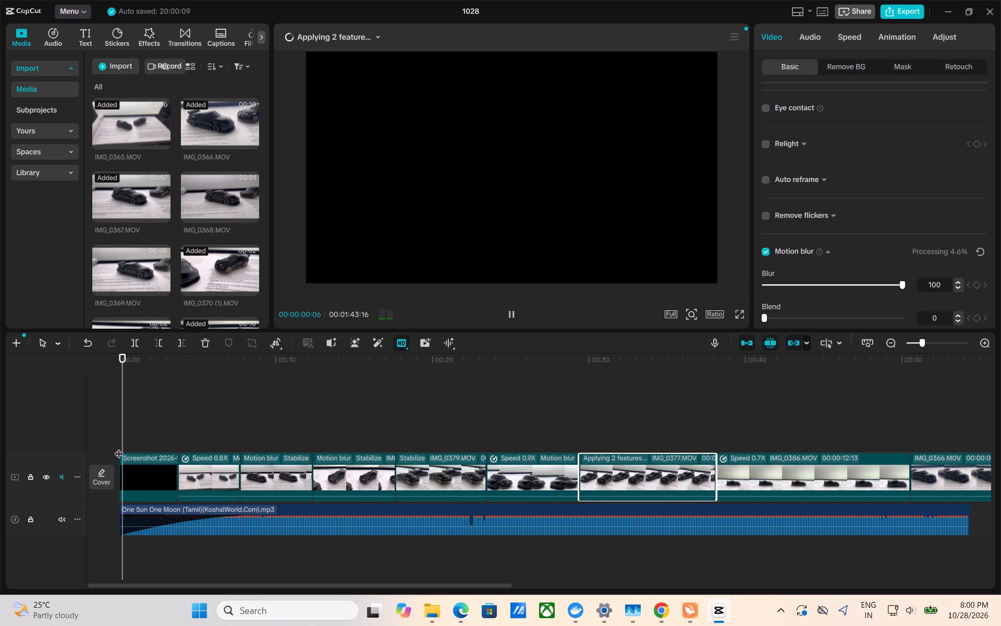
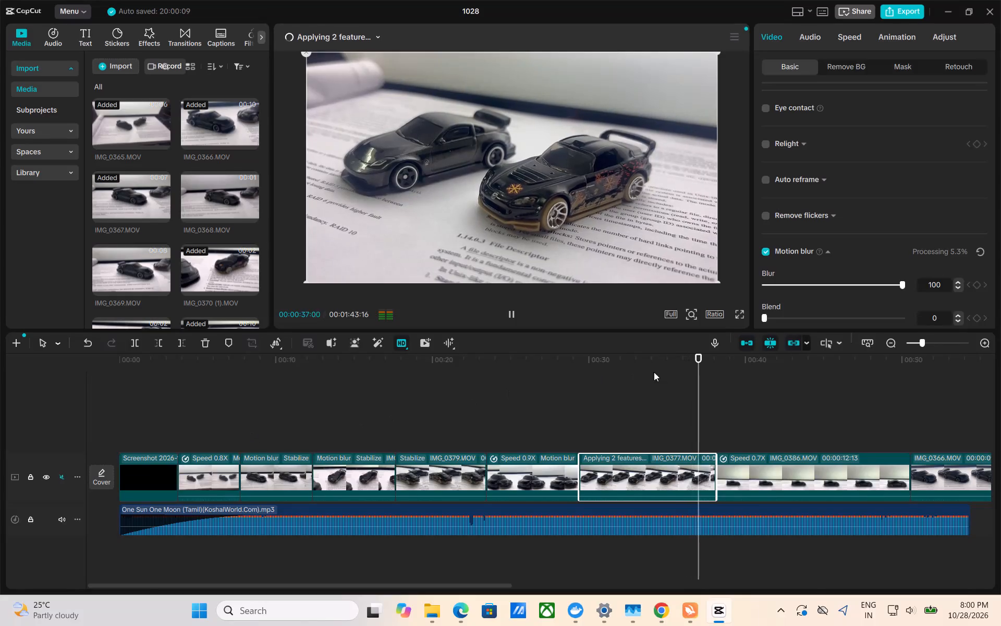
Play the IMG_0377 clip from its start into the following IMG_0386 clip to review the transition.
click(714, 372)
click(714, 372)
drag(714, 372, 571, 405)
key(space)
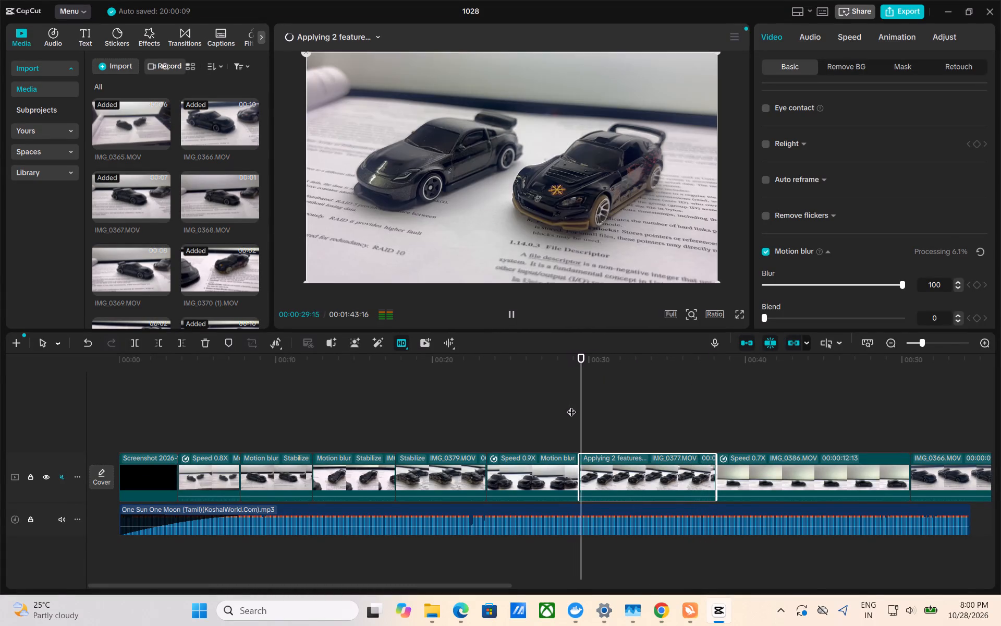
key(space)
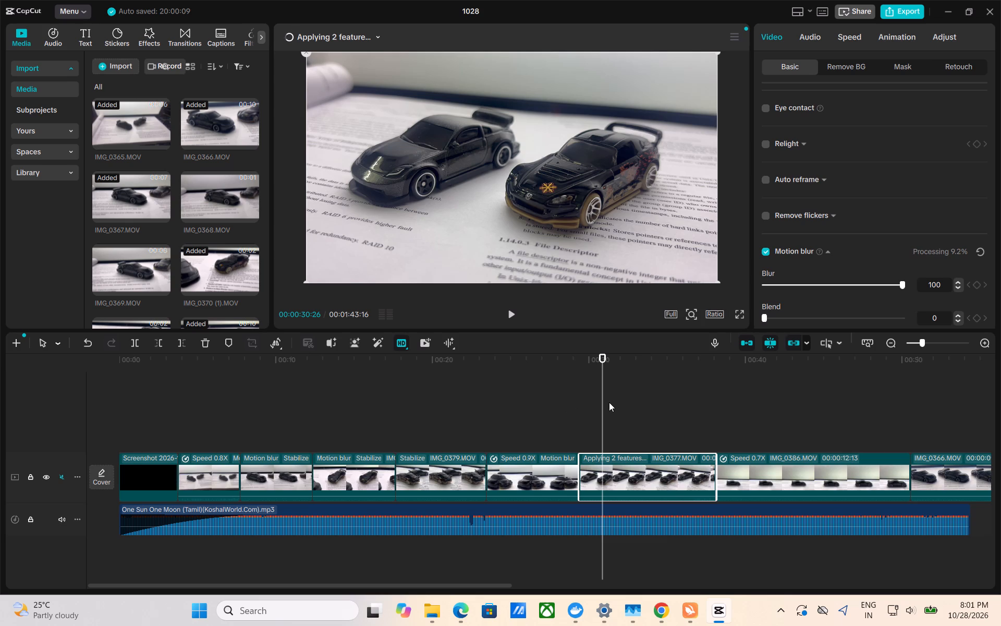
key(space)
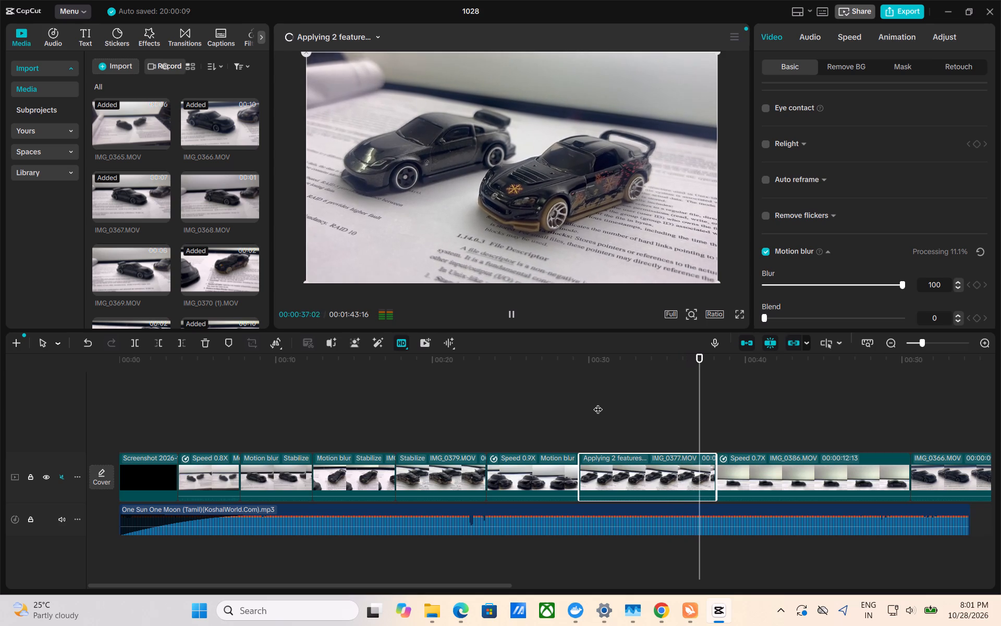
key(space)
key(space)
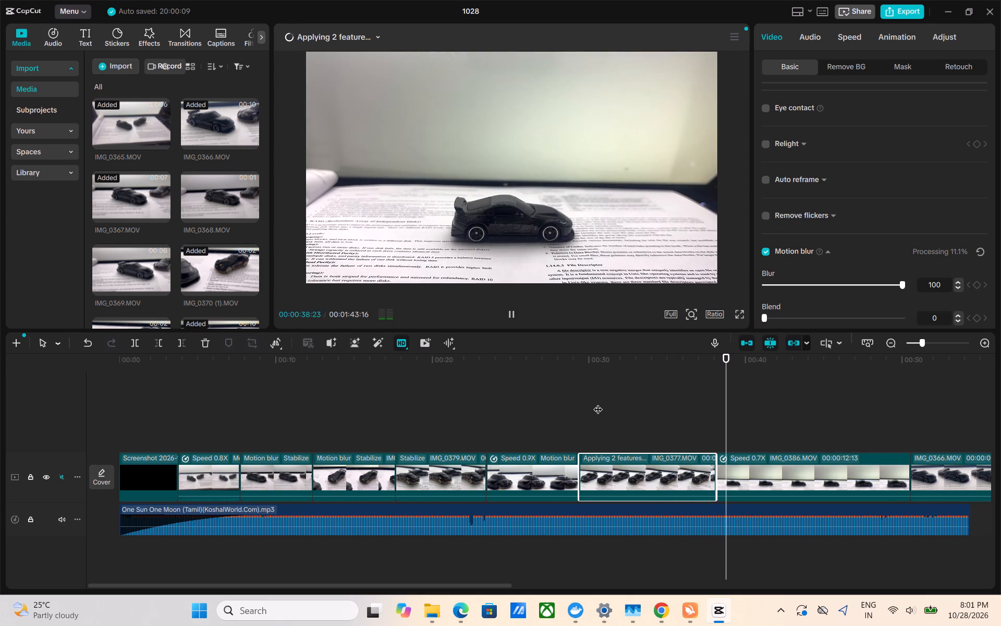
Delete the 0.7X IMG_0386 clip that follows IMG_0377 on the timeline.
scroll(598, 403, left, 1)
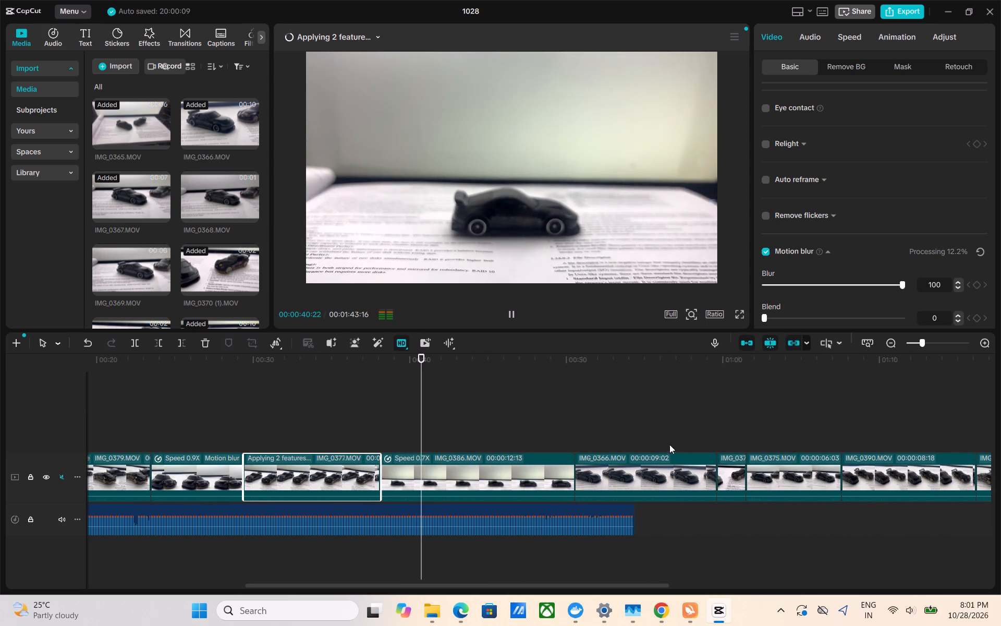
click(662, 425)
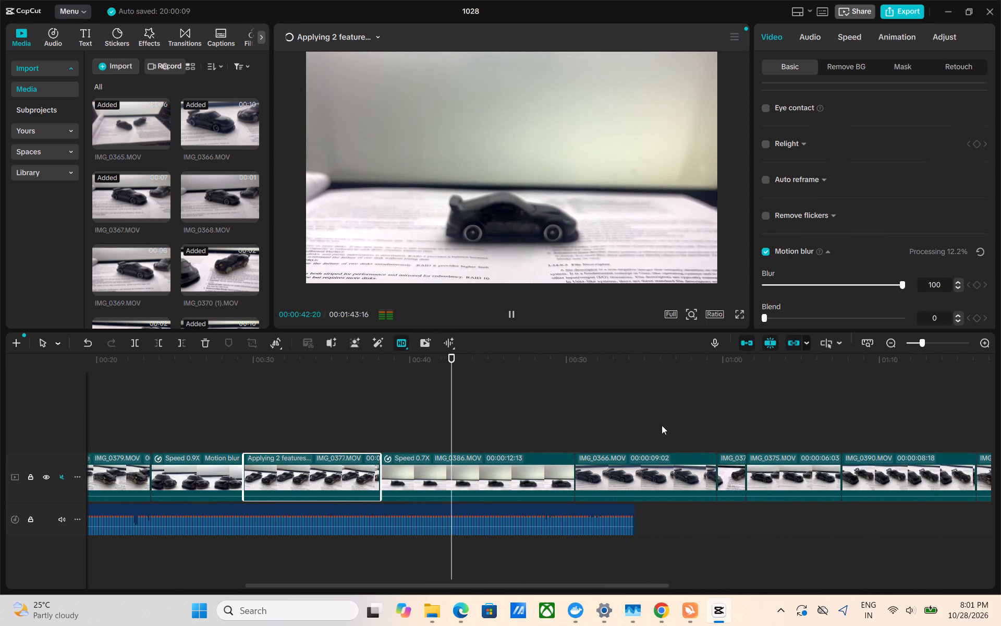
click(527, 461)
right_click(527, 461)
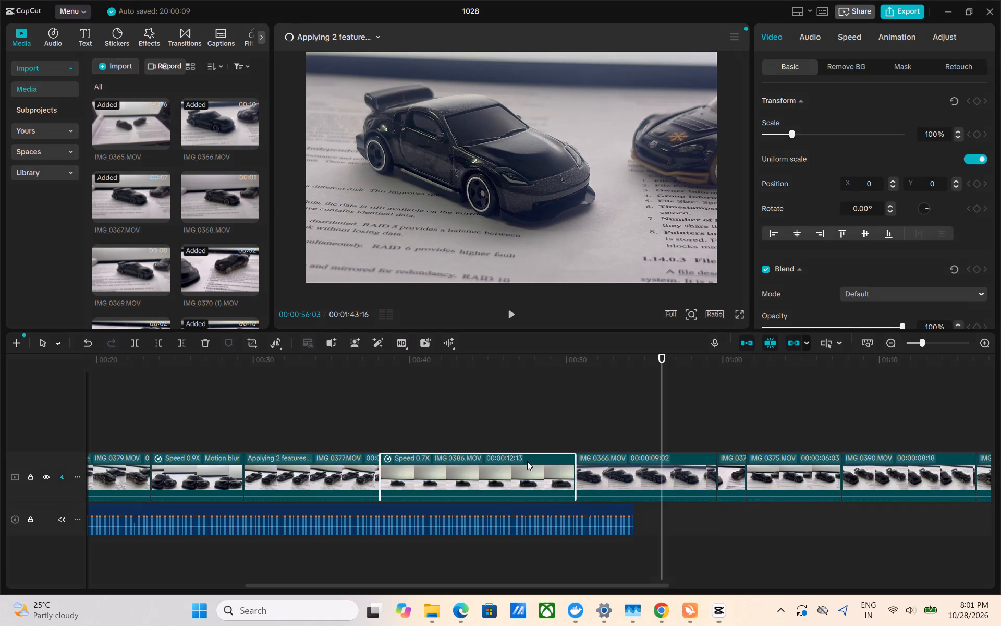
click(591, 190)
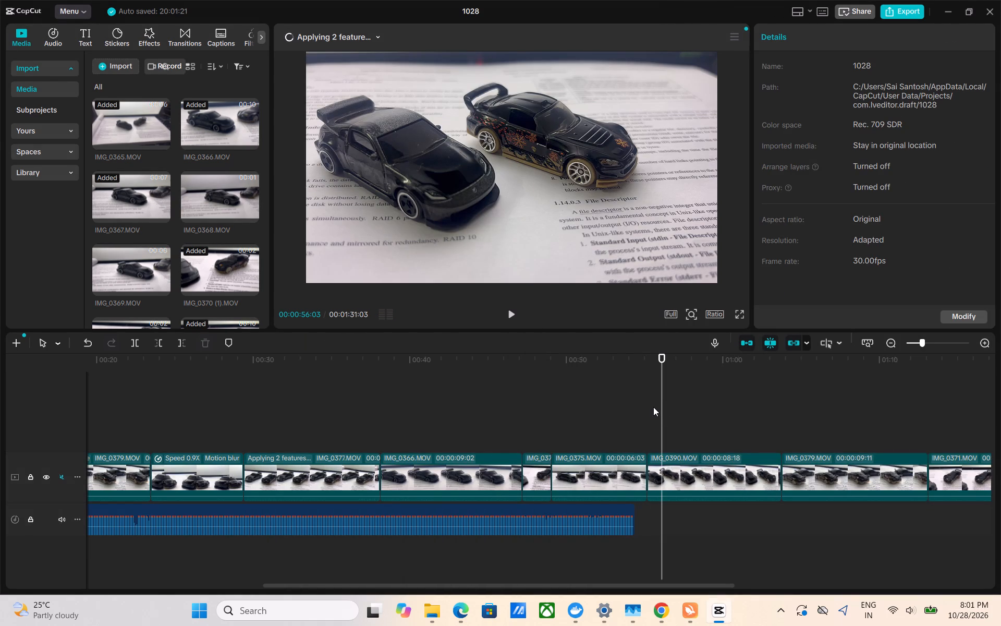
Play through IMG_0377 to find a cut point and trim the clip's end back to about 00:00:34:25.
drag(658, 404, 285, 414)
key(space)
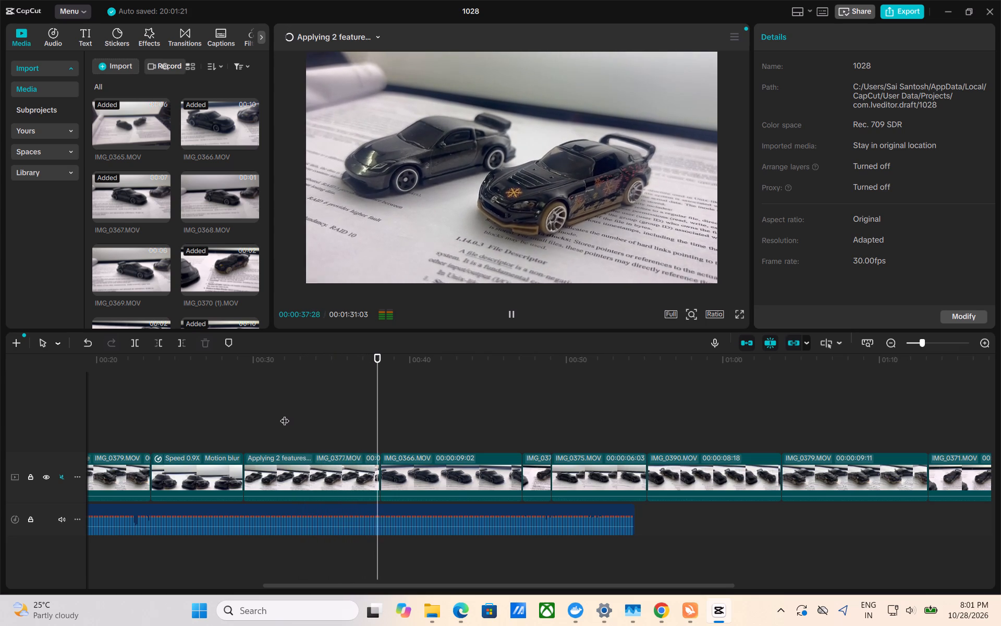
key(space)
click(321, 470)
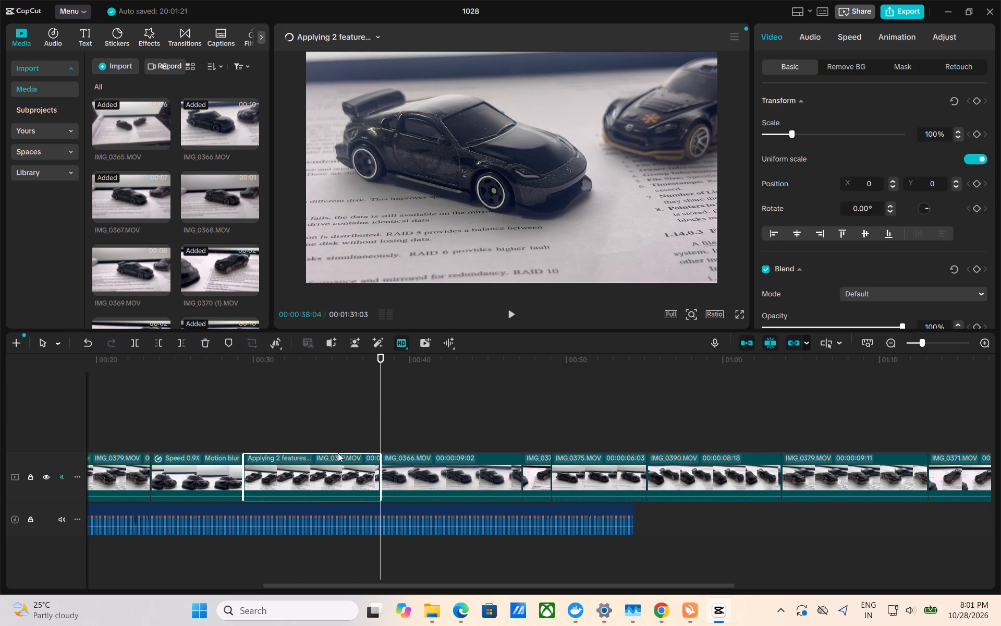
drag(378, 395, 224, 414)
key(space)
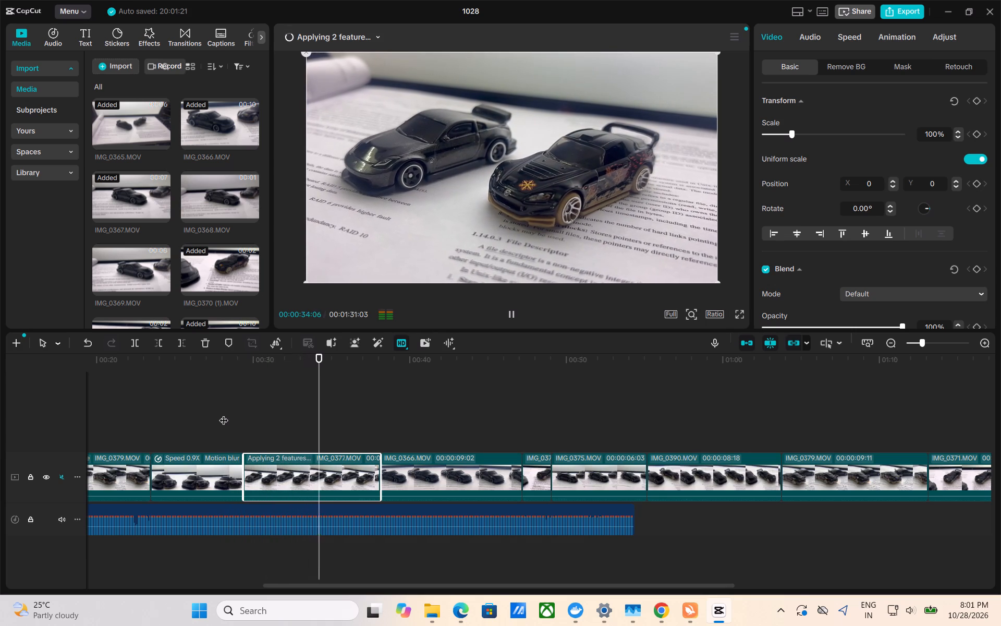
key(space)
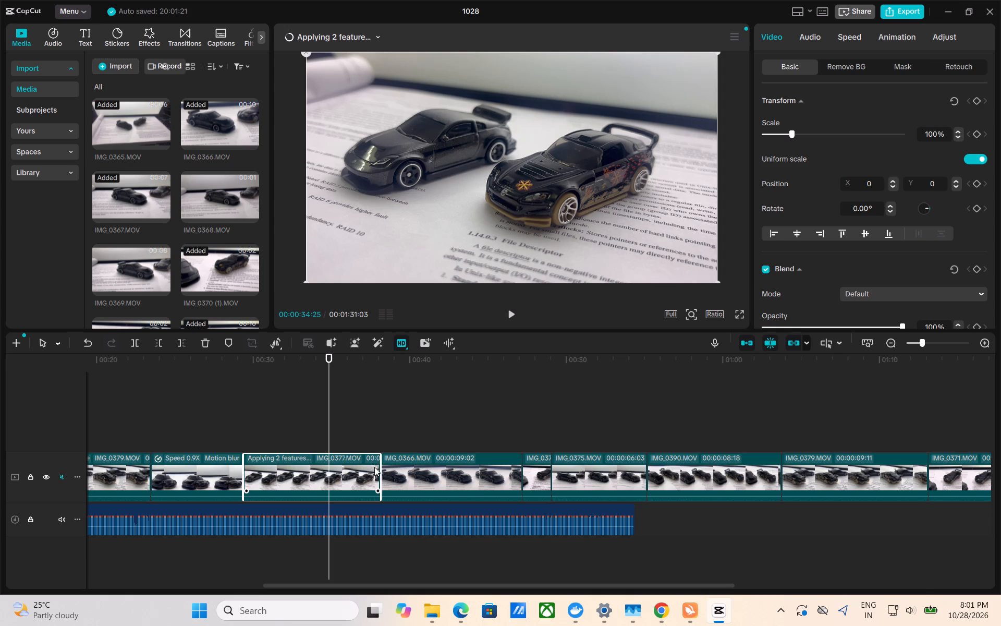
drag(380, 468, 330, 471)
Play across the trimmed end of IMG_0377 into IMG_0366 and scrub ahead into the IMG_0375 clip.
drag(331, 420, 231, 426)
key(space)
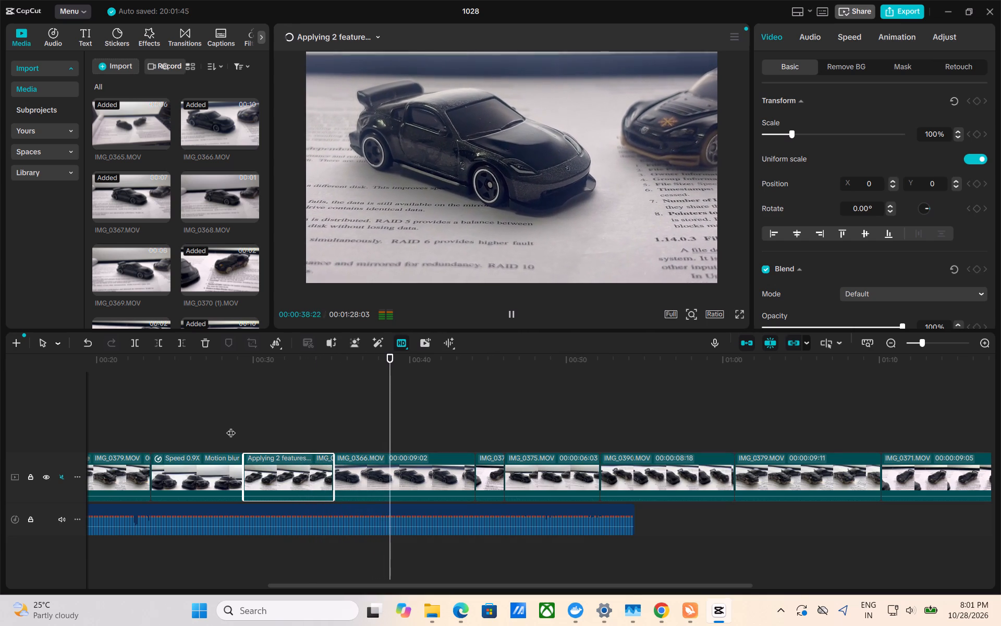
double_click(424, 420)
drag(424, 420, 518, 448)
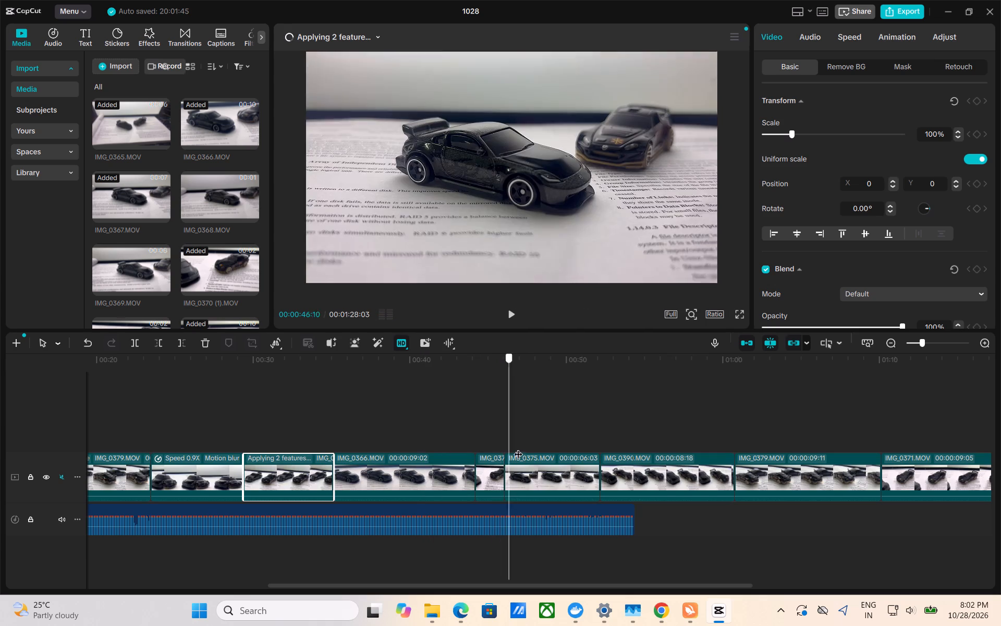
drag(518, 448, 532, 448)
Move the IMG_0375 clip earlier on the timeline, between IMG_0377 and IMG_0366.
drag(581, 479, 553, 440)
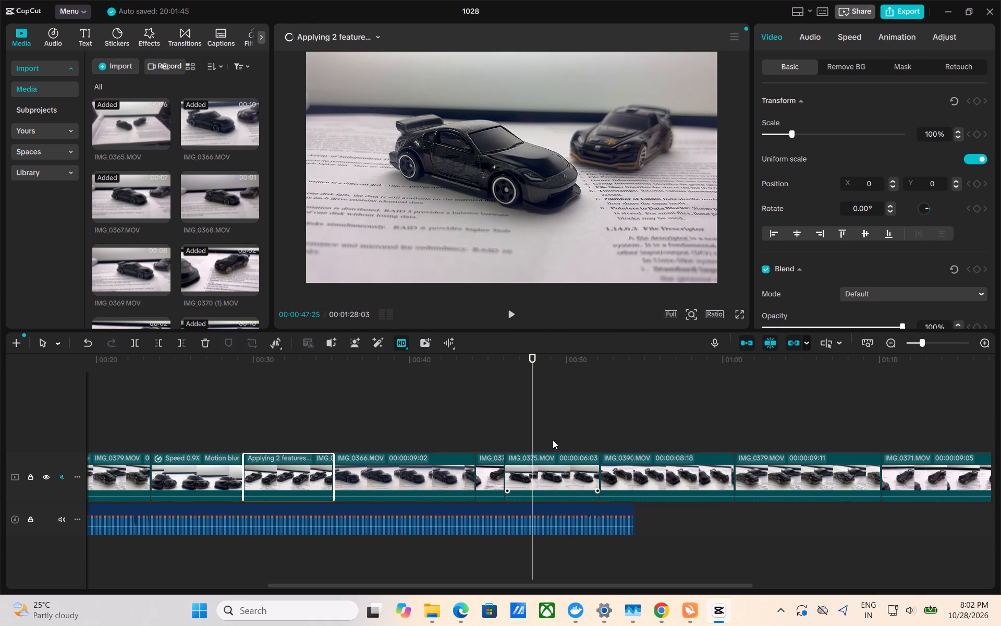
drag(553, 440, 377, 473)
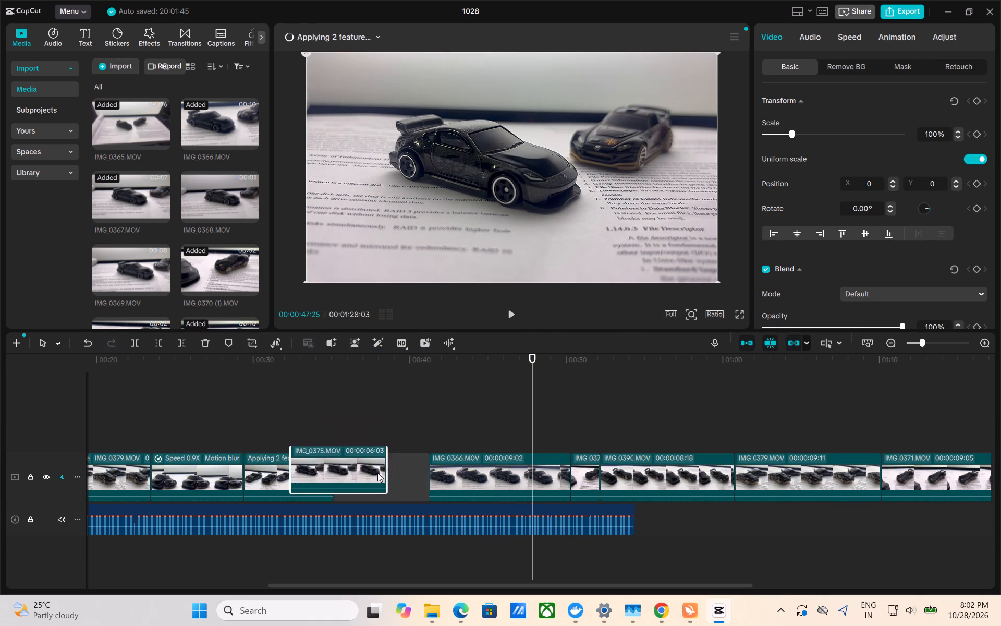
drag(377, 473, 379, 473)
Play from the end of IMG_0377 through the moved IMG_0375 clip and the following clips to review the order.
drag(531, 407, 335, 431)
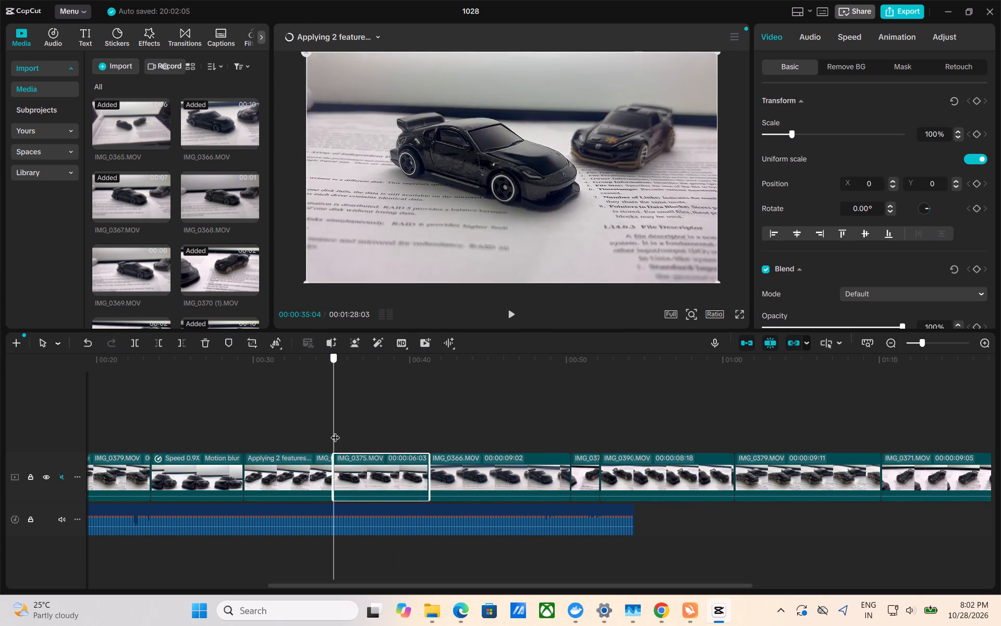
drag(335, 431, 323, 432)
key(space)
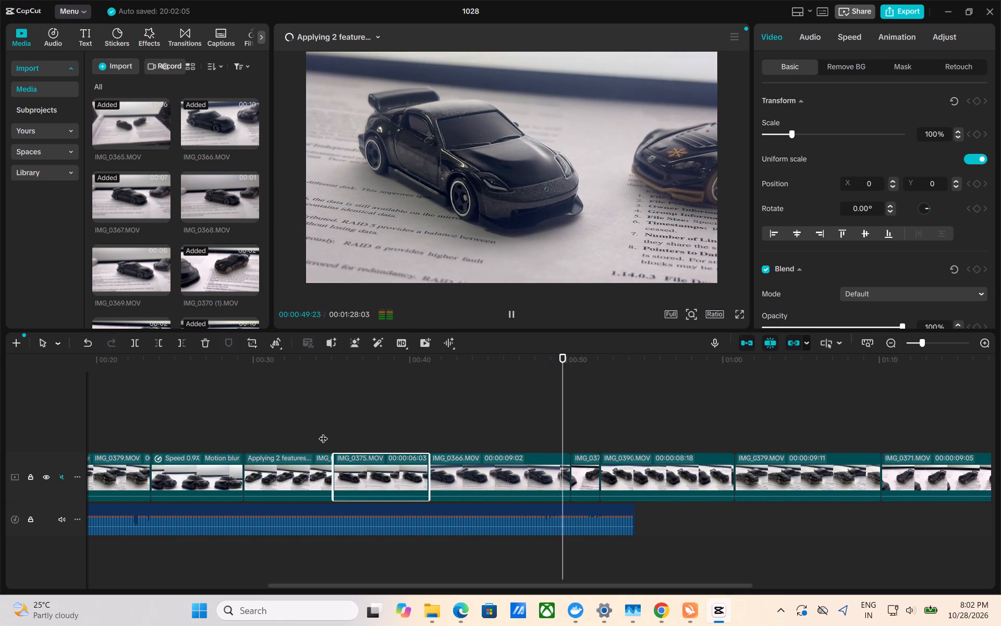
key(space)
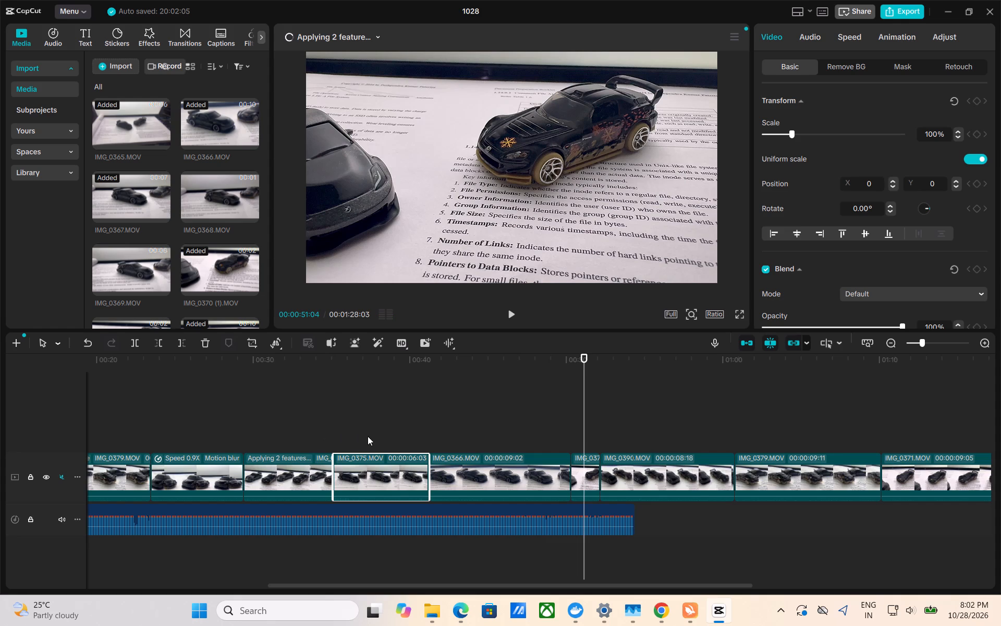
Look through the remaining timeline clips and the imported media to locate the IMG_0386 source clip.
scroll(476, 472, left, 1)
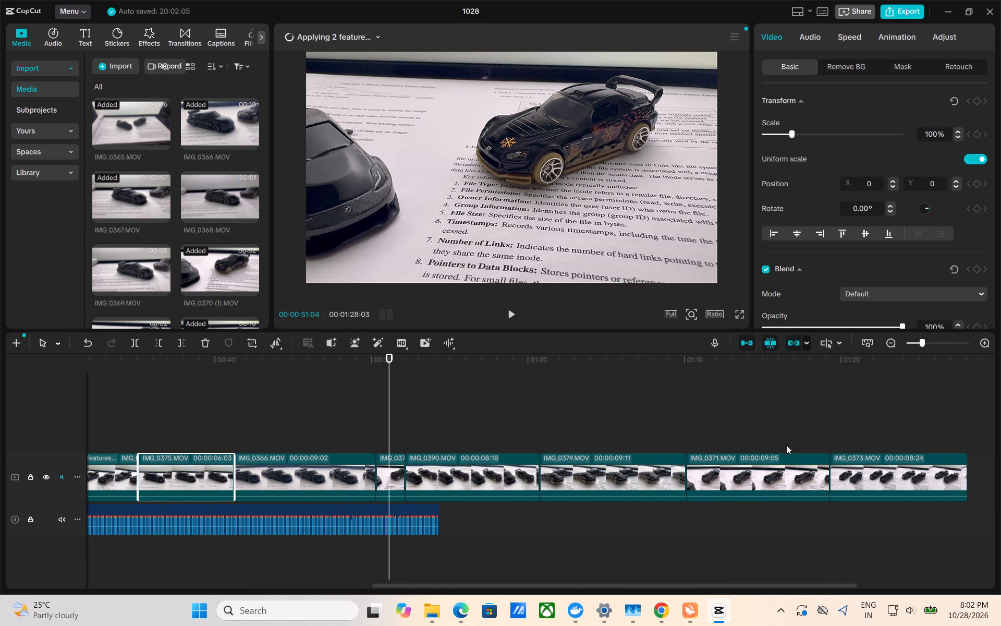
click(864, 466)
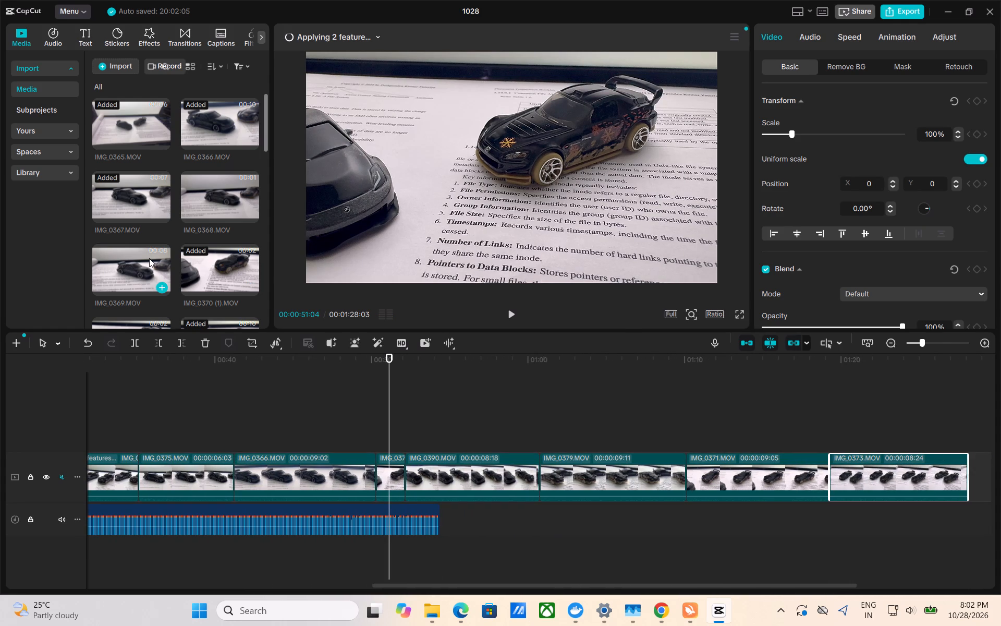
click(149, 258)
scroll(149, 258, up, 2)
scroll(149, 258, down, 1)
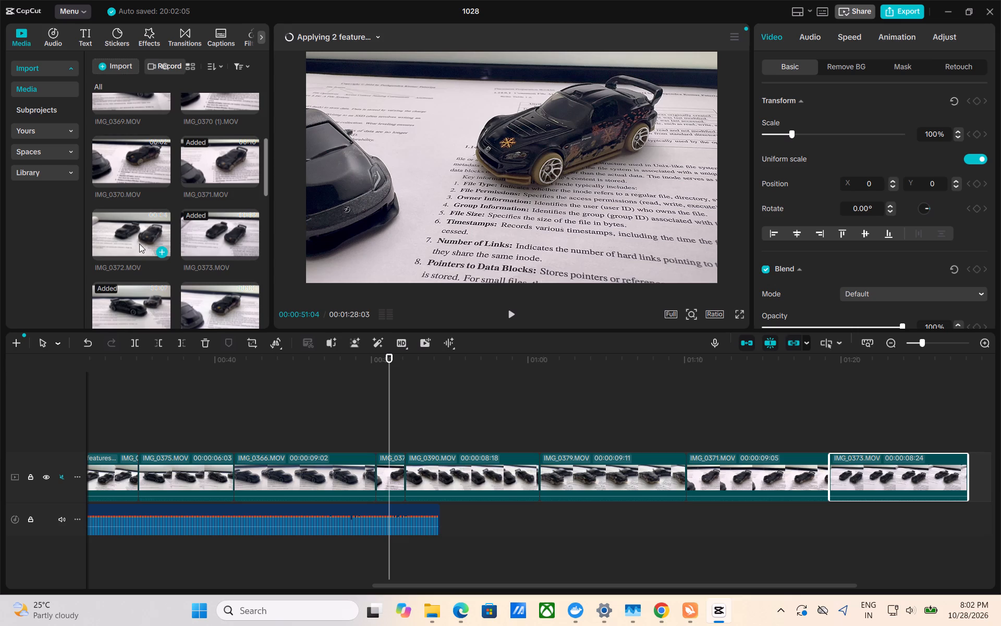
scroll(137, 242, down, 1)
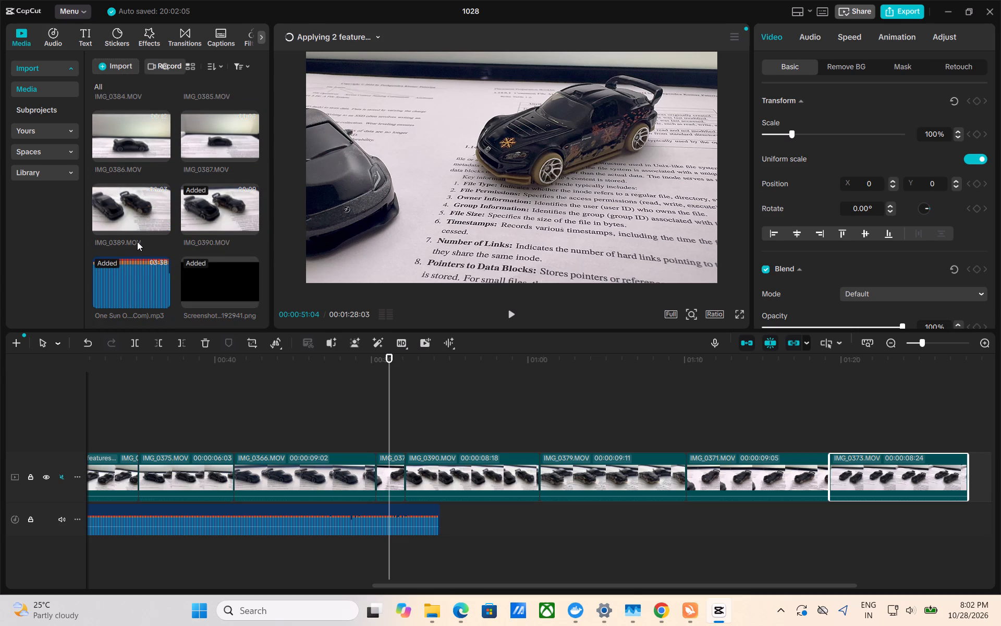
scroll(139, 230, up, 1)
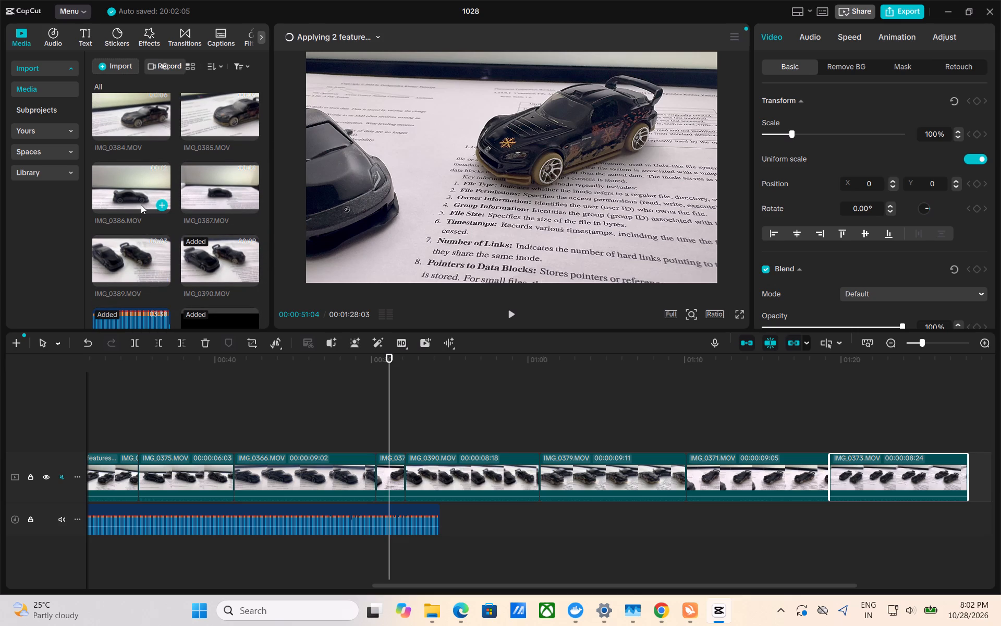
click(141, 204)
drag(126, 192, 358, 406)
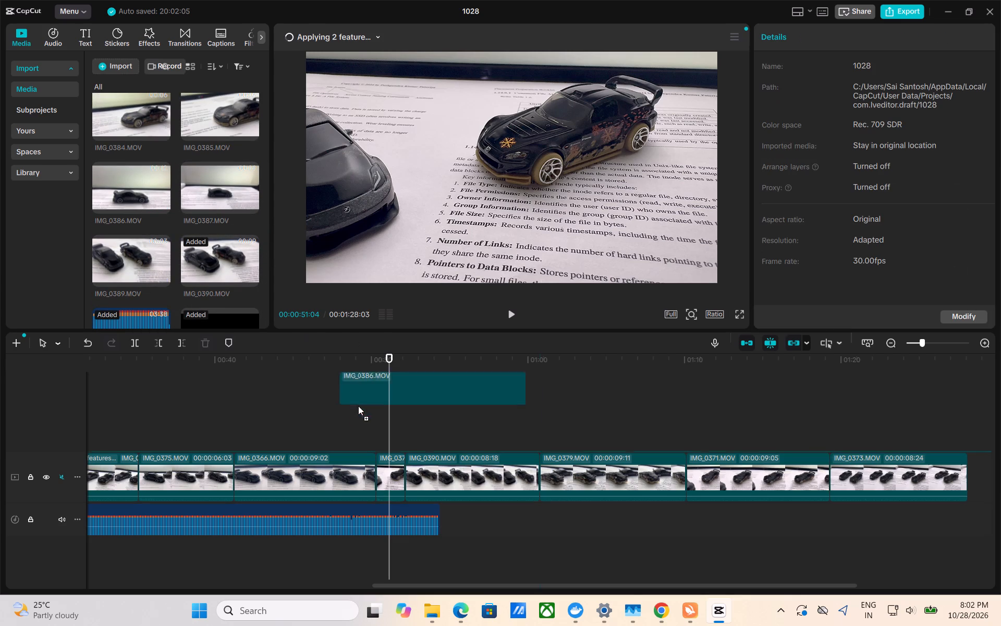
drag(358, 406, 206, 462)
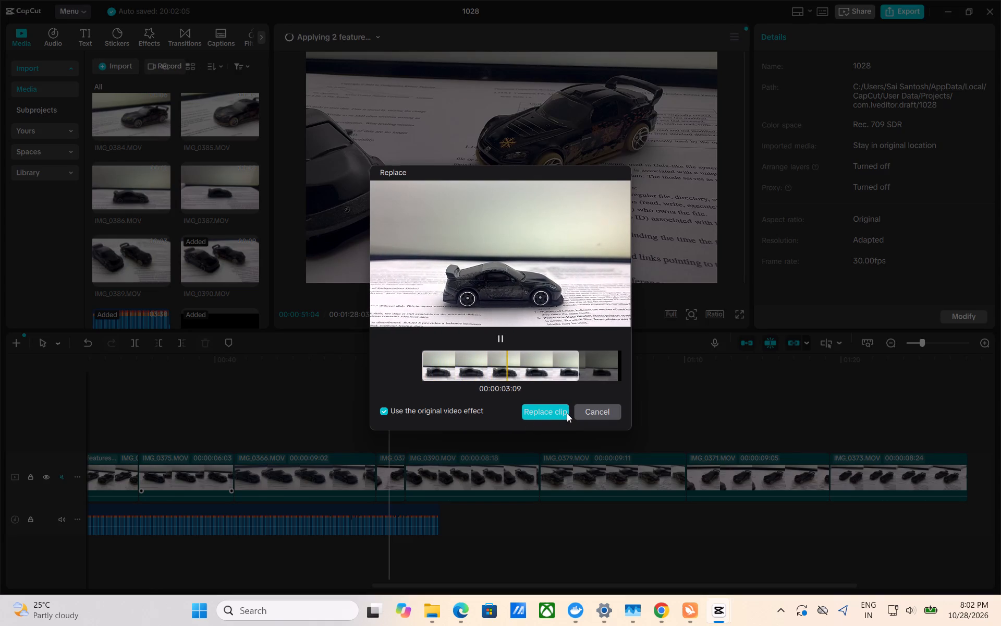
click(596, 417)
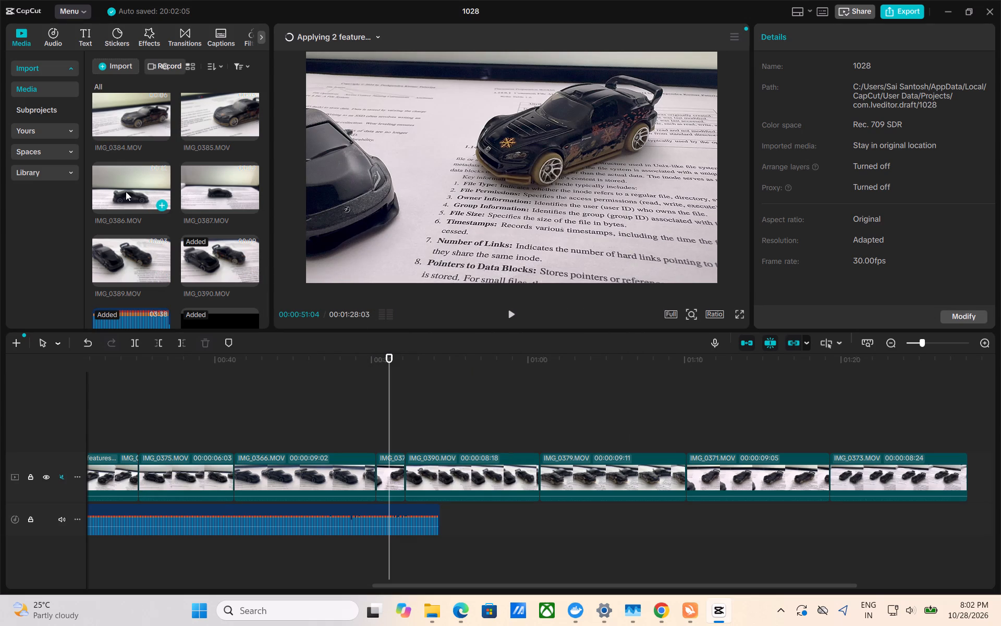
Insert the IMG_0386 clip from the imported media between IMG_0375 and IMG_0366 on the timeline.
drag(134, 186, 367, 433)
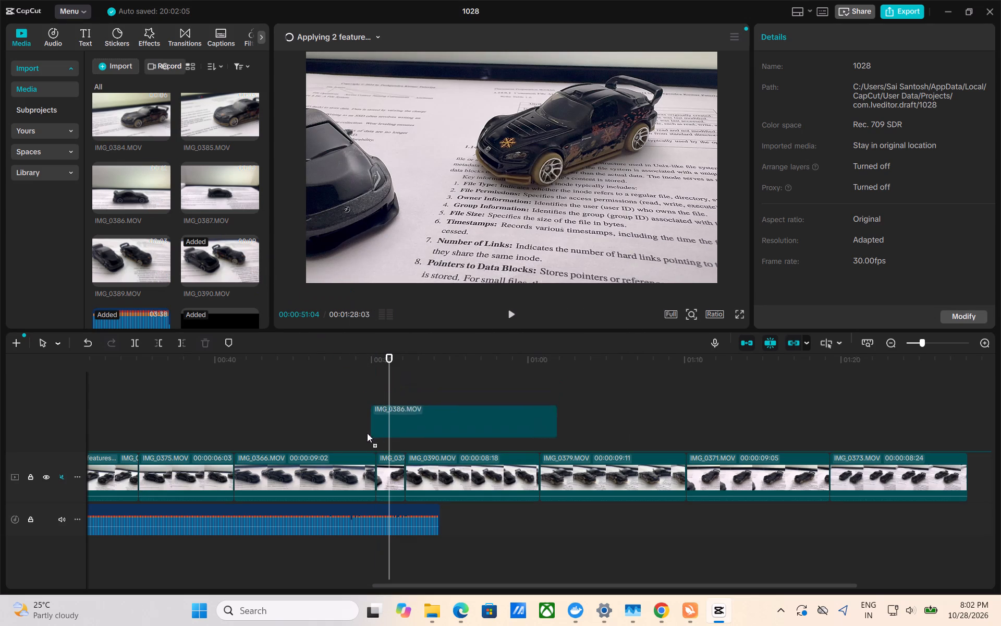
drag(367, 433, 225, 458)
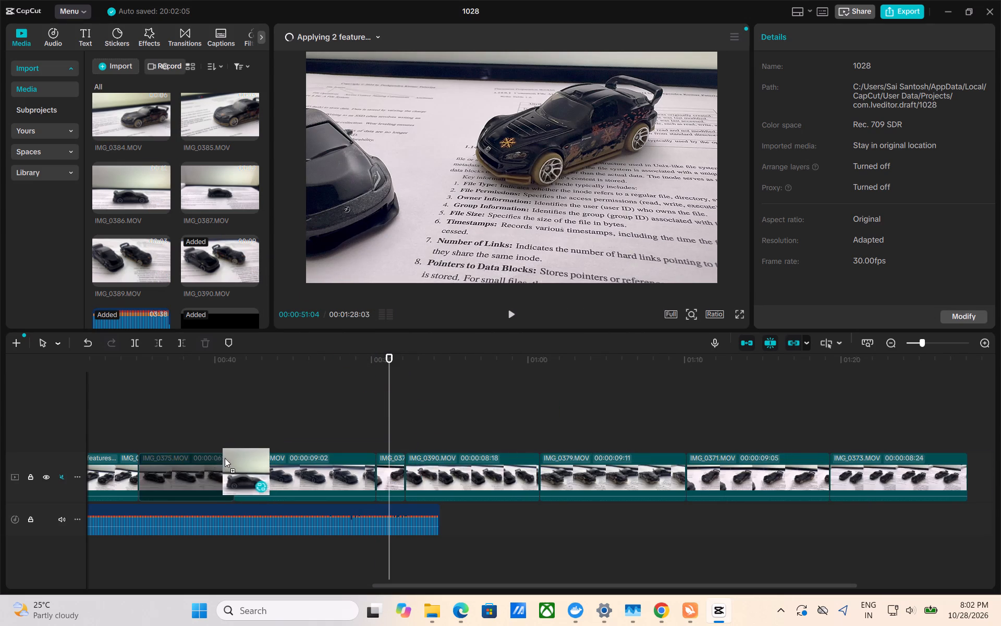
drag(225, 458, 228, 458)
Delete the timeline clips from IMG_0366 through IMG_0371 together with the One Sun One Moon music, keeping the last IMG_0373 clip.
click(469, 475)
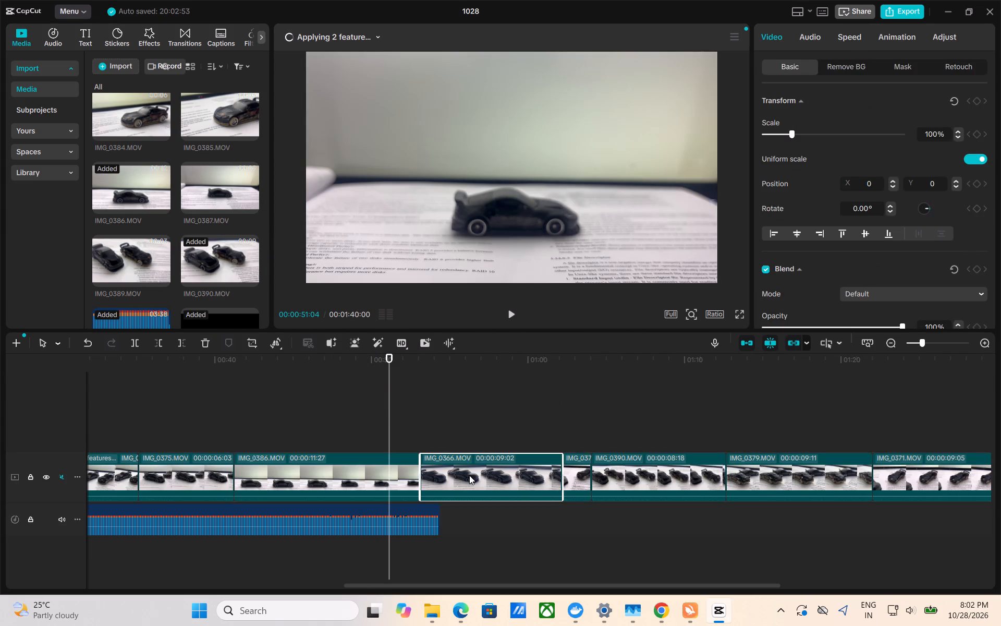
right_click(554, 528)
click(542, 476)
drag(440, 428, 960, 509)
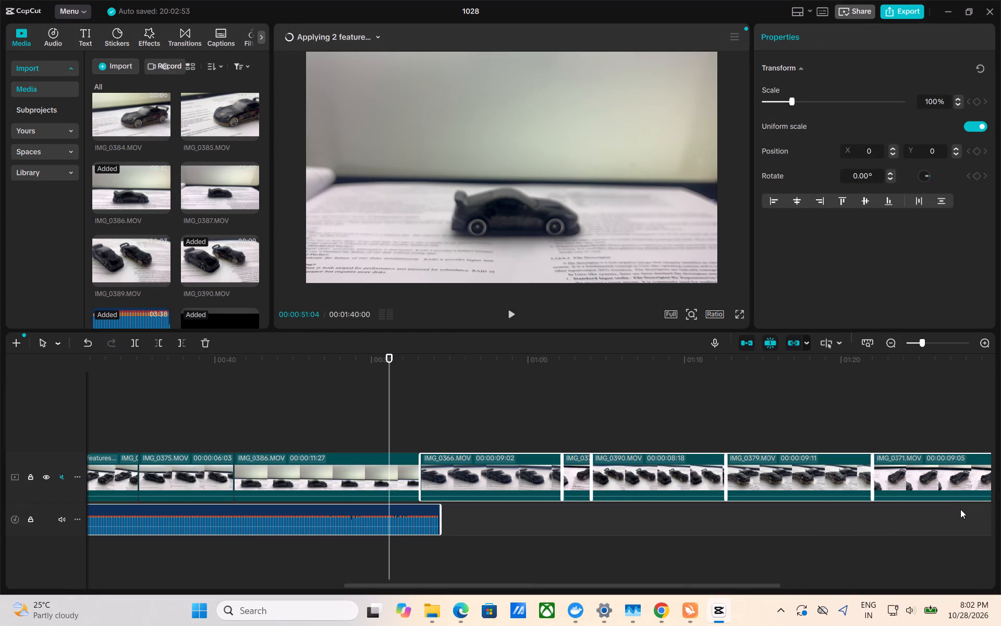
right_click(844, 458)
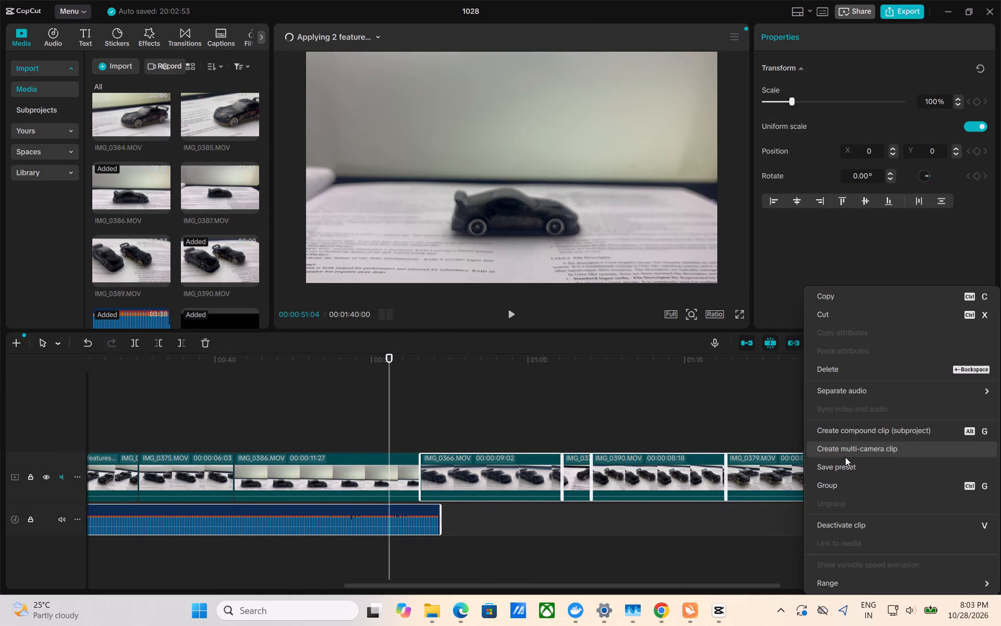
click(866, 372)
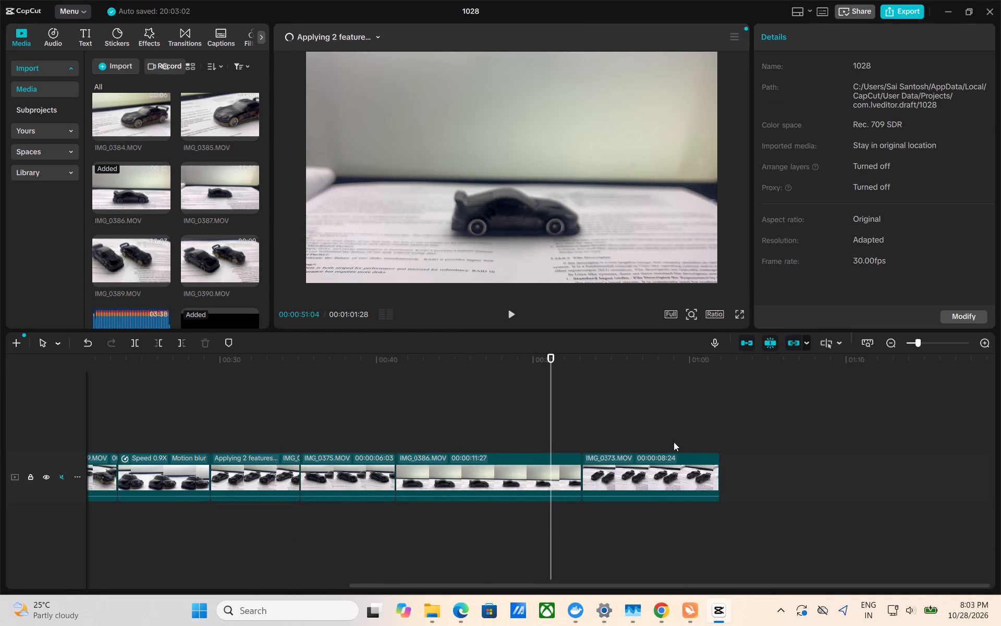
Undo the last deletion of the timeline clips and the One Sun One Moon music.
scroll(674, 442, right, 2)
key(ctrl+z)
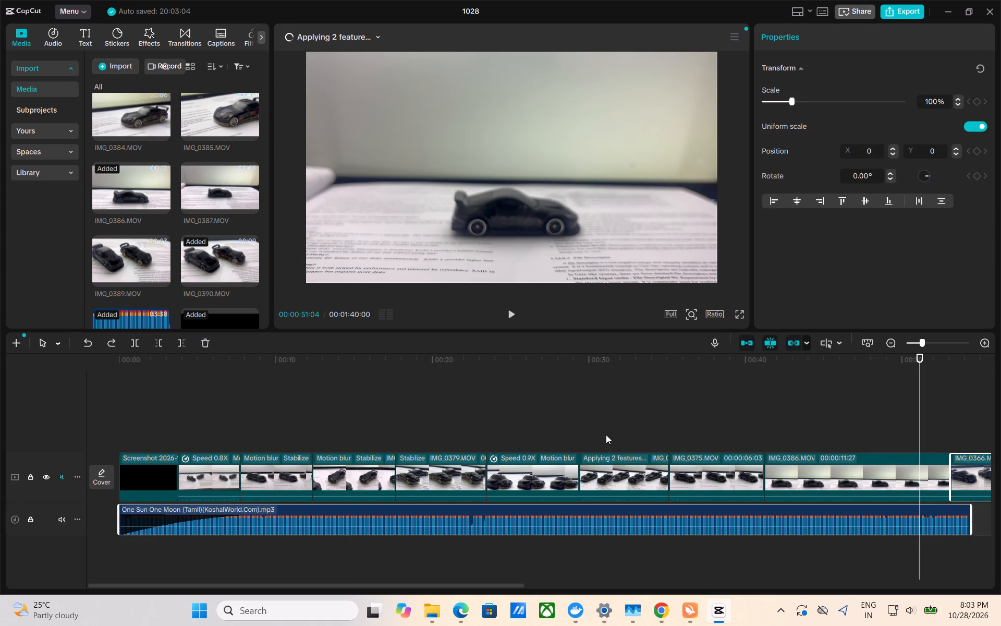
Delete all timeline clips after IMG_0386, from IMG_0366 through the last IMG_0373, while keeping the One Sun One Moon music.
scroll(606, 435, left, 2)
click(728, 538)
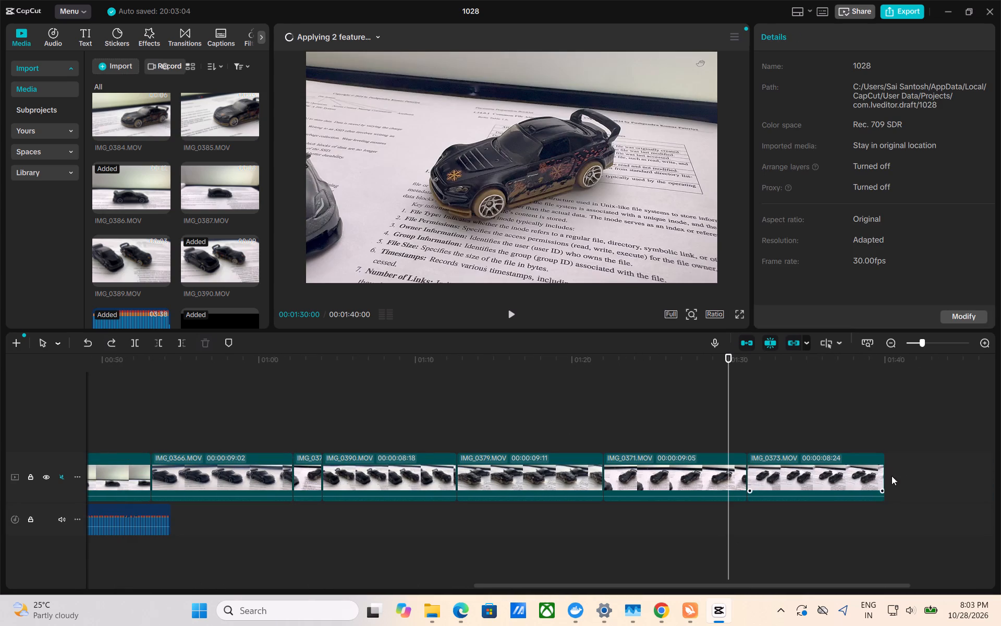
drag(906, 477, 369, 454)
right_click(369, 454)
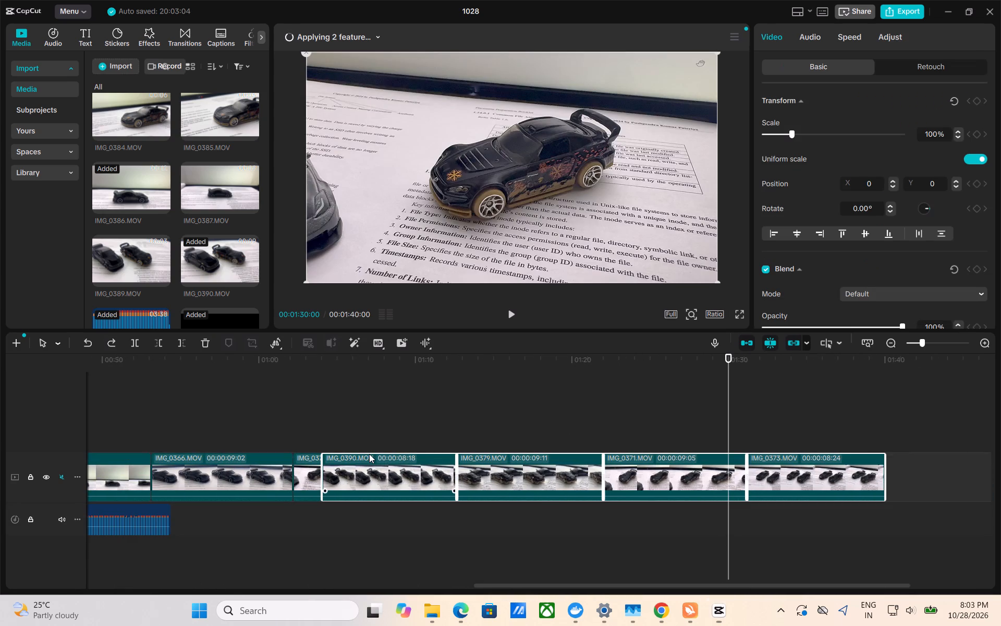
click(440, 219)
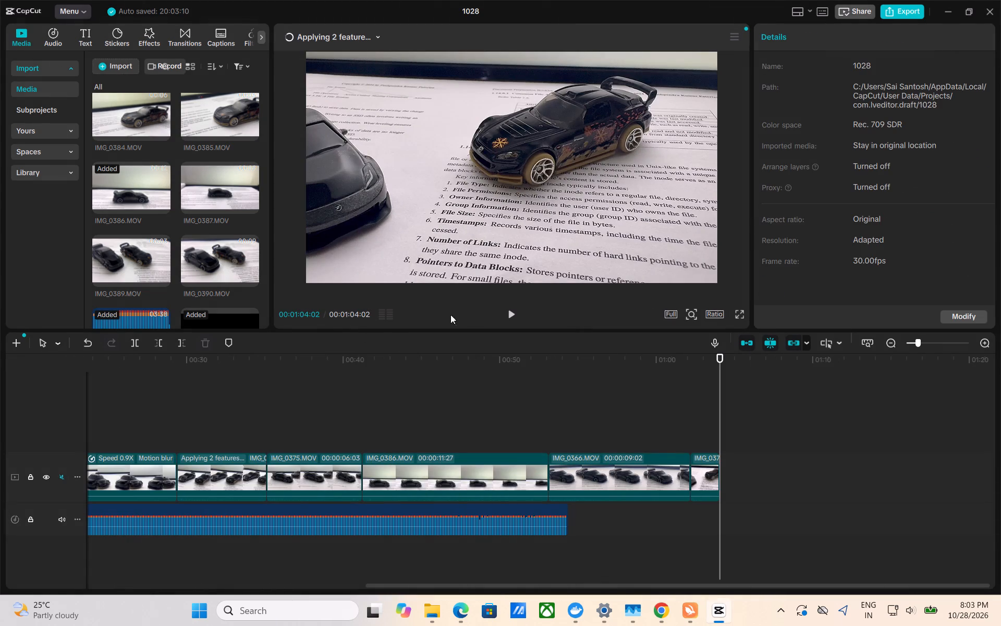
drag(748, 492, 658, 463)
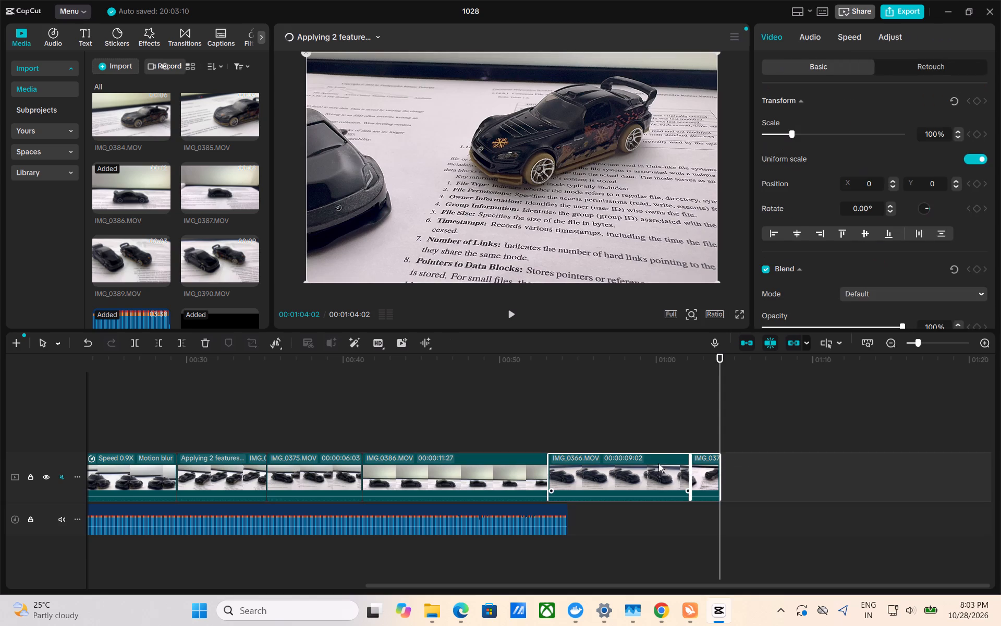
click(698, 419)
drag(696, 419, 675, 425)
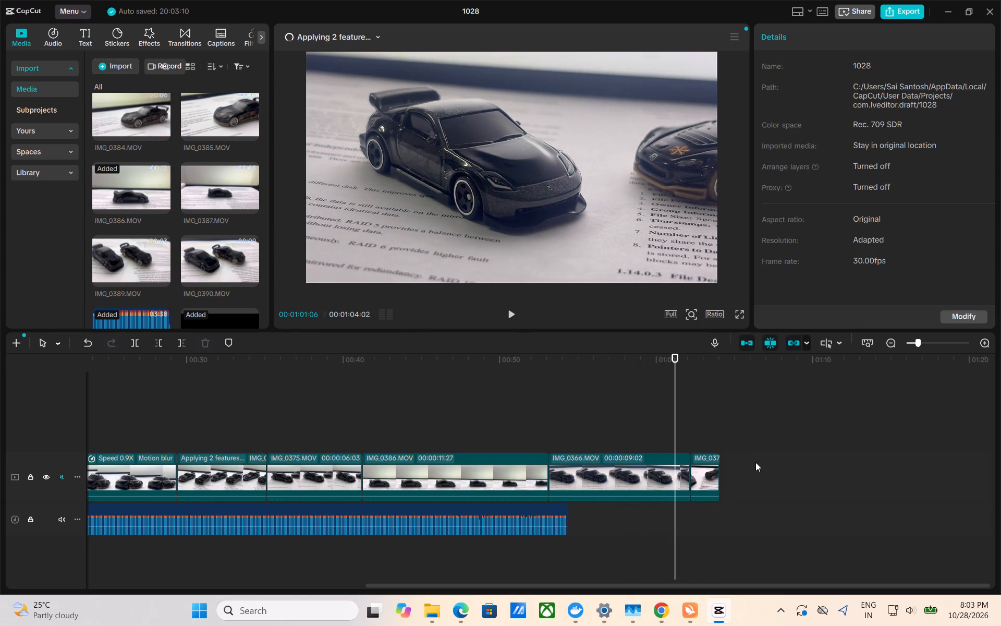
drag(770, 497, 635, 463)
right_click(635, 463)
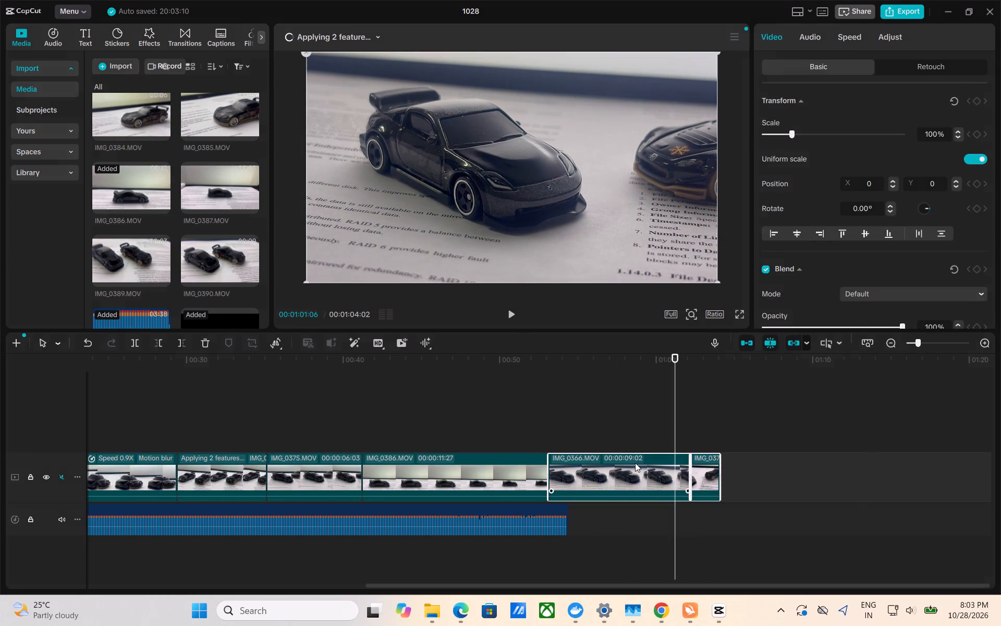
click(680, 224)
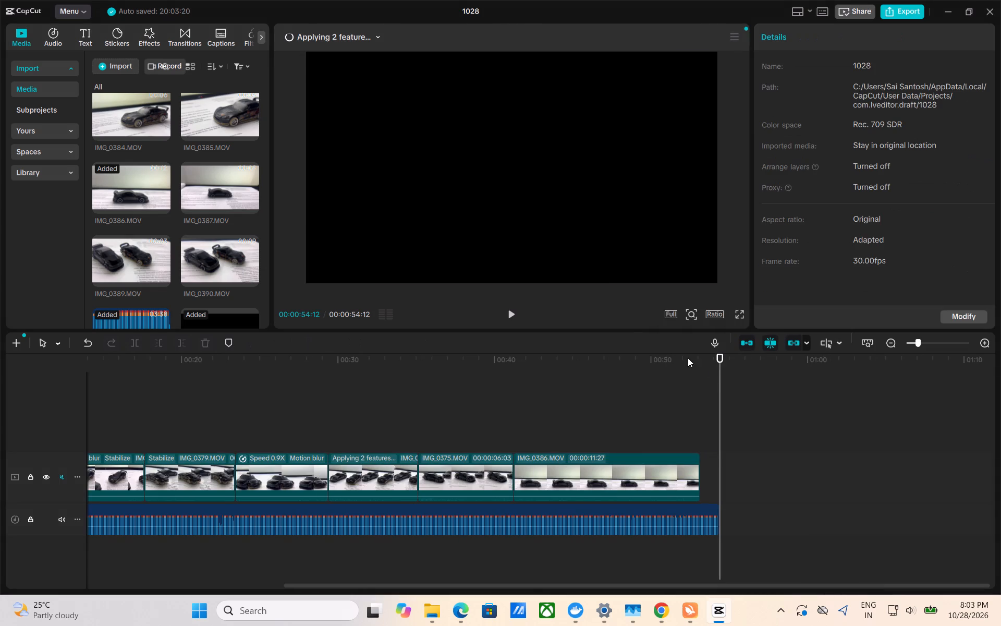
Play the edit from the beginning up to the start of IMG_0386 to review the sequence with the music.
drag(717, 375, 98, 406)
key(space)
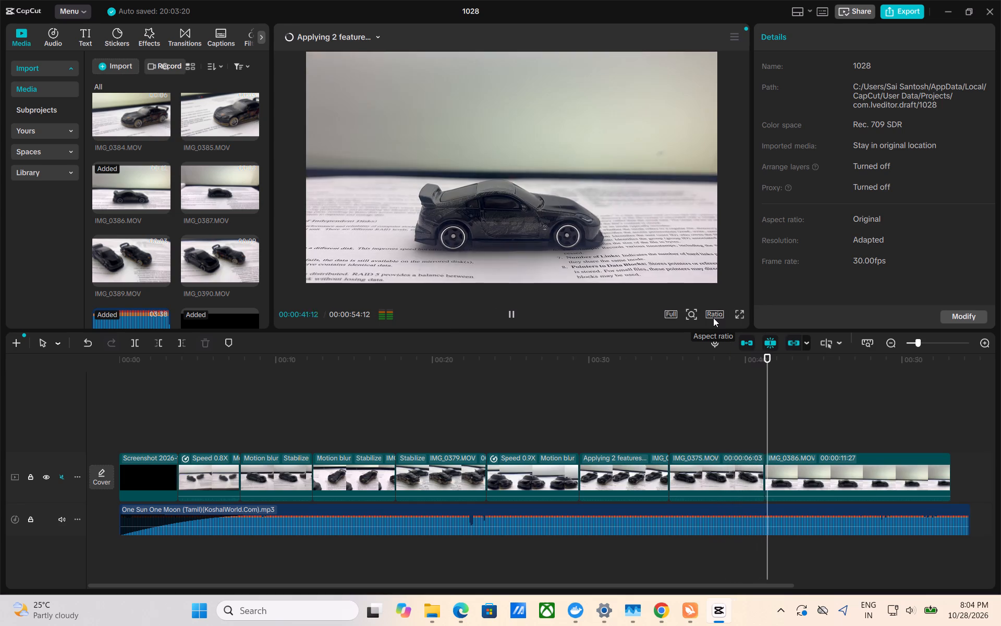
click(766, 424)
drag(766, 424, 698, 427)
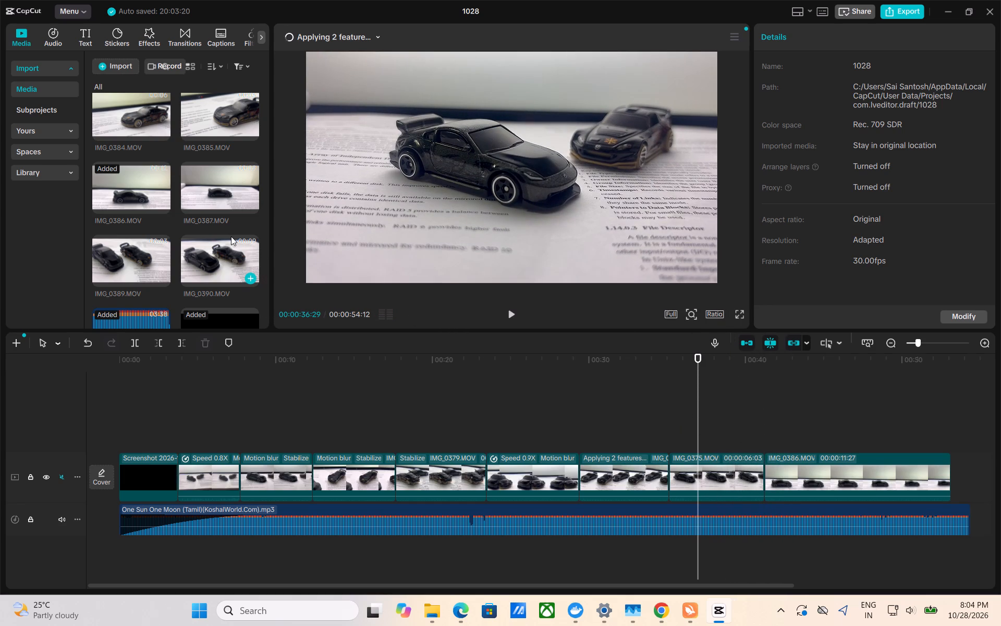
Preview the IMG_0382 source clip and insert it between IMG_0375 and IMG_0386 on the timeline.
scroll(231, 236, down, 1)
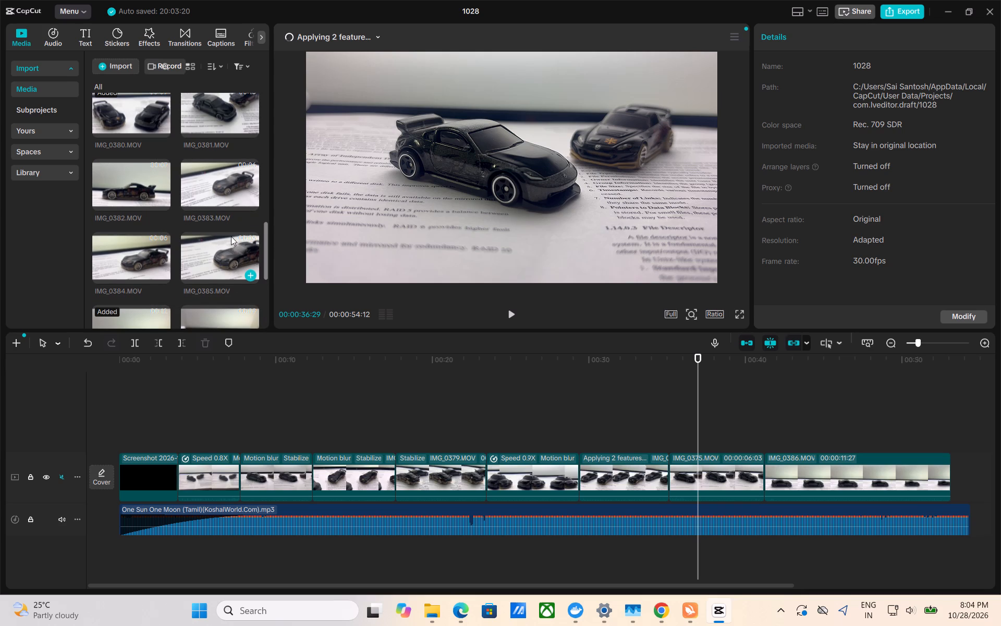
click(129, 190)
double_click(129, 190)
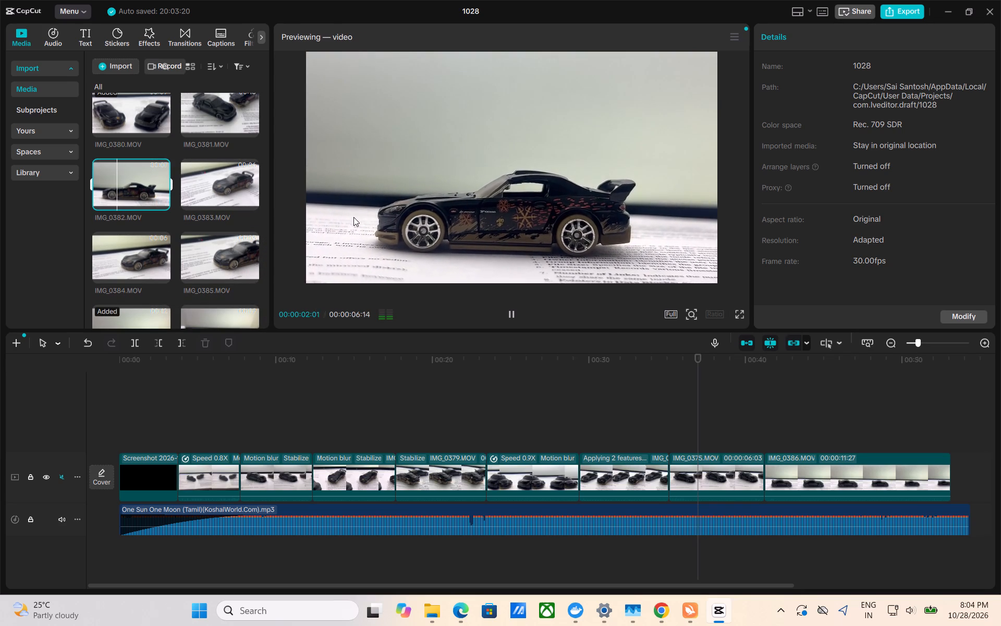
drag(128, 177, 711, 431)
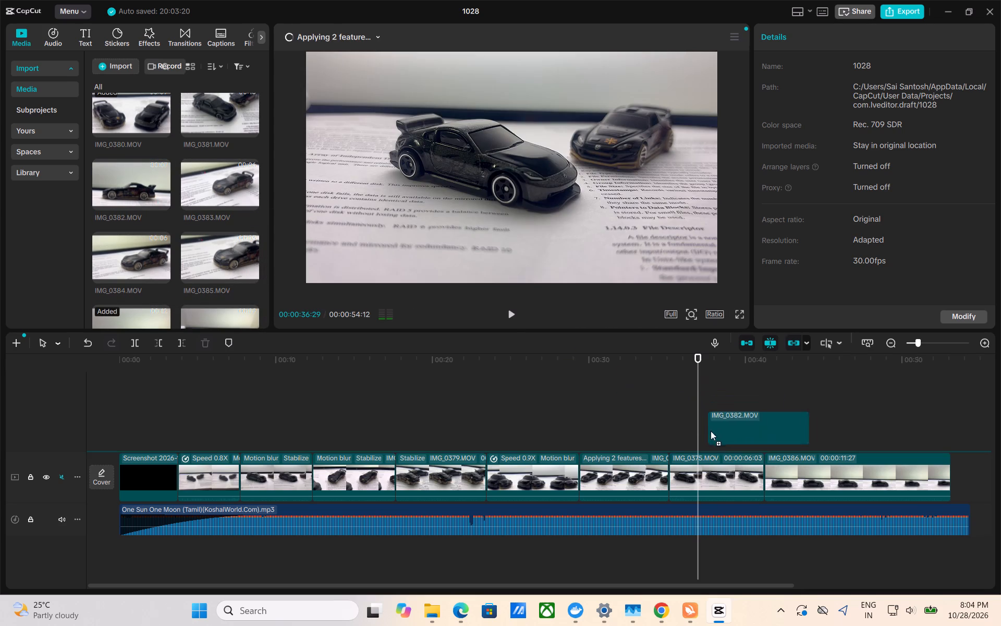
drag(711, 431, 769, 468)
Delete the IMG_0386 clip from the end of the timeline.
scroll(804, 470, left, 1)
click(815, 469)
right_click(815, 469)
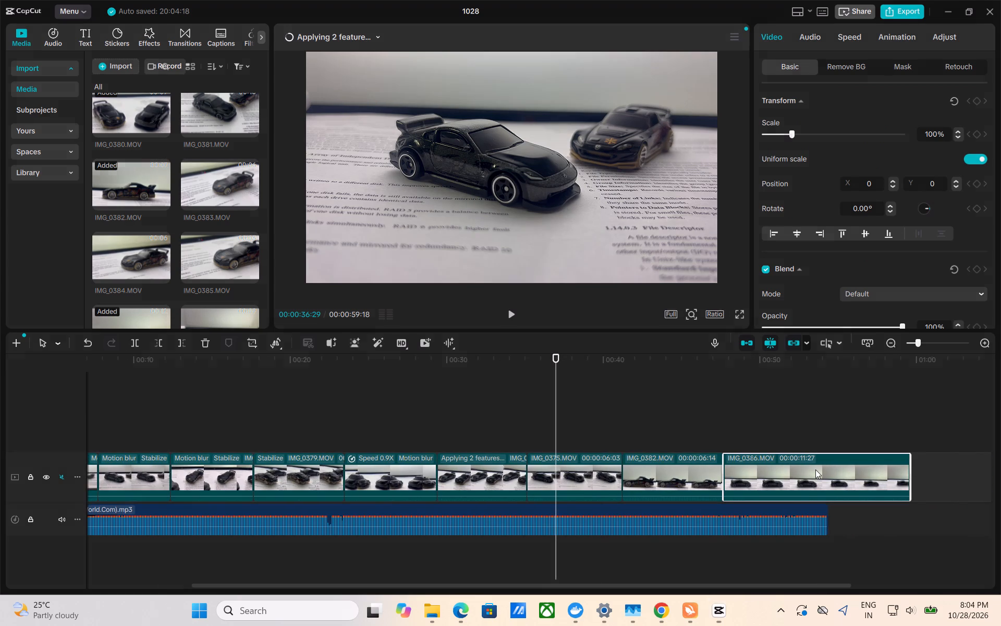
click(836, 183)
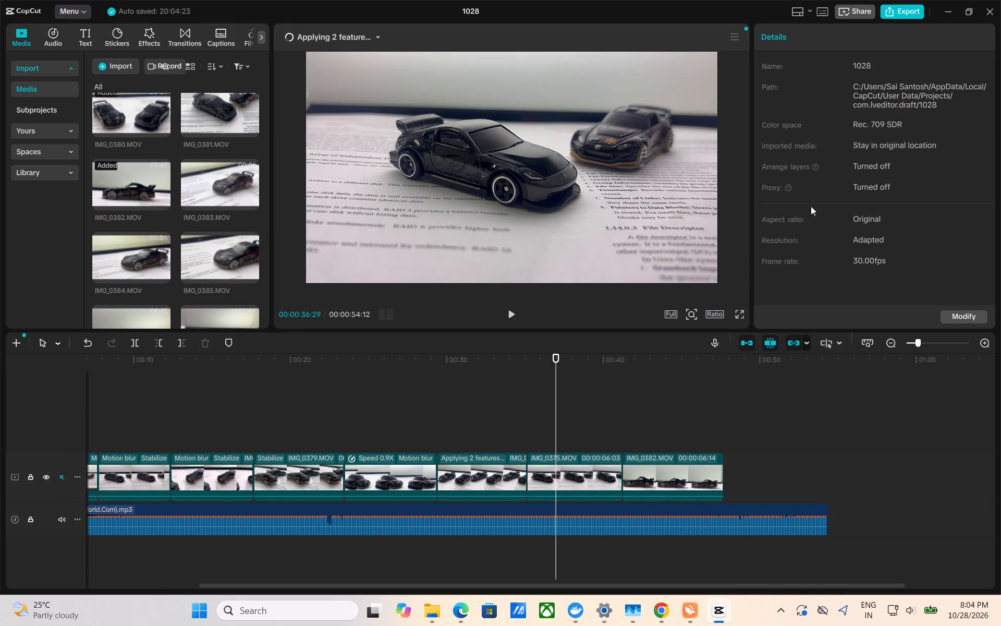
Play from the start of IMG_0375 through the end of IMG_0382 to review the new ending.
drag(552, 404, 531, 410)
key(space)
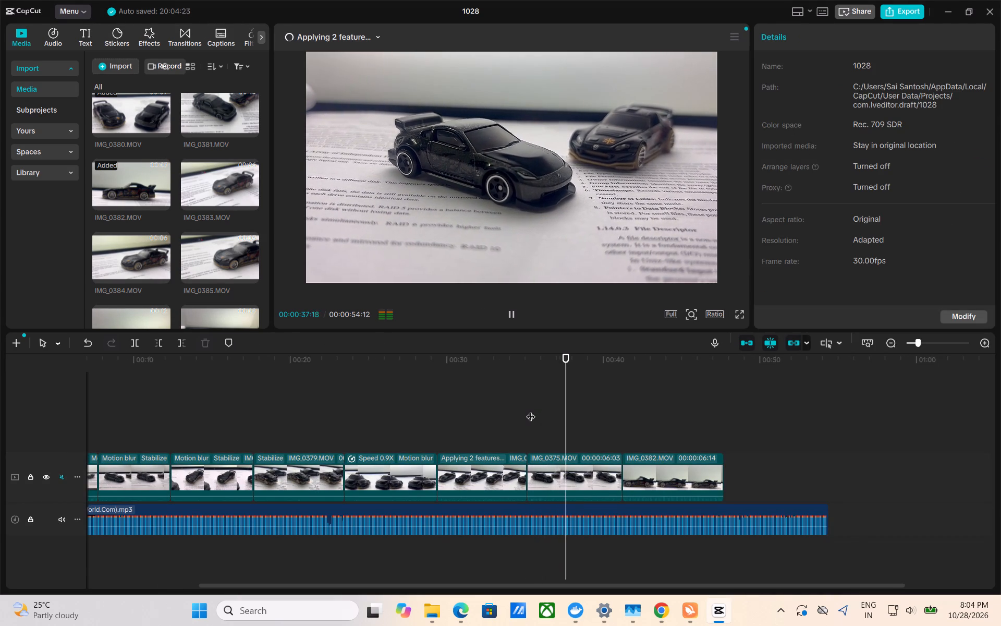
scroll(370, 317, up, 1)
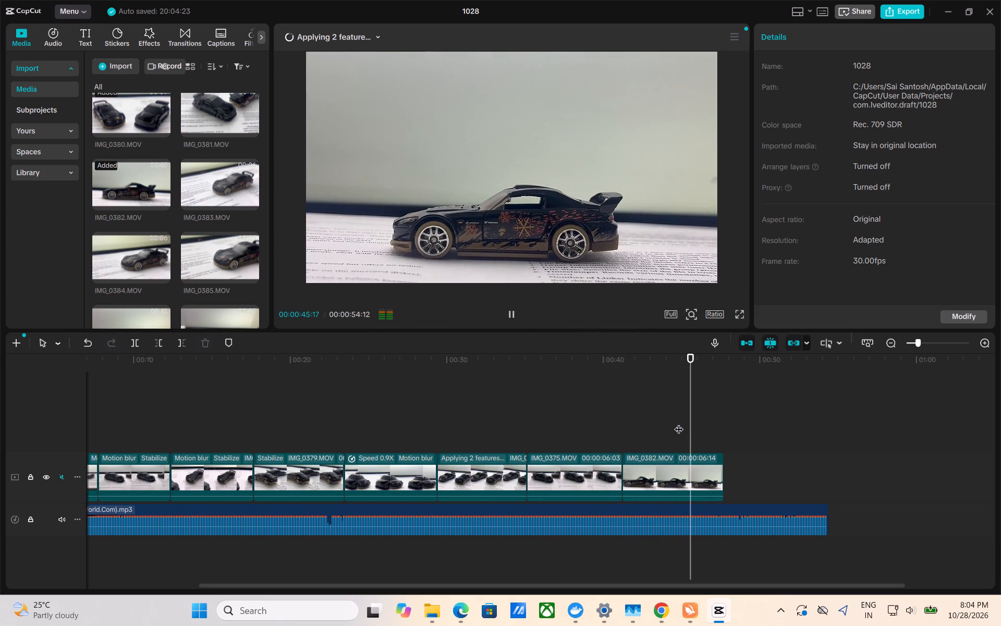
click(735, 416)
drag(735, 416, 459, 431)
Preview the IMG_0380 and IMG_0381 source clips in the imported media as candidates for the edit.
scroll(229, 180, up, 1)
double_click(120, 146)
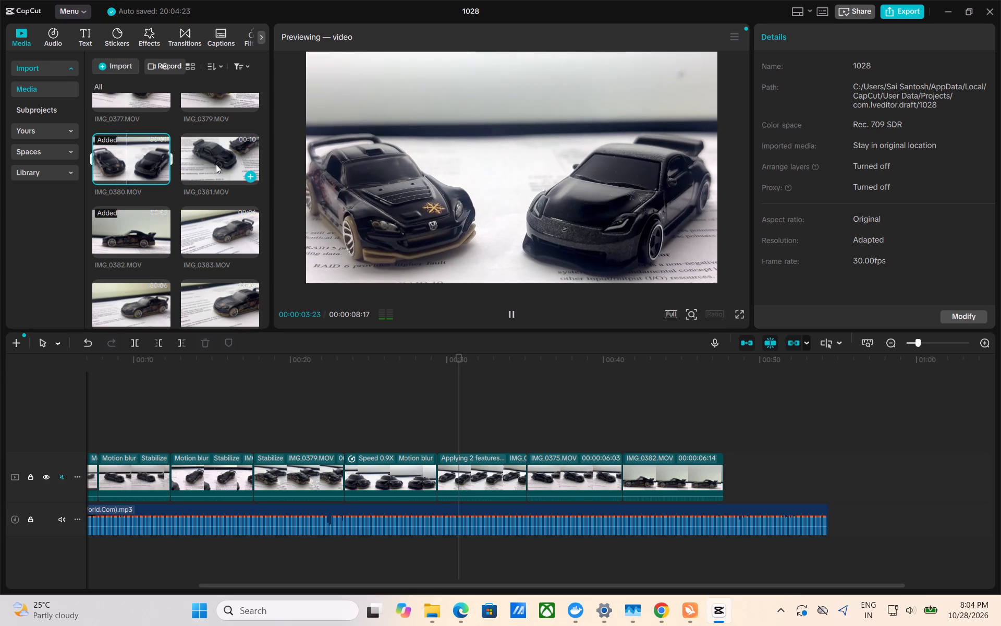
click(216, 164)
double_click(216, 164)
scroll(216, 164, up, 1)
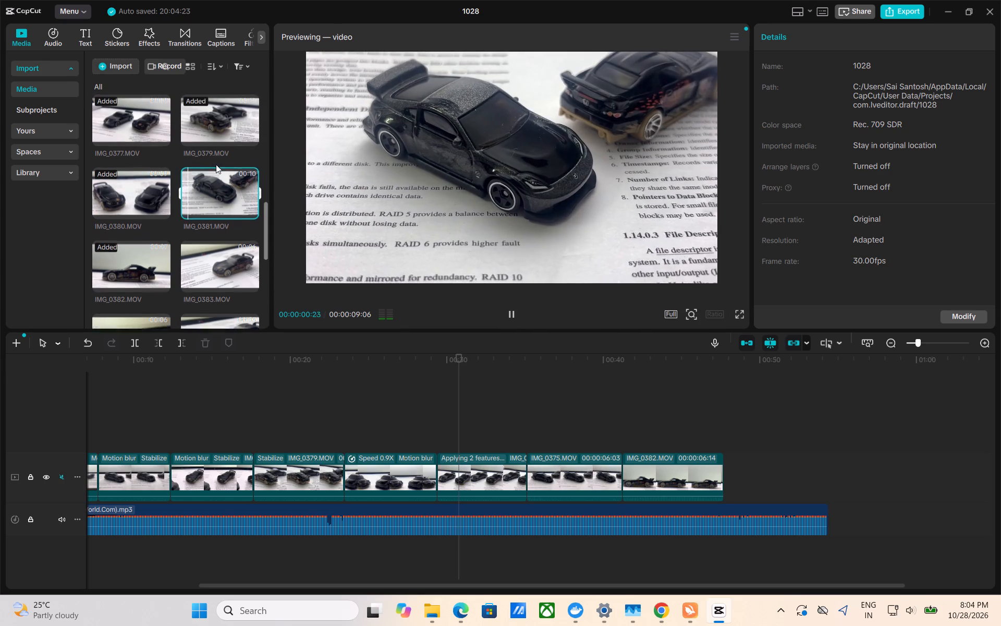
scroll(216, 164, up, 1)
click(468, 407)
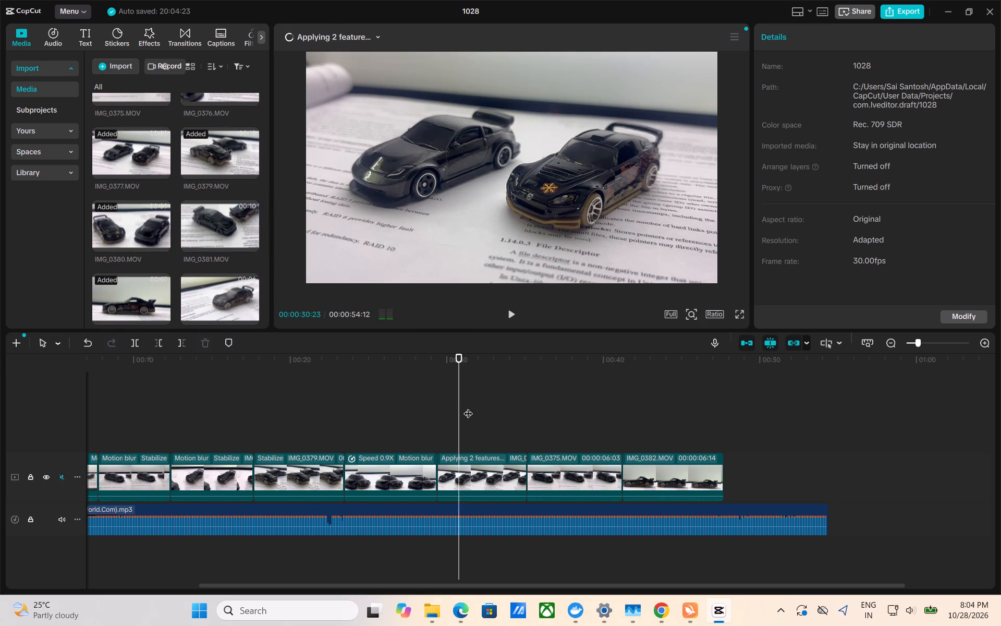
drag(468, 407, 69, 444)
double_click(225, 228)
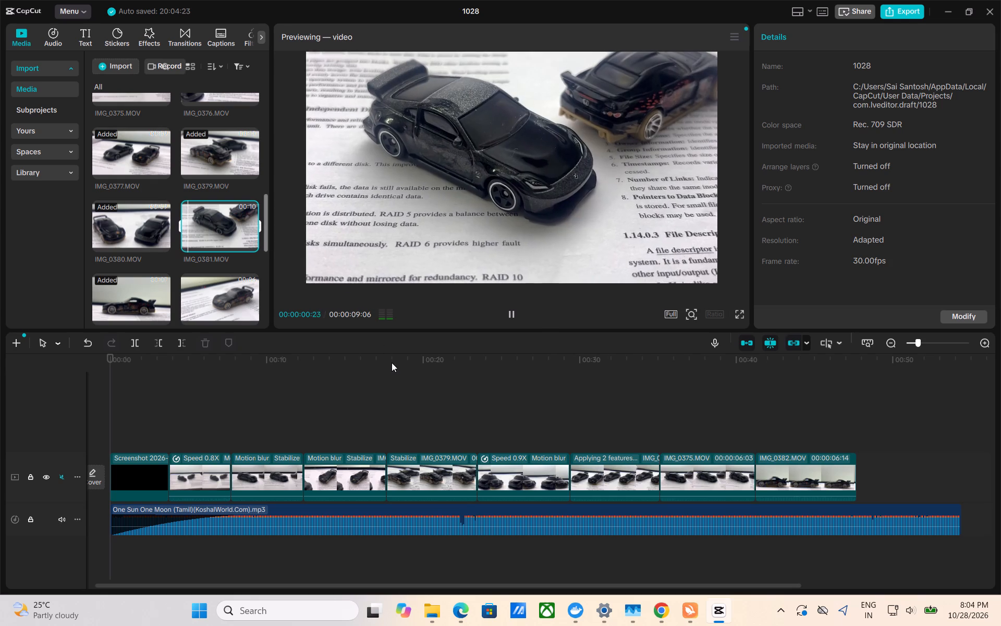
Scrub the timeline from the beginning through IMG_0375, comparing its shots with the IMG_0381 source clip.
click(111, 388)
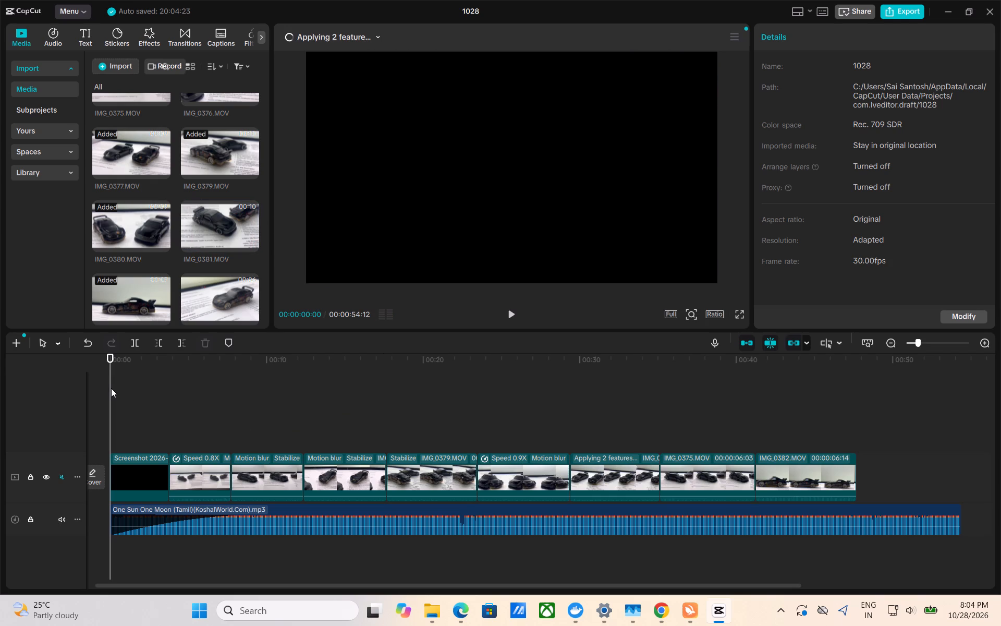
drag(111, 388, 289, 413)
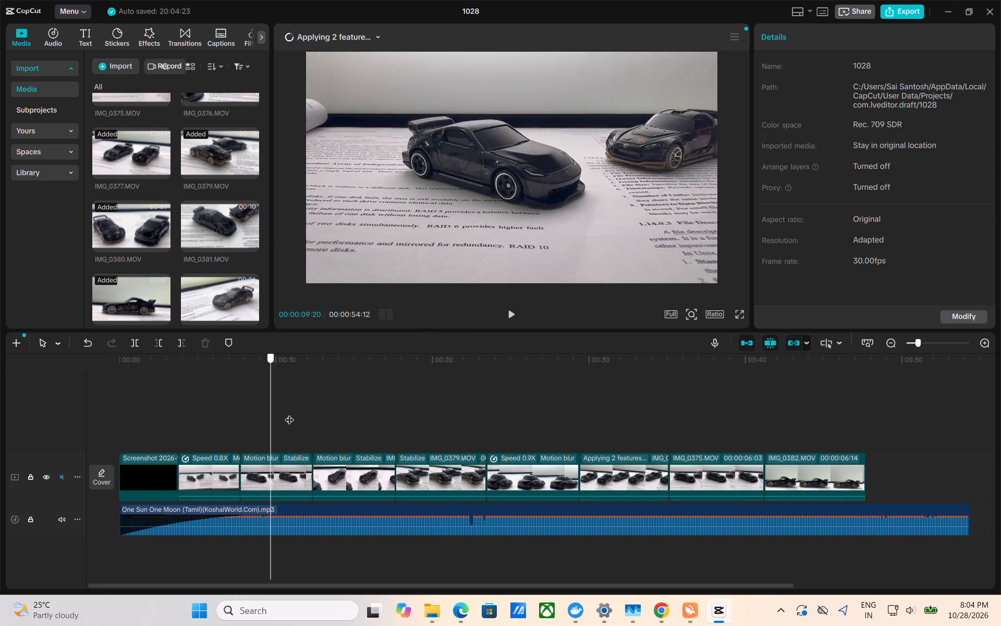
drag(289, 413, 694, 431)
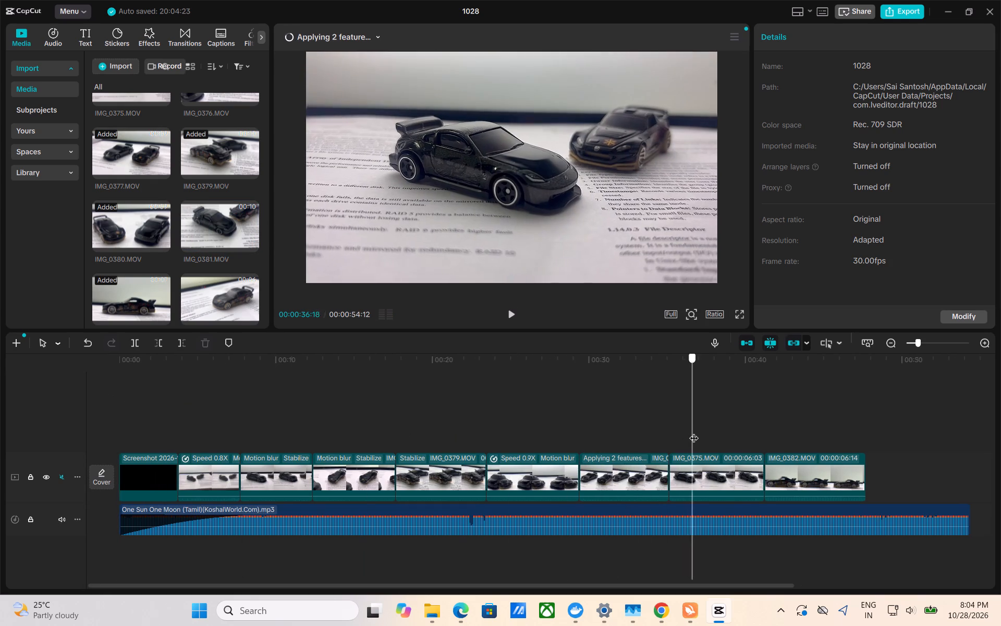
drag(694, 431, 702, 429)
double_click(207, 221)
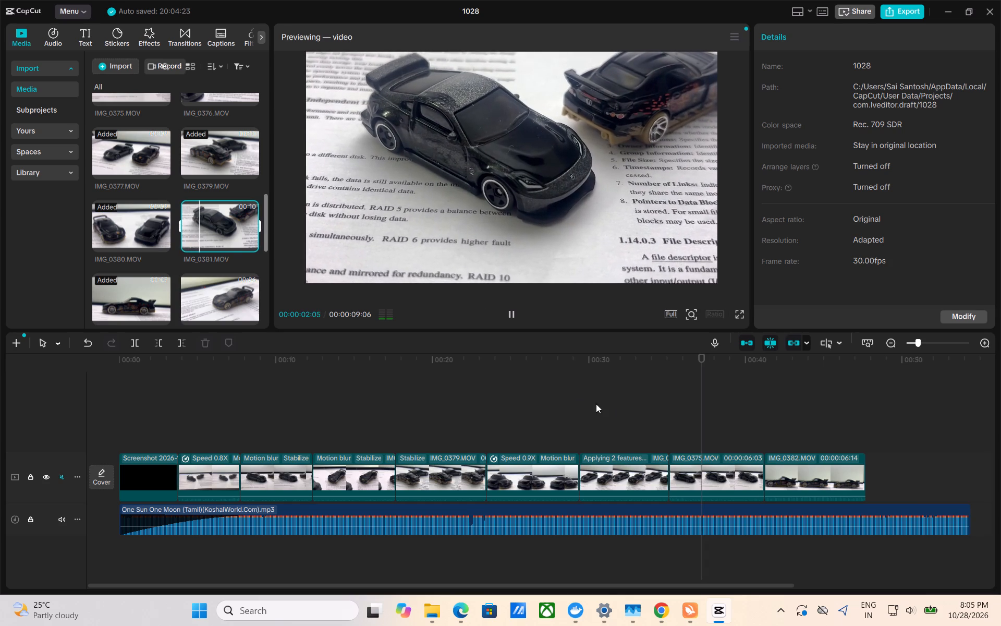
drag(707, 391, 673, 399)
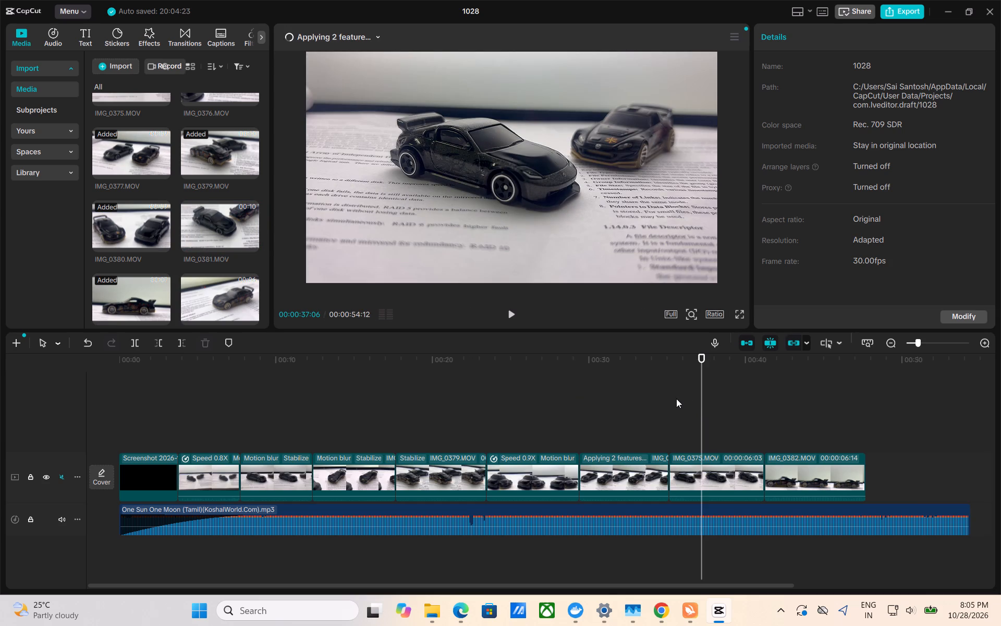
drag(702, 398, 687, 427)
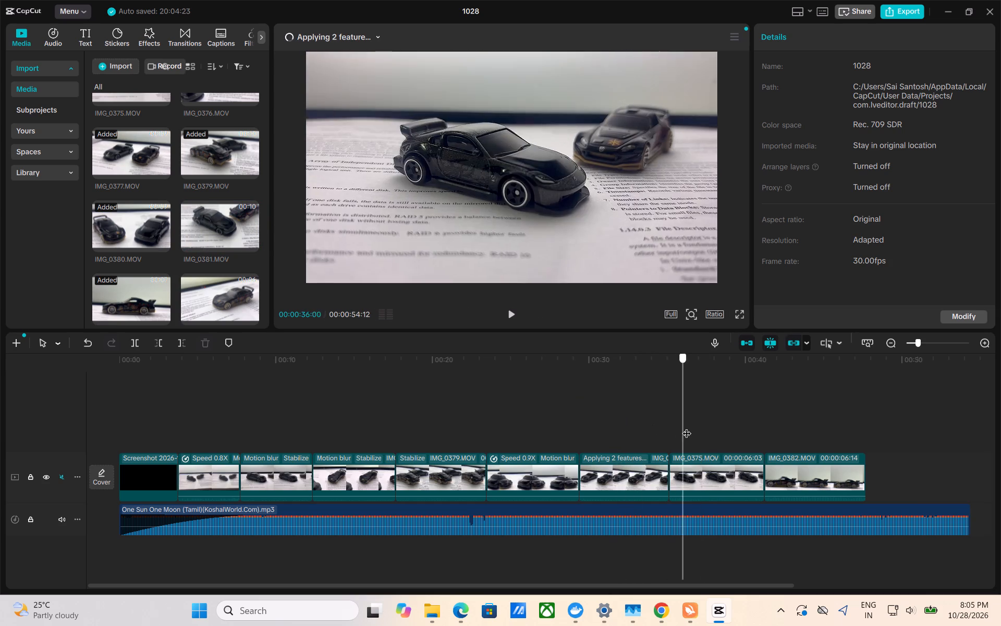
drag(687, 427, 641, 441)
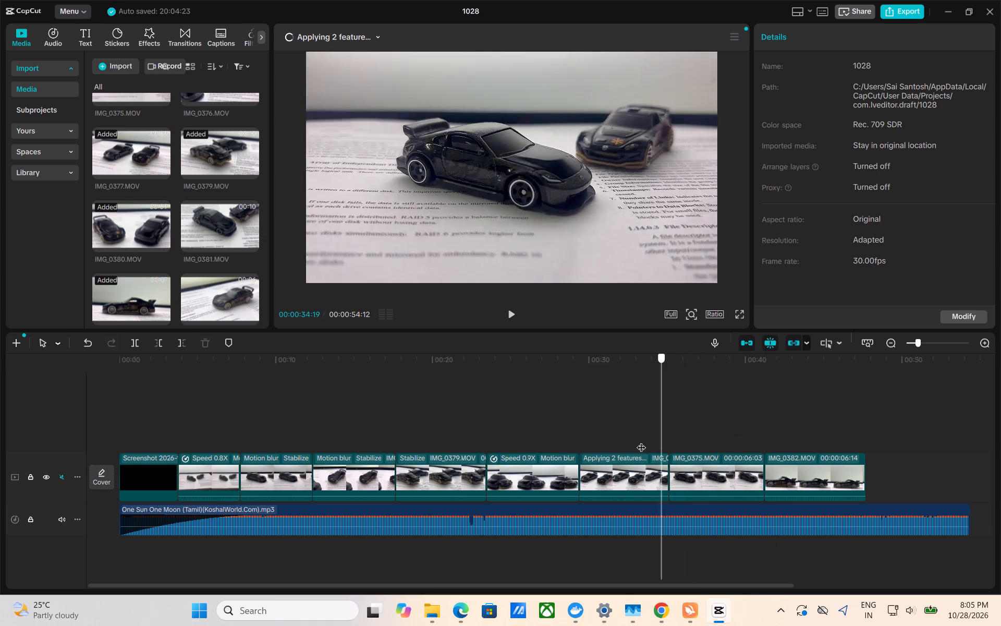
drag(641, 441, 657, 466)
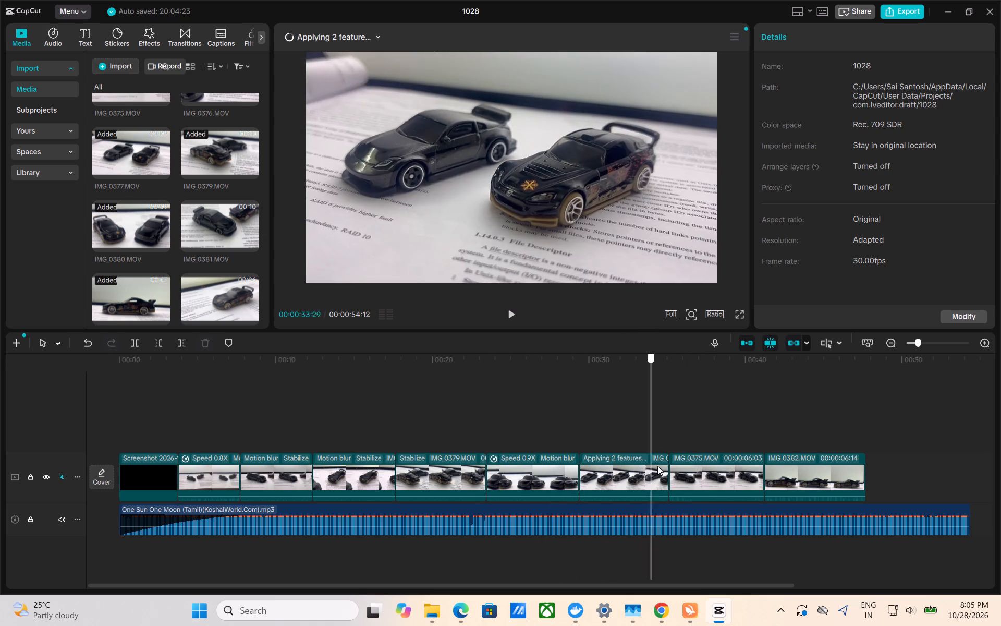
drag(657, 466, 700, 474)
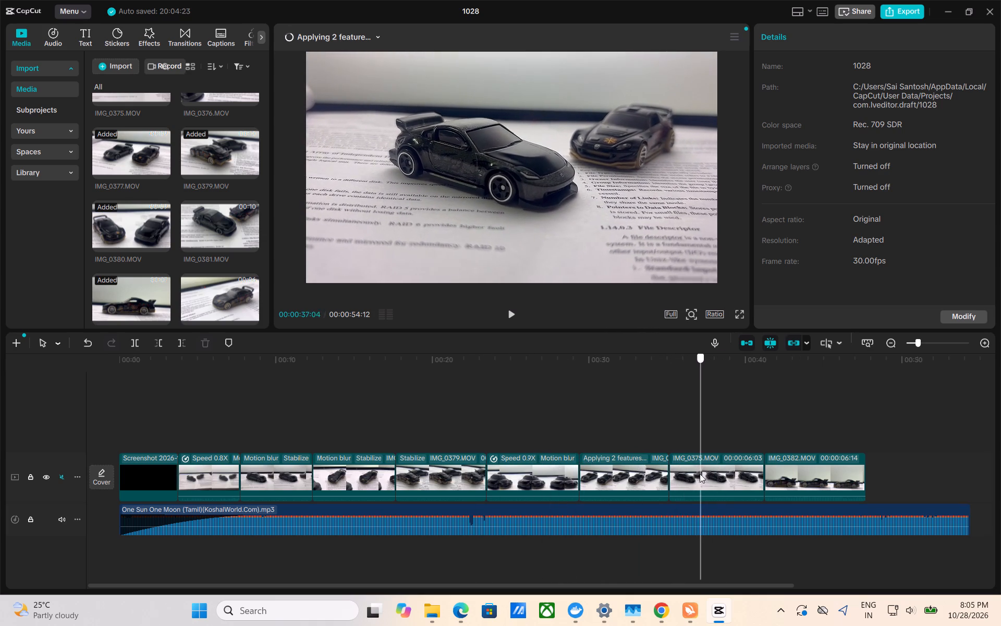
drag(700, 474, 733, 457)
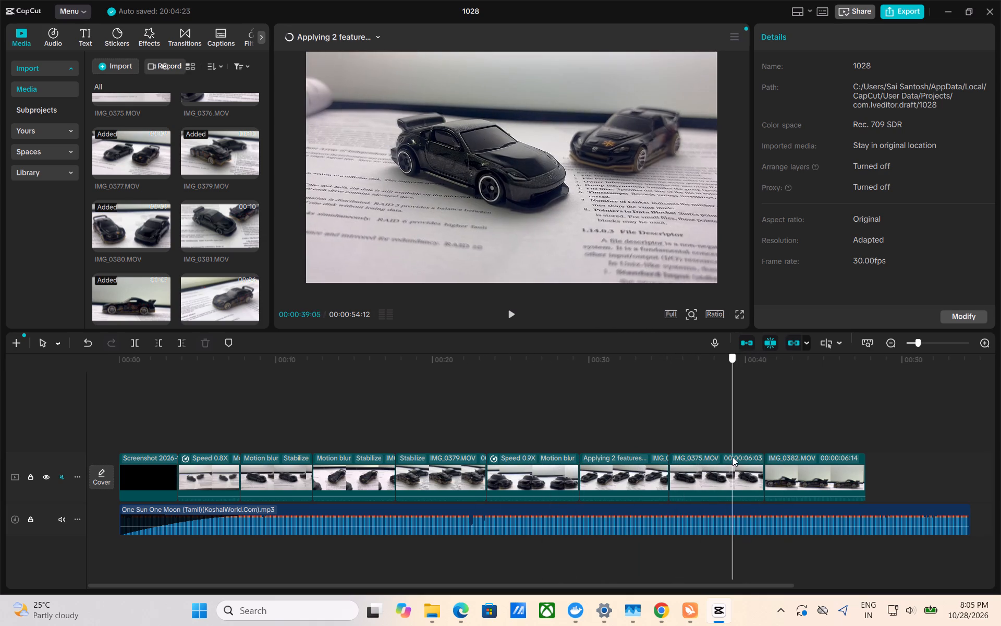
drag(733, 457, 729, 461)
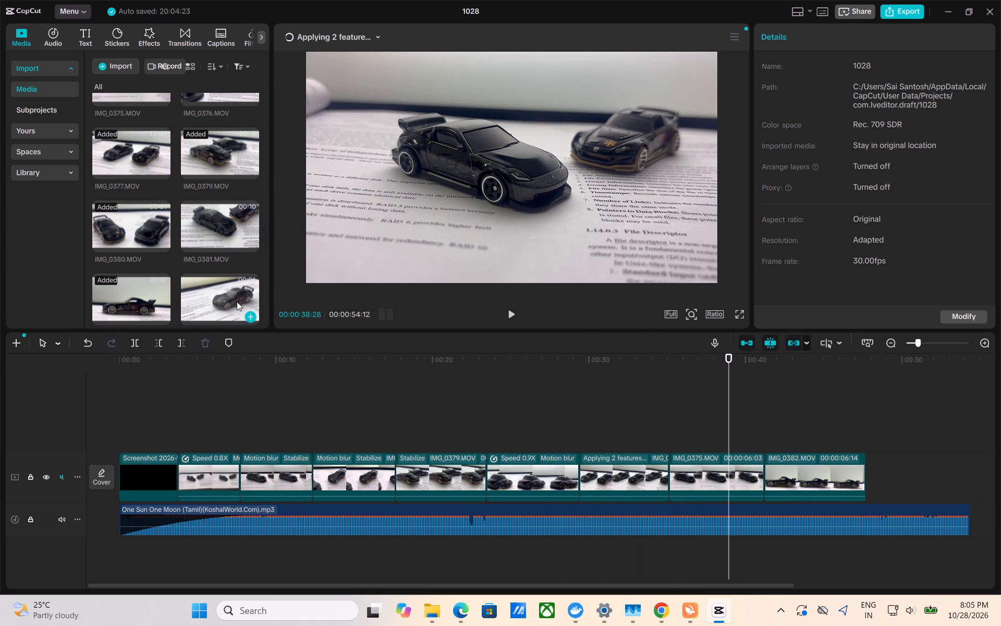
Preview the IMG_0380, IMG_0377, IMG_0379 and IMG_0381 source clips in the imported media to choose an additional shot.
double_click(124, 223)
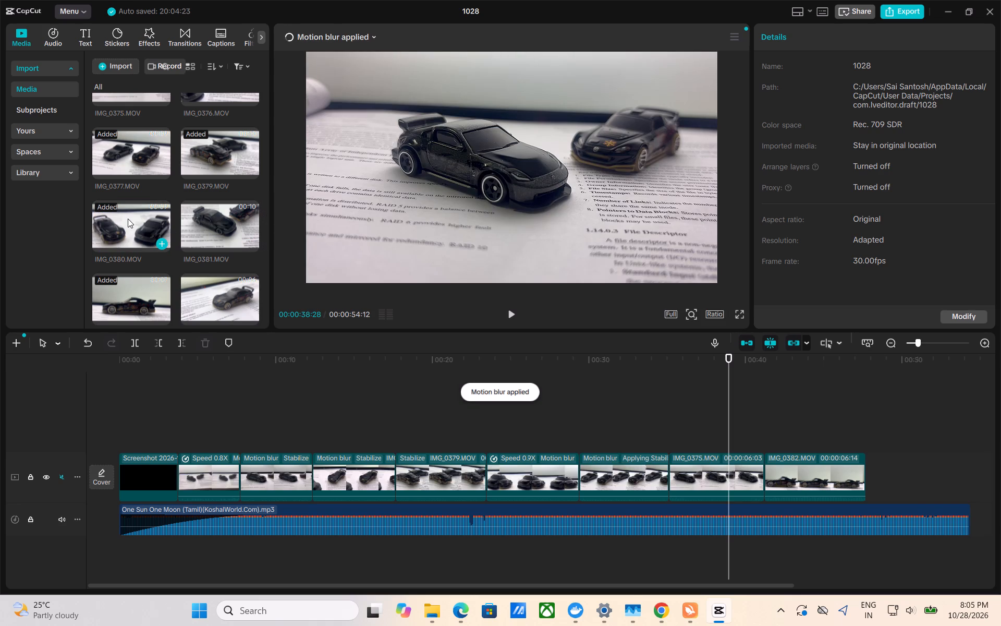
double_click(128, 219)
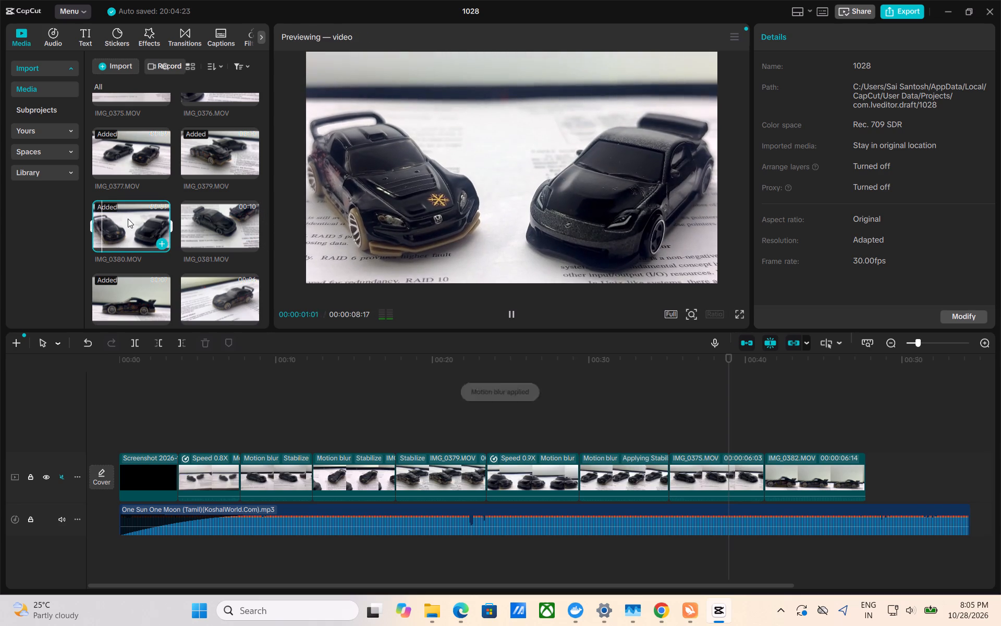
scroll(128, 219, up, 1)
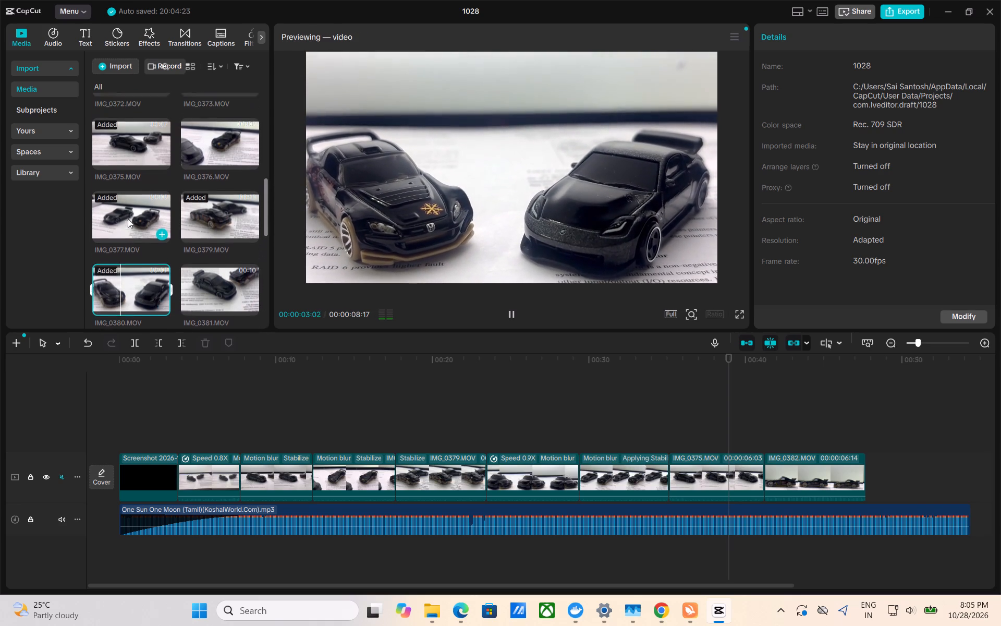
scroll(128, 219, up, 1)
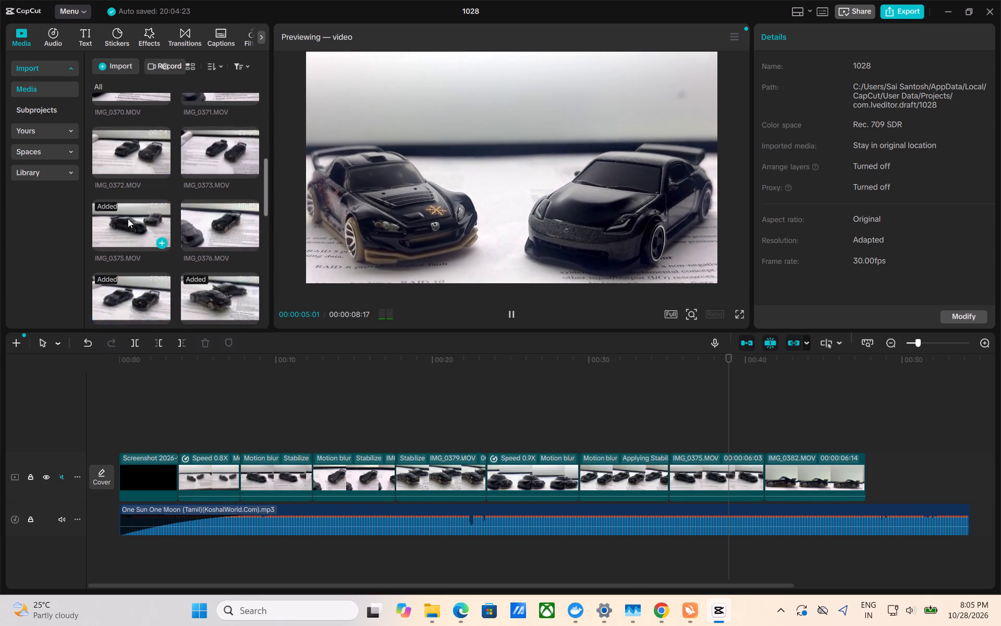
scroll(128, 219, up, 1)
double_click(137, 180)
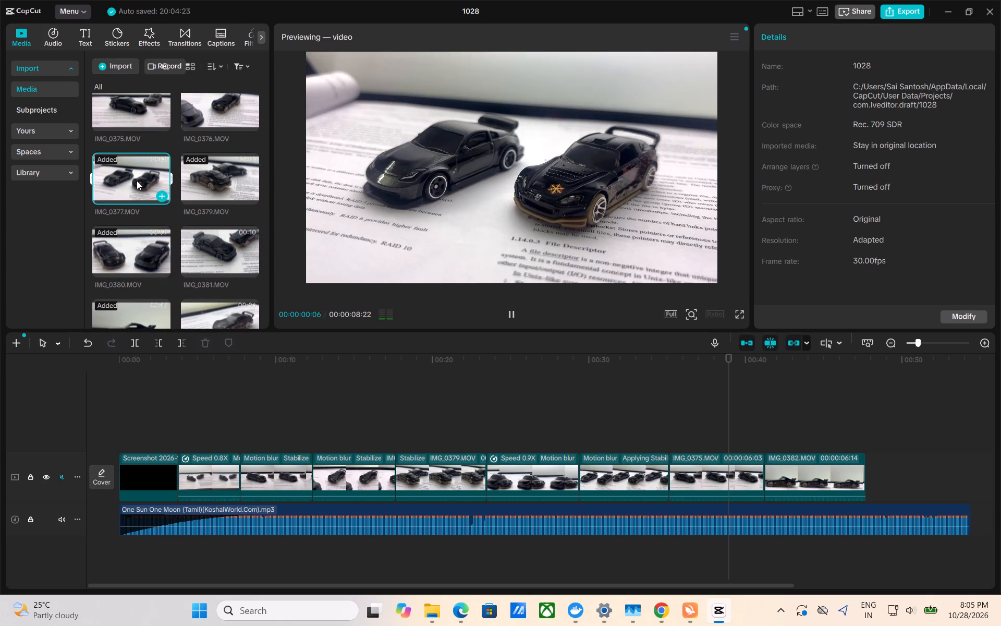
double_click(197, 176)
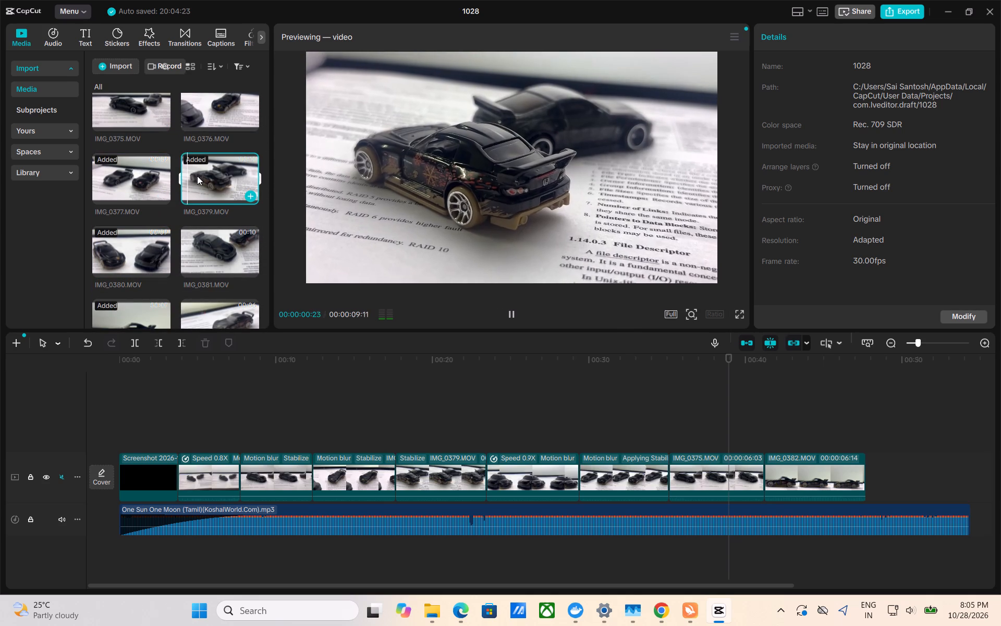
double_click(213, 246)
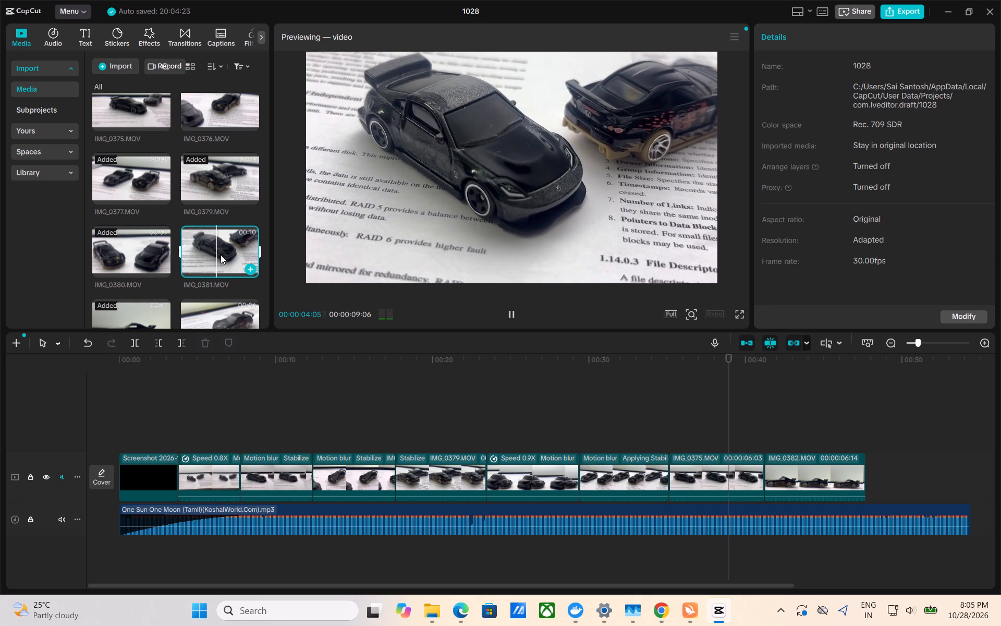
Compare IMG_0379 with IMG_0381 once more and insert the full IMG_0381 clip on the main track directly before IMG_0375.
drag(221, 255, 683, 474)
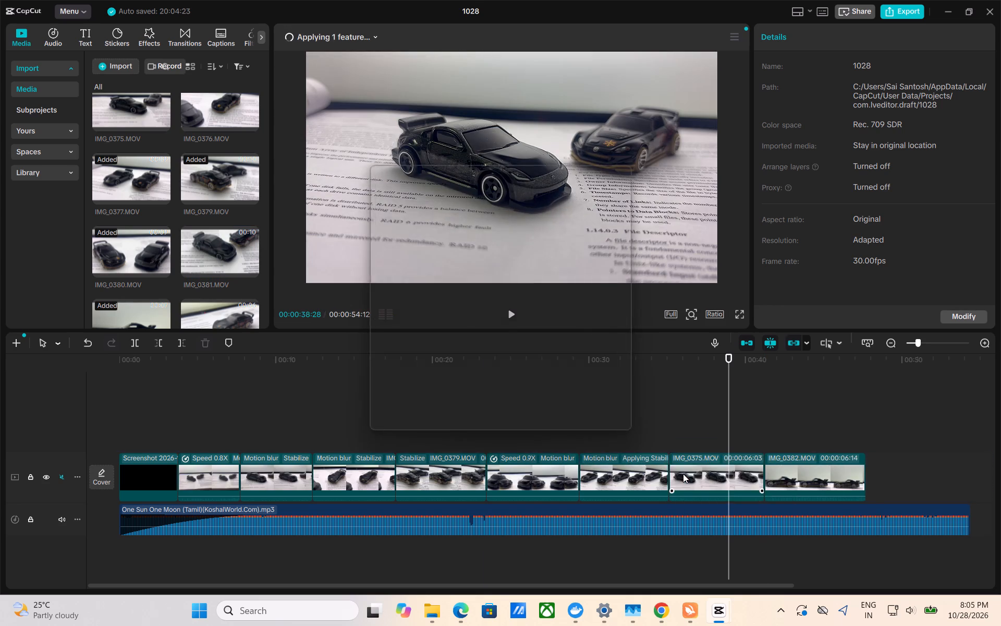
click(591, 413)
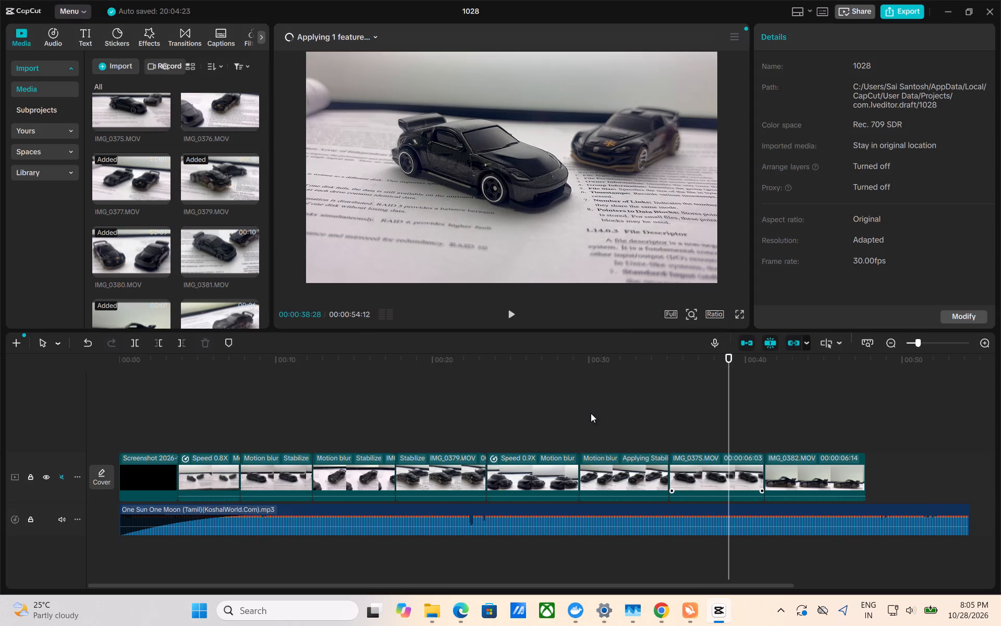
double_click(218, 189)
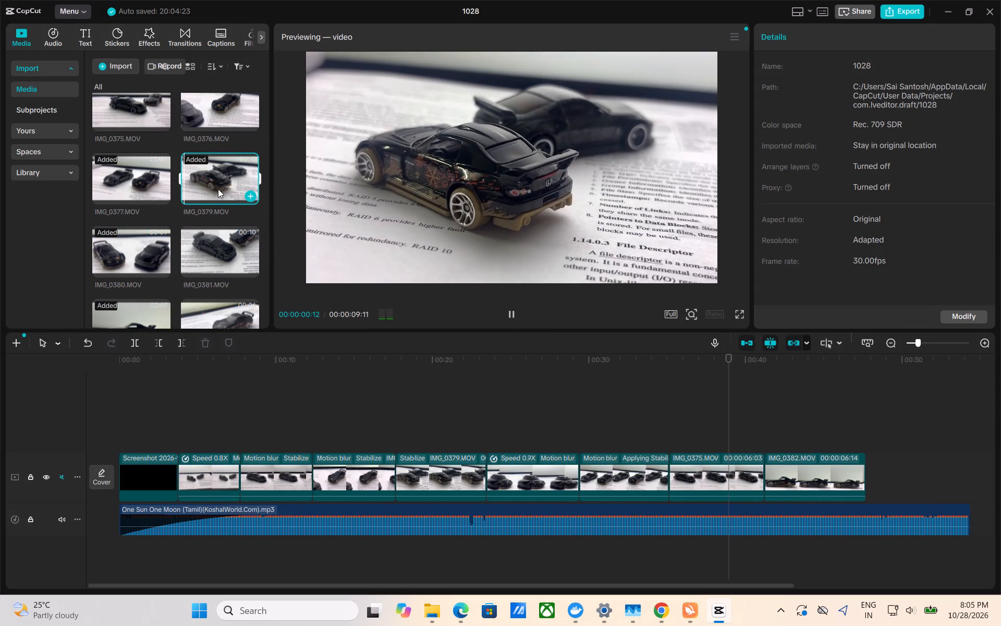
double_click(212, 238)
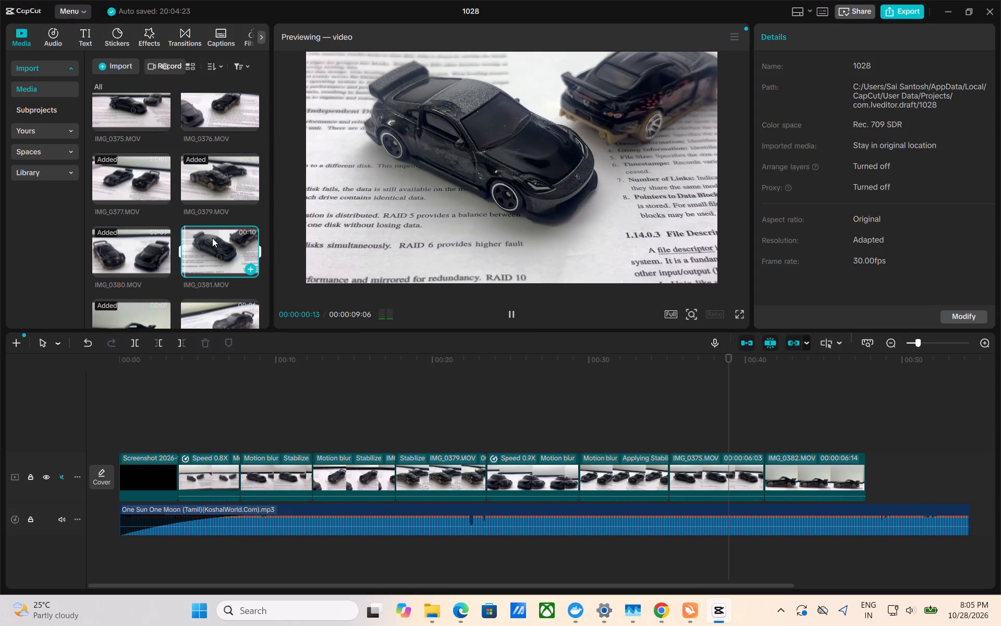
drag(212, 238, 625, 465)
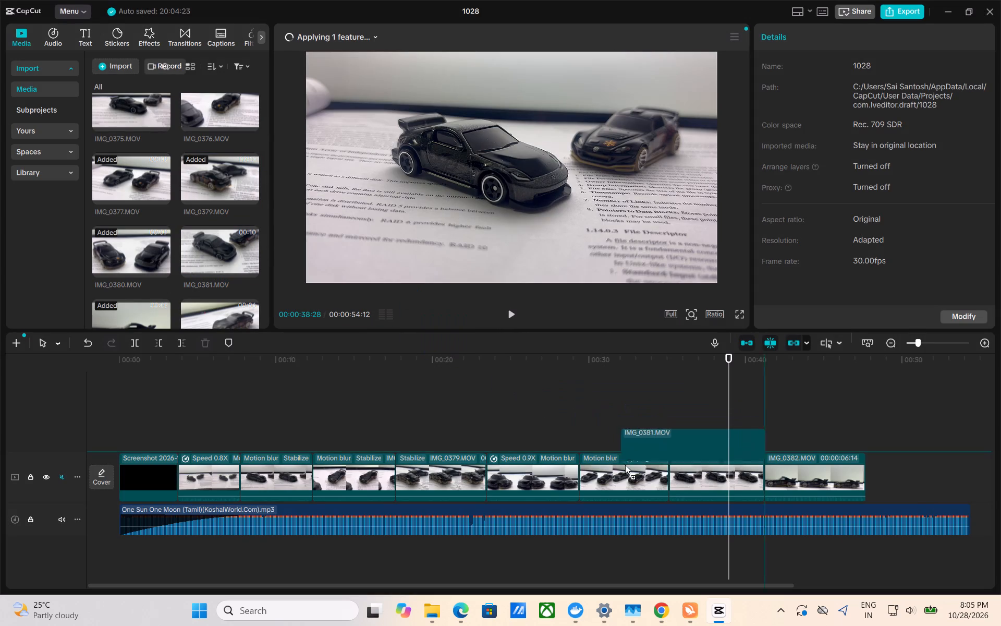
drag(625, 465, 676, 468)
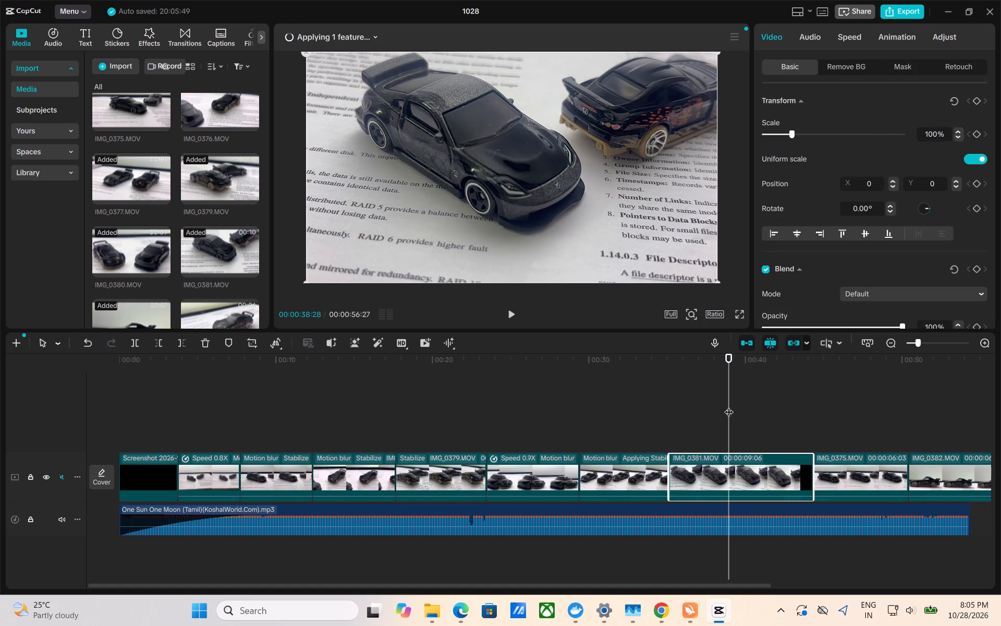
Scrub through the timeline from its start to the IMG_0382 clip, checking how the inserted IMG_0381 fits among the shots.
drag(729, 405, 866, 424)
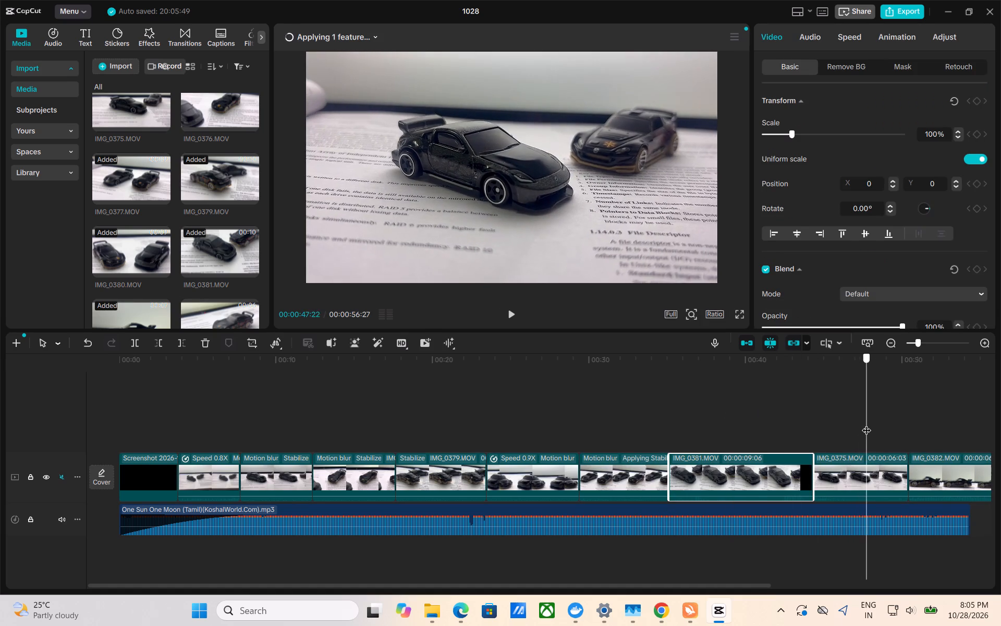
drag(866, 424, 102, 515)
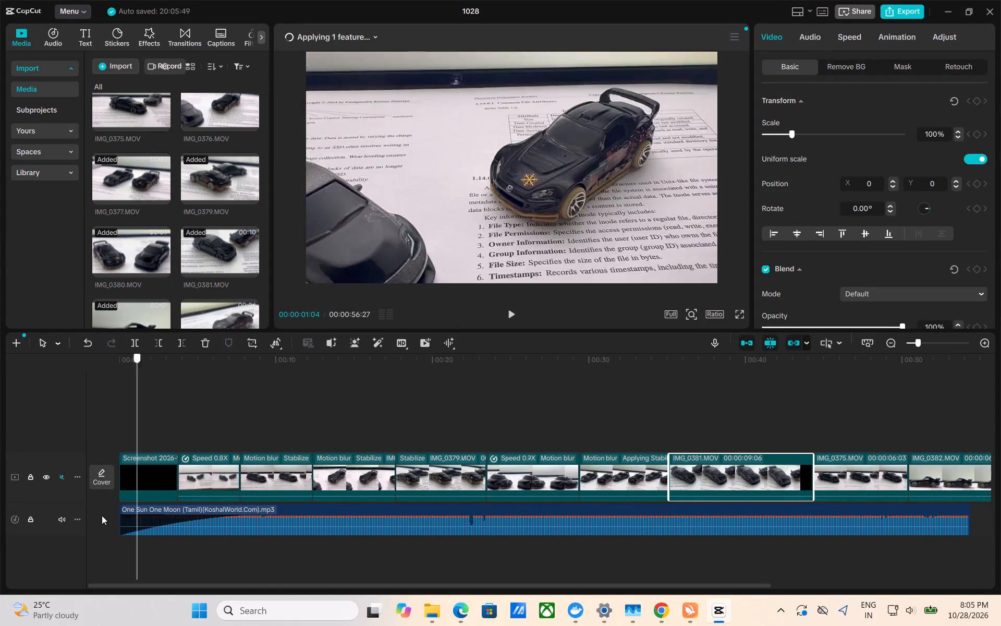
drag(102, 515, 395, 502)
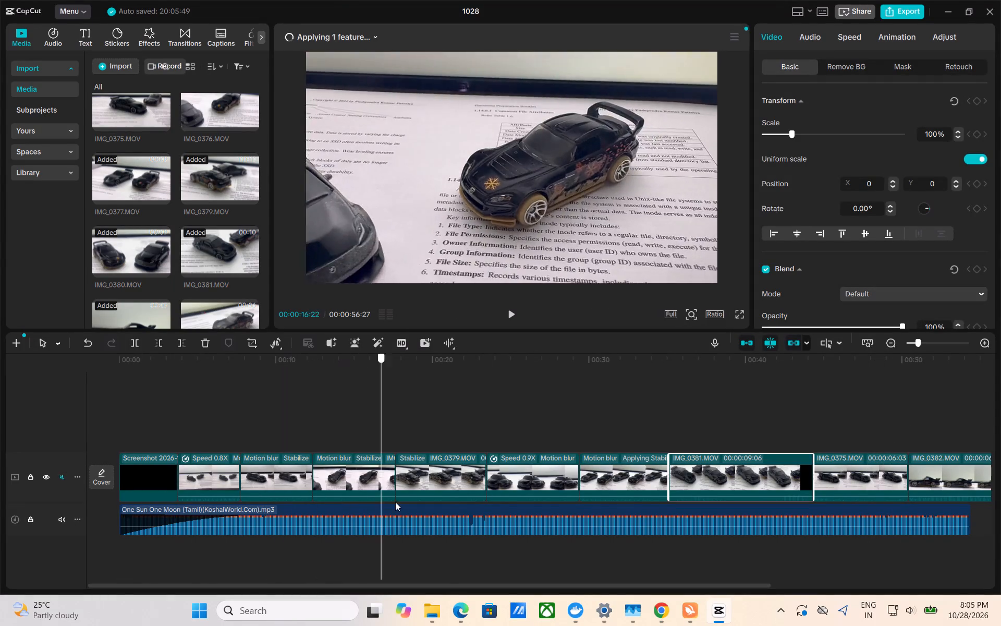
drag(395, 502, 874, 459)
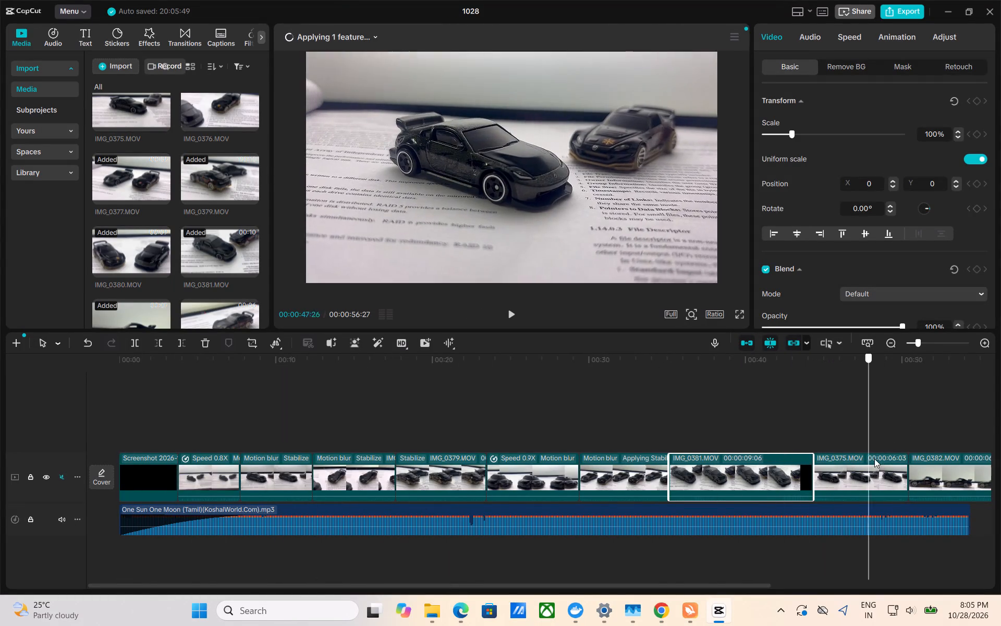
drag(874, 459, 713, 459)
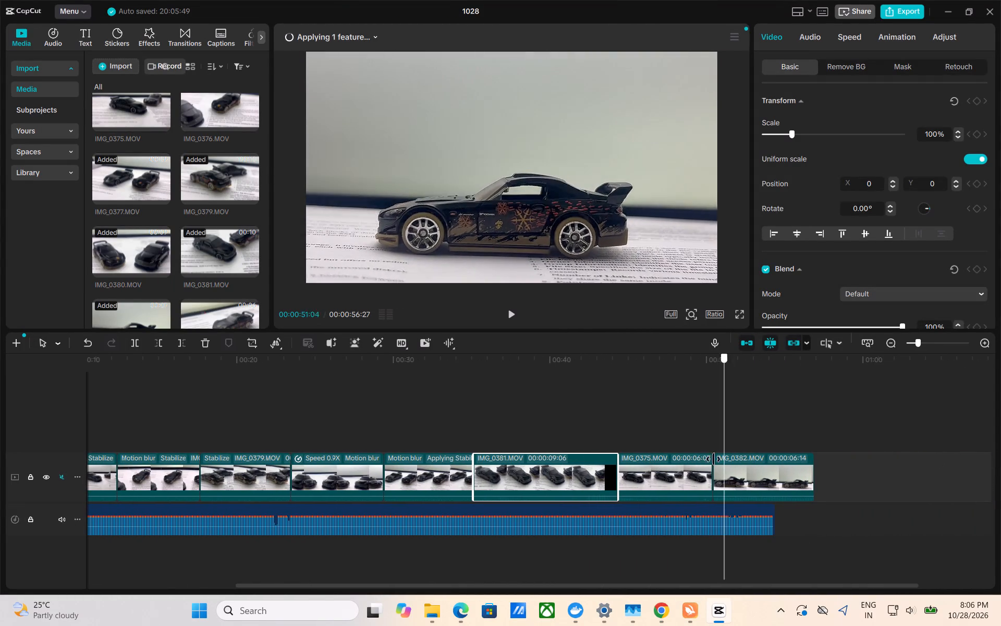
drag(713, 459, 751, 448)
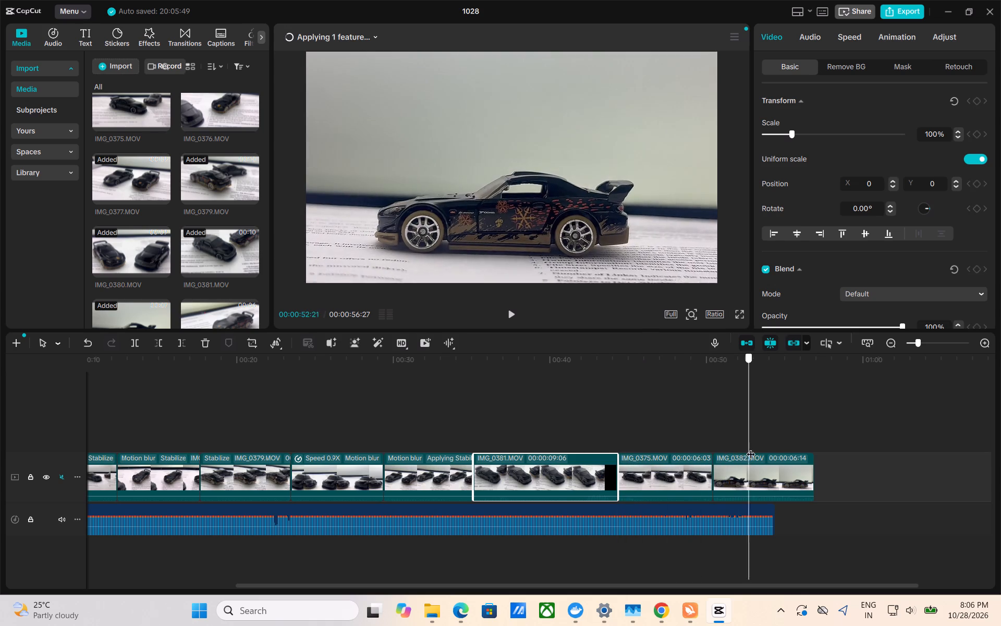
drag(751, 448, 376, 481)
scroll(376, 481, right, 1)
click(437, 476)
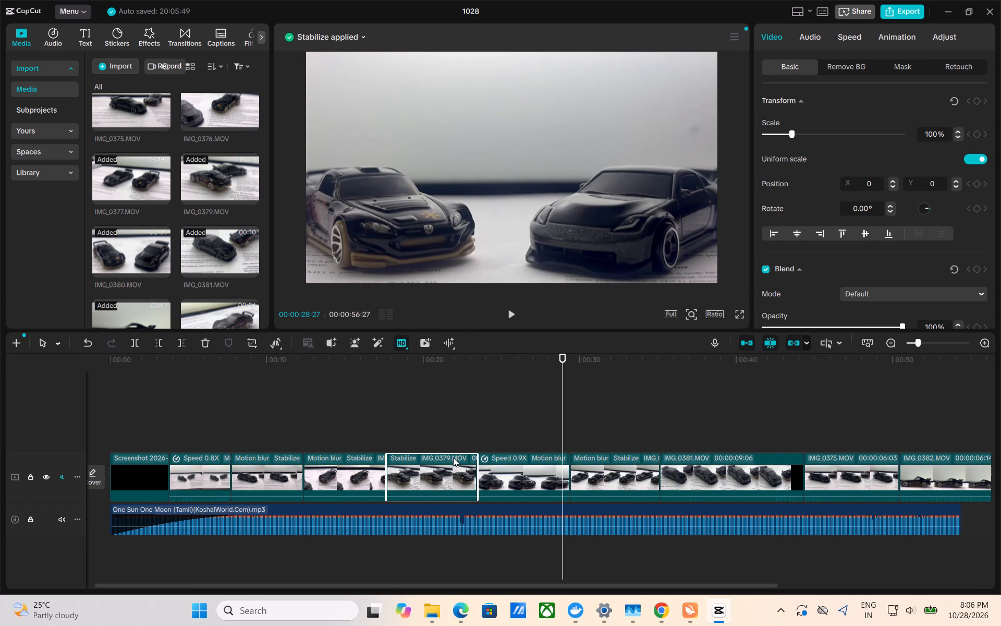
Play the edit from the very beginning to review the sequence with the inserted IMG_0381 clip.
drag(560, 392, 0, 404)
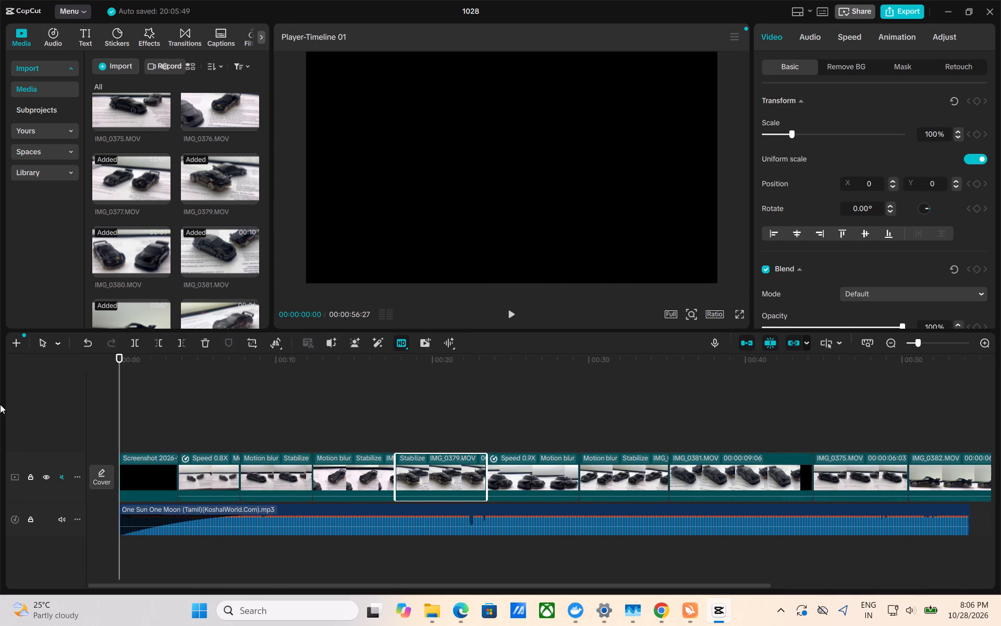
key(space)
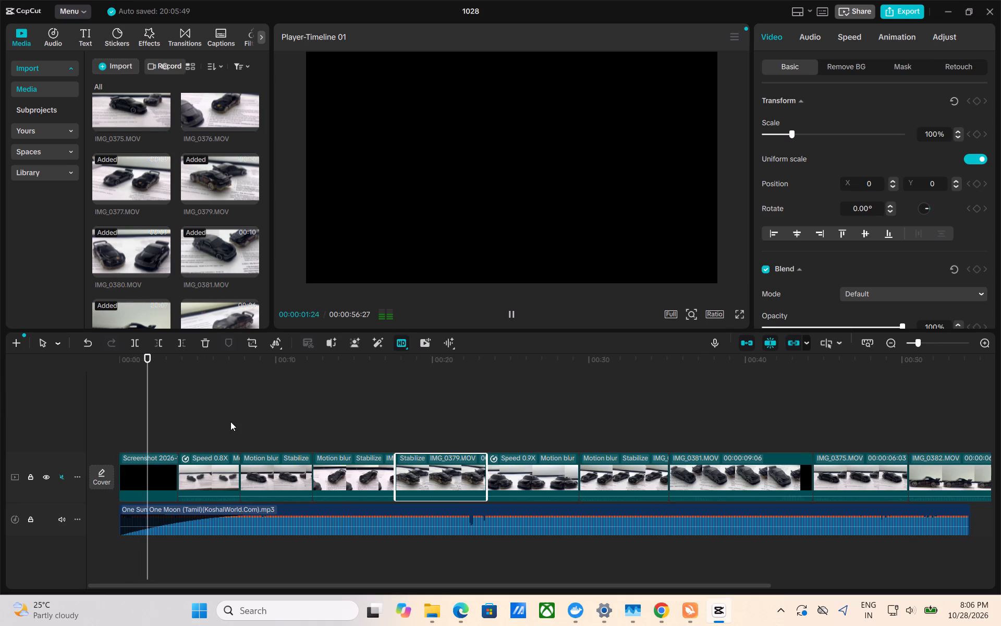
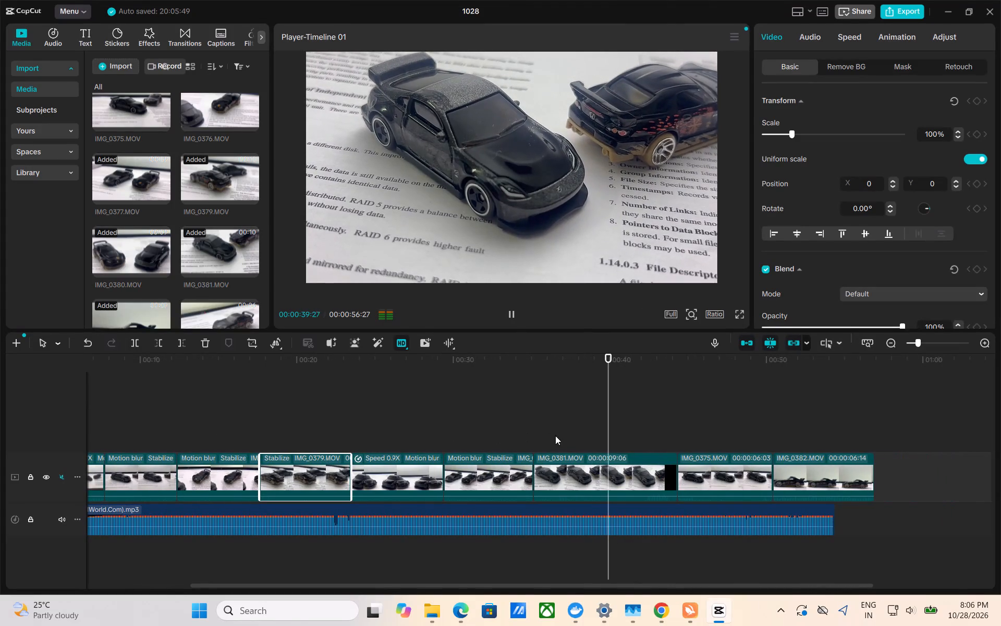
Shorten the end of the IMG_0381 clip on the main track so it finishes at about the 40-second mark.
click(573, 468)
drag(680, 462, 631, 471)
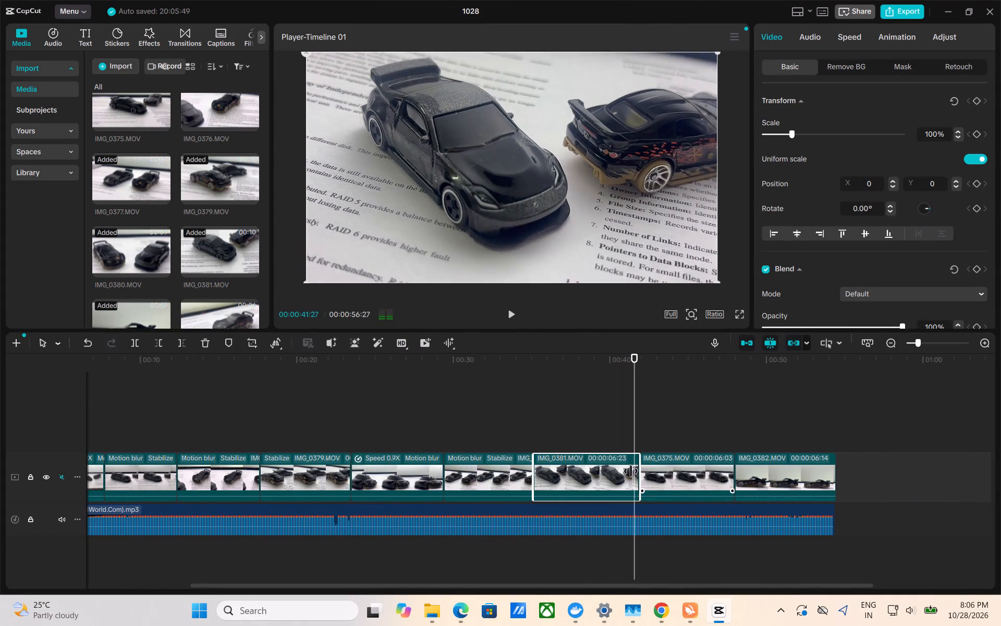
drag(631, 471, 609, 472)
Play the edit from about 34 seconds into IMG_0382 to review the trimmed IMG_0381 and the shots after it.
drag(638, 412, 512, 437)
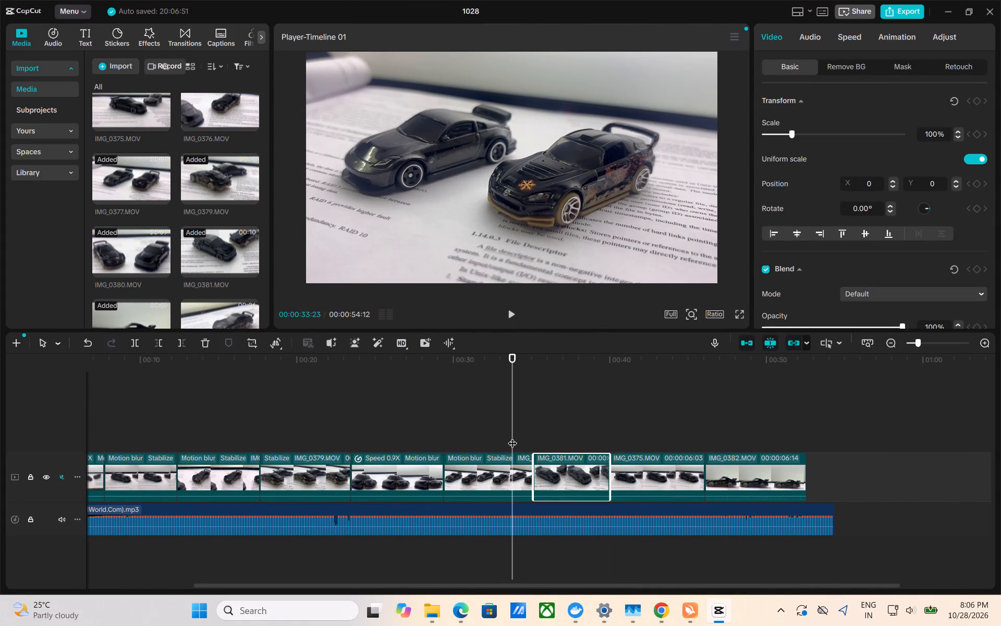
key(space)
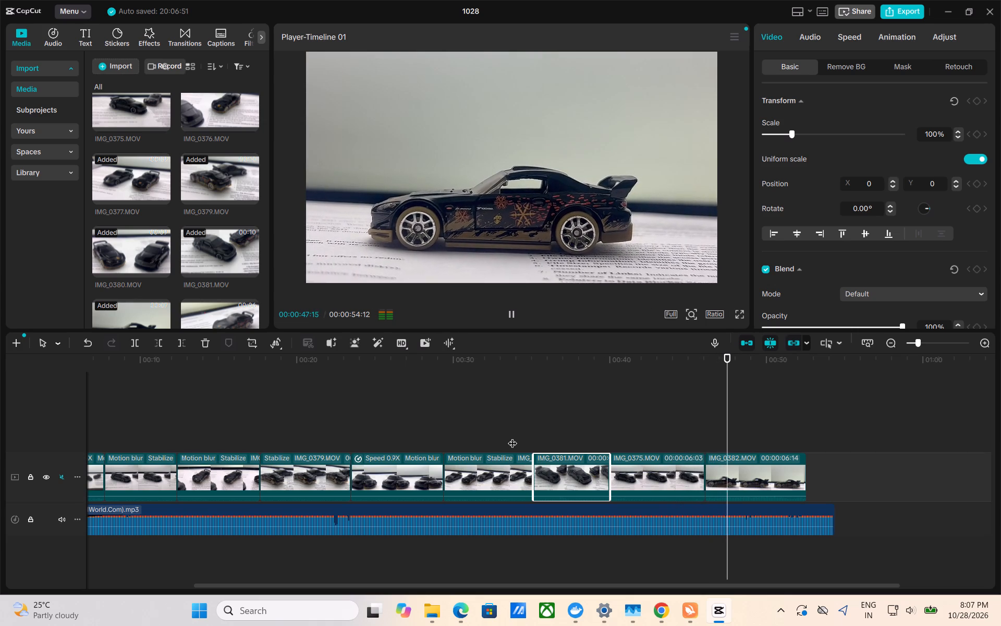
key(space)
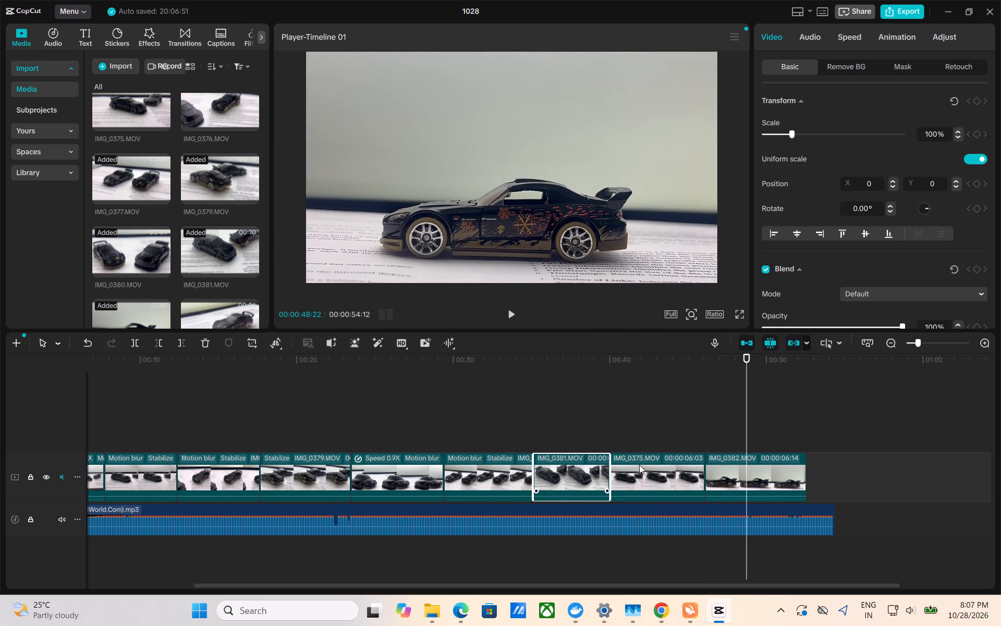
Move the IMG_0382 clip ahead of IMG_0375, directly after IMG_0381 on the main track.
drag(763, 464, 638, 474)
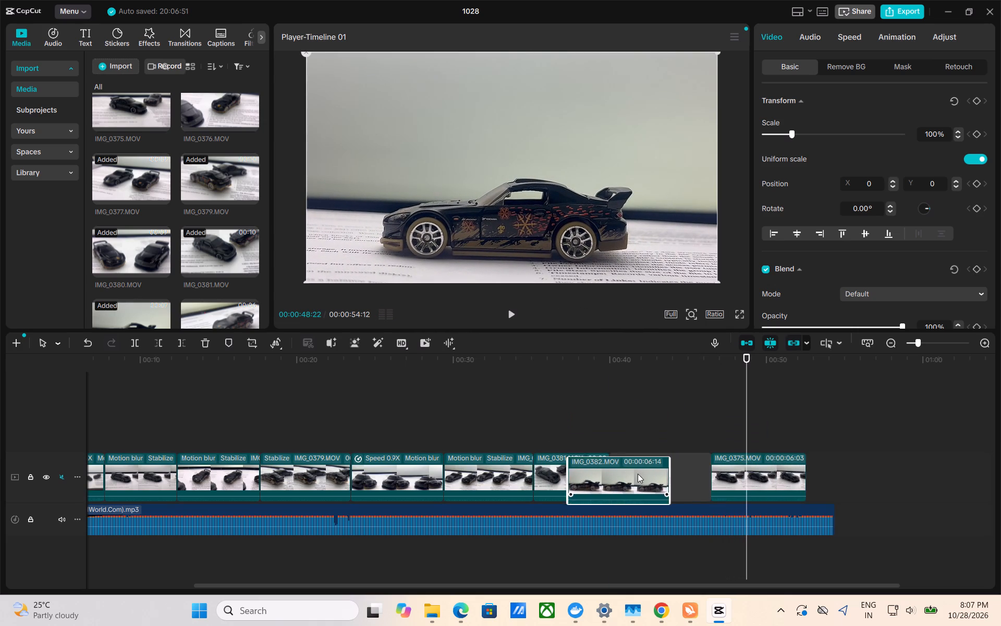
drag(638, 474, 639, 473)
Play from about 28 seconds through IMG_0375, and scrub from the timeline's start to IMG_0375 to judge the clip order.
drag(750, 411, 428, 425)
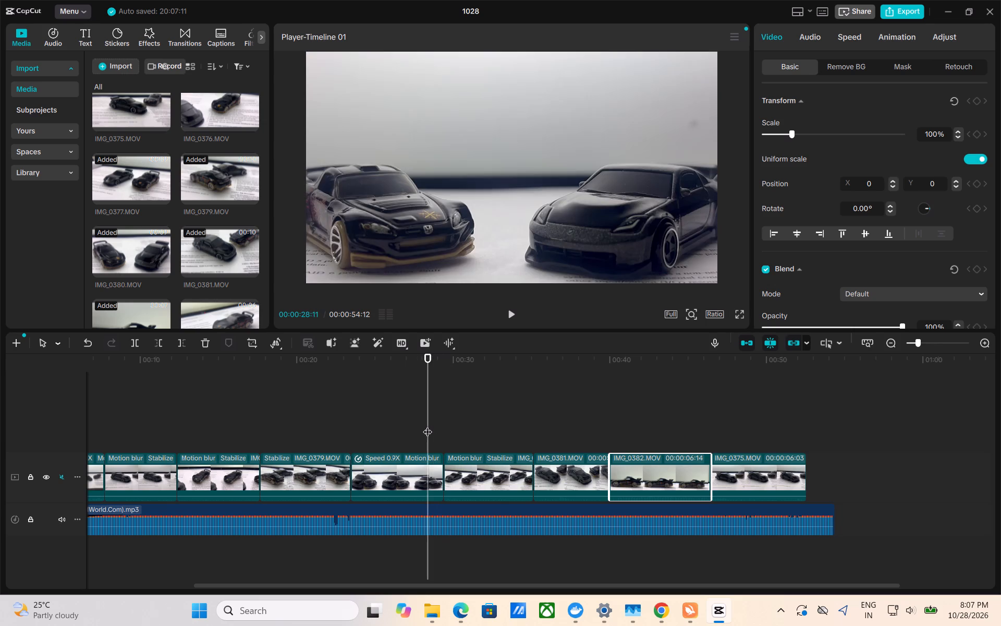
key(space)
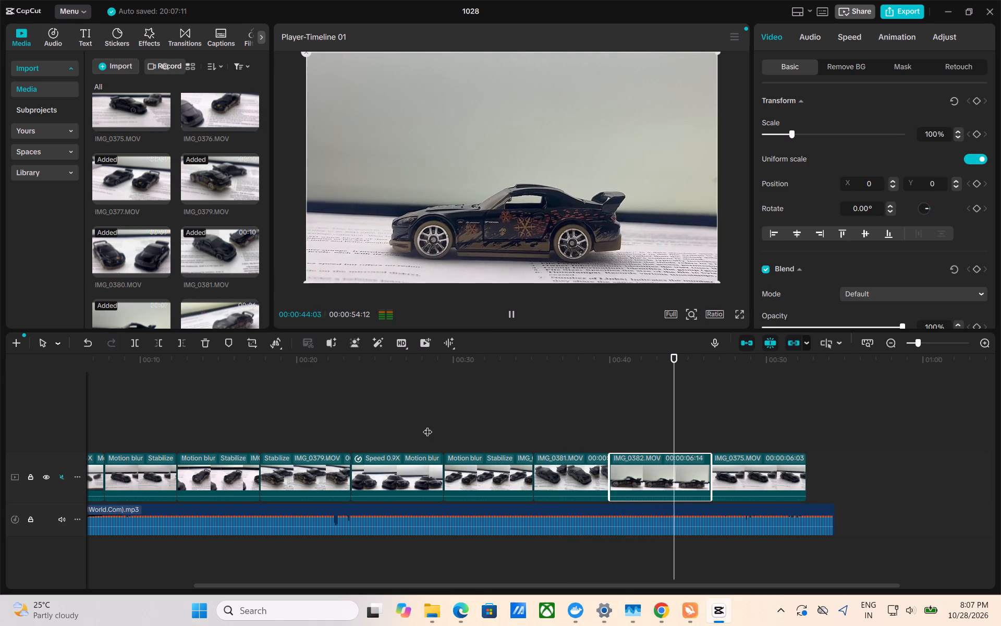
key(space)
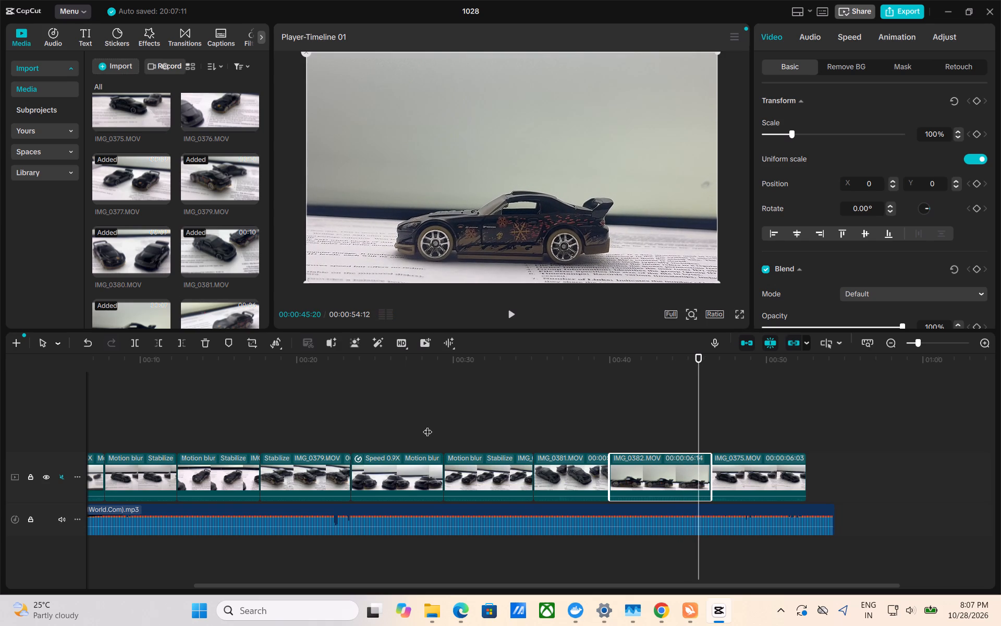
key(space)
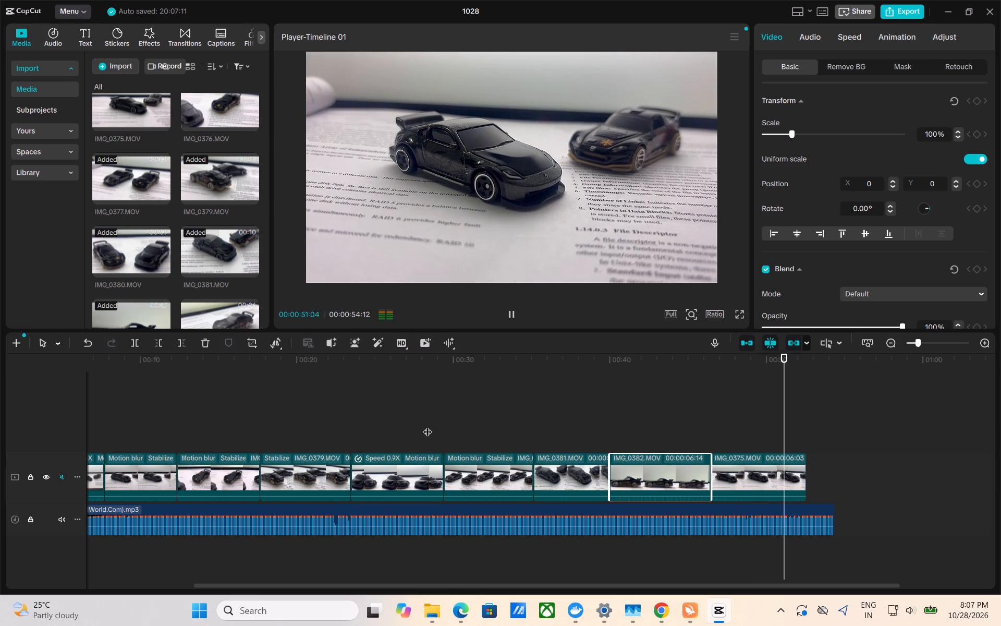
key(space)
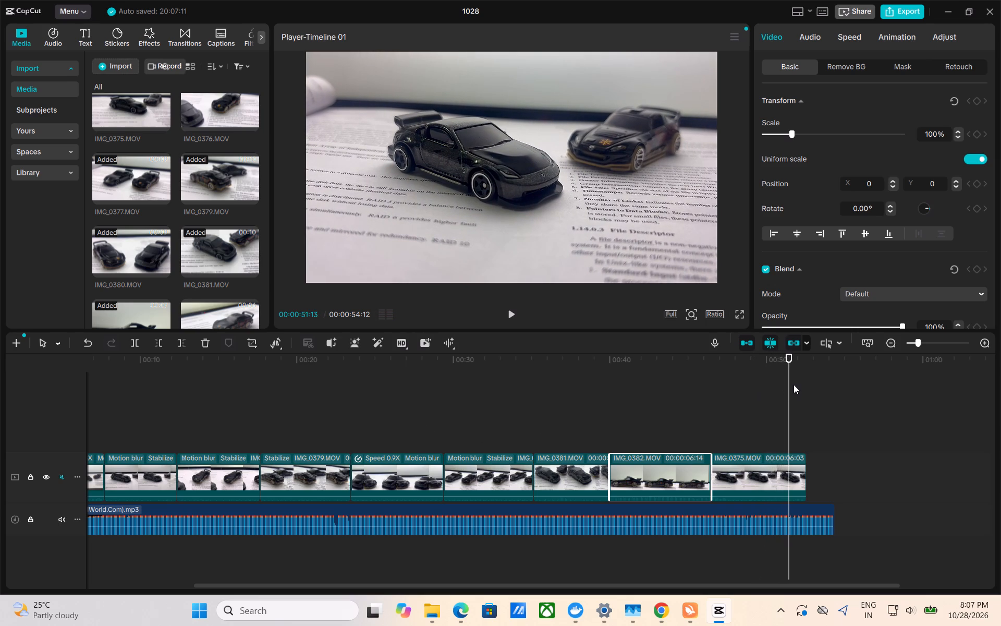
drag(786, 384, 151, 459)
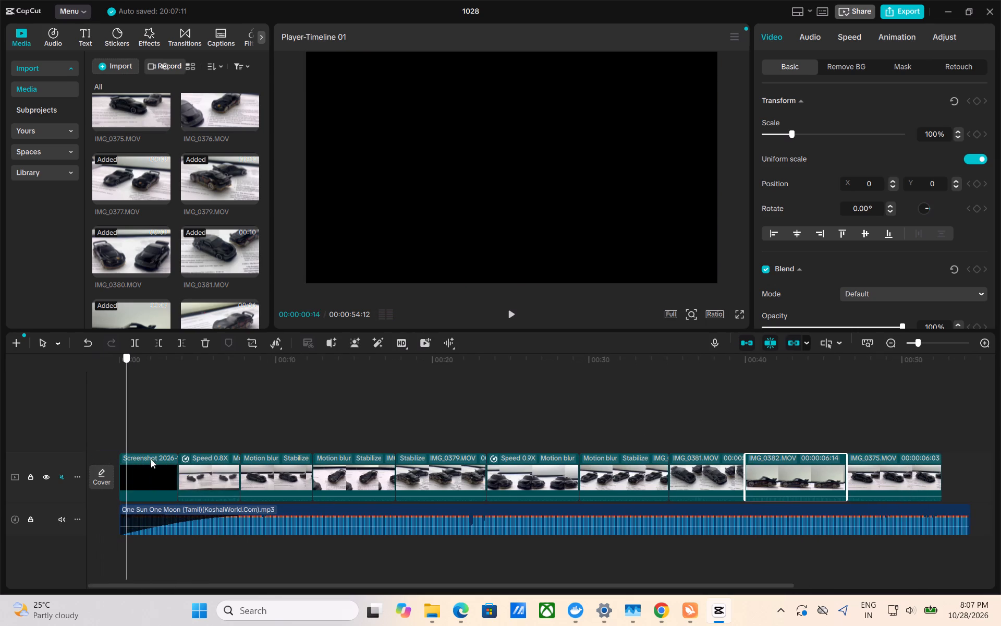
drag(151, 459, 411, 458)
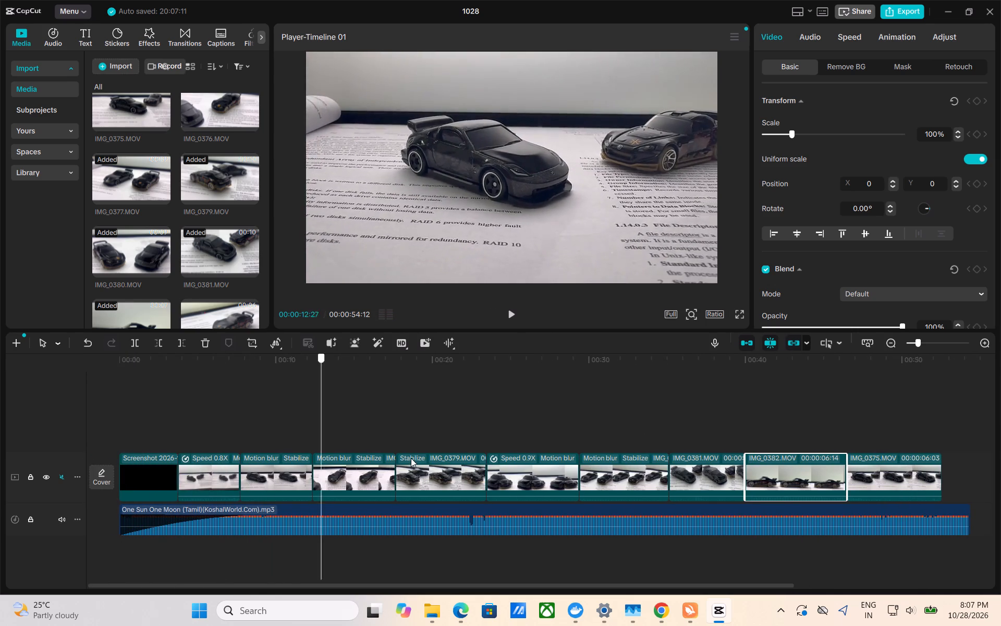
drag(411, 458, 886, 454)
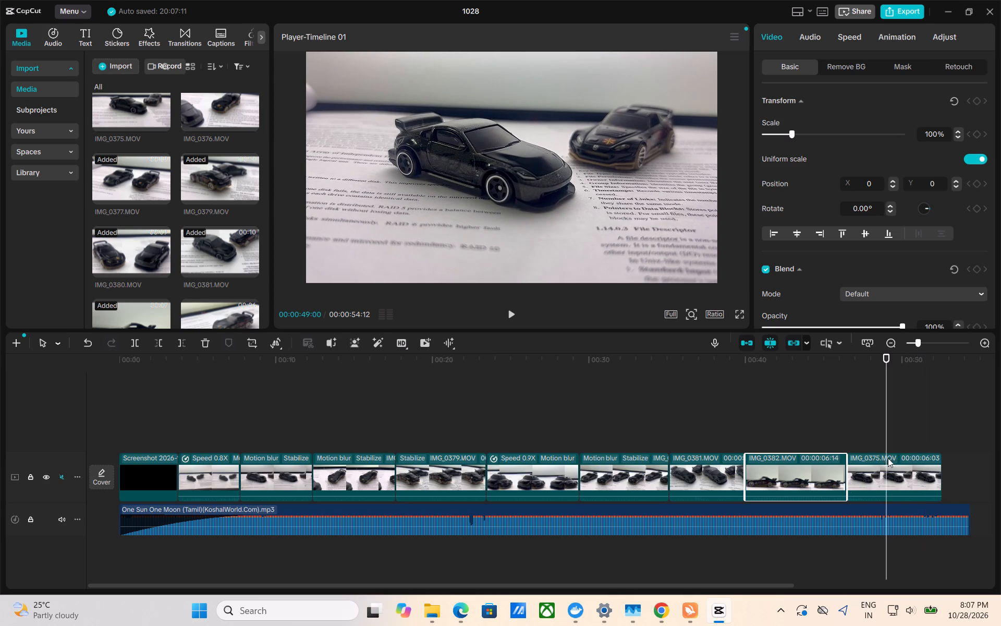
Move the IMG_0375 clip from the end of the main track to just after the first stabilized motion-blur clip, at about 12 seconds.
drag(903, 477, 300, 453)
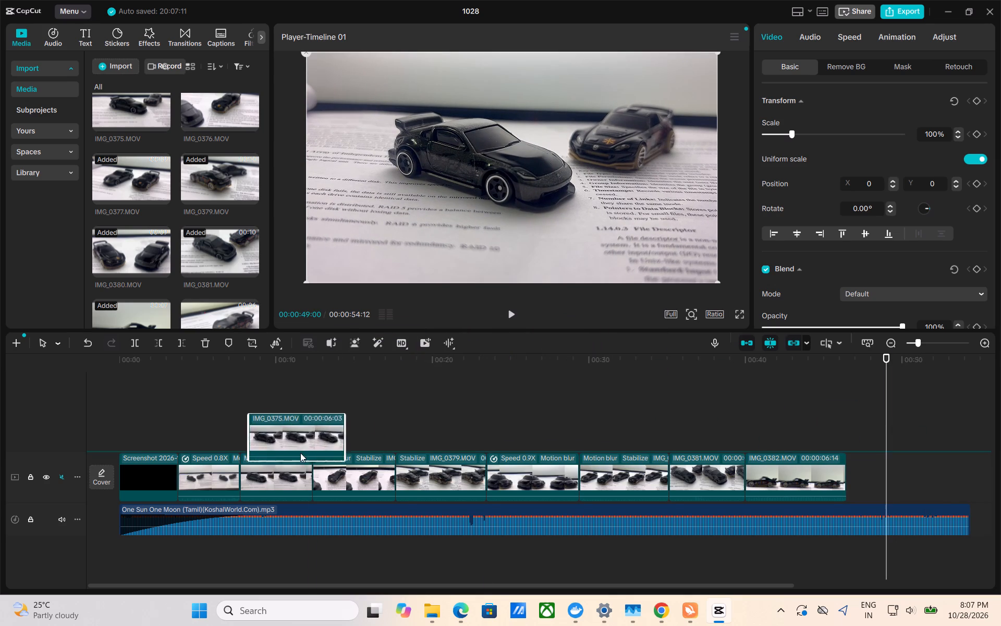
drag(300, 453, 321, 487)
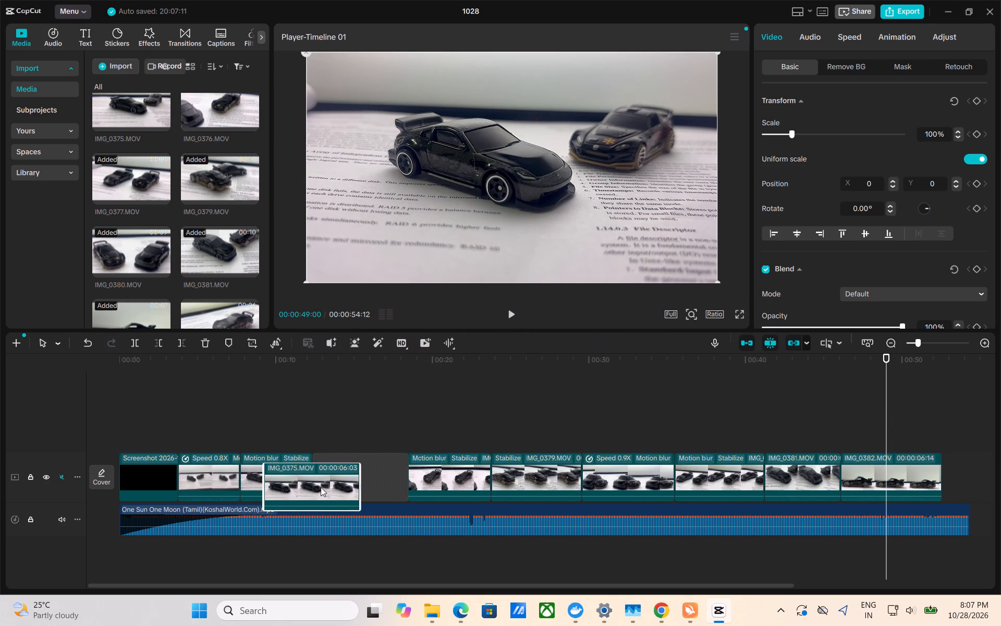
drag(321, 487, 286, 480)
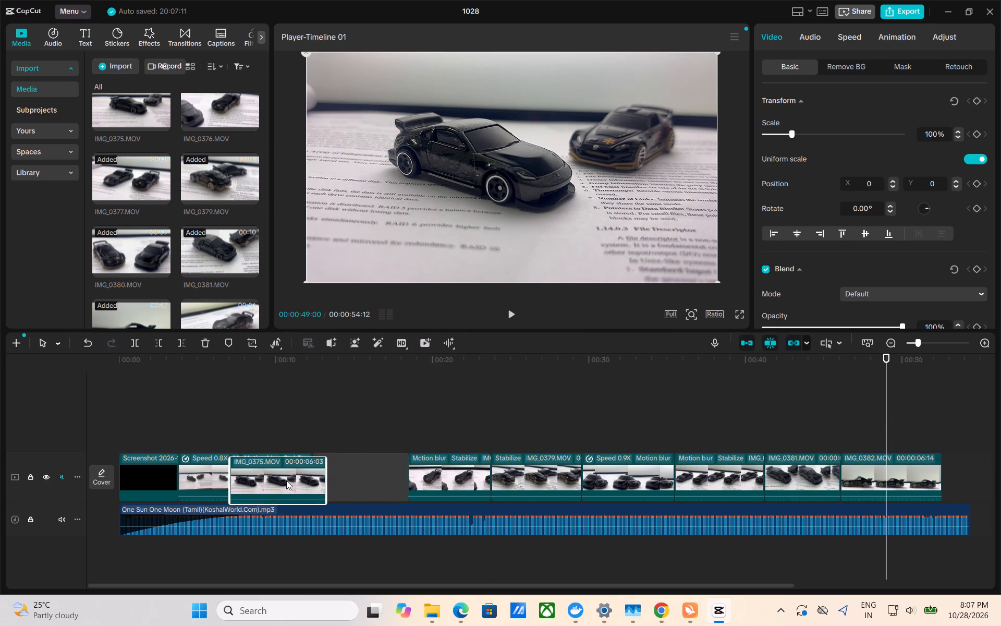
drag(286, 480, 286, 486)
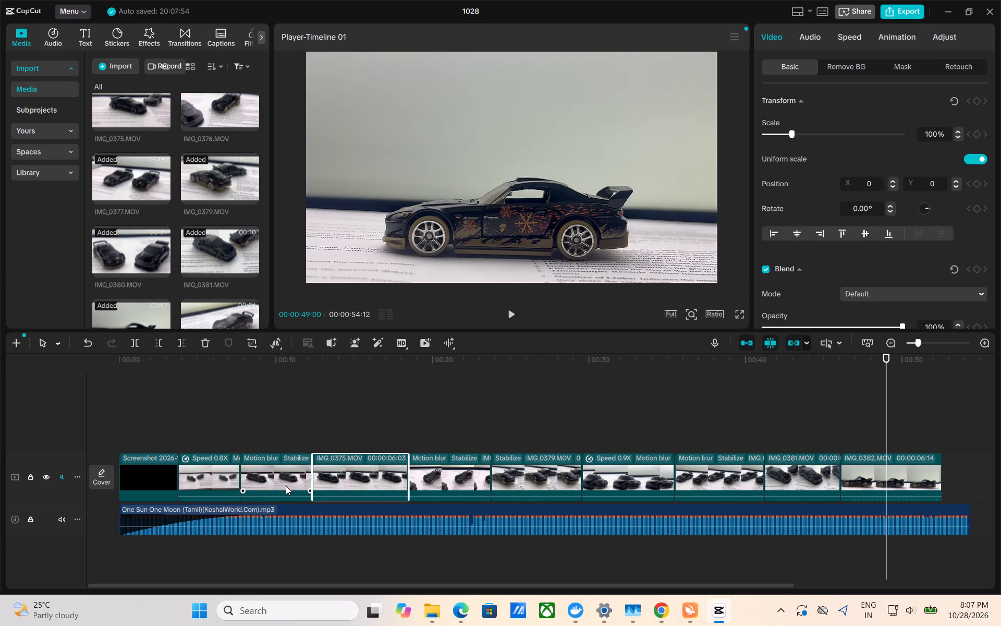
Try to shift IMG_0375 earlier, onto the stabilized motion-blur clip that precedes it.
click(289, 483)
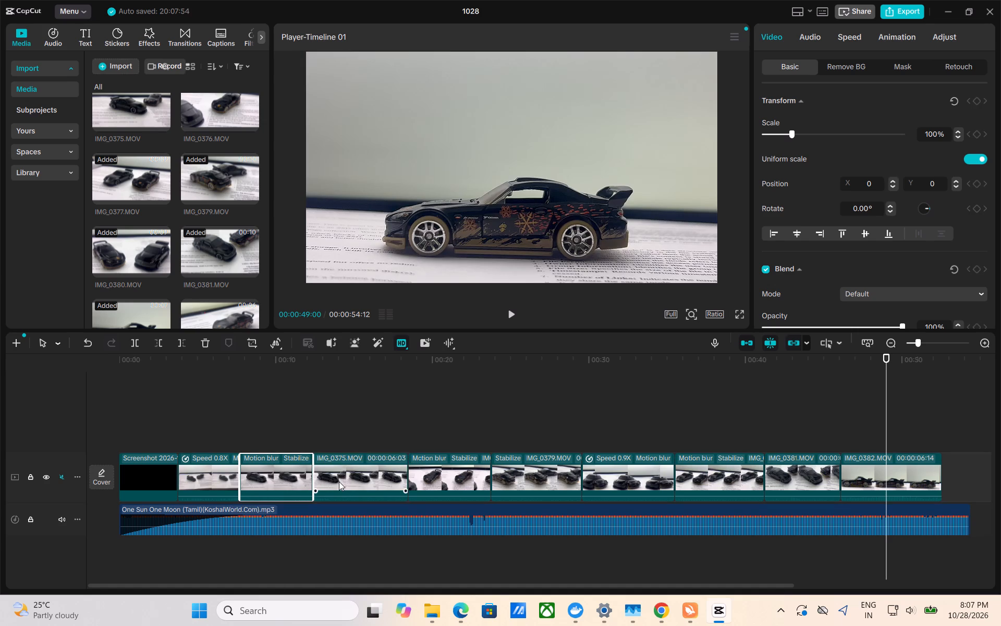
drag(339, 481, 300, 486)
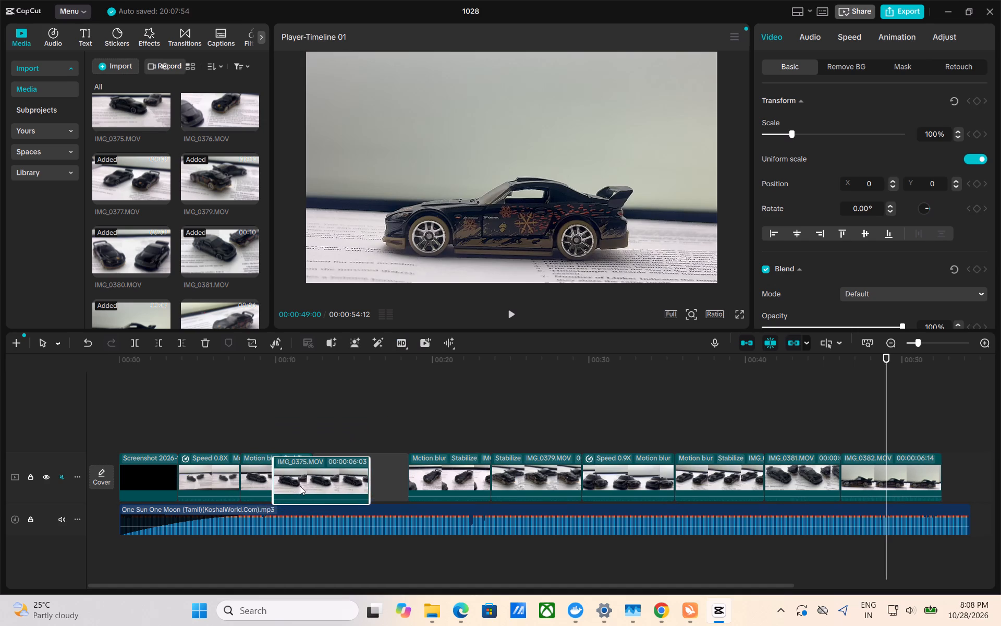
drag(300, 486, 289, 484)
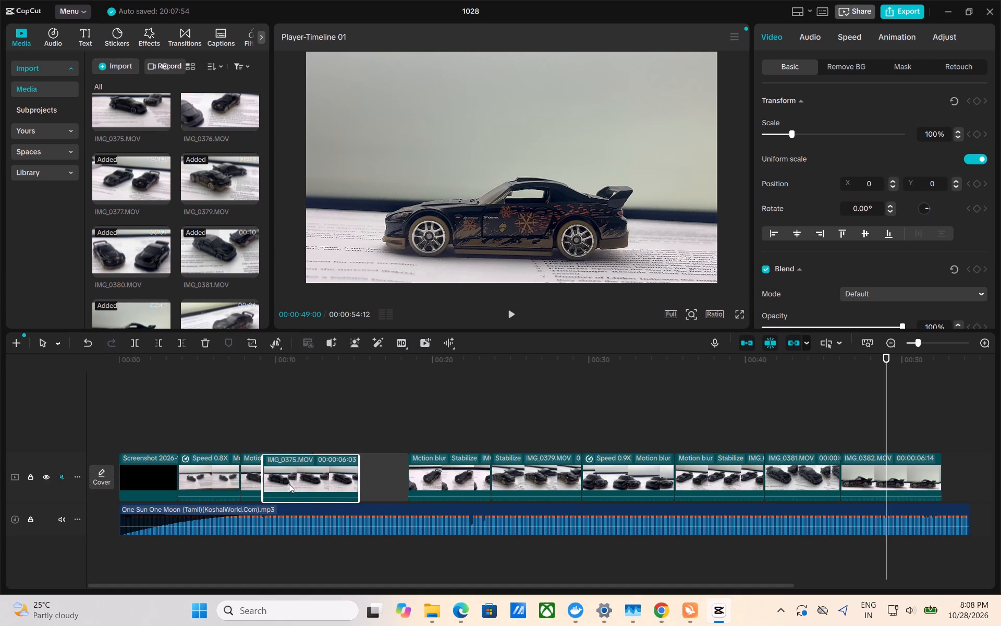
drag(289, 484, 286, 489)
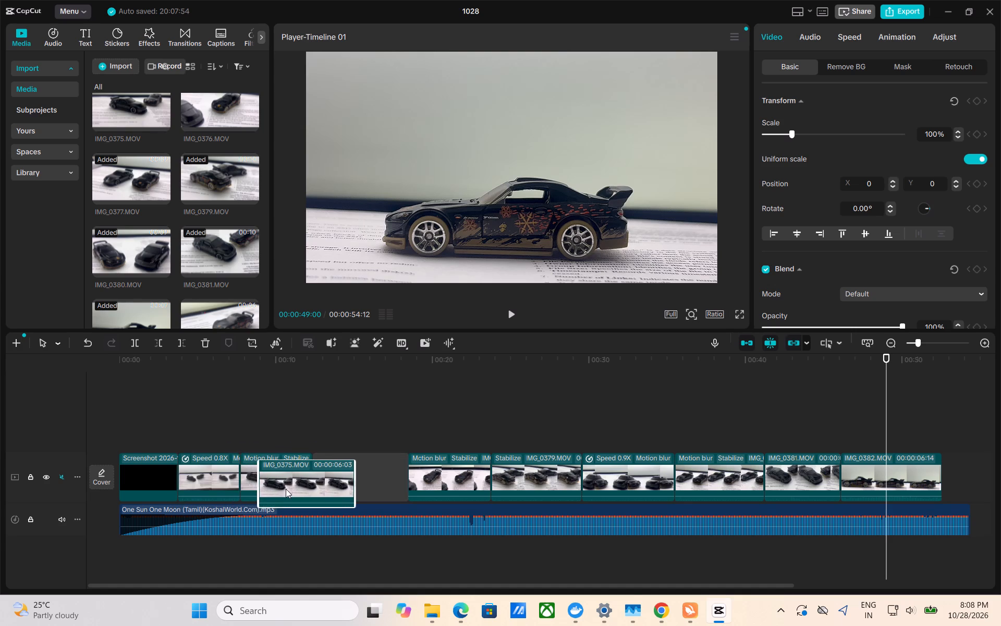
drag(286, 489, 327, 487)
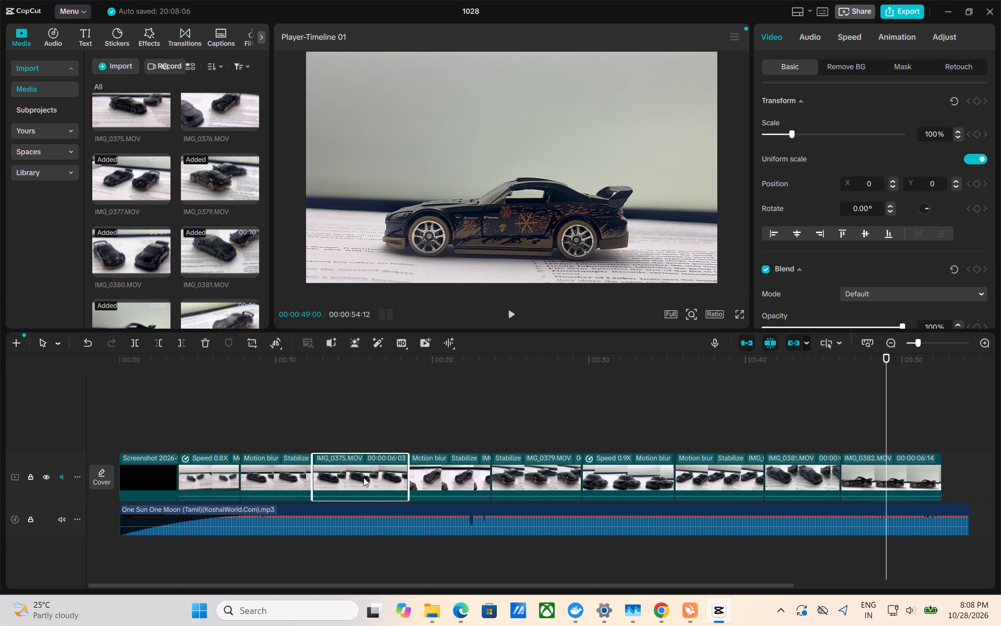
Shorten the end of the IMG_0375 clip so it finishes at about the 17-second mark.
drag(406, 470, 376, 475)
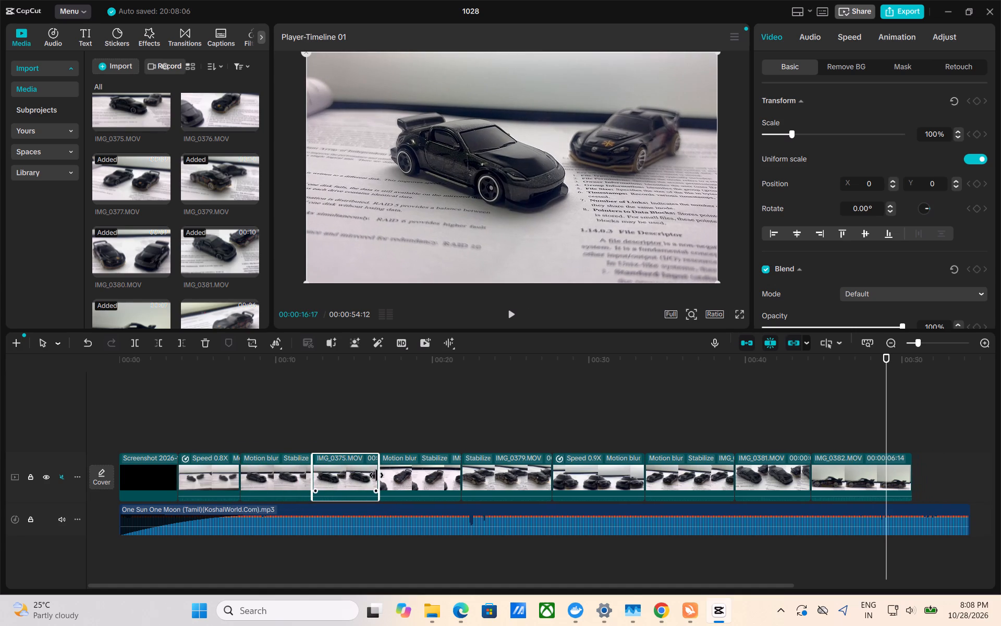
drag(376, 475, 382, 474)
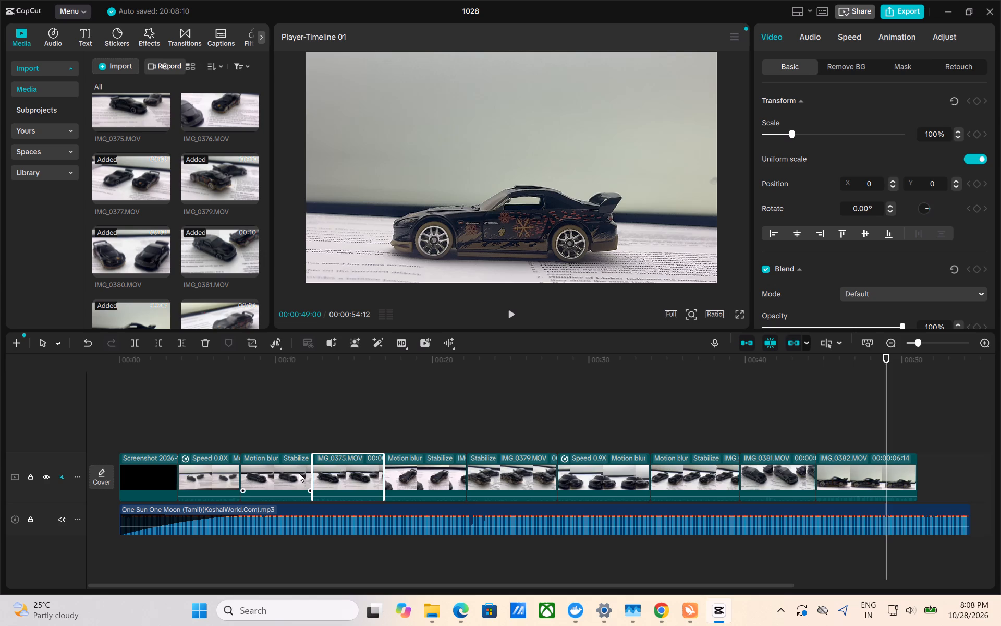
Delete the stabilized motion-blur clip directly before IMG_0375, closing the gap so IMG_0375 takes its place.
click(299, 473)
right_click(299, 473)
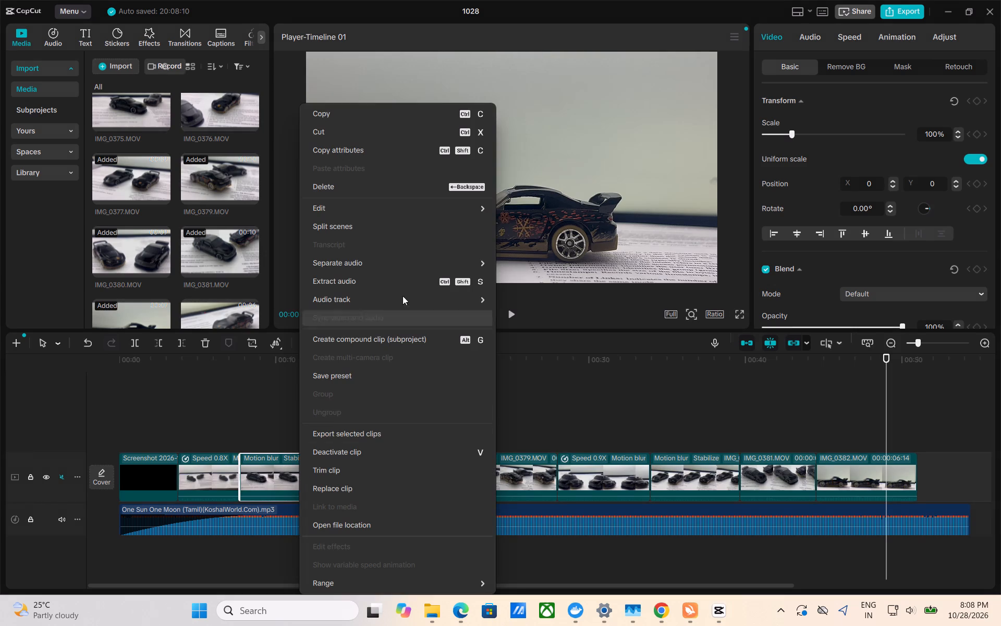
click(379, 185)
triple_click(321, 397)
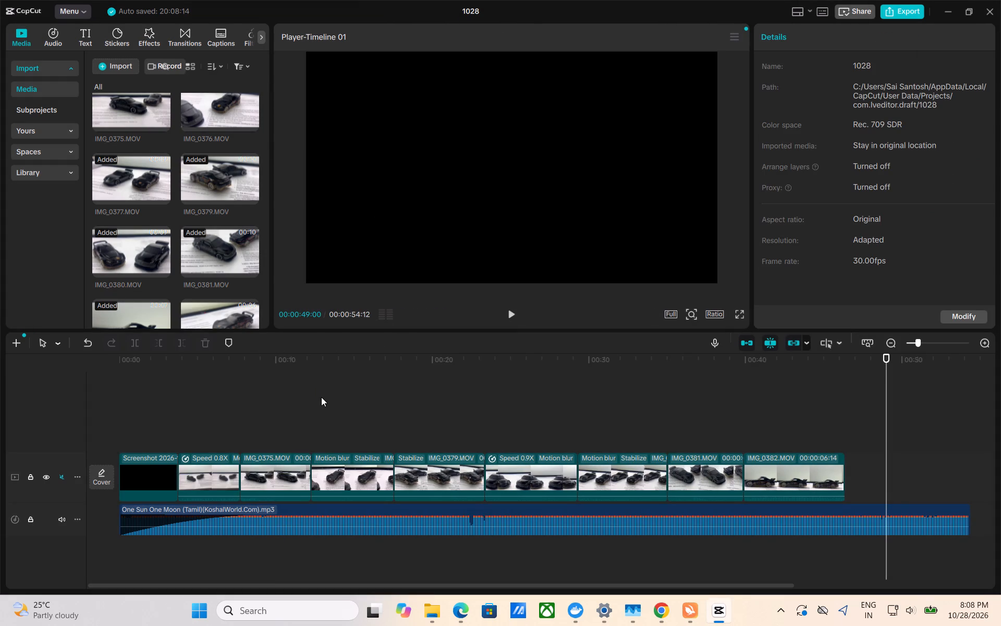
Play the edit from about 6 seconds to review the cut into IMG_0375.
drag(318, 398, 221, 418)
key(space)
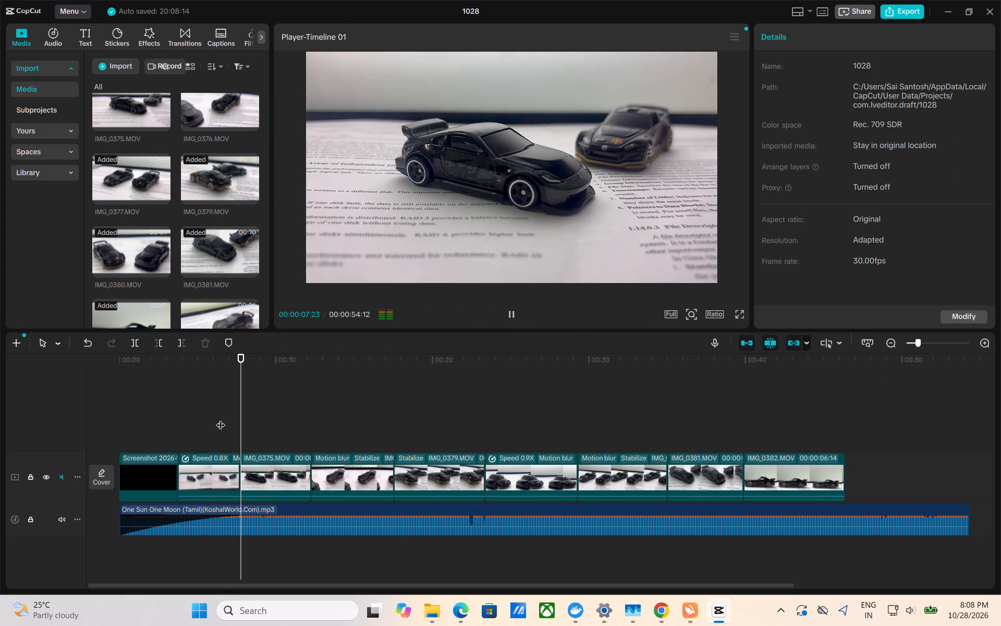
key(space)
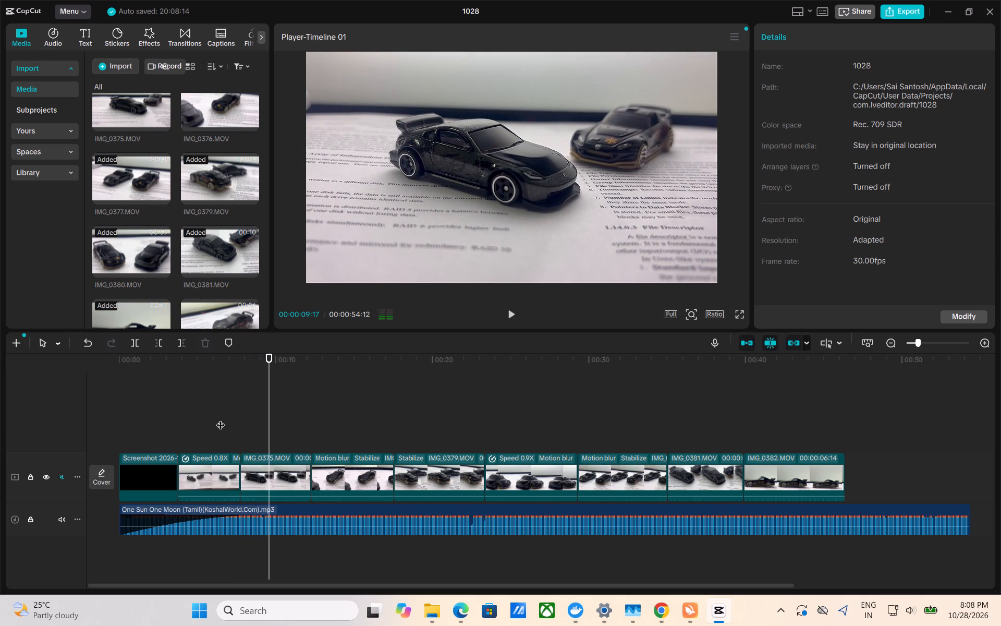
Apply Stabilize at the Recommended level to the IMG_0375 clip and let the processing finish.
click(272, 466)
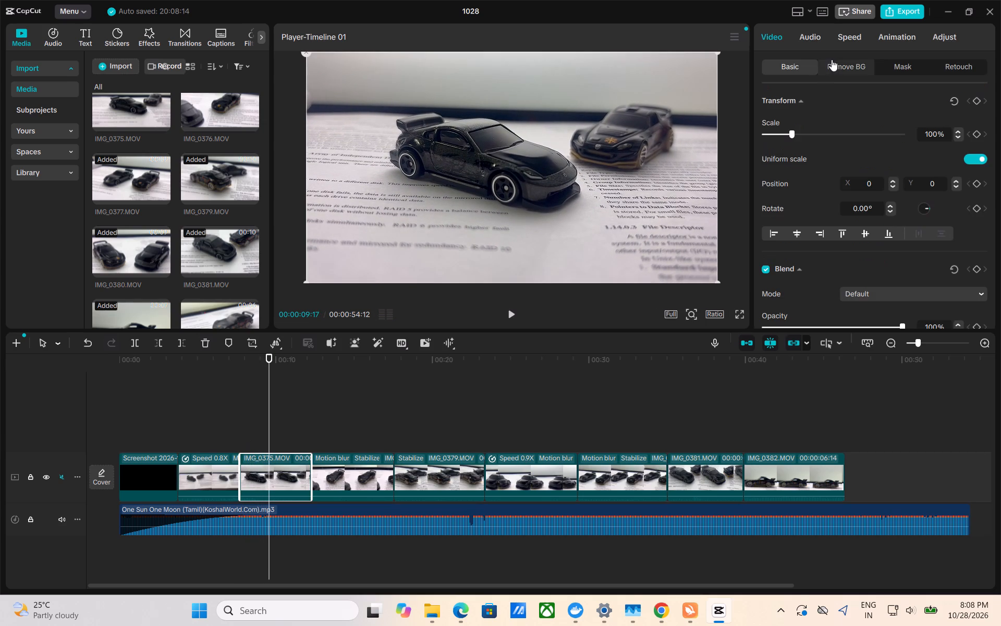
scroll(798, 156, down, 1)
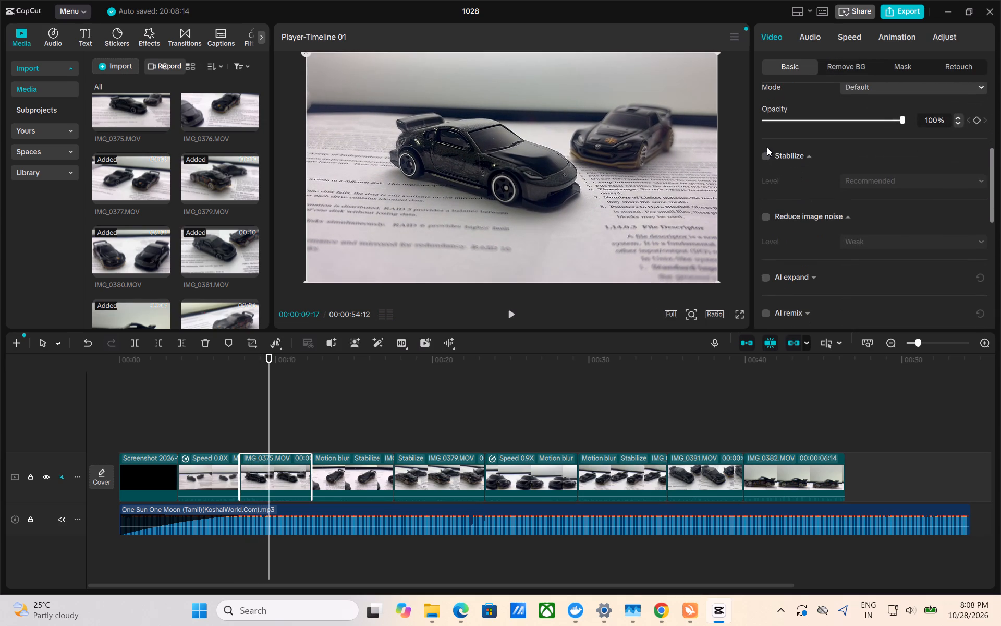
click(769, 160)
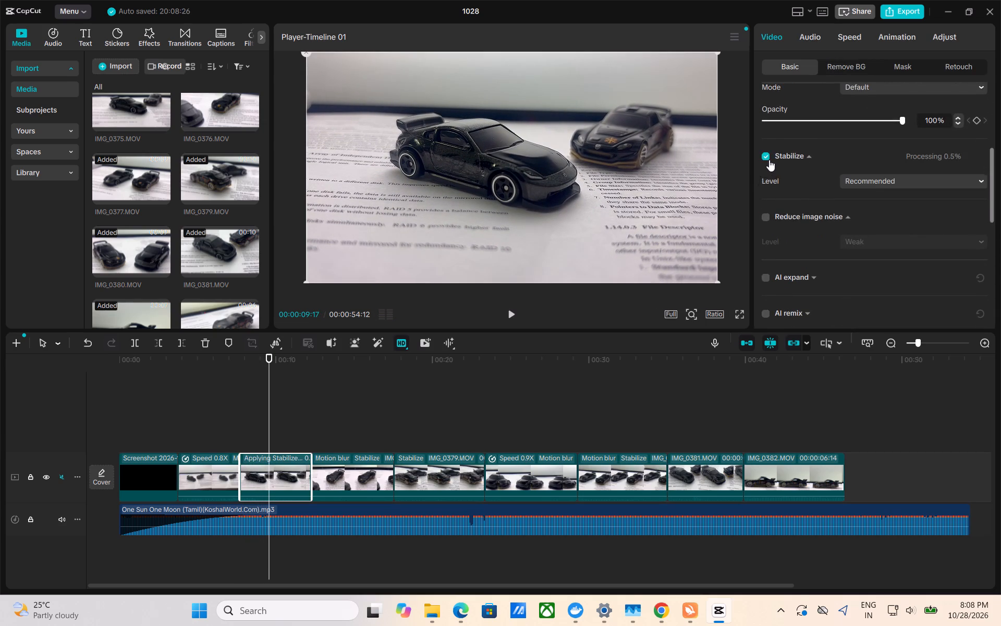
scroll(769, 160, down, 1)
scroll(771, 234, down, 1)
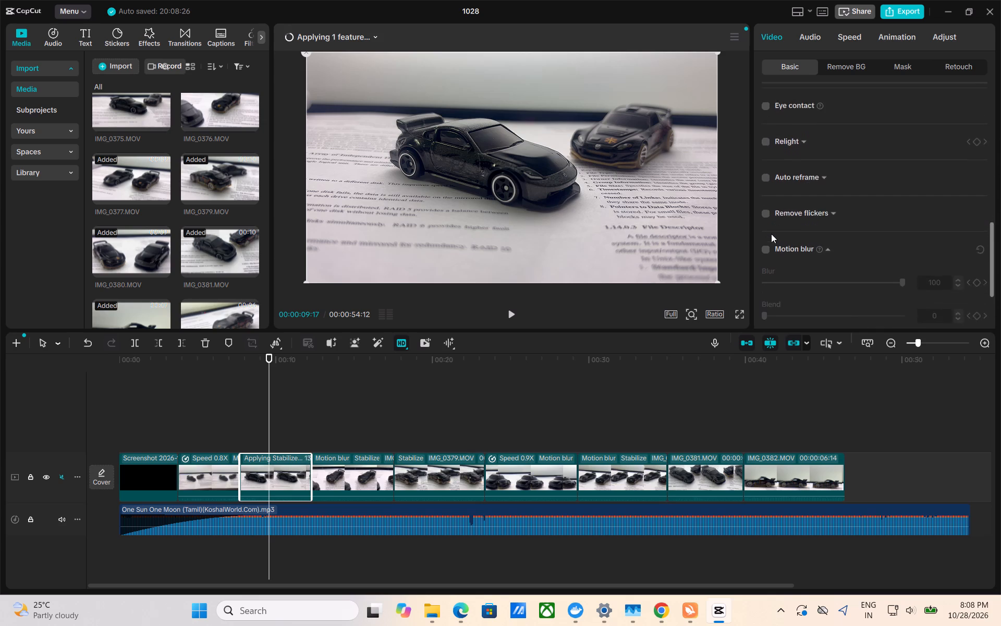
scroll(771, 234, down, 1)
scroll(768, 228, up, 3)
scroll(768, 228, down, 1)
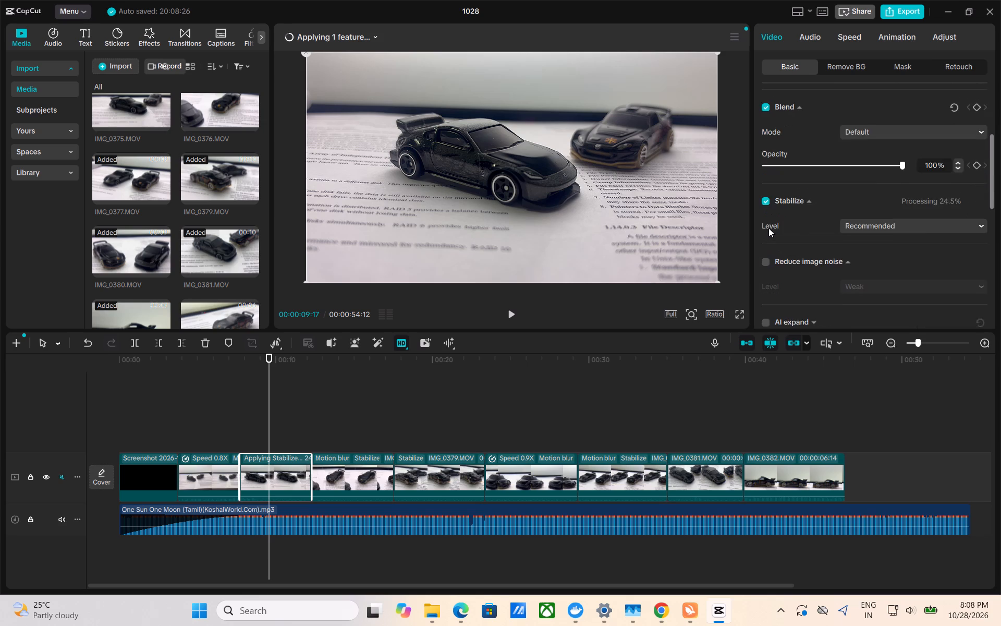
scroll(768, 228, down, 1)
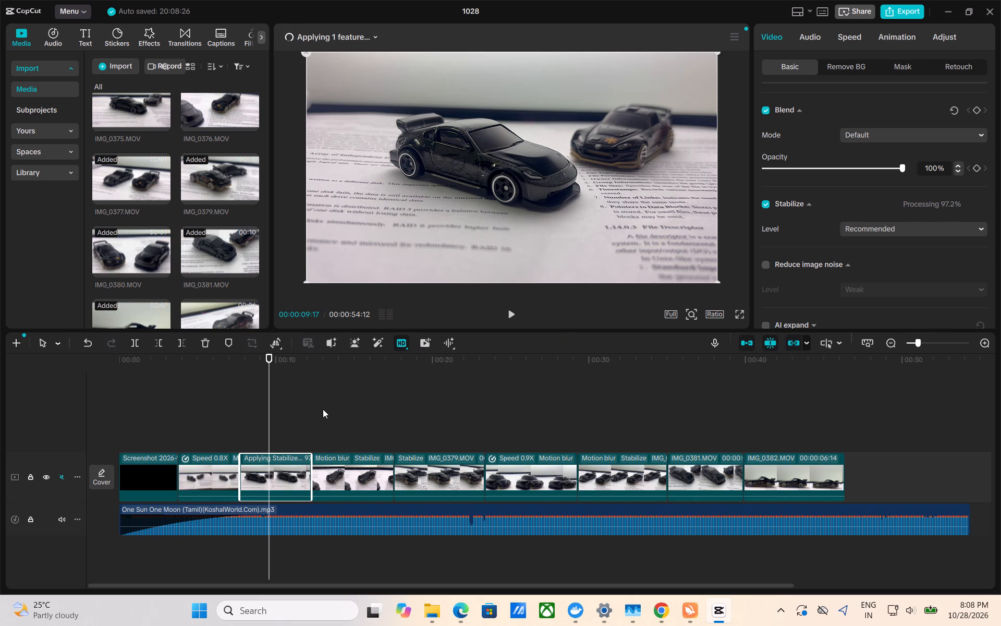
click(261, 407)
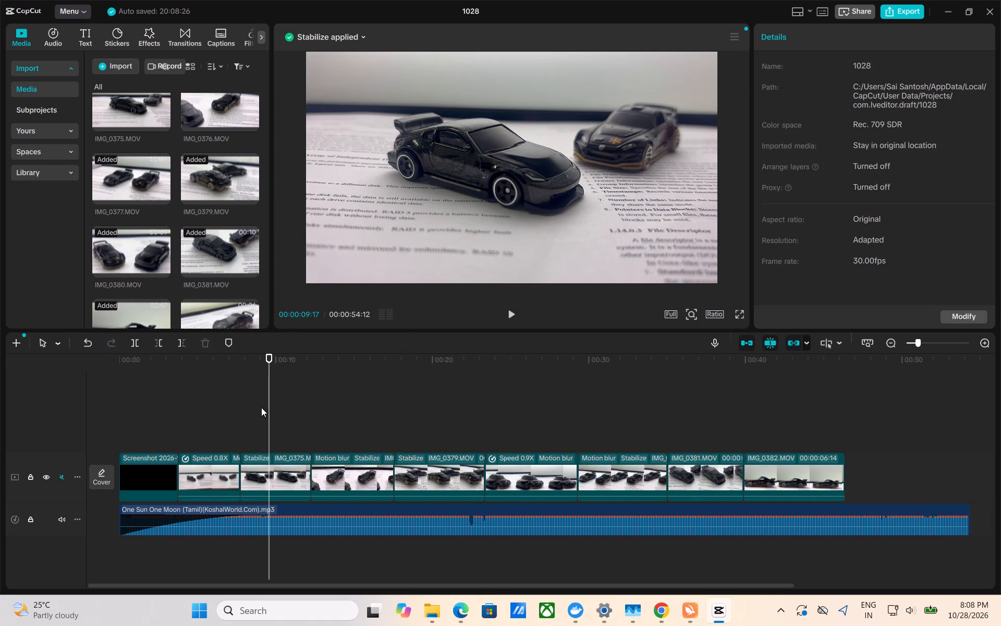
Play the edit repeatedly from about 7 seconds to review the stabilized IMG_0375 clip and the cuts after it.
drag(261, 407, 225, 413)
key(space)
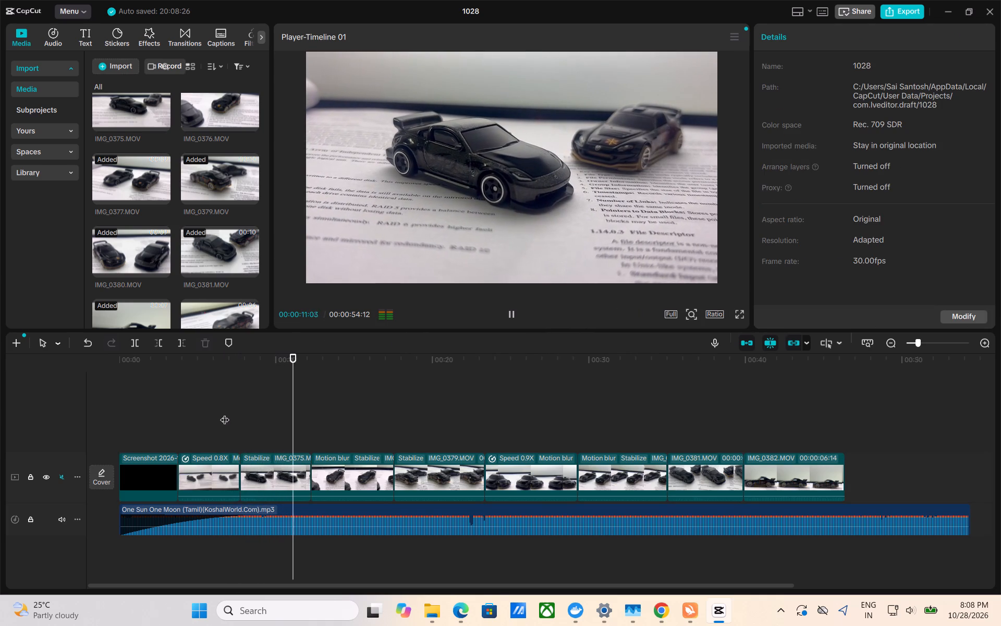
key(space)
key(space)
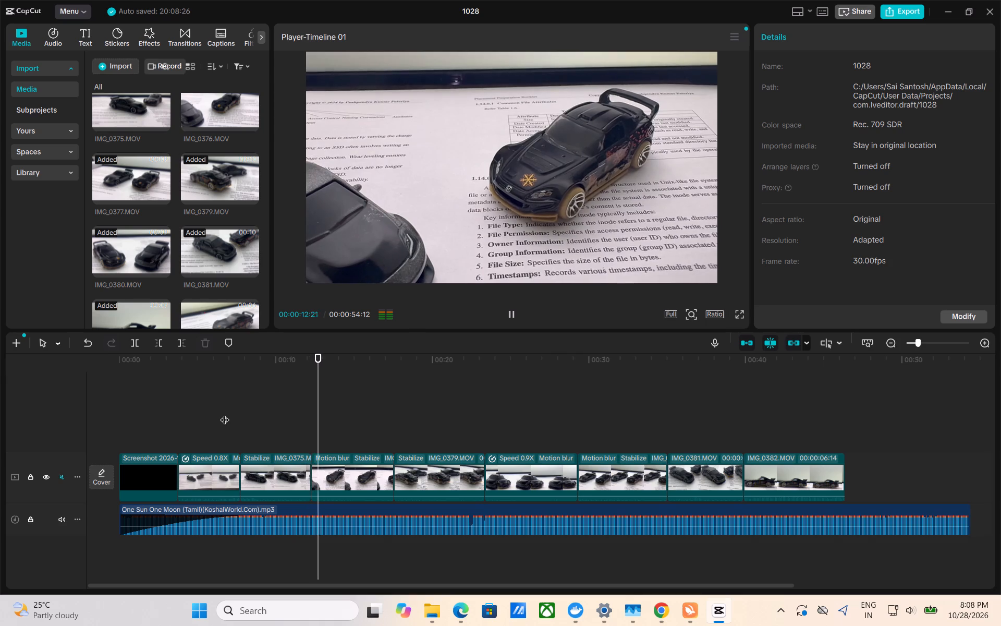
key(space)
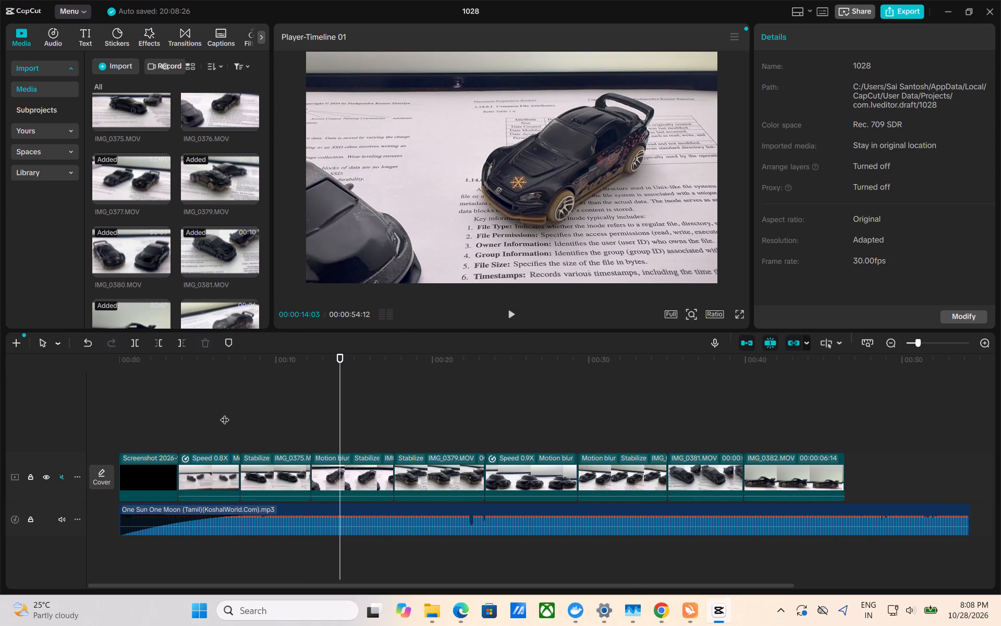
drag(338, 412, 239, 416)
key(space)
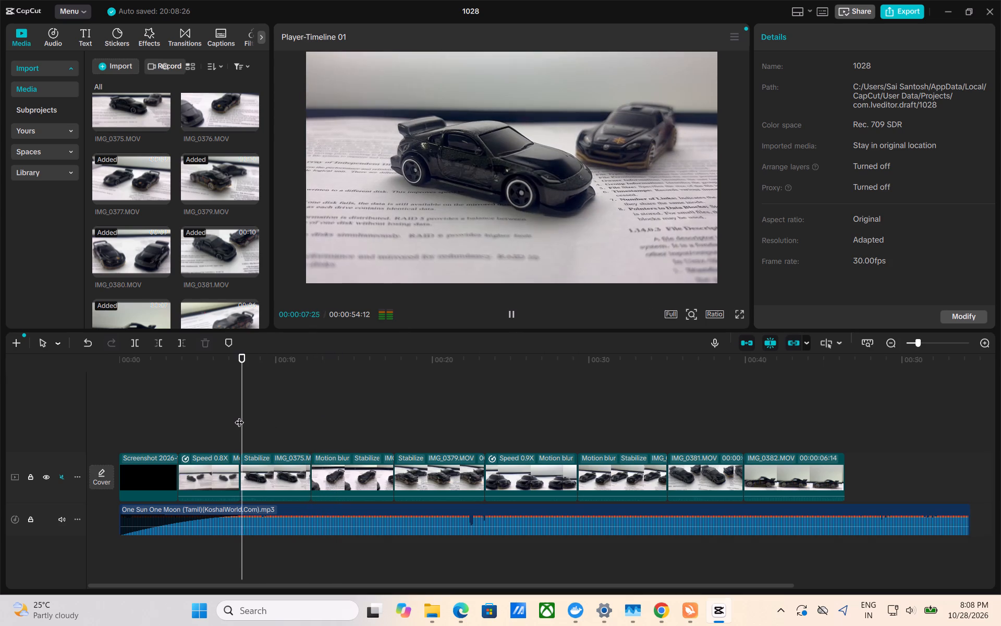
key(space)
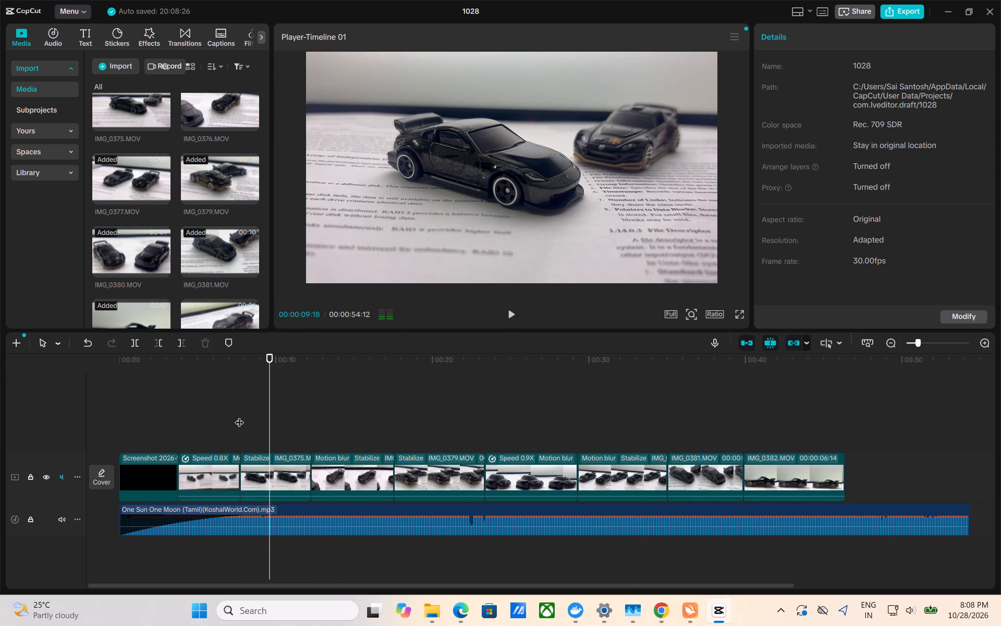
key(space)
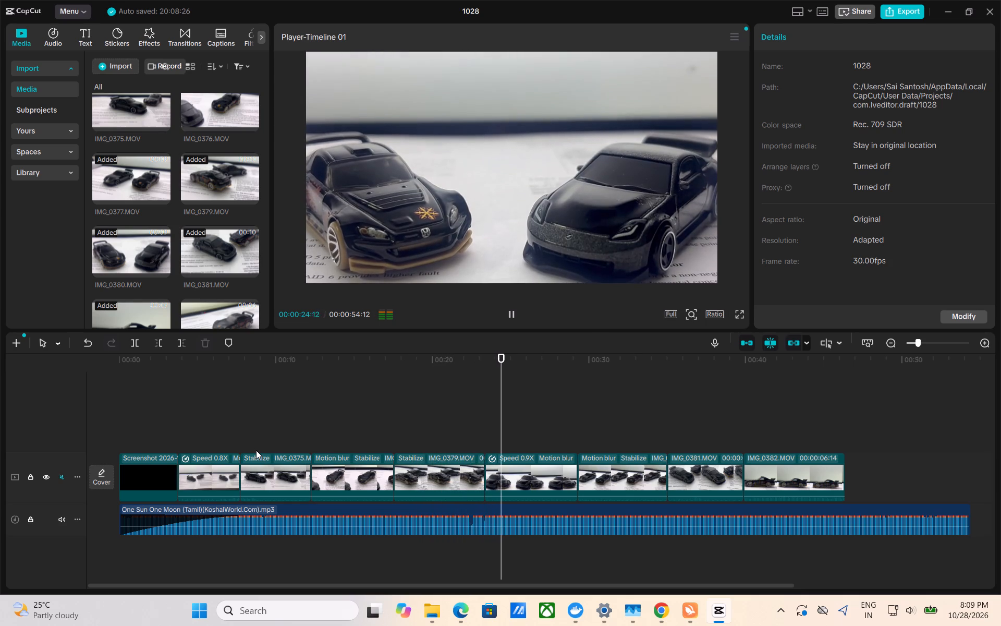
Extend the end of the IMG_0379 clip slightly so it finishes at about the 24-second mark.
click(478, 467)
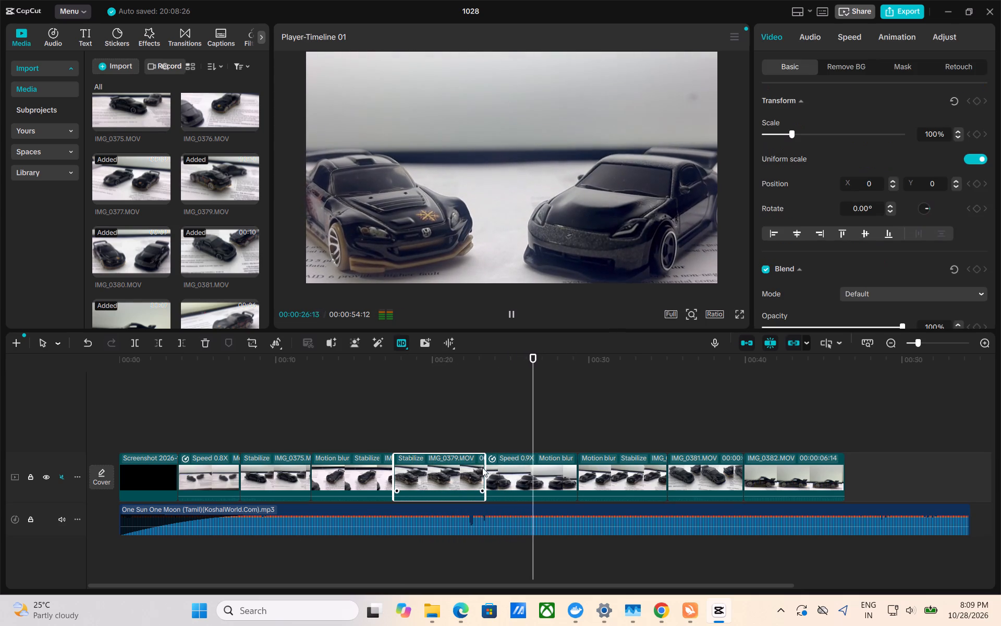
click(485, 467)
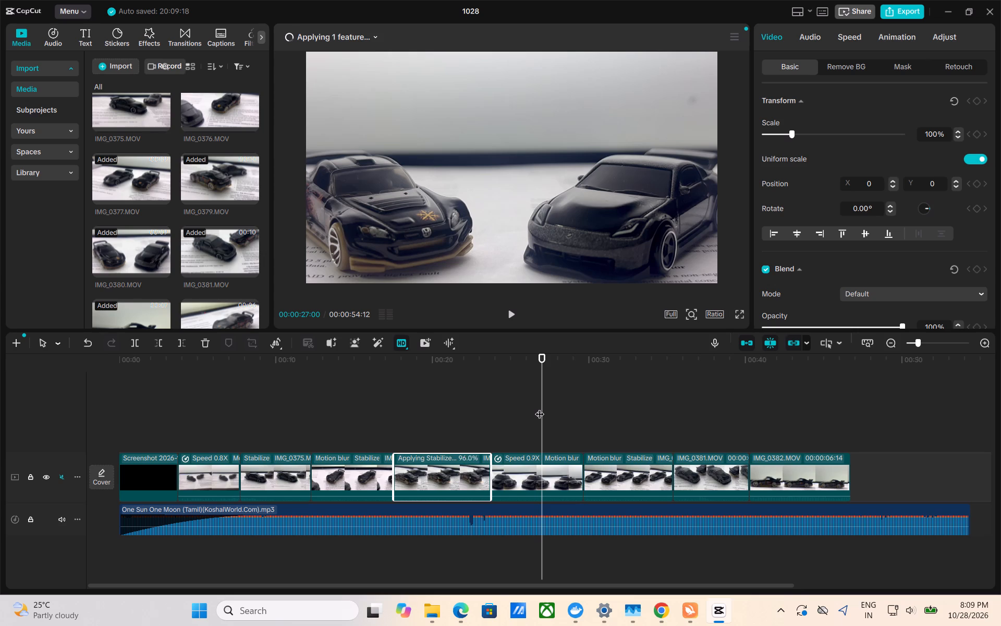
Play the whole edit from the start to about 42 seconds to review the clip sequence against the music.
drag(540, 407, 104, 436)
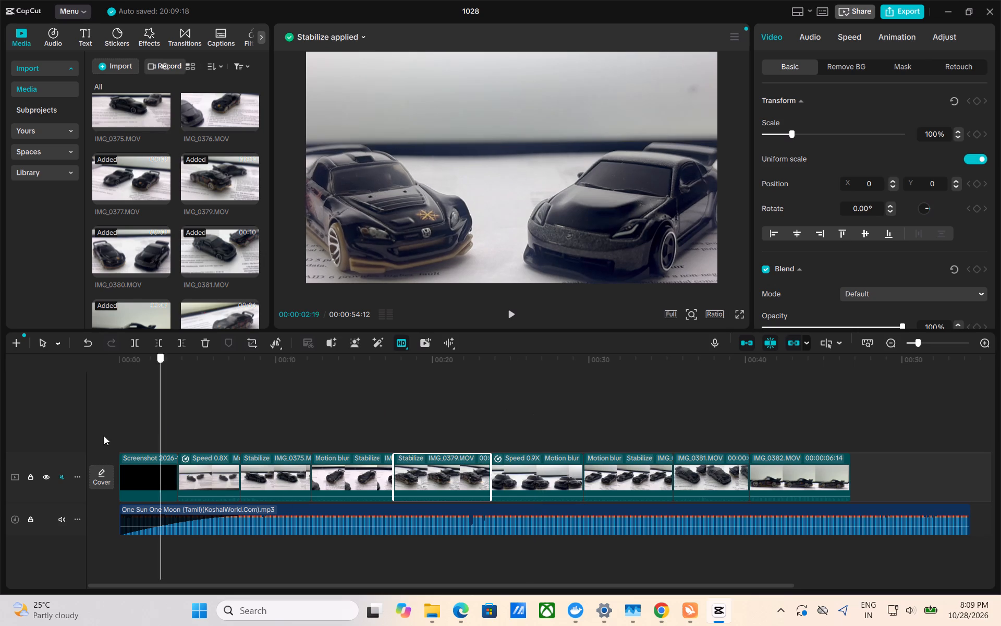
drag(104, 436, 88, 438)
key(space)
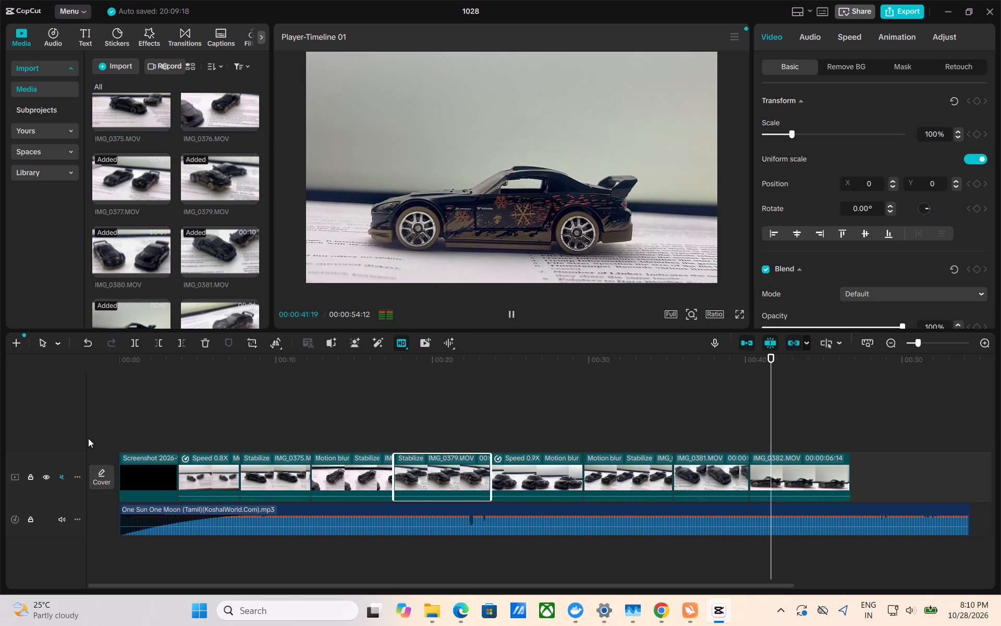
key(space)
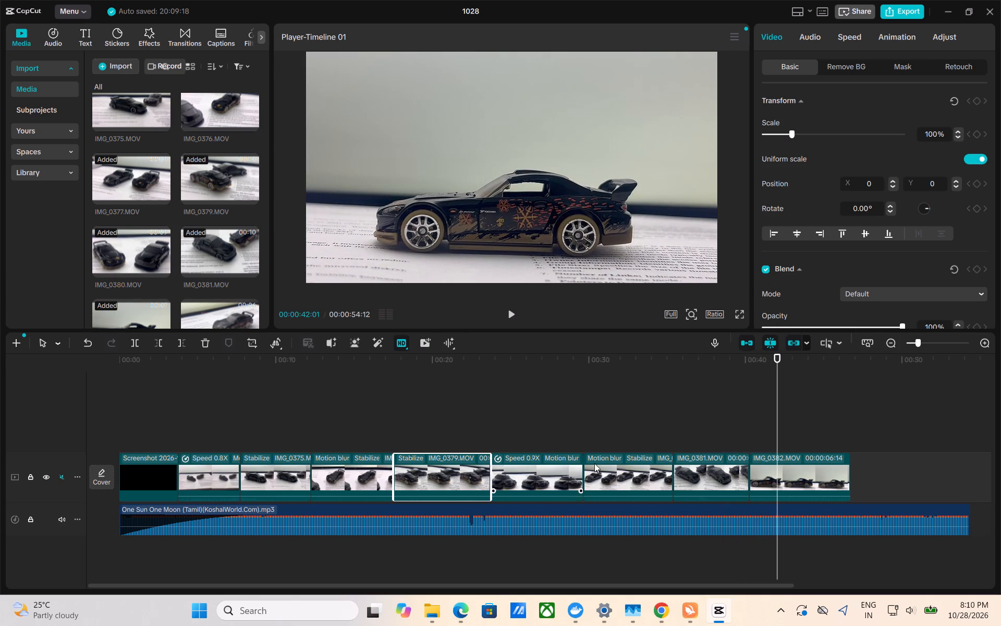
Apply Stabilize at the Recommended level to the IMG_0381 clip.
click(690, 471)
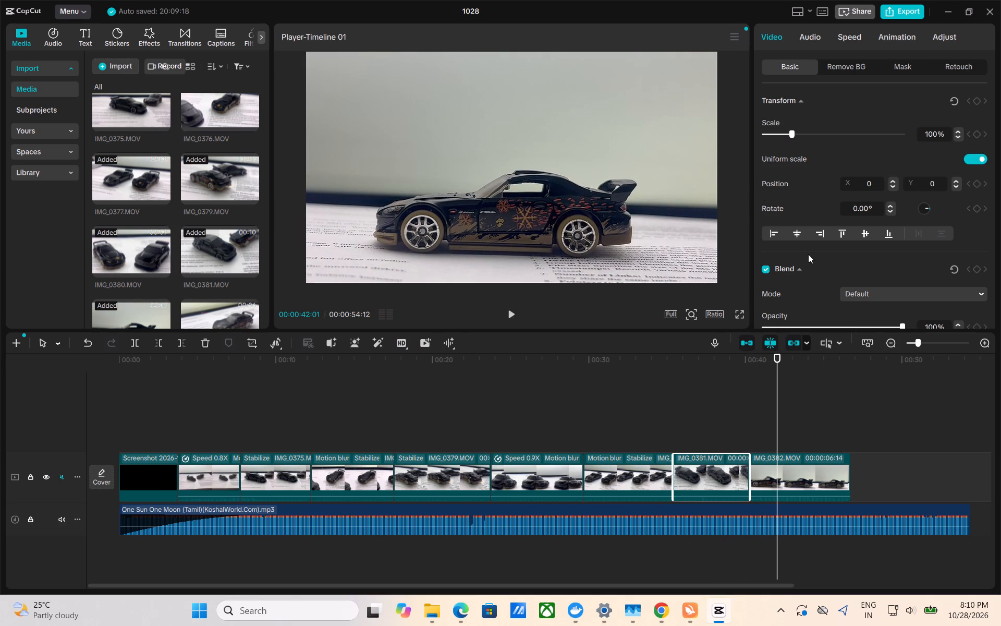
scroll(808, 254, down, 2)
scroll(808, 254, up, 2)
scroll(808, 254, down, 3)
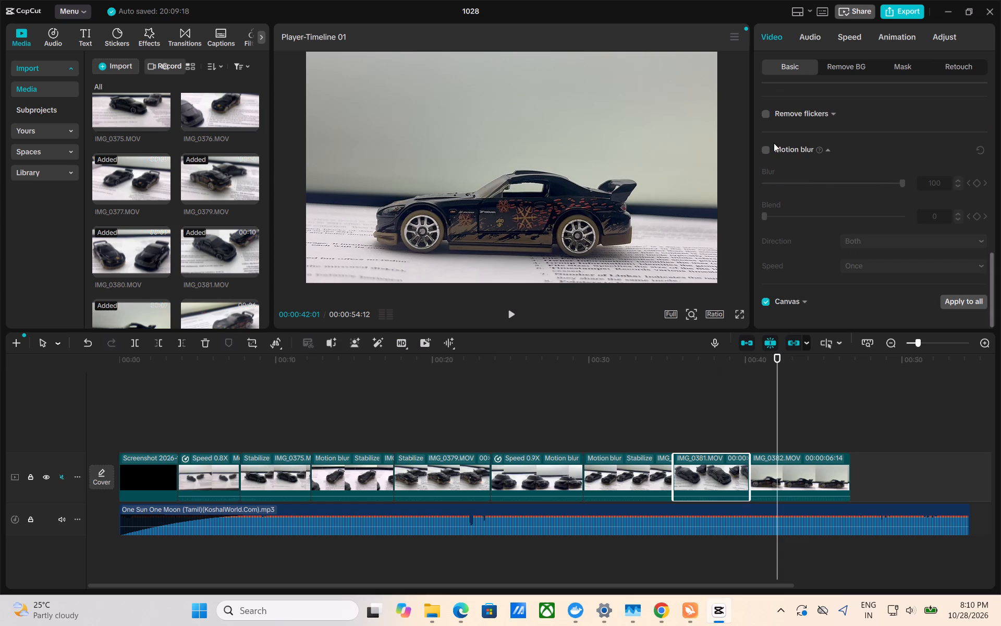
scroll(774, 143, up, 1)
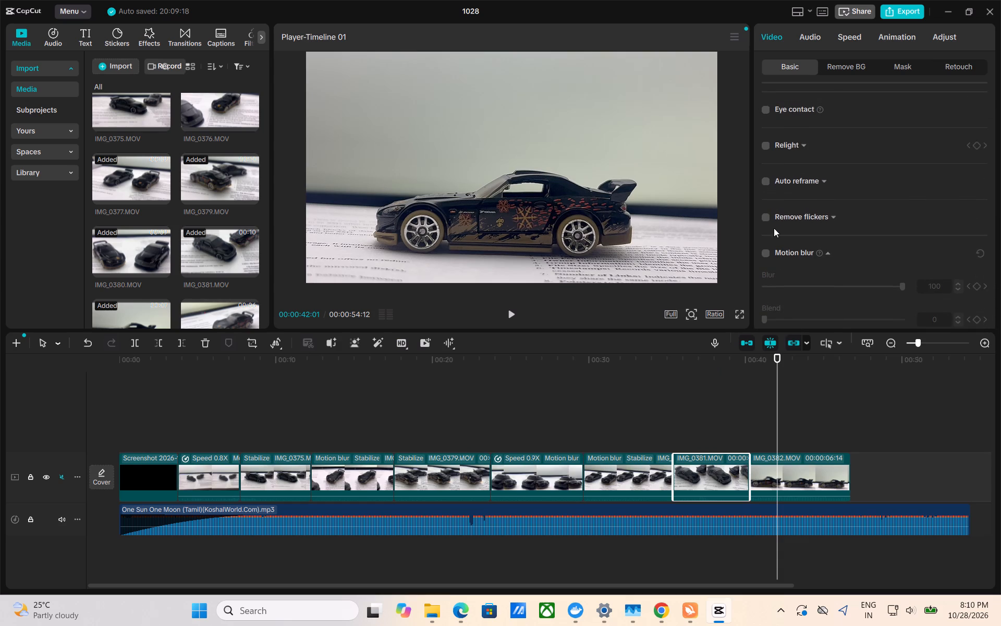
scroll(774, 236, up, 1)
click(725, 467)
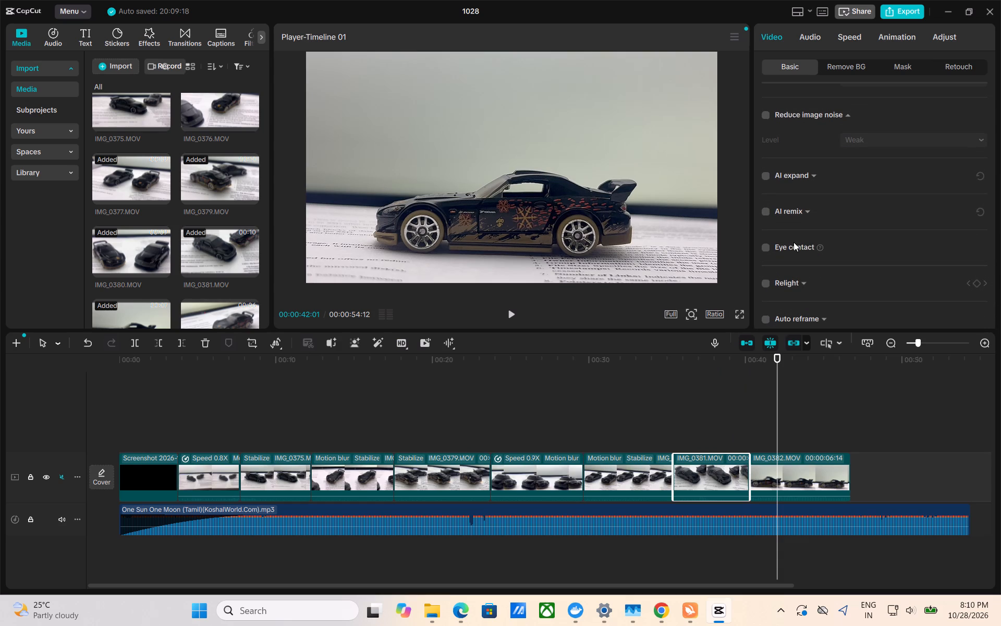
scroll(807, 211, up, 1)
scroll(786, 254, up, 1)
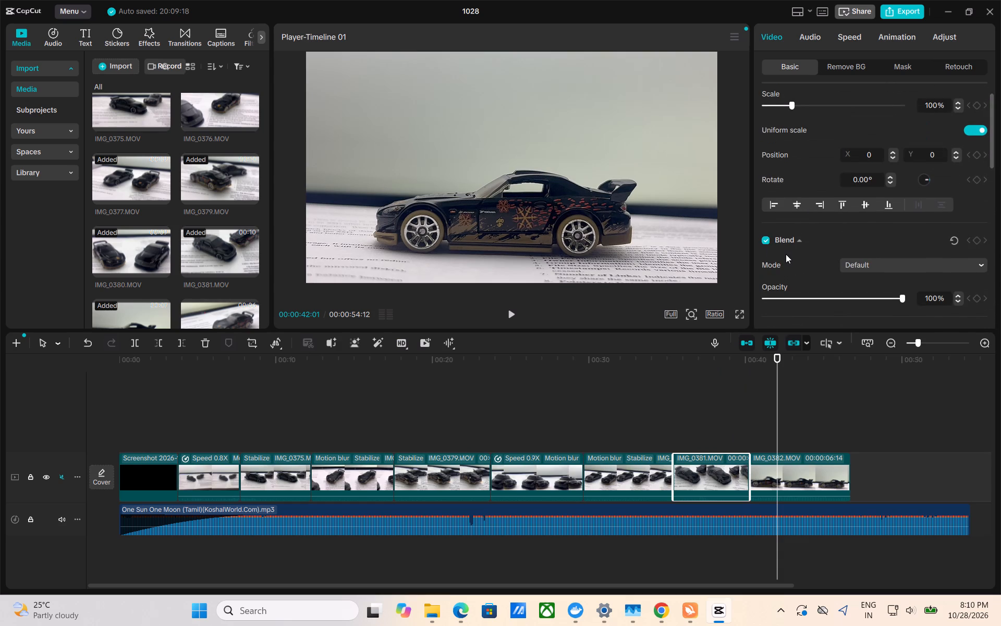
scroll(786, 254, down, 1)
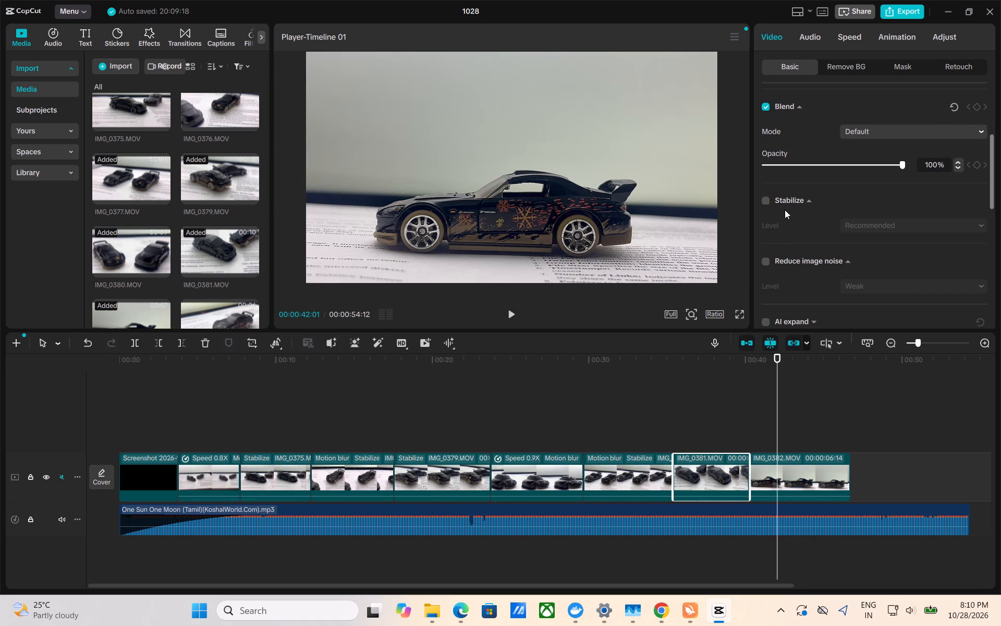
click(763, 204)
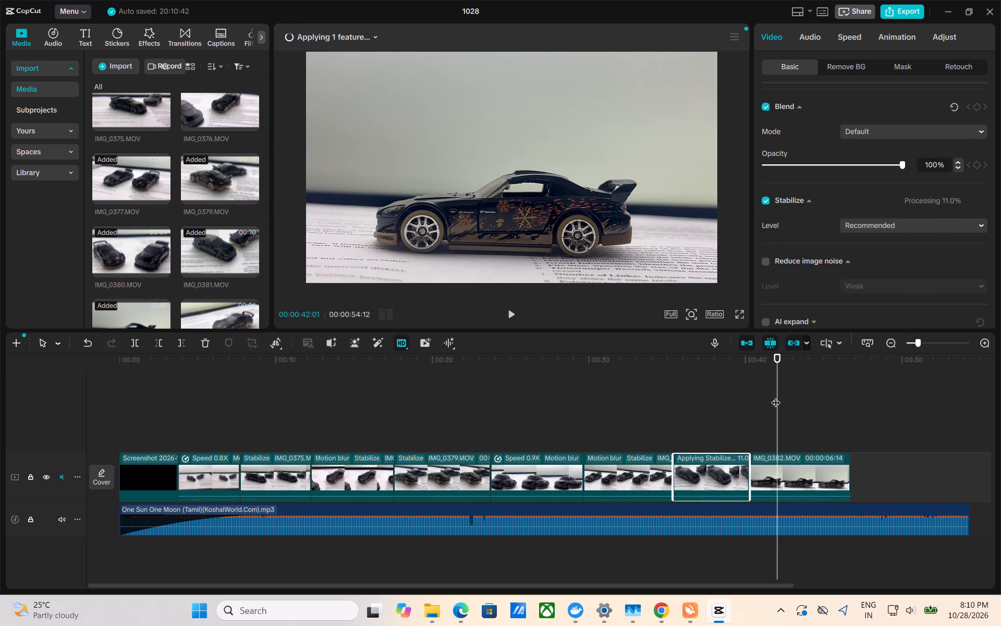
Scrub back through the edit from about 42 to 7 seconds to compare the clips, including the 0.9X clip.
drag(776, 396, 613, 429)
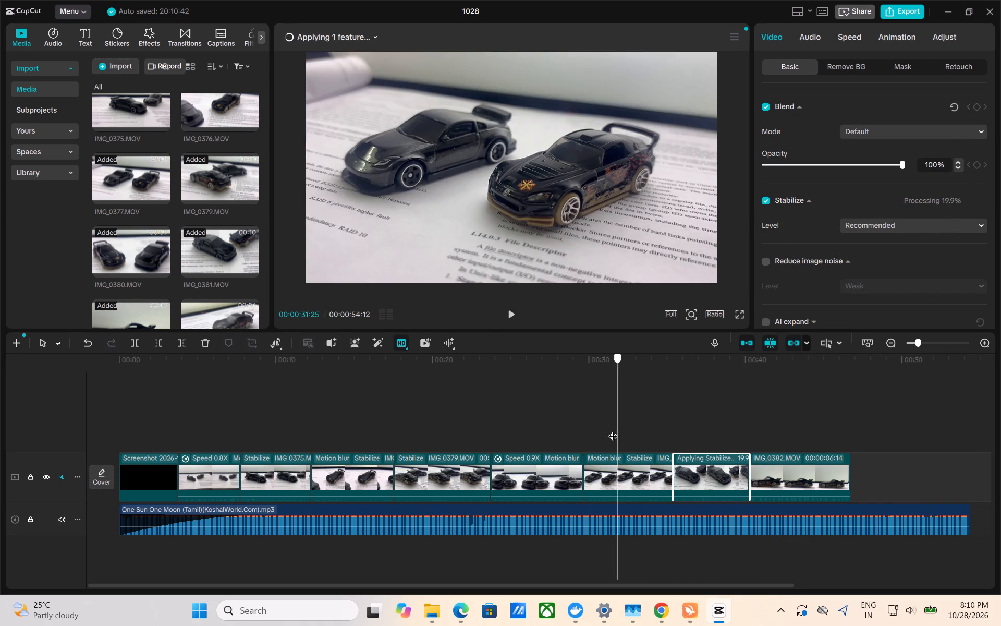
drag(613, 429, 532, 448)
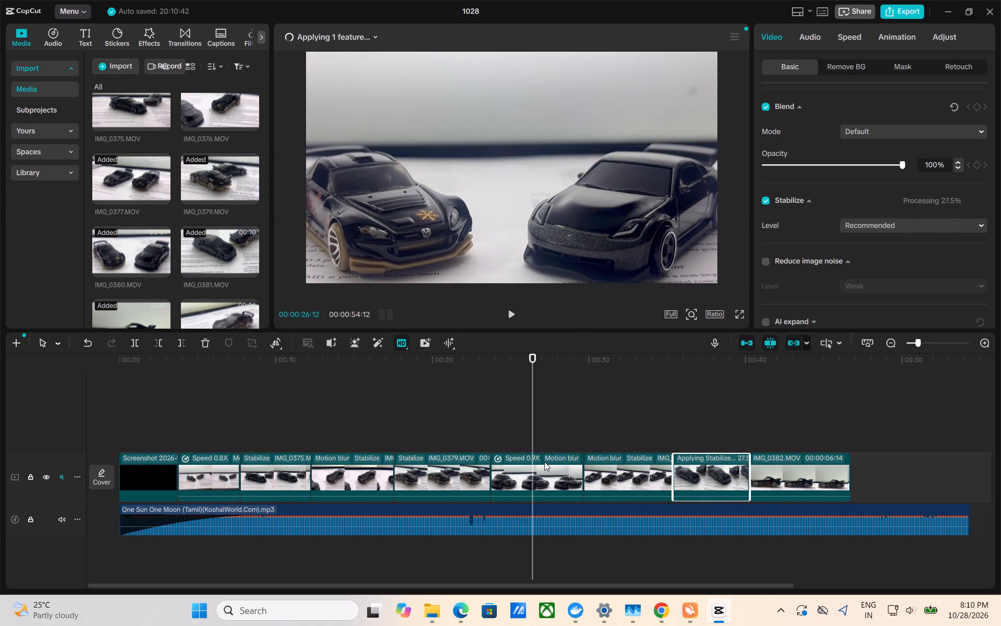
click(552, 469)
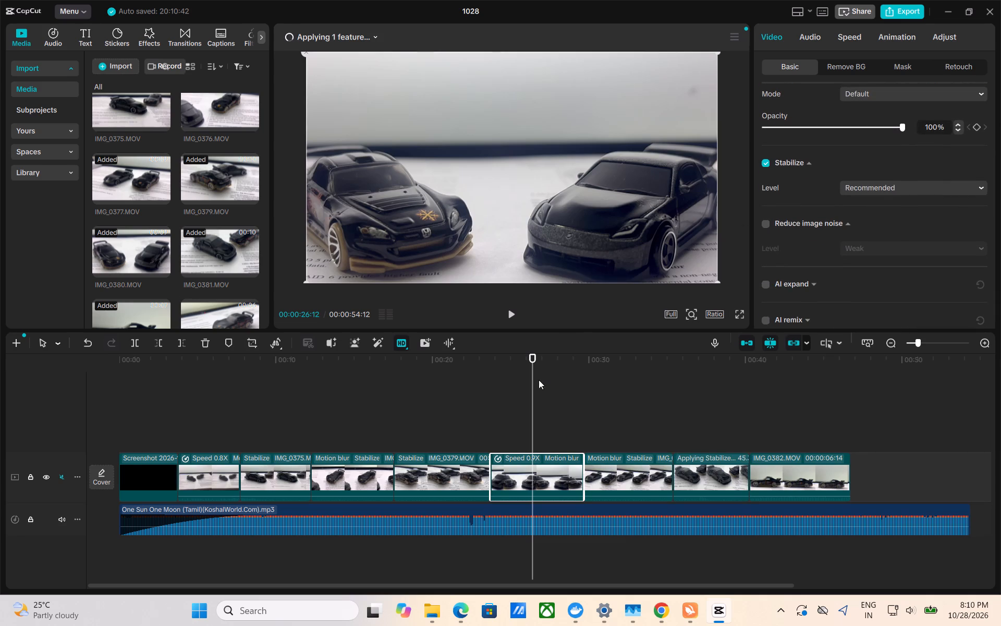
drag(534, 384, 534, 395)
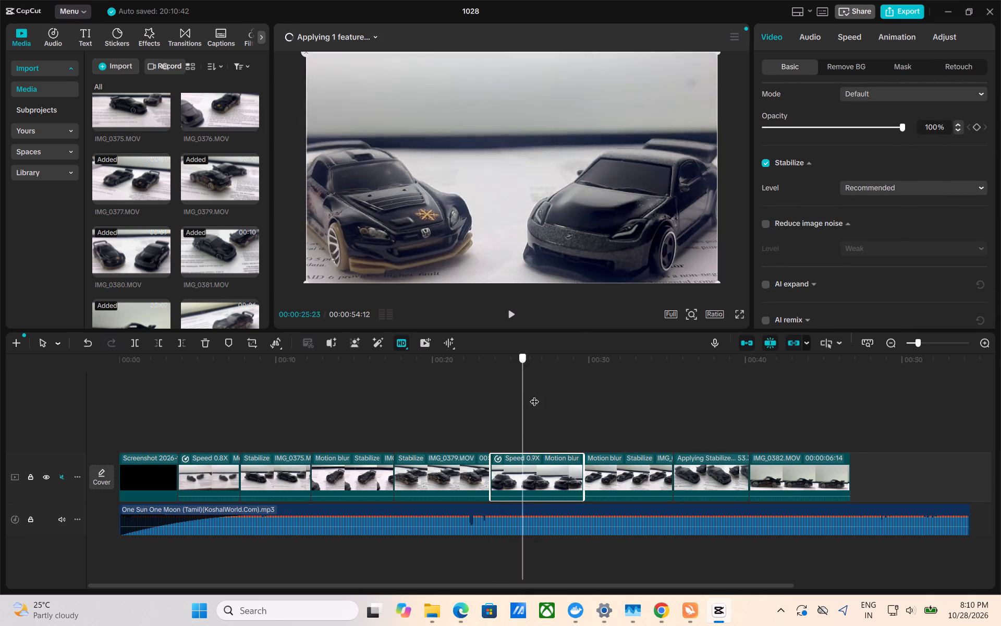
drag(534, 395, 269, 393)
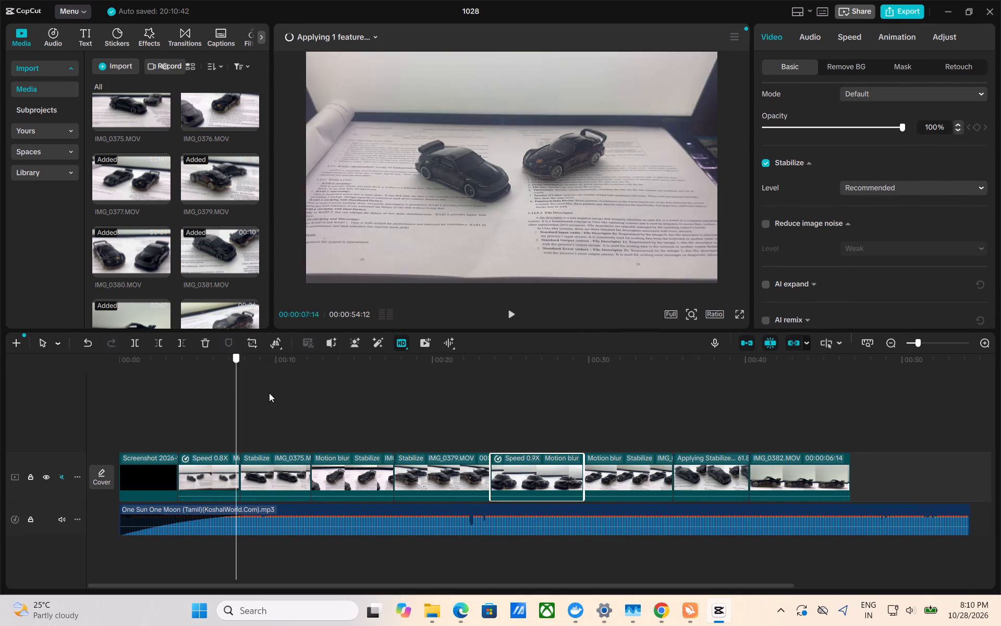
drag(269, 393, 280, 384)
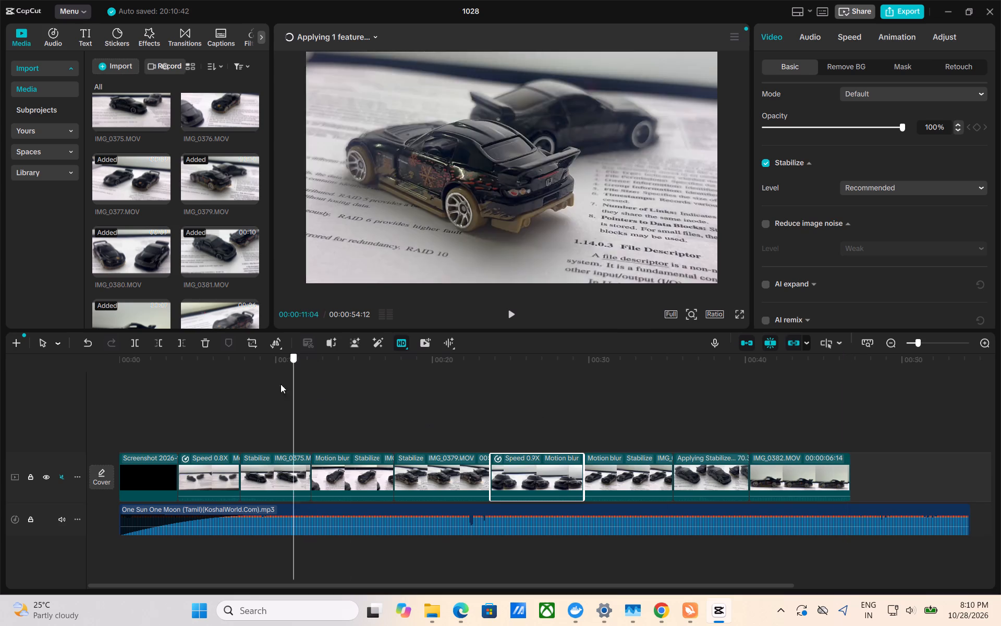
drag(280, 384, 227, 374)
Open the basic colour adjustments for the 0.8X clip after the opening screenshot and retry loading the three unavailable sections.
click(225, 466)
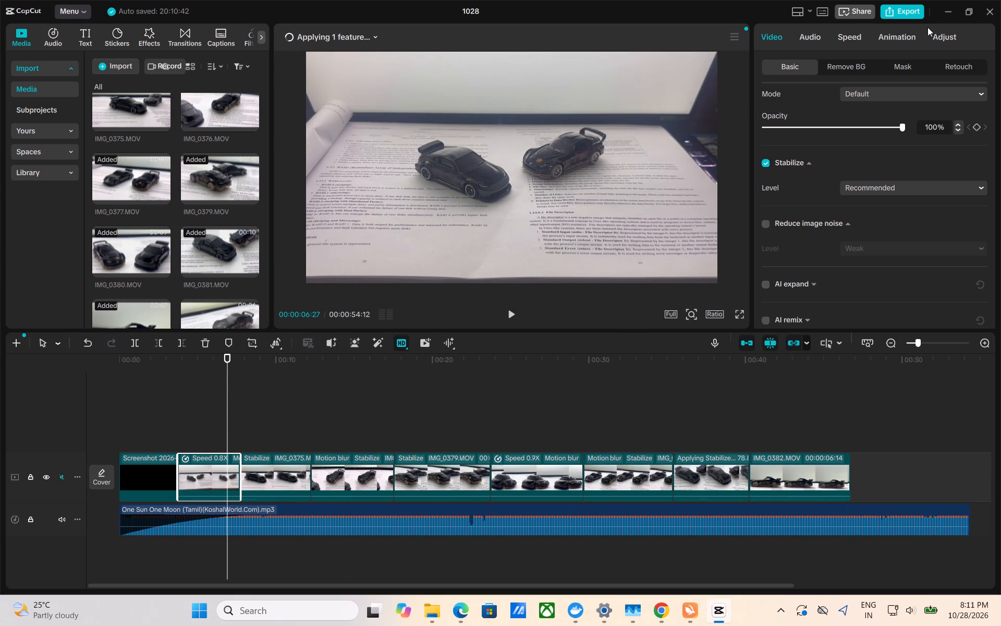
click(936, 31)
click(850, 116)
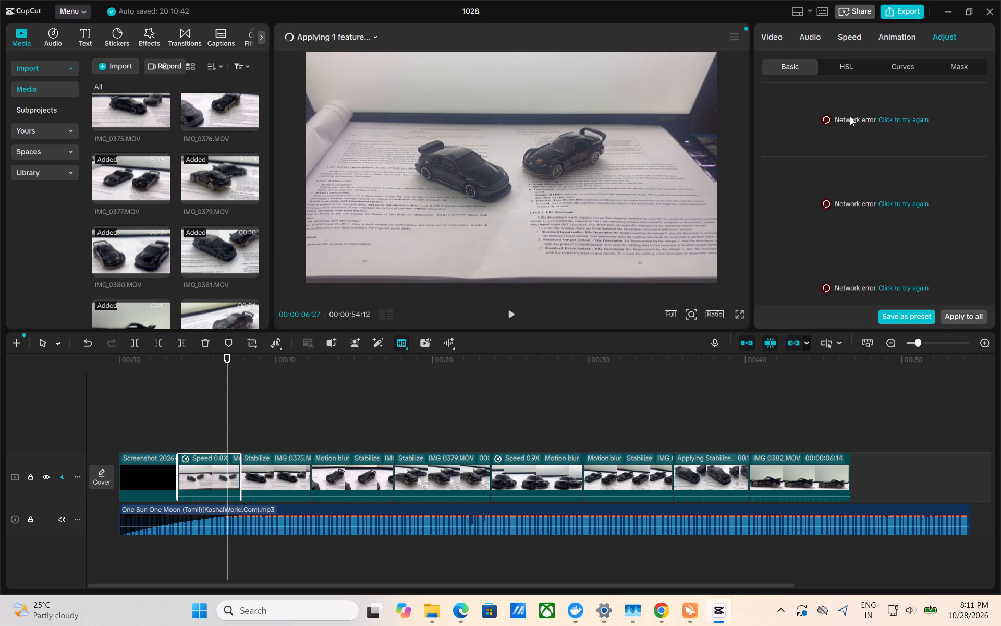
click(895, 119)
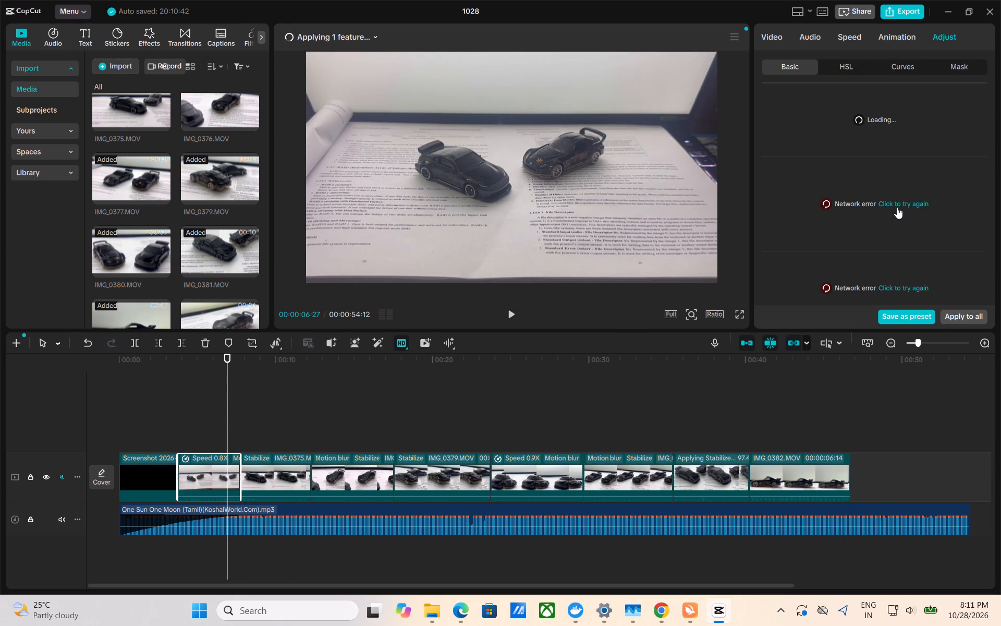
click(897, 207)
scroll(888, 238, down, 1)
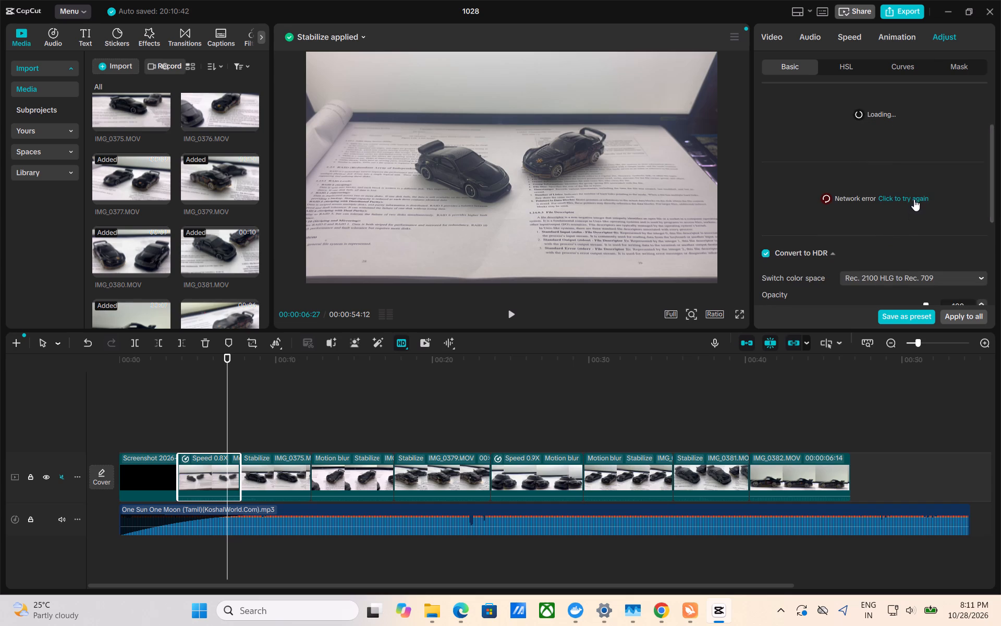
click(914, 199)
scroll(914, 199, up, 2)
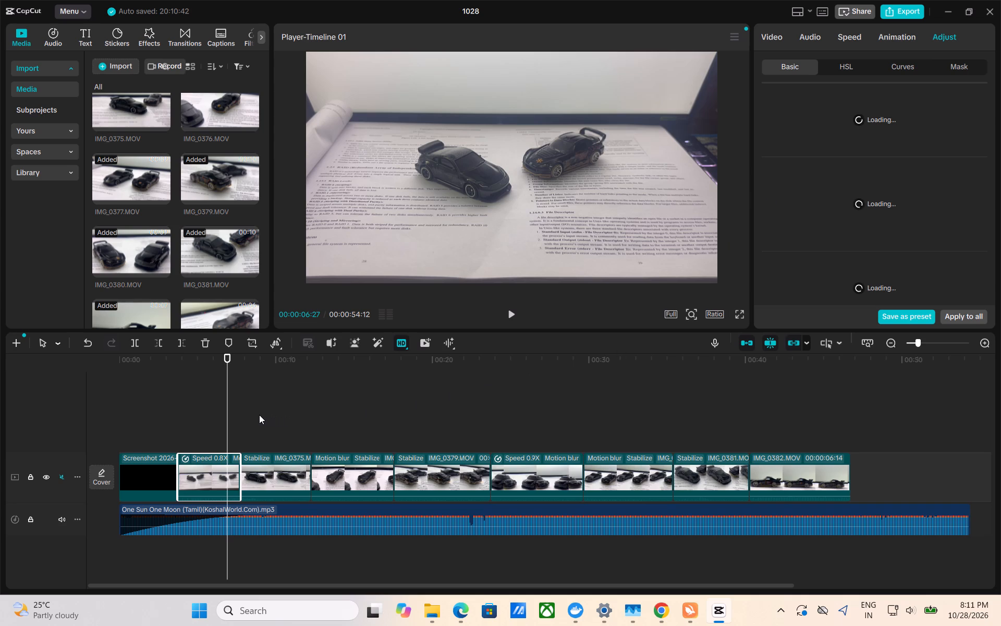
Play the edit from about 33 to 48 seconds to review the IMG_0381 and IMG_0382 clips at the end.
drag(240, 412, 600, 419)
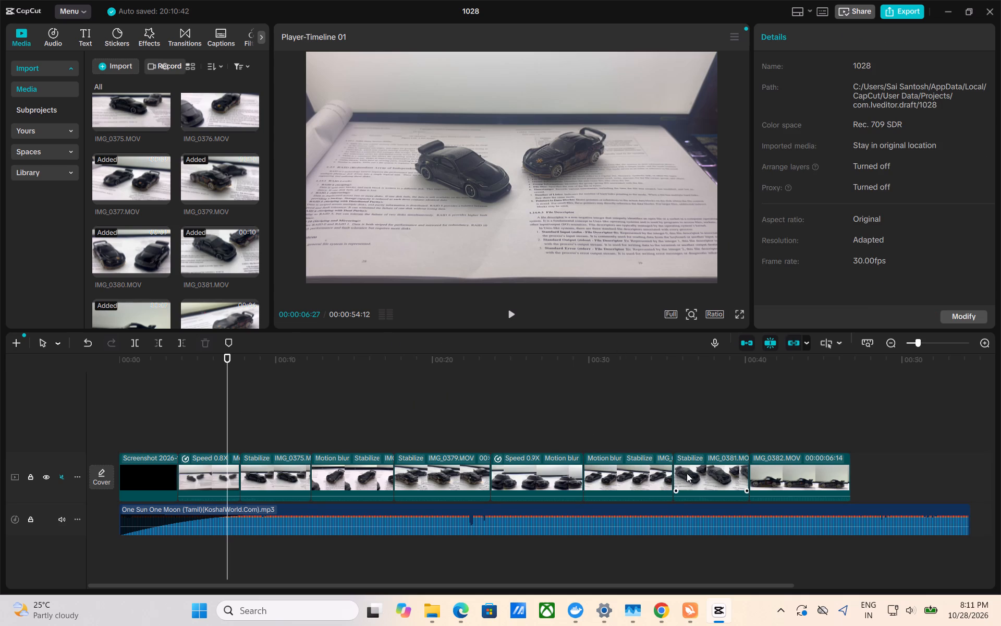
click(688, 475)
double_click(339, 414)
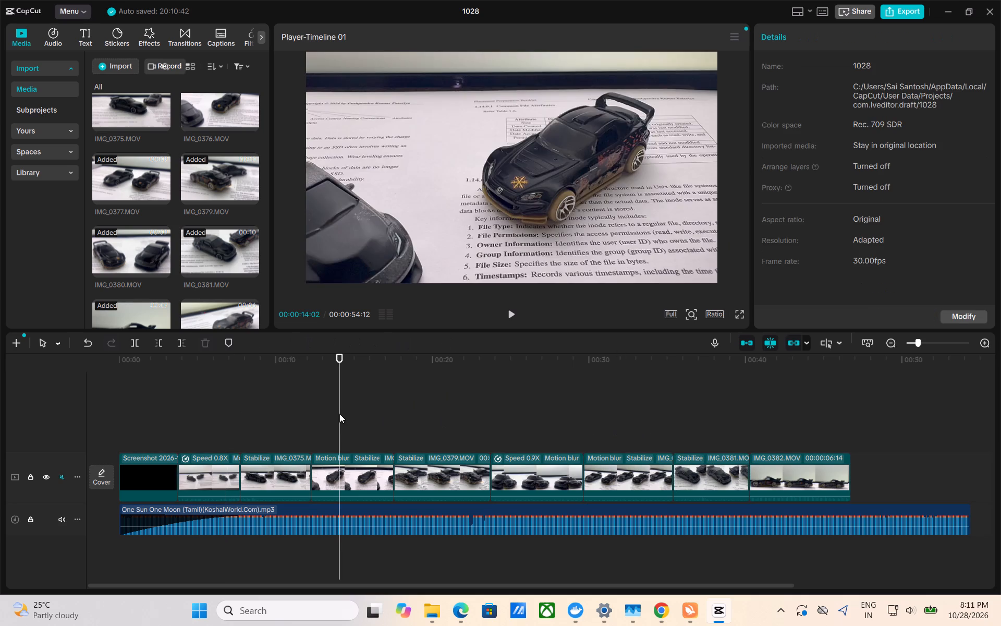
drag(339, 414, 644, 456)
key(space)
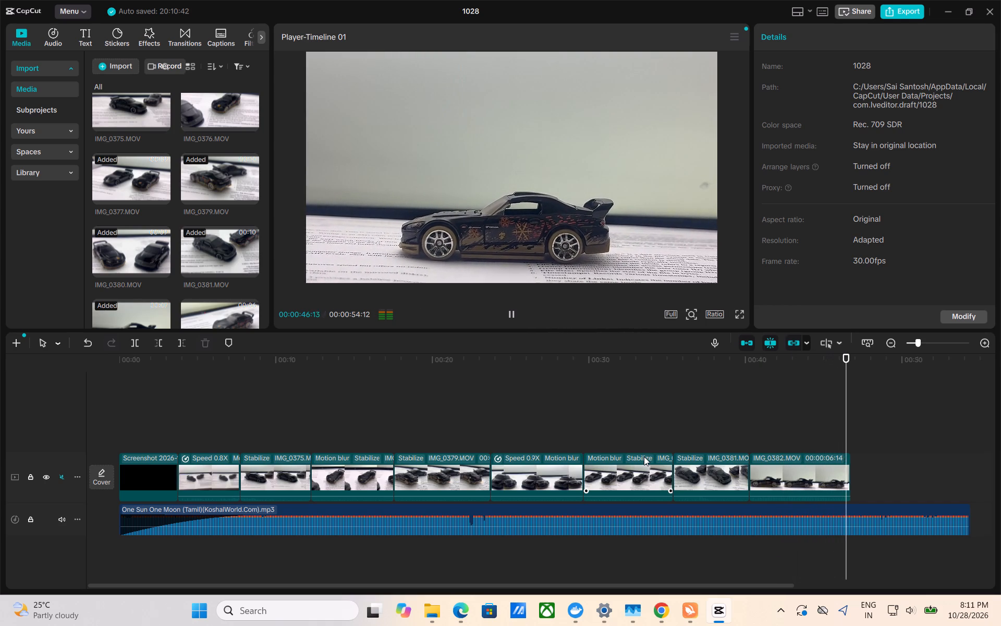
key(space)
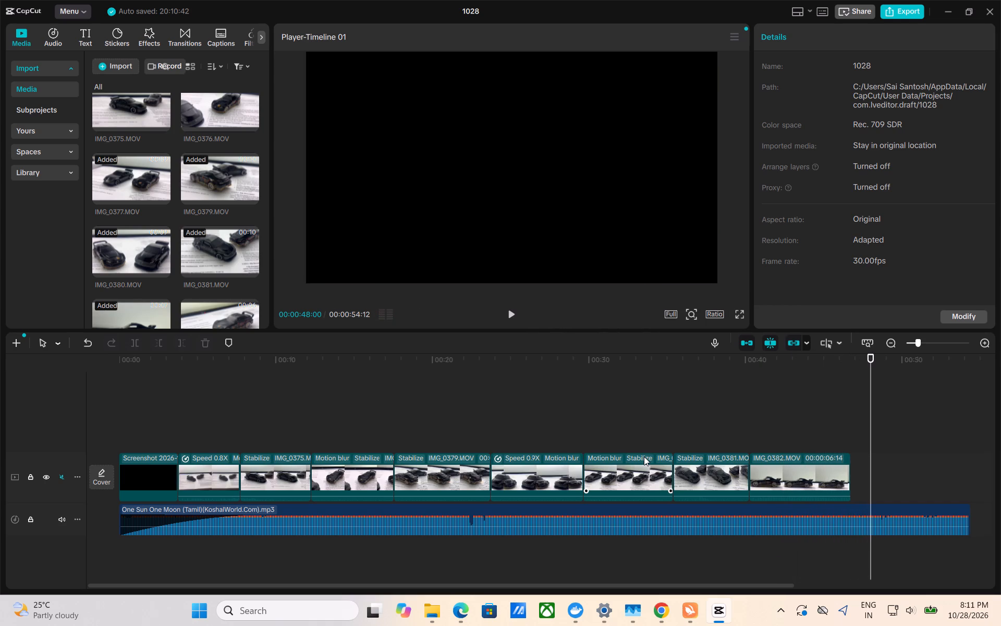
Apply Stabilize at the Recommended level to the IMG_0382 clip at the end of the video track.
click(801, 489)
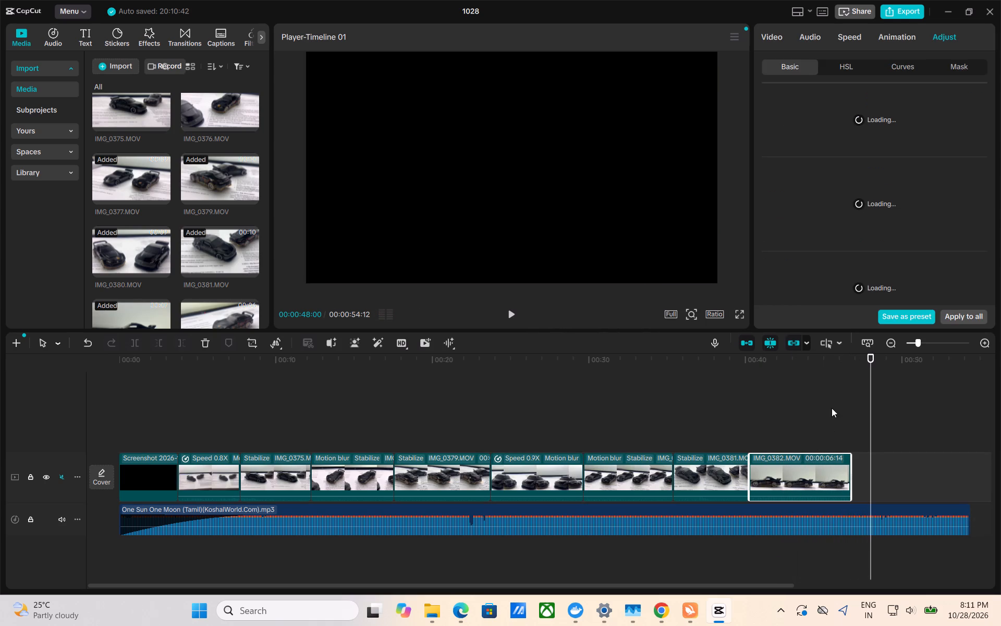
click(846, 40)
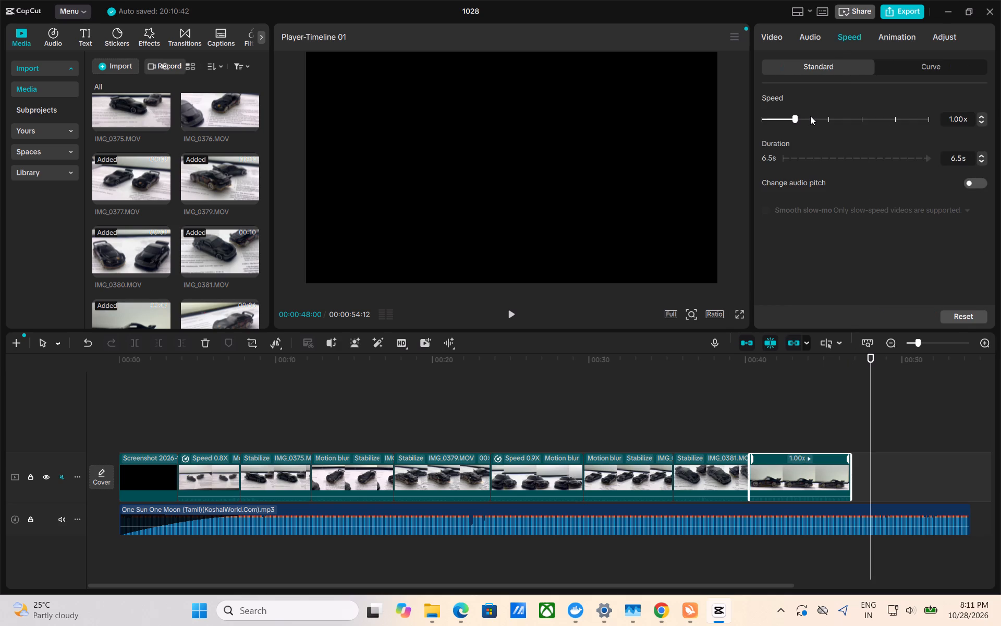
drag(871, 374, 772, 402)
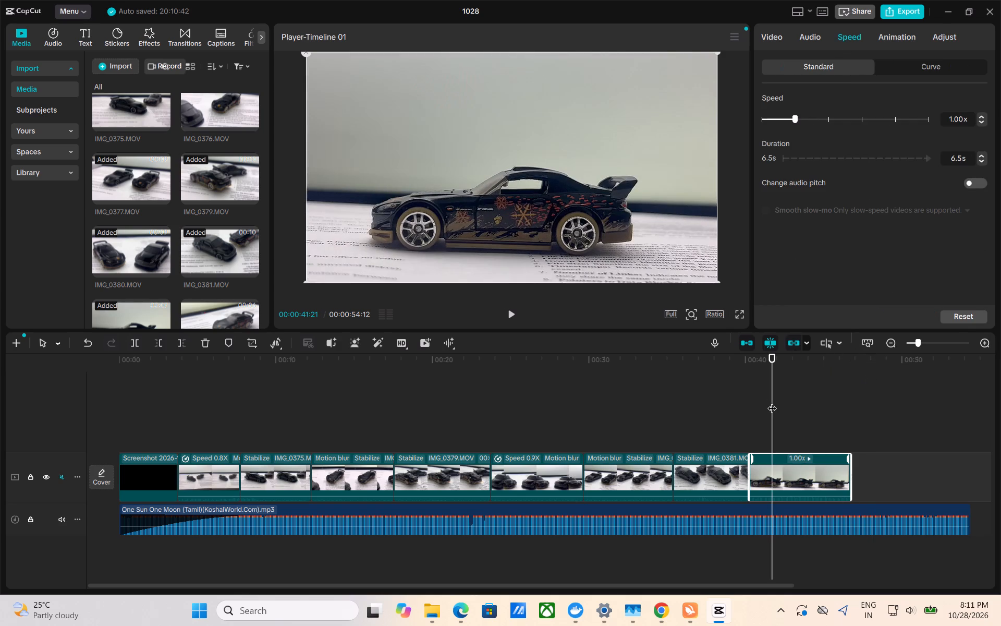
click(770, 43)
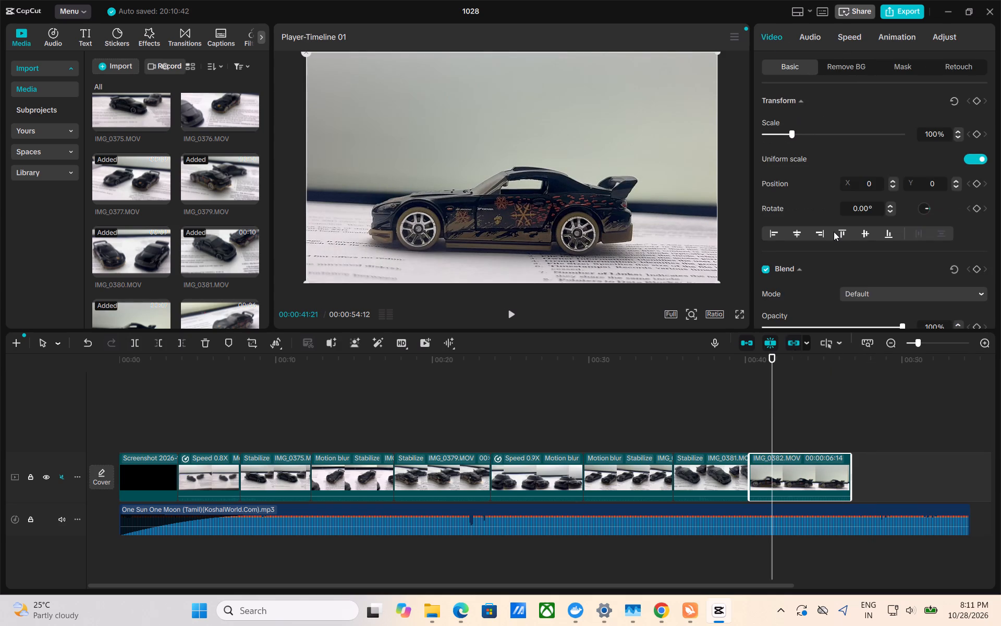
scroll(834, 232, down, 3)
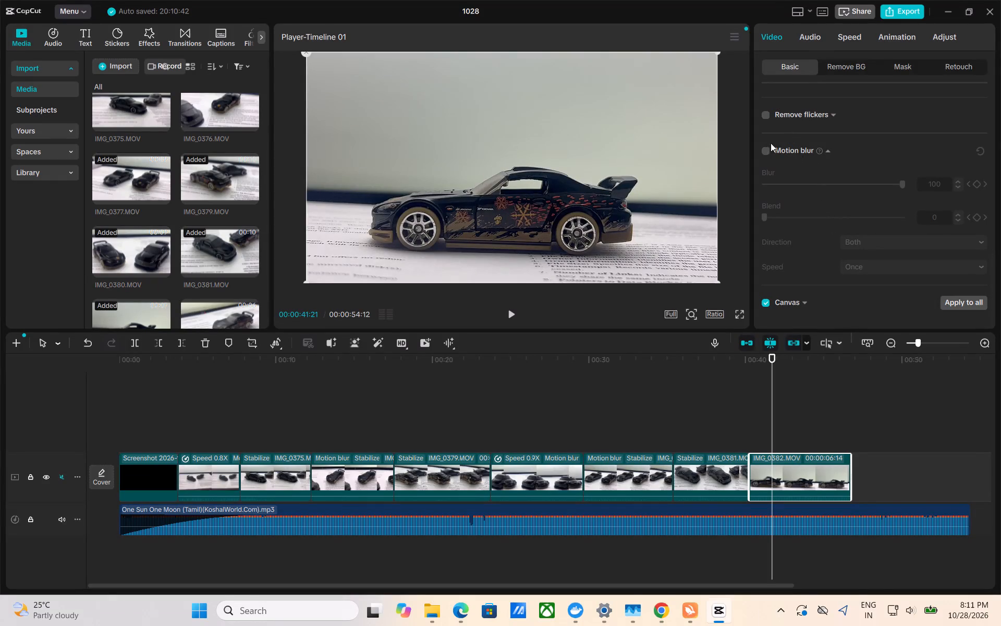
scroll(767, 148, up, 3)
scroll(767, 148, down, 1)
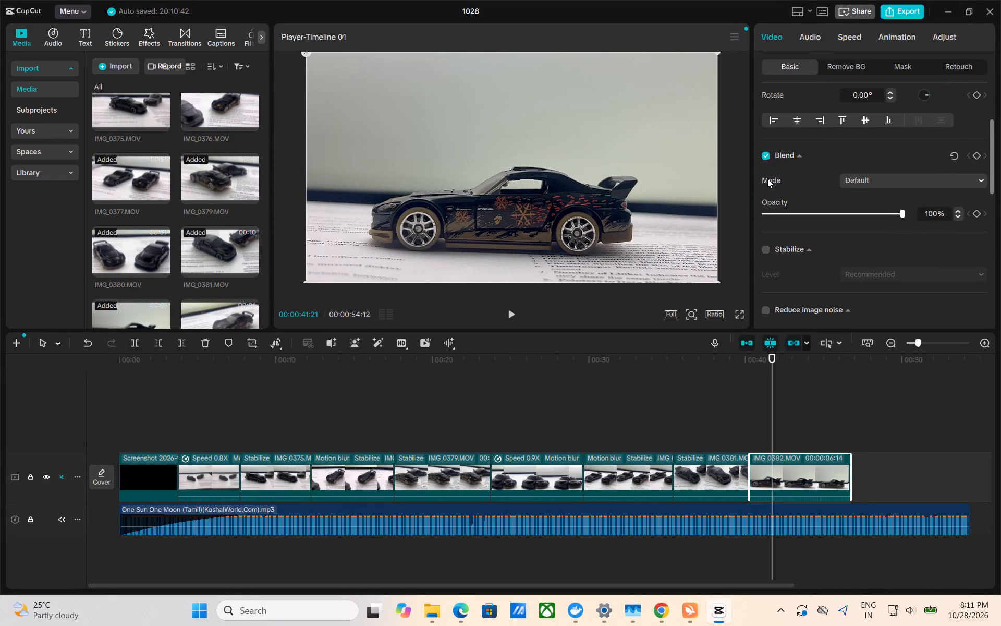
scroll(767, 178, down, 1)
click(765, 135)
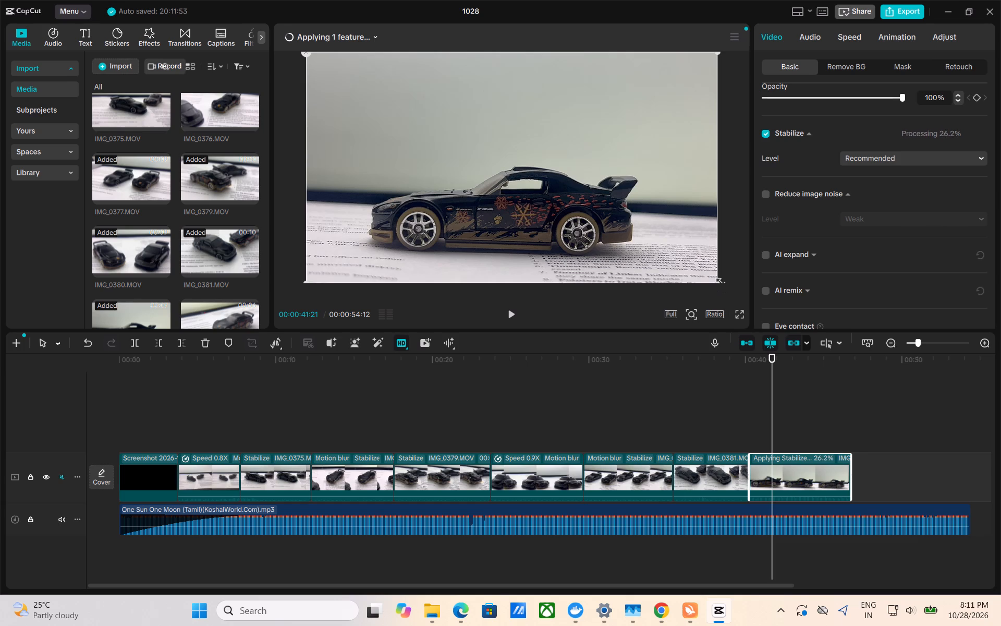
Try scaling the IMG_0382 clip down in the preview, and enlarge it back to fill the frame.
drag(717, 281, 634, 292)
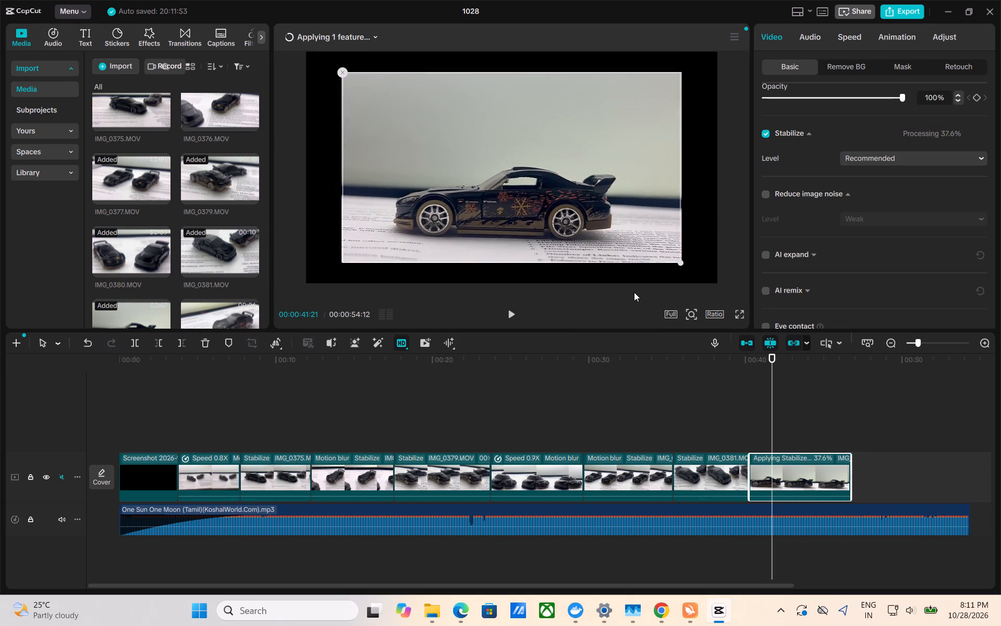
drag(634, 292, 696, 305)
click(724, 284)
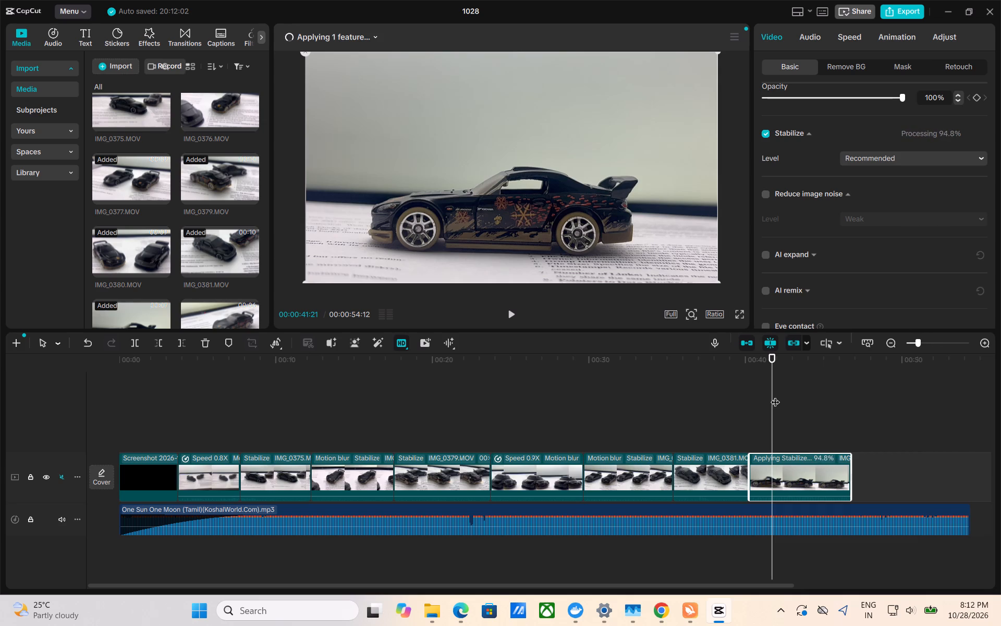
Play the edit from about 36 to 53 seconds to review the stabilized IMG_0382 clip.
drag(775, 395, 770, 396)
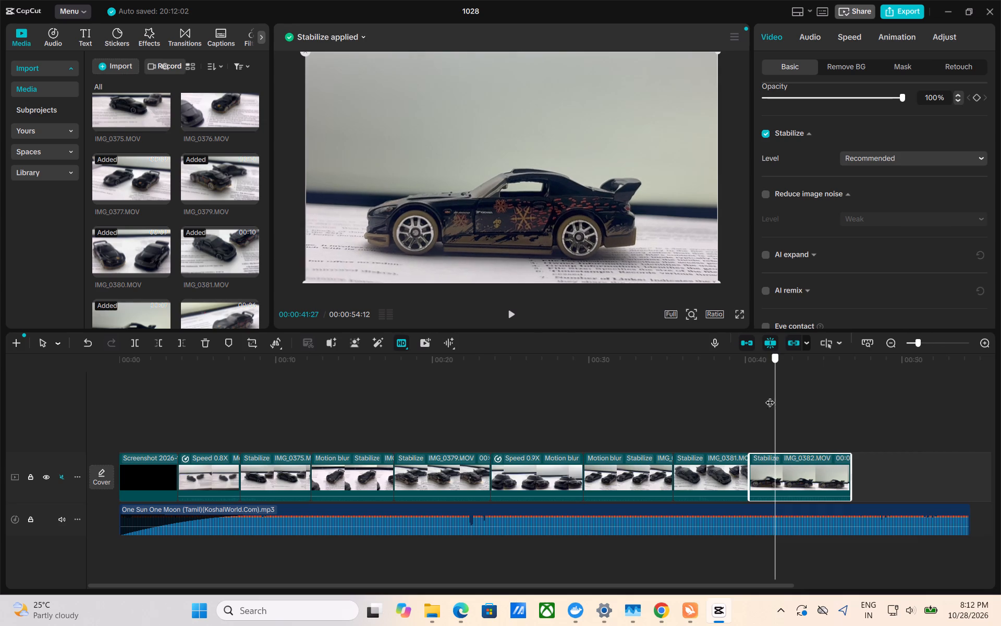
drag(770, 396, 680, 417)
key(space)
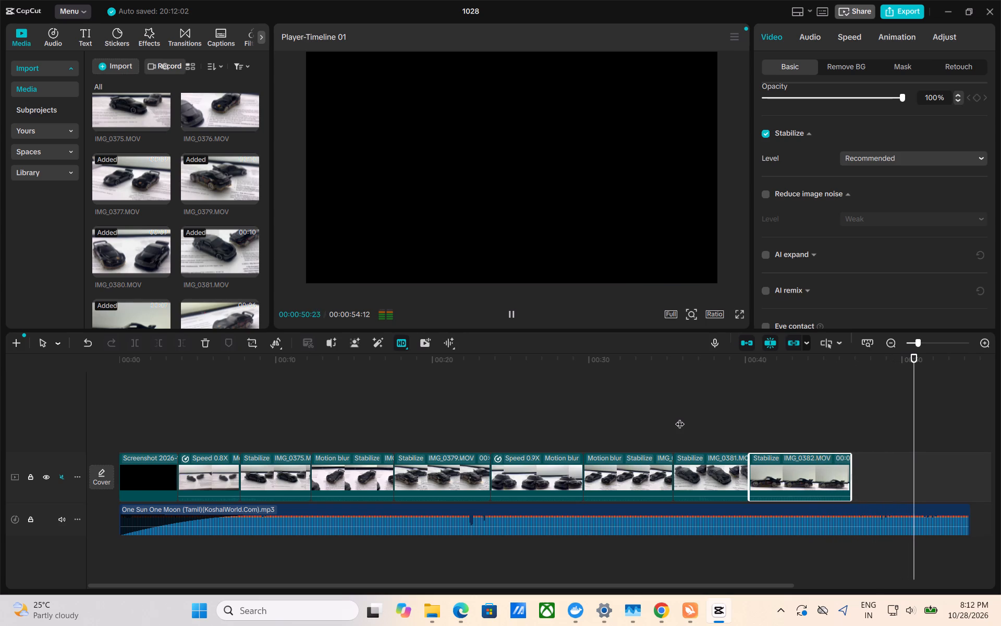
key(space)
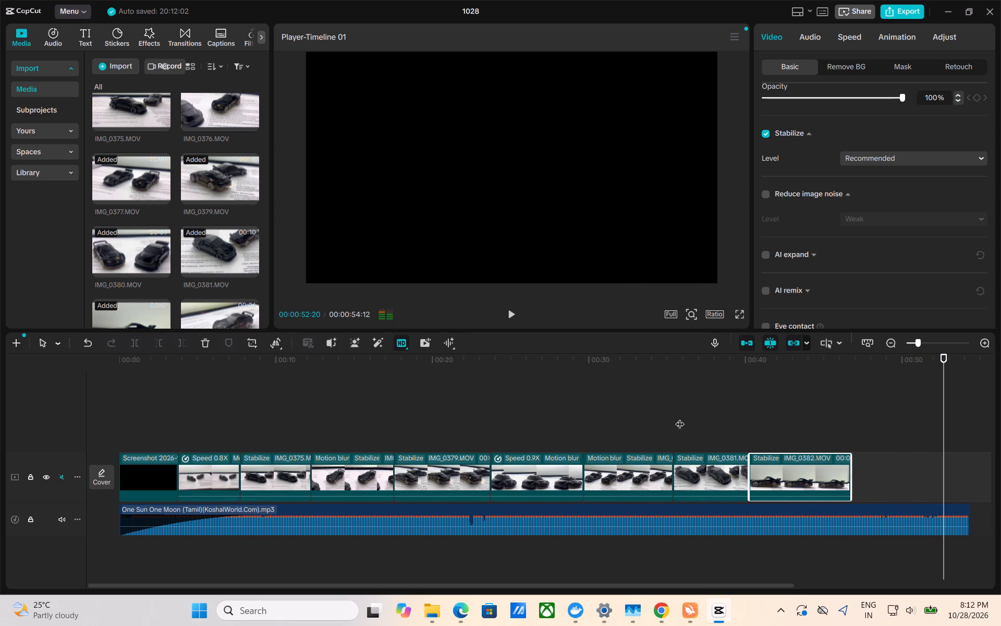
Turn on Auto adjust for the 0.8X clip after the opening screenshot at intensity 63, comparing it with the effect off.
click(688, 413)
drag(688, 413, 238, 458)
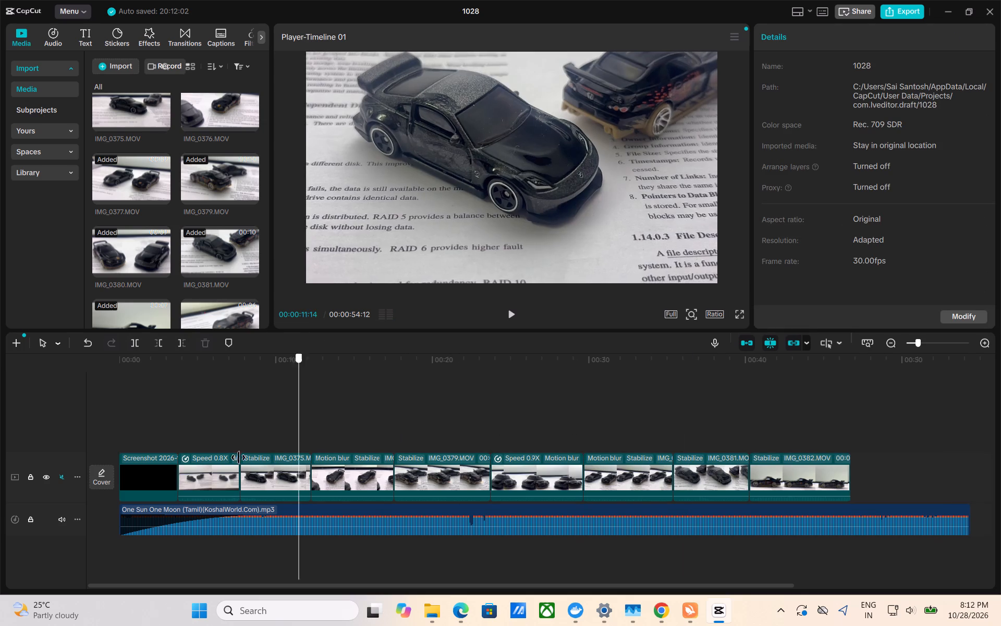
drag(238, 458, 221, 463)
click(221, 463)
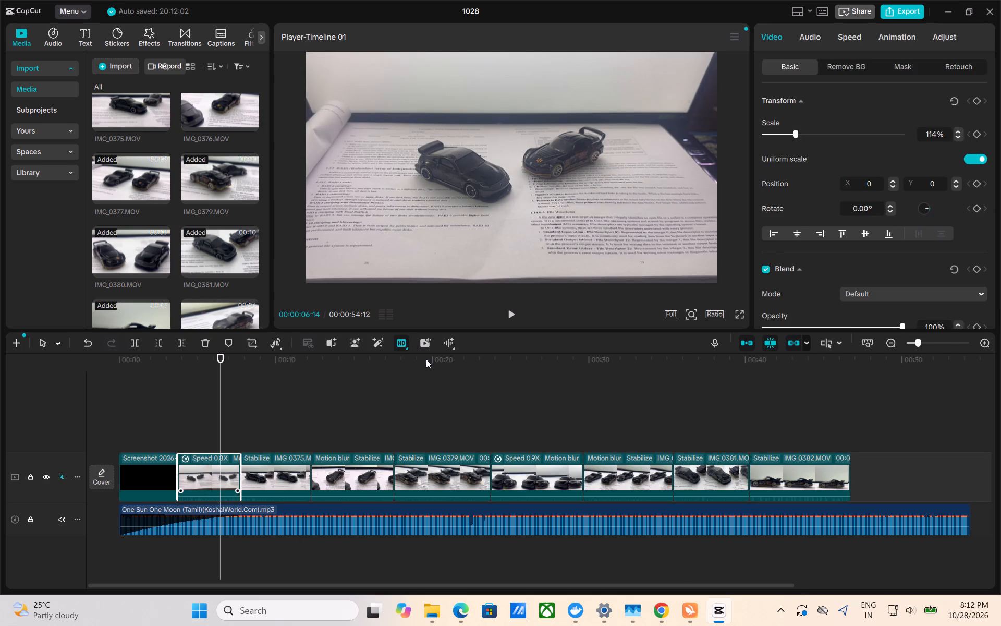
click(945, 42)
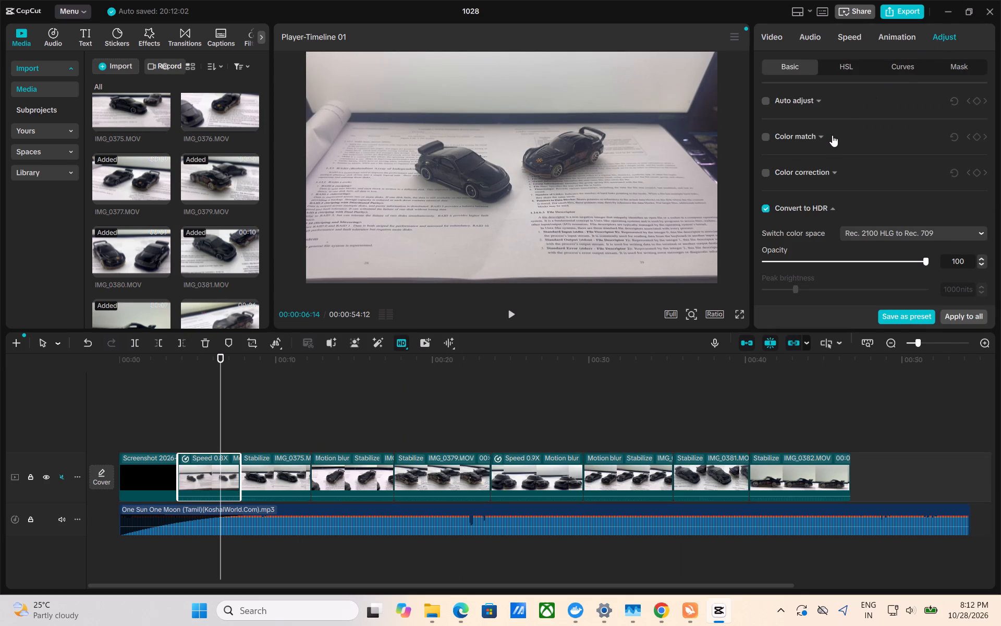
scroll(832, 135, up, 1)
click(765, 104)
drag(862, 136, 815, 137)
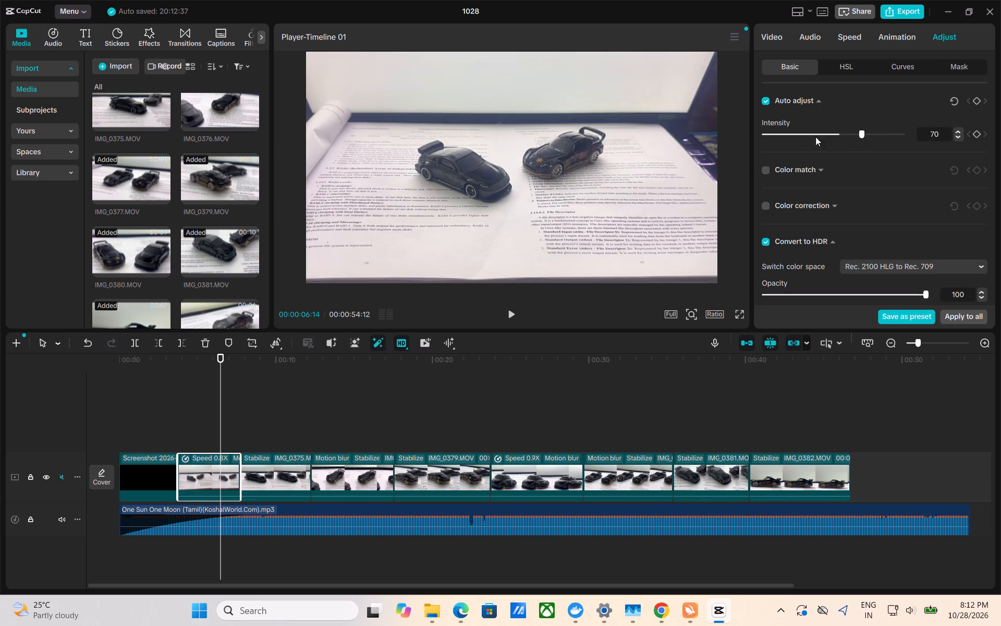
drag(815, 137, 768, 155)
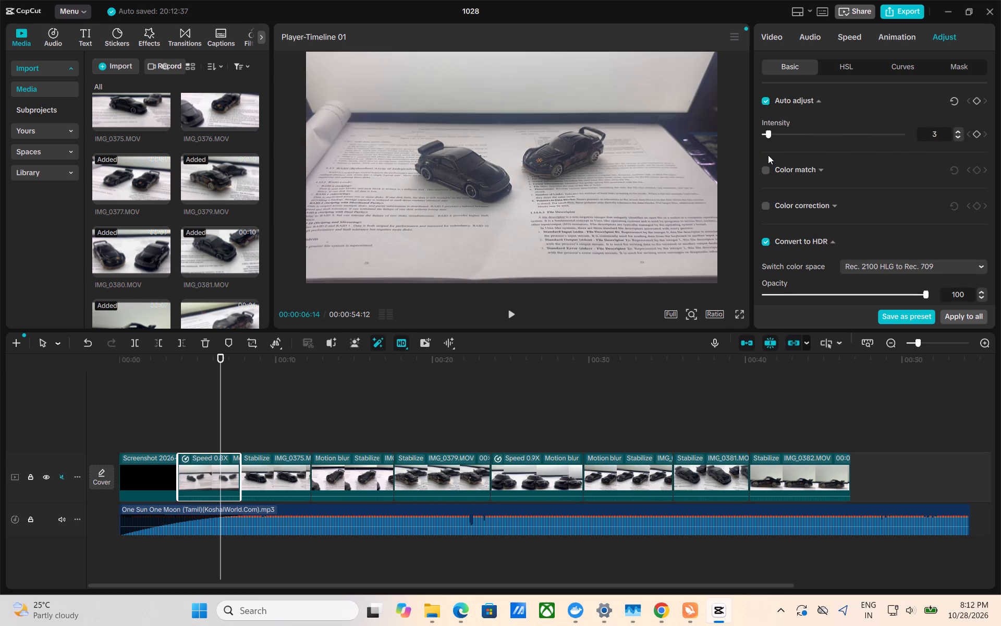
drag(768, 155, 749, 143)
drag(749, 143, 851, 146)
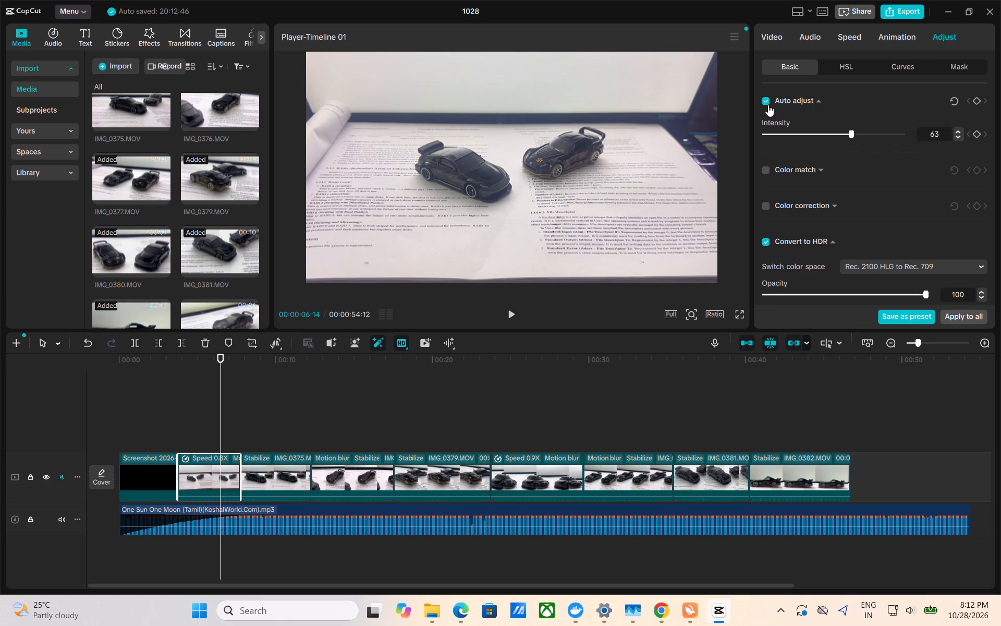
click(768, 105)
click(768, 105)
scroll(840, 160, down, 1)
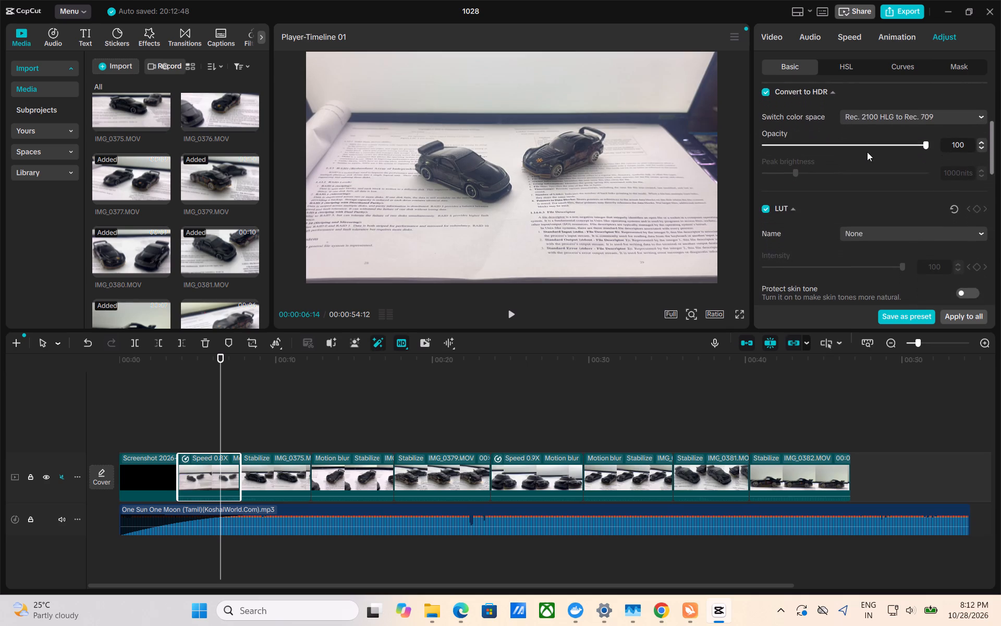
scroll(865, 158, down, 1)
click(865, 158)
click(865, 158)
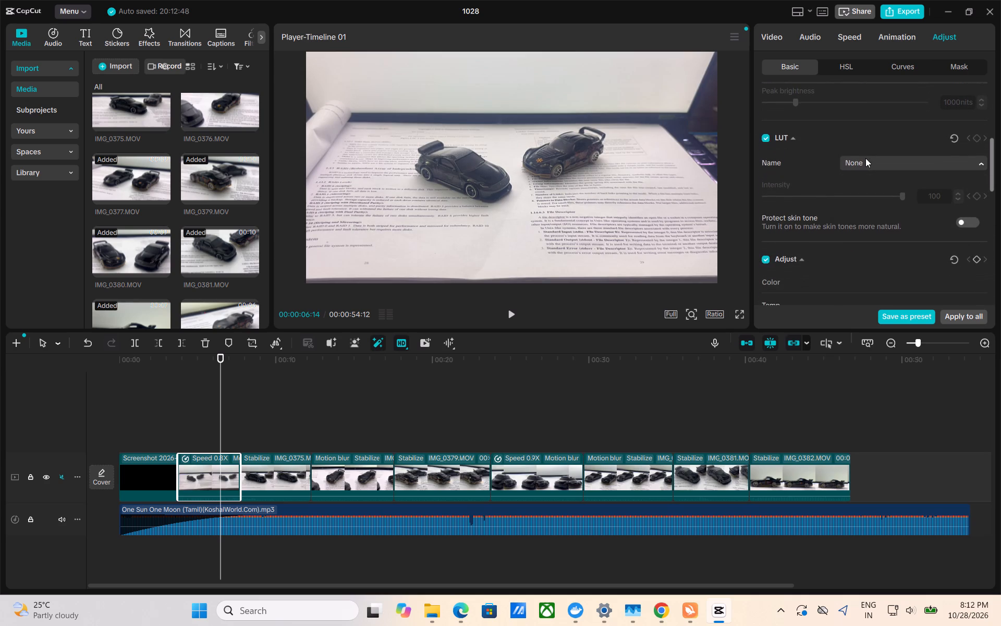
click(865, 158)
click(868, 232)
Set the 0.8X clip's saturation to 10, testing it fully desaturated at -50 first.
scroll(868, 232, down, 1)
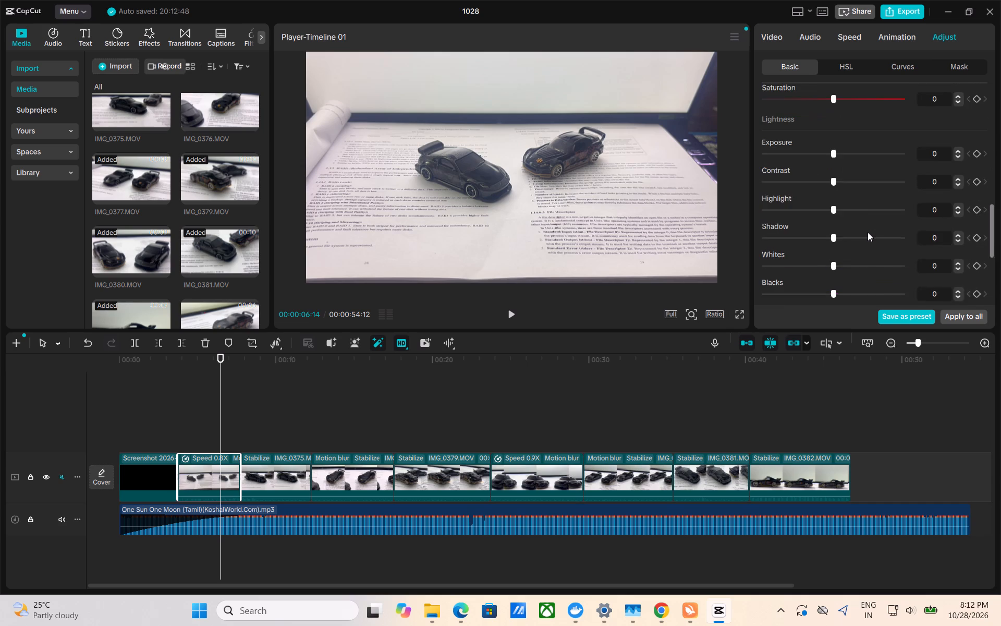
scroll(868, 232, down, 1)
scroll(868, 232, up, 1)
drag(833, 185, 752, 208)
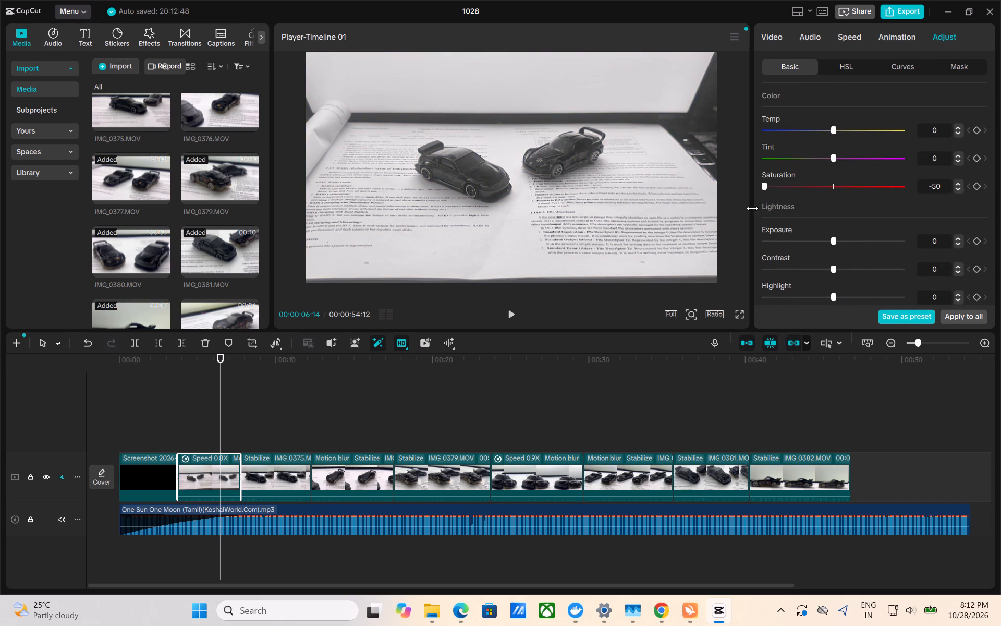
drag(752, 208, 845, 188)
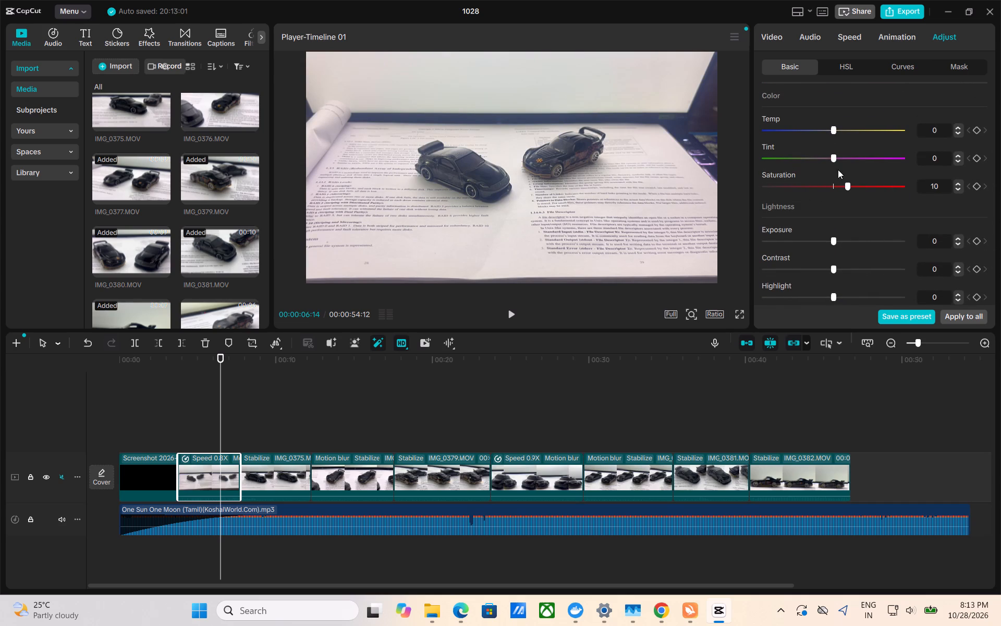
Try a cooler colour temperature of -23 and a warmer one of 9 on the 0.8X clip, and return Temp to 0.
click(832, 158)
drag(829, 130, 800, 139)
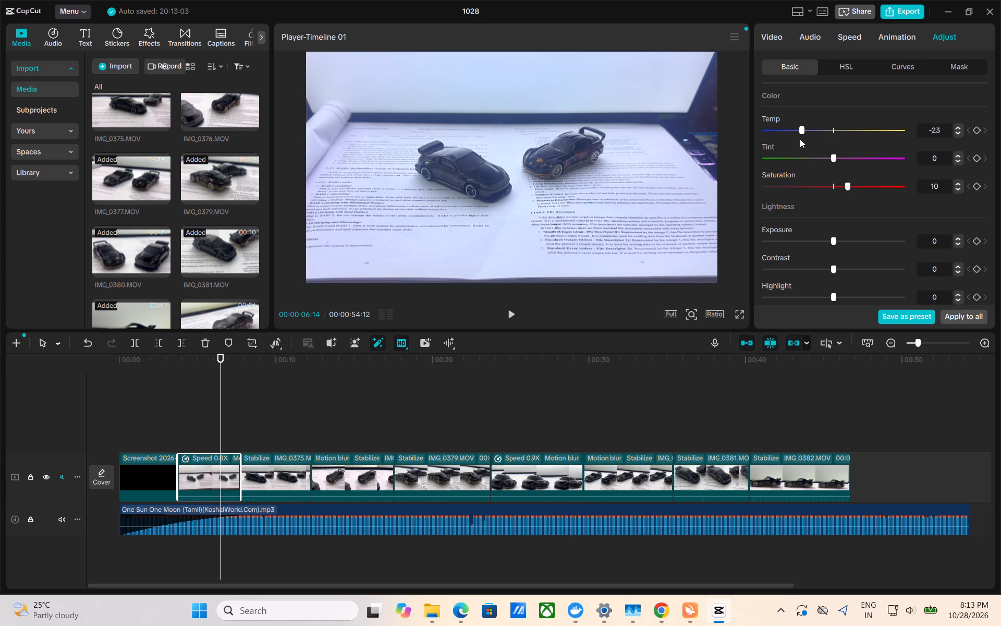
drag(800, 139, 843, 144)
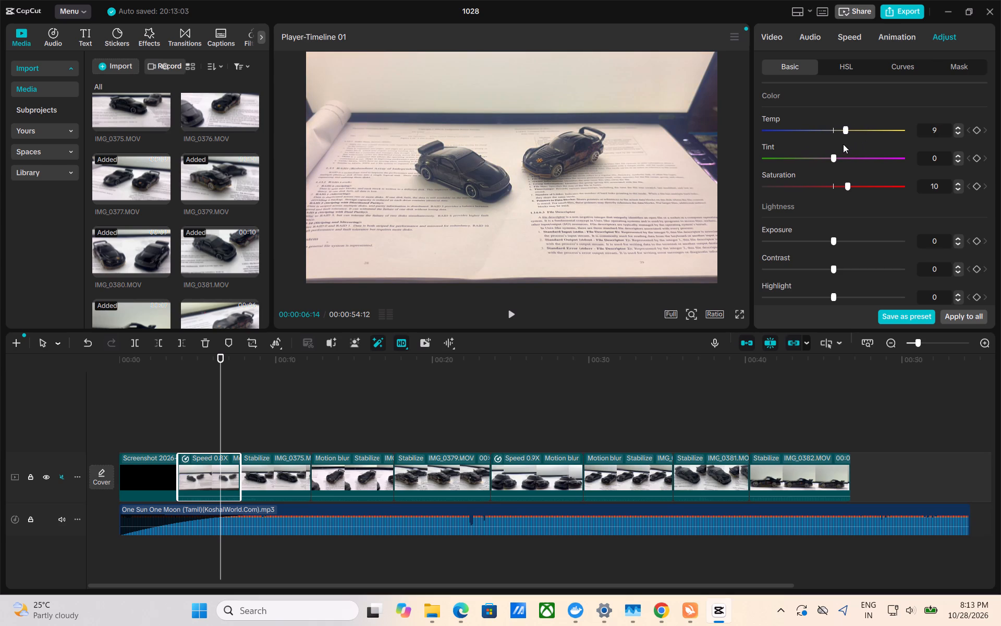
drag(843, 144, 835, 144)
Set the 0.8X clip's exposure to -8 and its contrast to 7.
drag(833, 240, 812, 245)
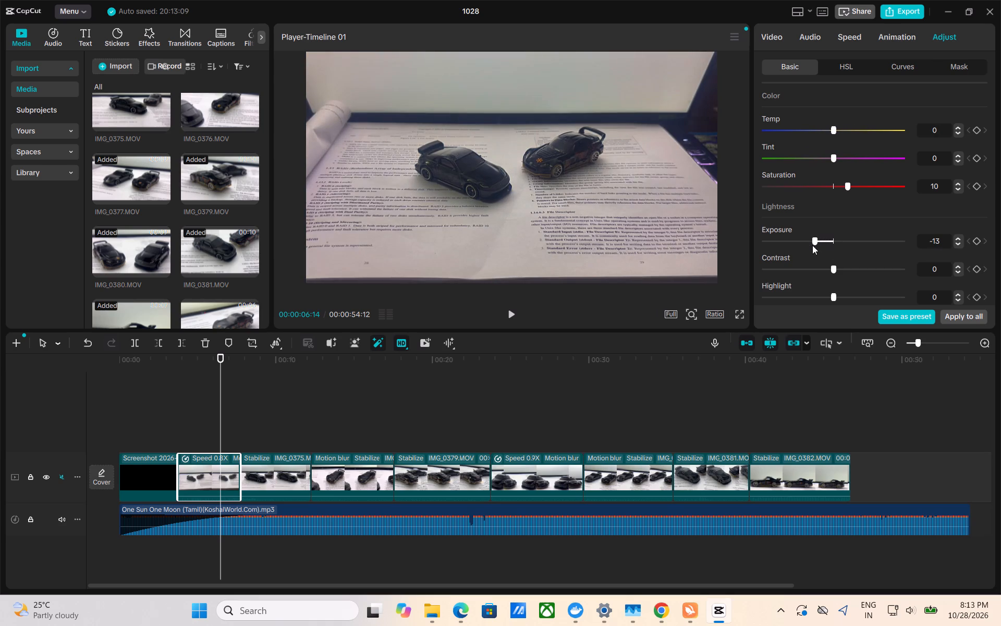
drag(812, 245, 820, 243)
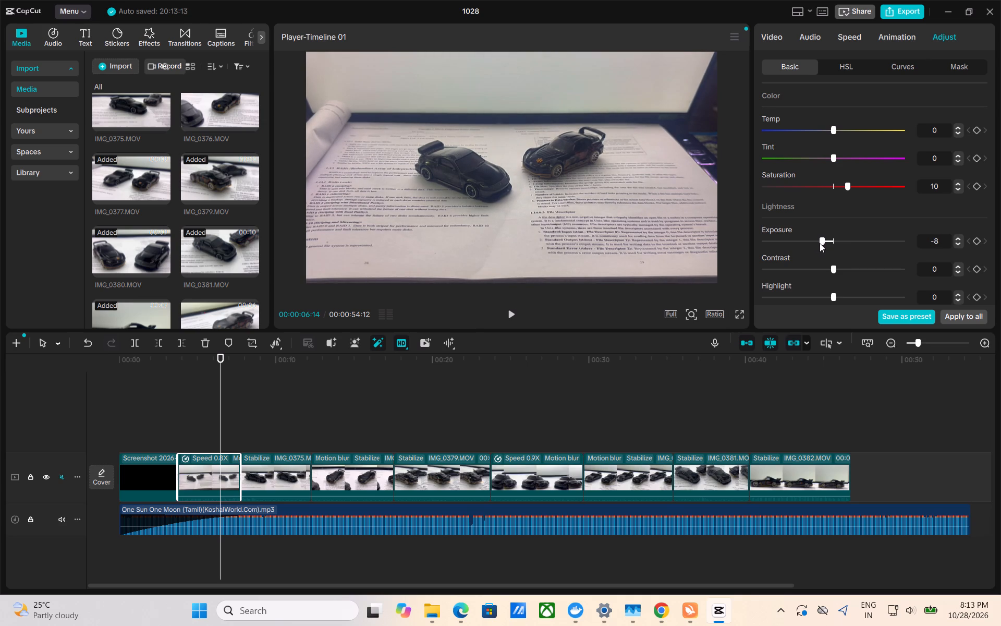
scroll(820, 243, down, 1)
drag(833, 196, 800, 208)
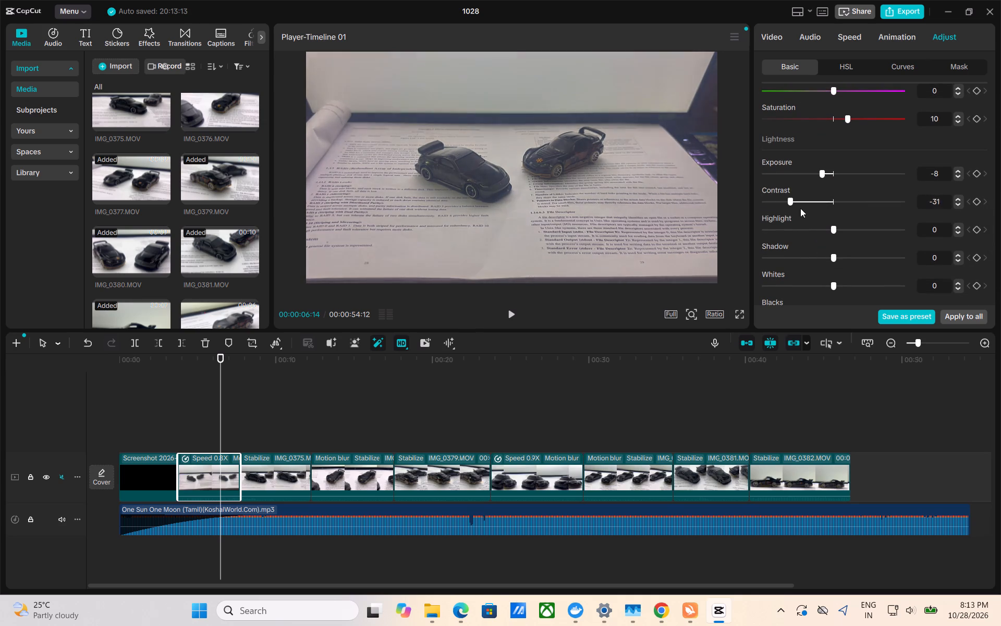
drag(800, 208, 847, 209)
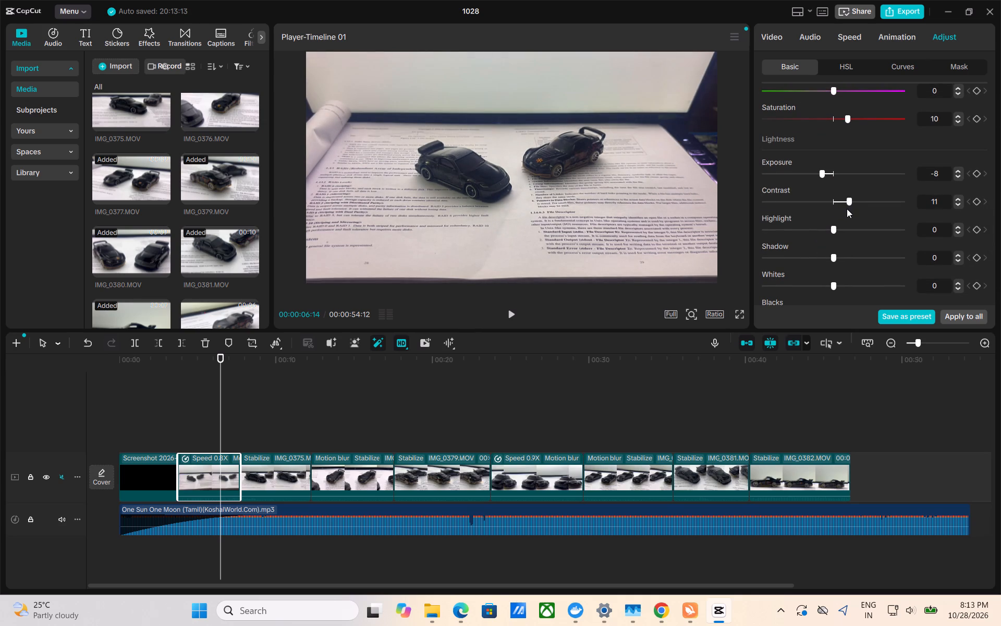
drag(847, 209, 841, 210)
Scrub through the timeline from the 0.8X clip to the closing IMG_0382.MOV clip to review the footage and its colour.
click(225, 380)
drag(225, 380, 251, 381)
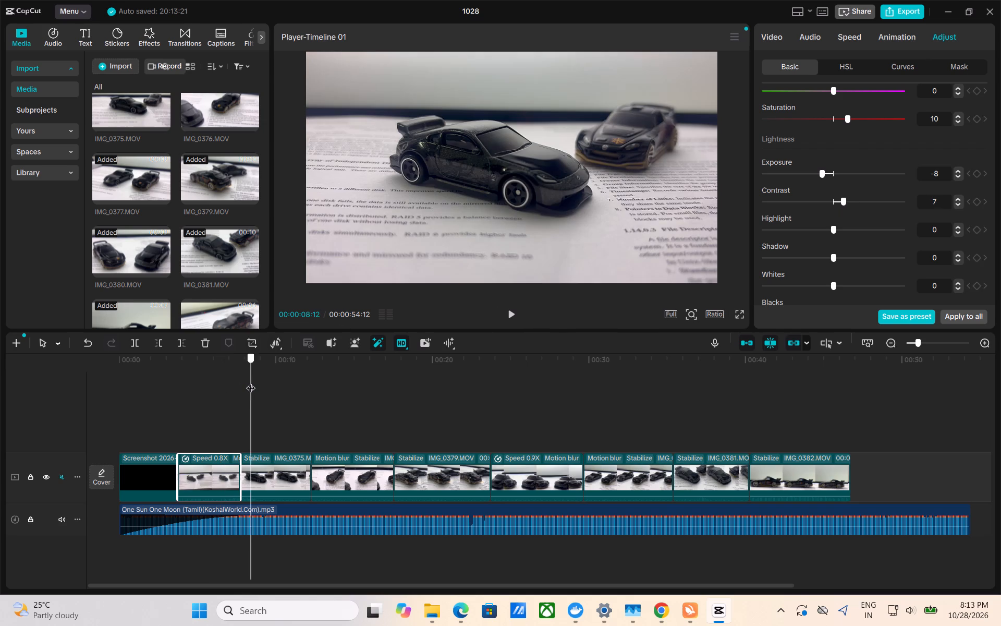
drag(251, 381, 251, 381)
drag(251, 381, 319, 387)
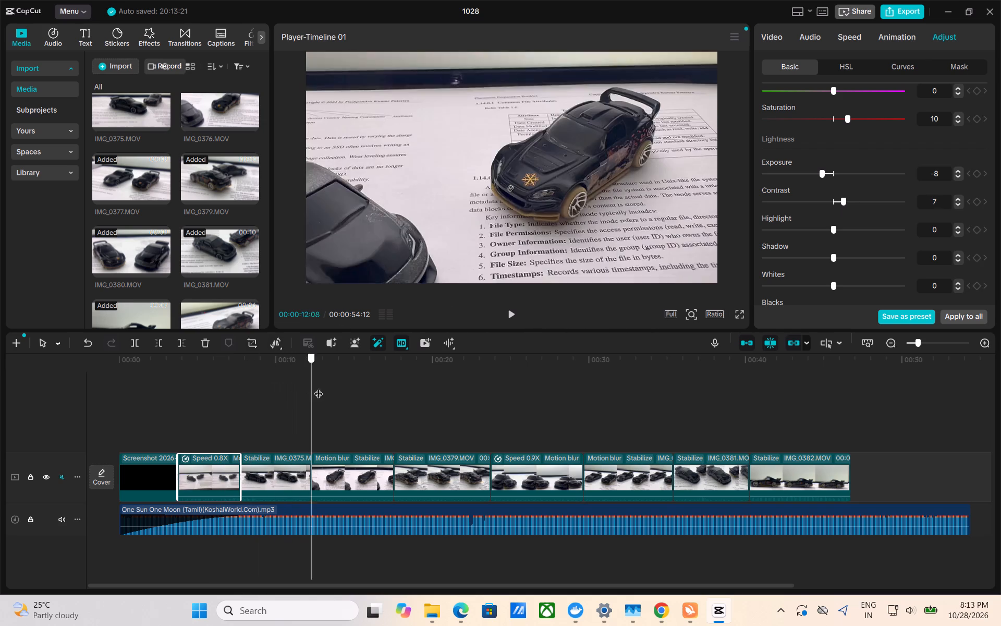
drag(319, 387, 460, 388)
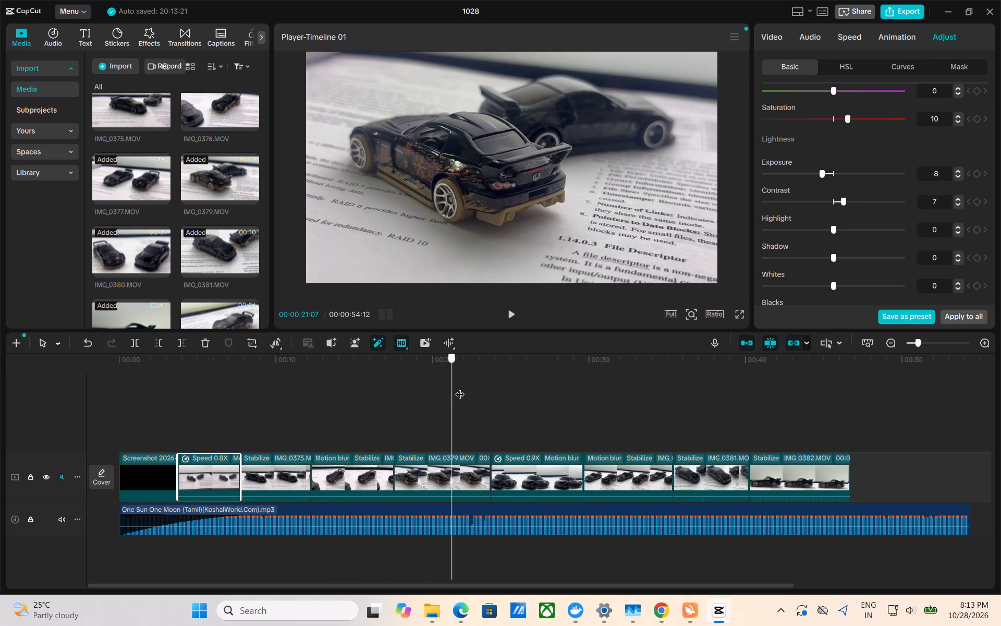
drag(460, 388, 670, 366)
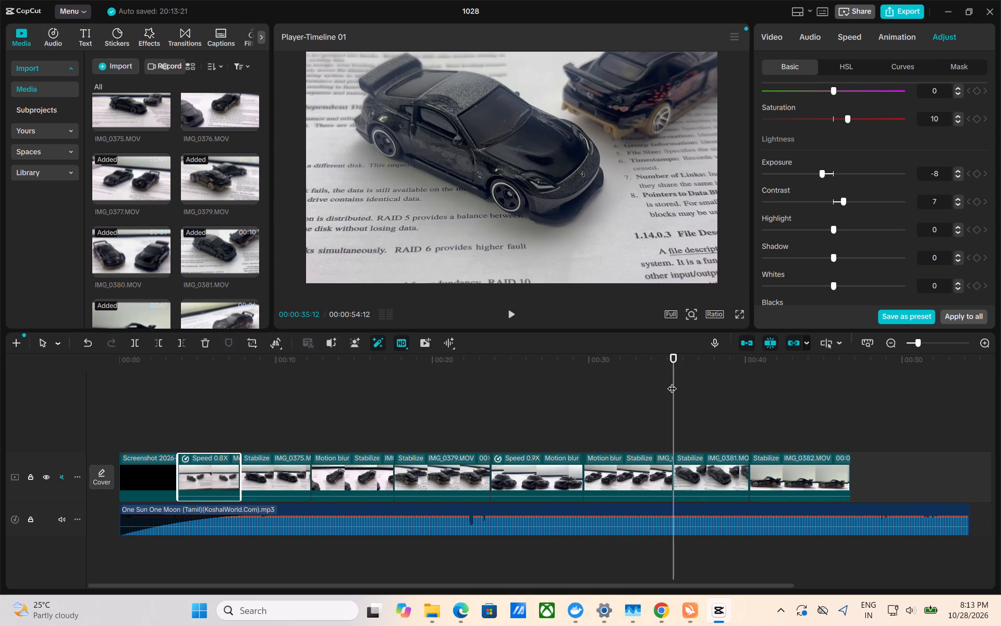
drag(672, 382, 817, 396)
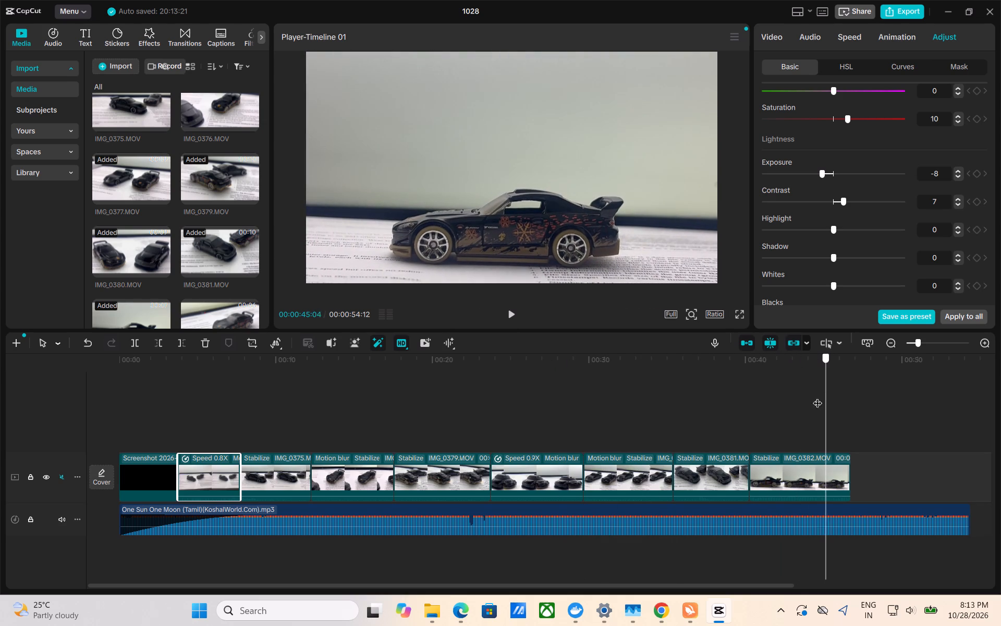
drag(817, 396, 759, 415)
Play part of the closing IMG_0382.MOV clip and turn on motion blur for it at blur 100 and blend 0.
click(803, 471)
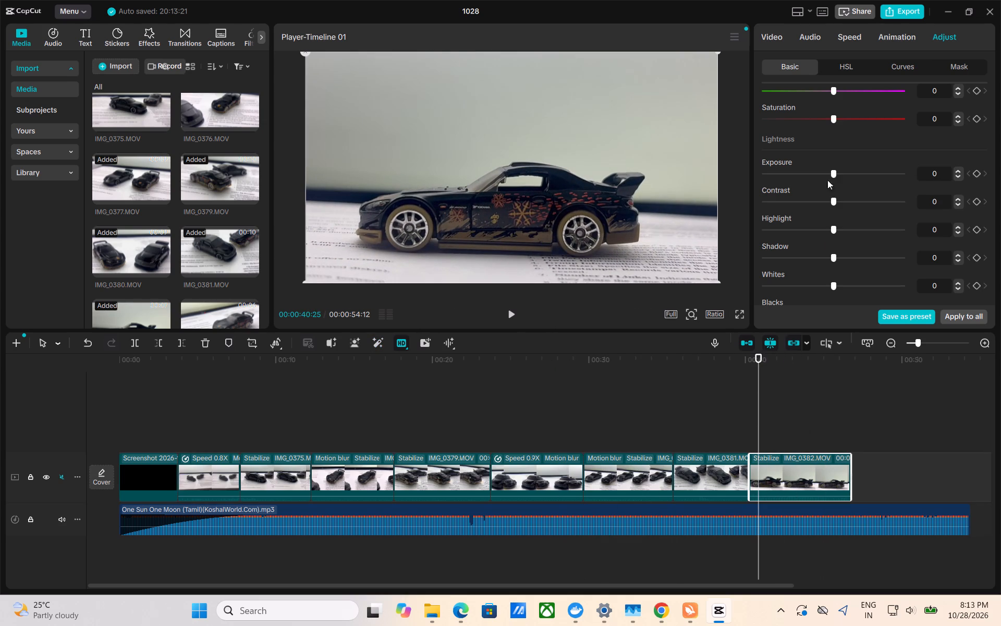
click(770, 30)
scroll(826, 189, down, 6)
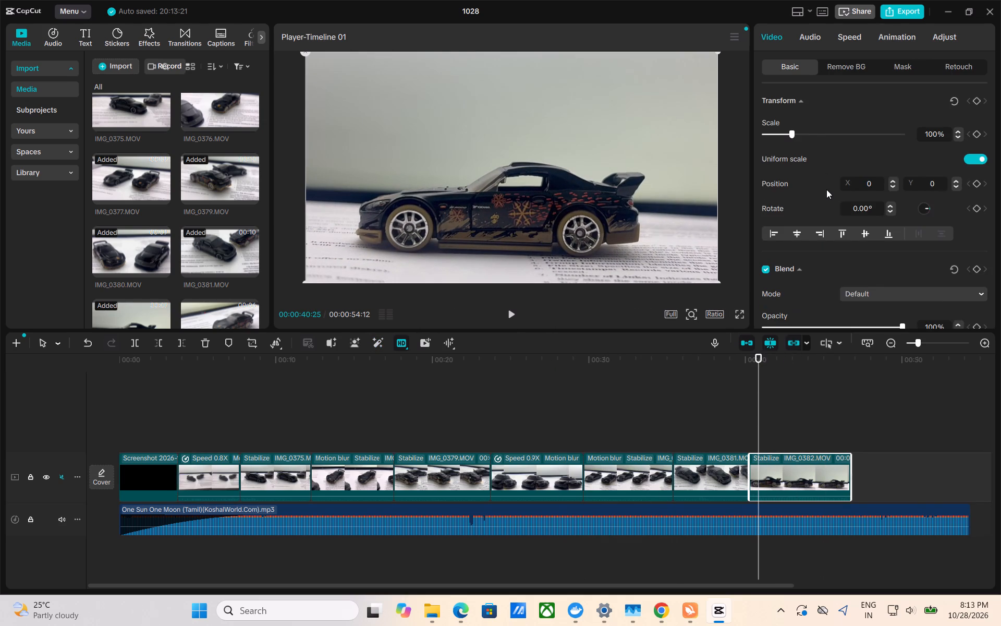
click(755, 392)
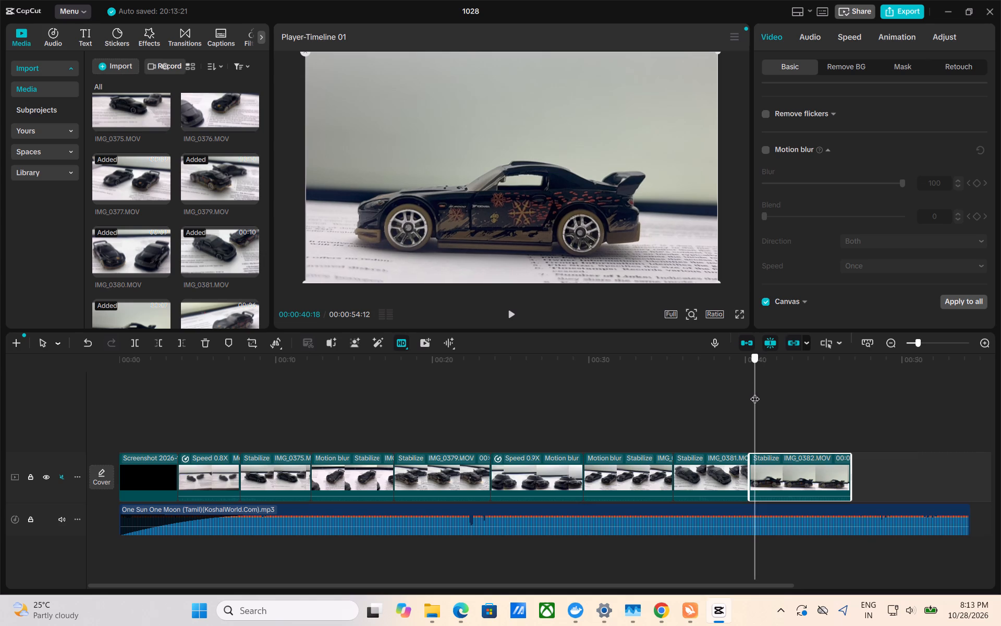
key(space)
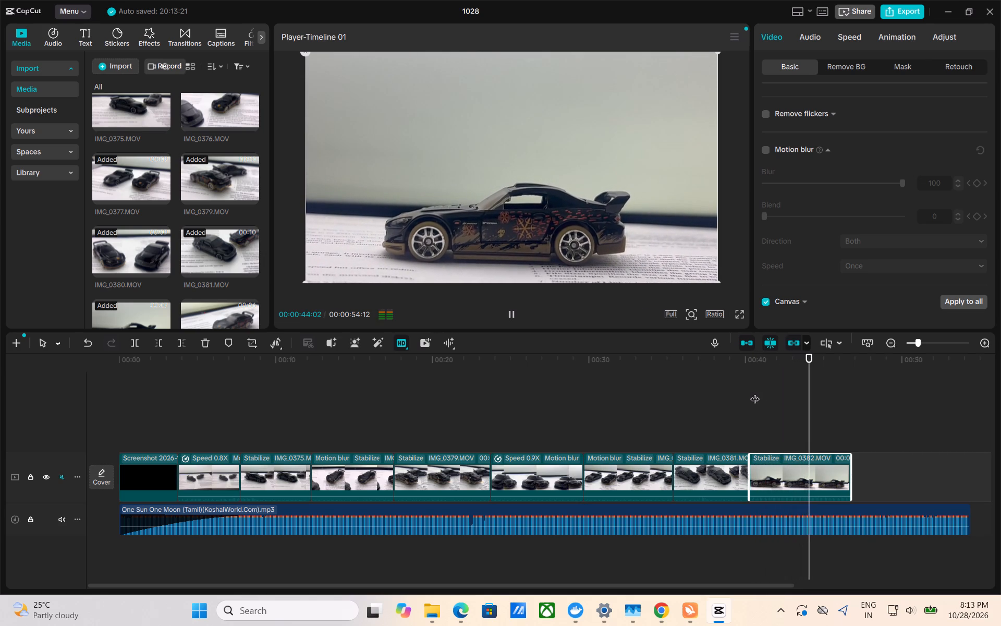
key(space)
click(764, 150)
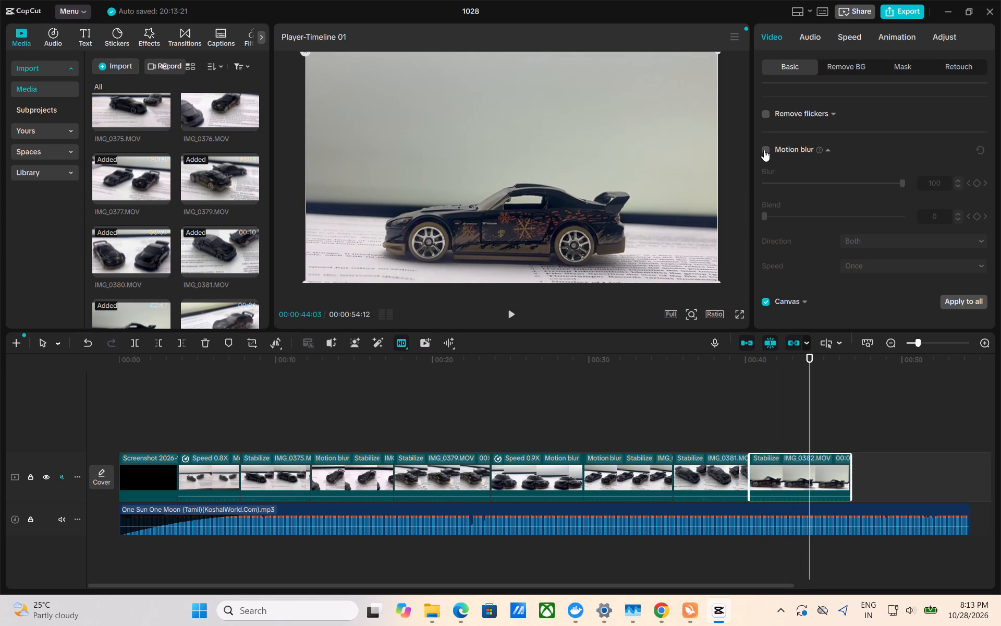
Check the processing progress of motion blur and stabilization on the closing IMG_0382.MOV clip.
drag(808, 380, 139, 360)
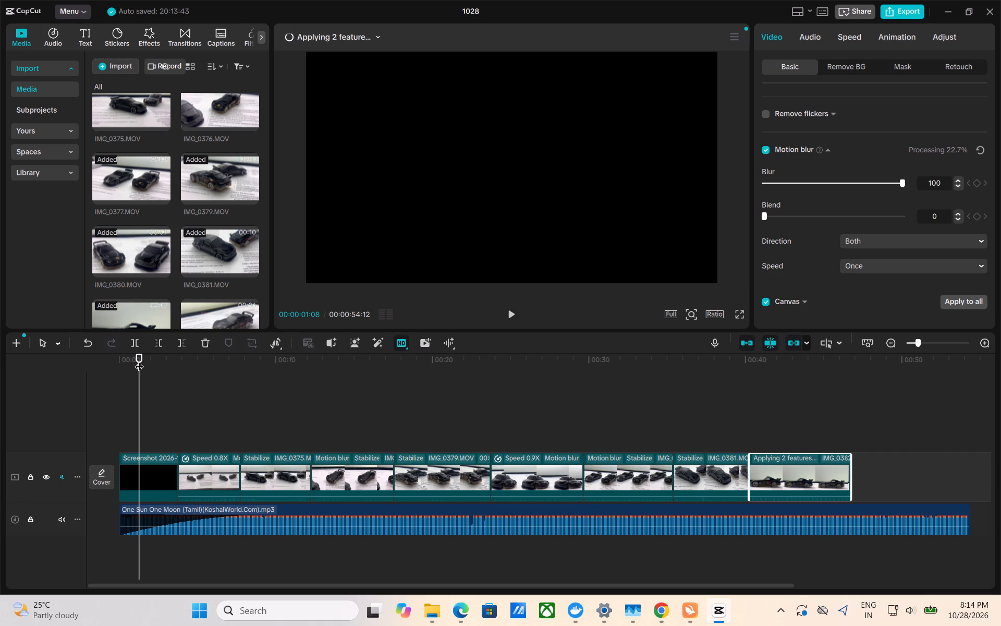
click(766, 484)
scroll(844, 253, down, 7)
scroll(844, 253, up, 1)
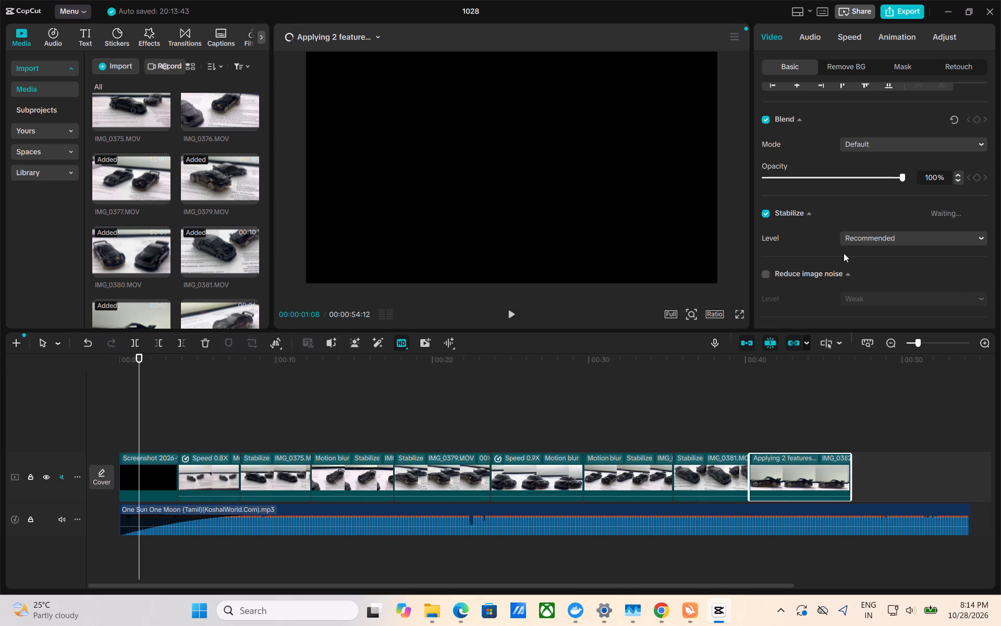
click(803, 428)
click(791, 484)
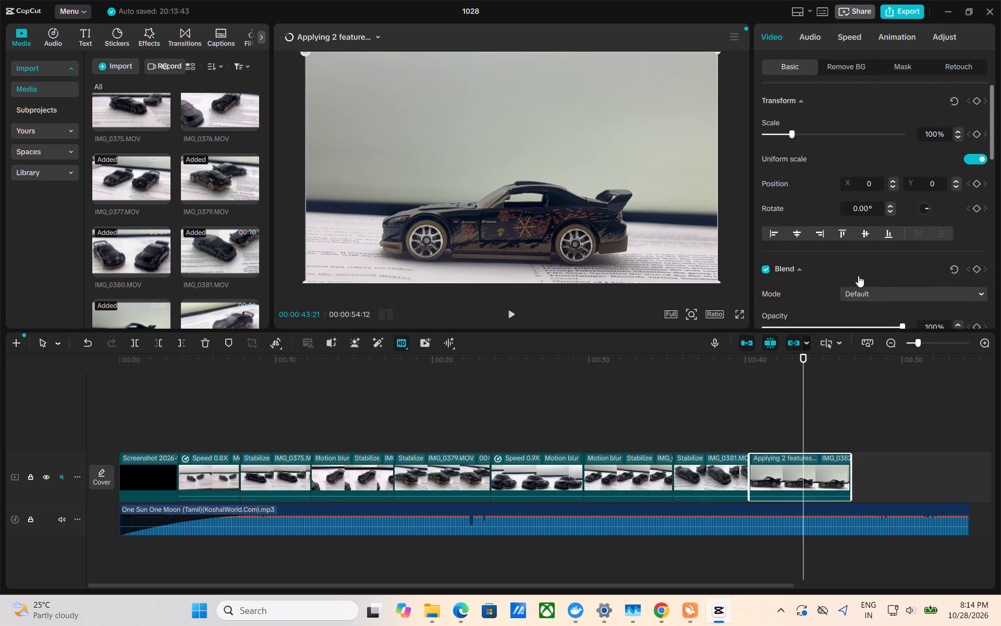
scroll(858, 275, down, 2)
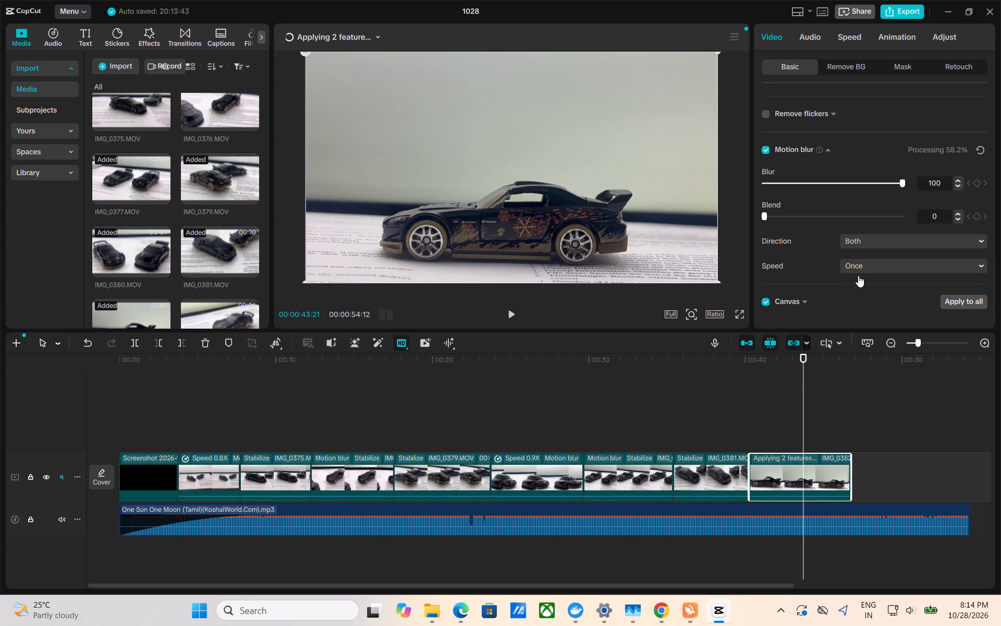
Scrub back through the clips to the start of the timeline and play the edit from the opening screenshot.
drag(801, 376, 668, 407)
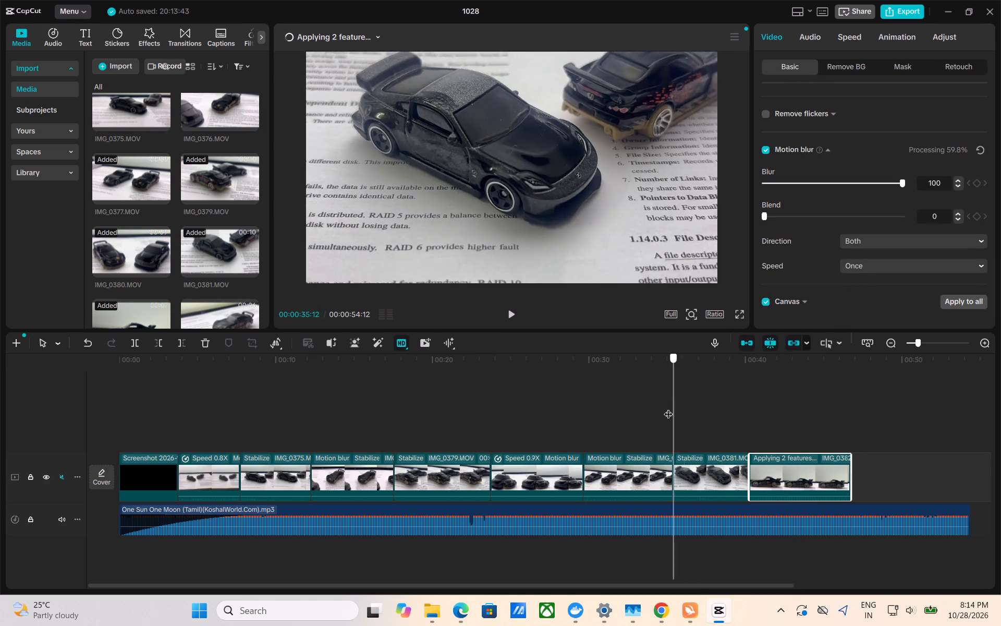
drag(668, 407, 313, 417)
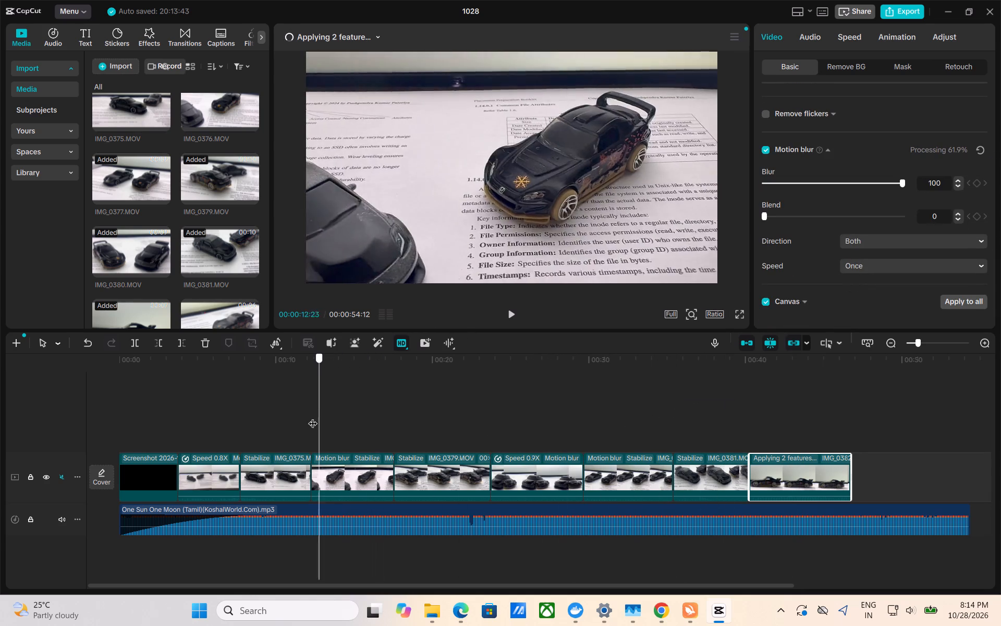
drag(313, 417, 110, 417)
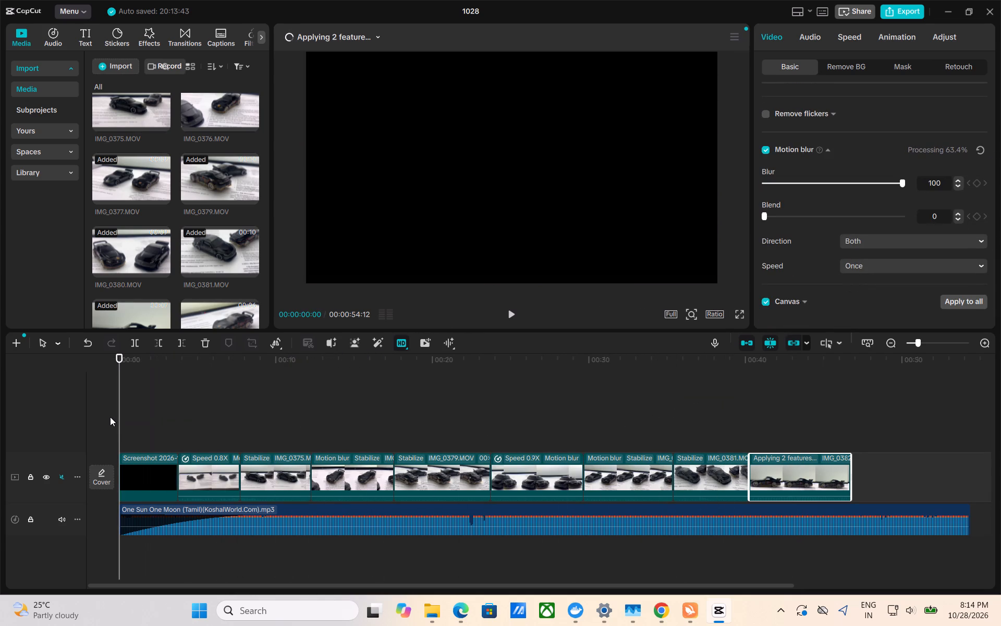
key(space)
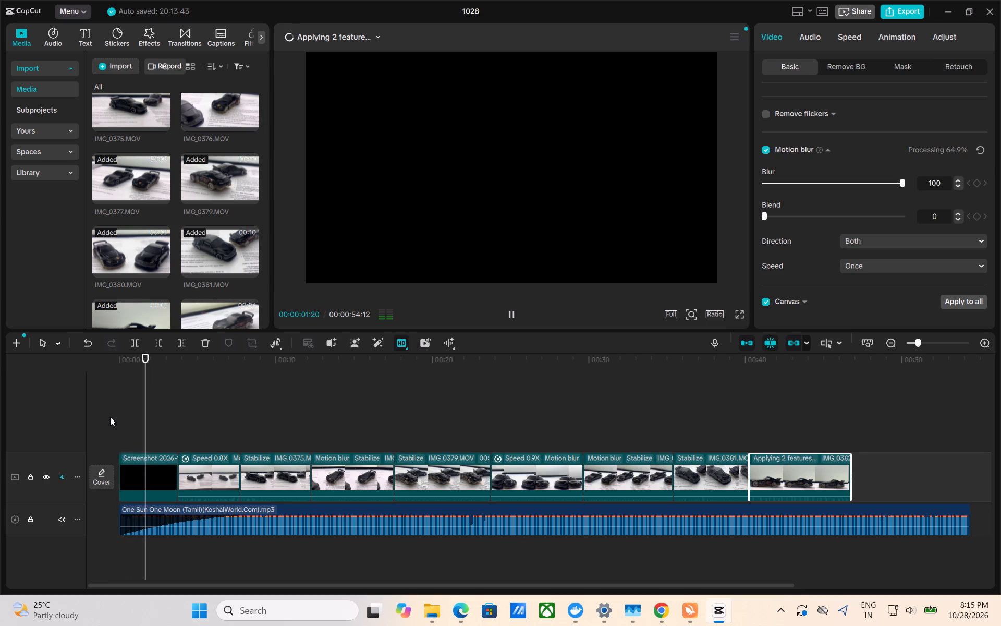
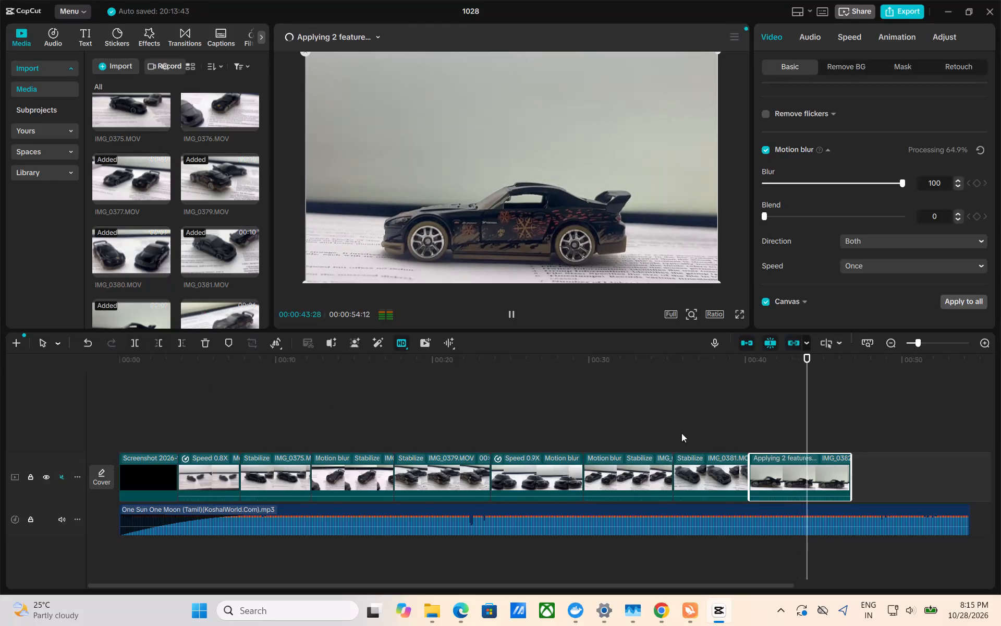
Check the last clip's stabilize and motion blur settings and scrub through the timeline from its closing clips back to the opening black clip.
click(726, 412)
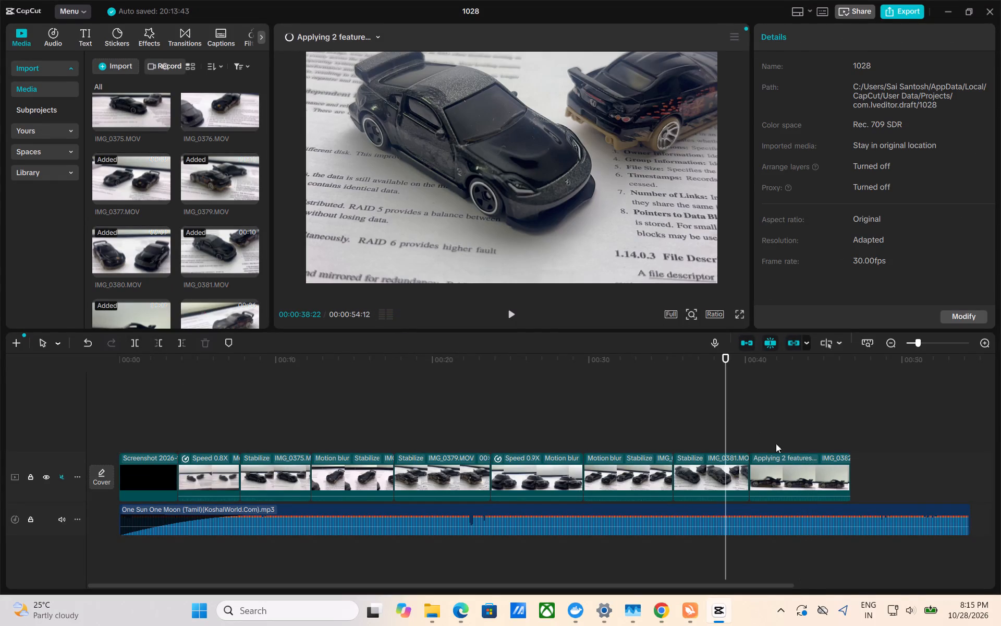
double_click(791, 467)
scroll(816, 267, down, 1)
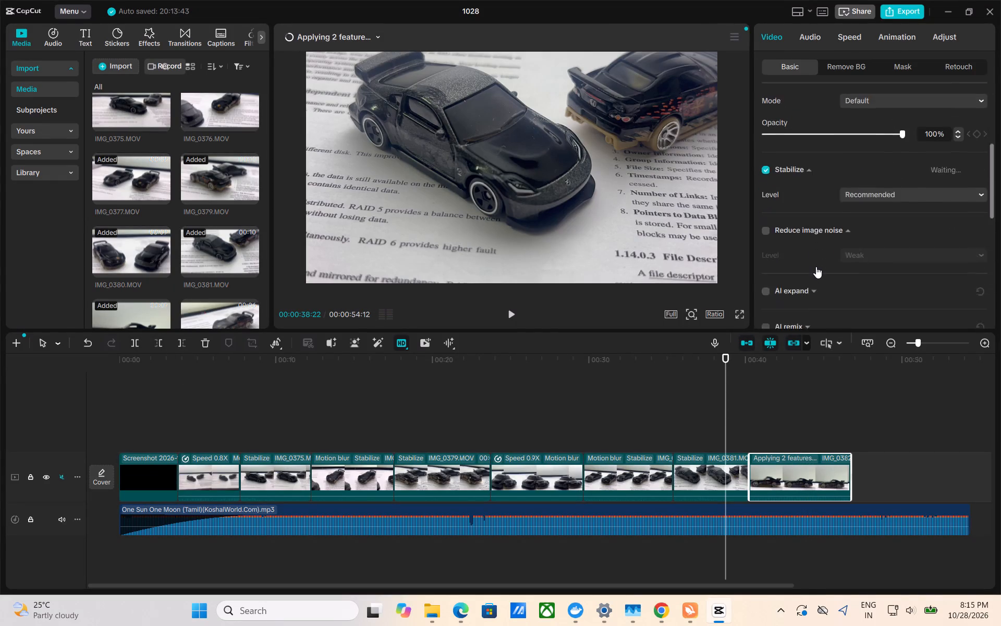
scroll(816, 267, down, 2)
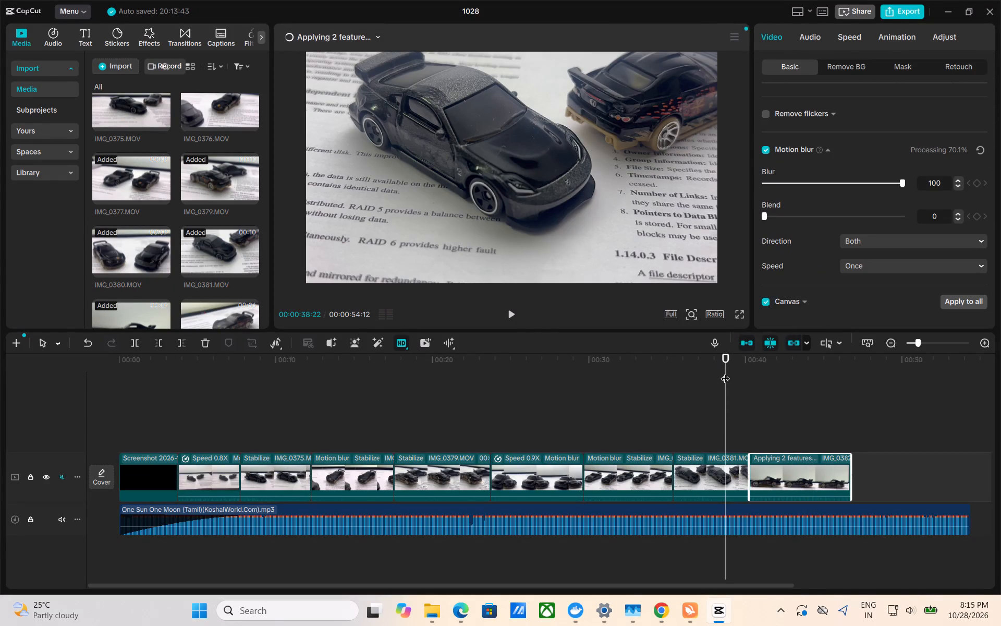
drag(725, 372, 641, 393)
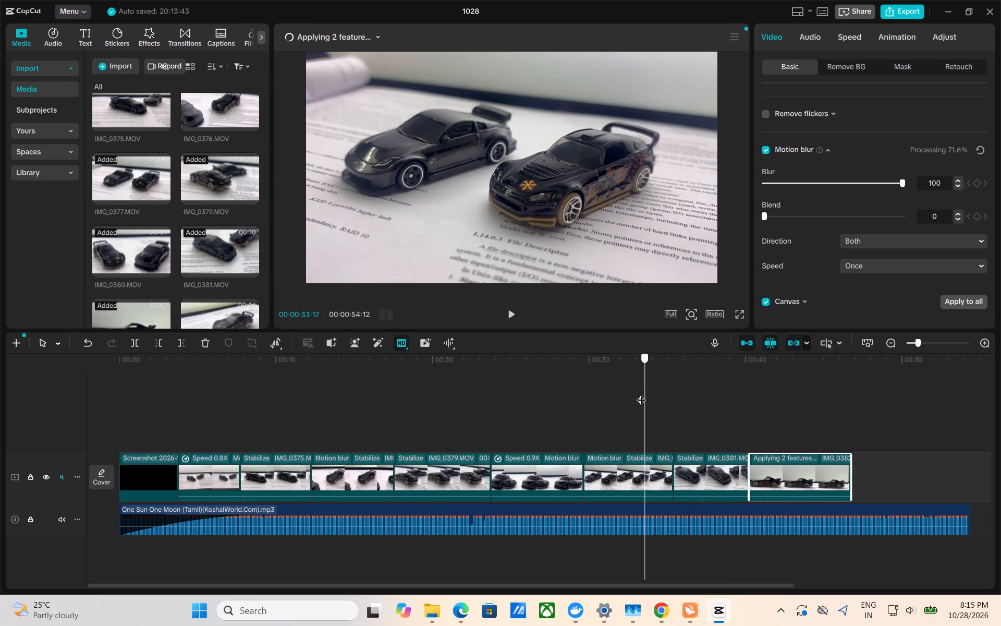
drag(641, 393, 693, 384)
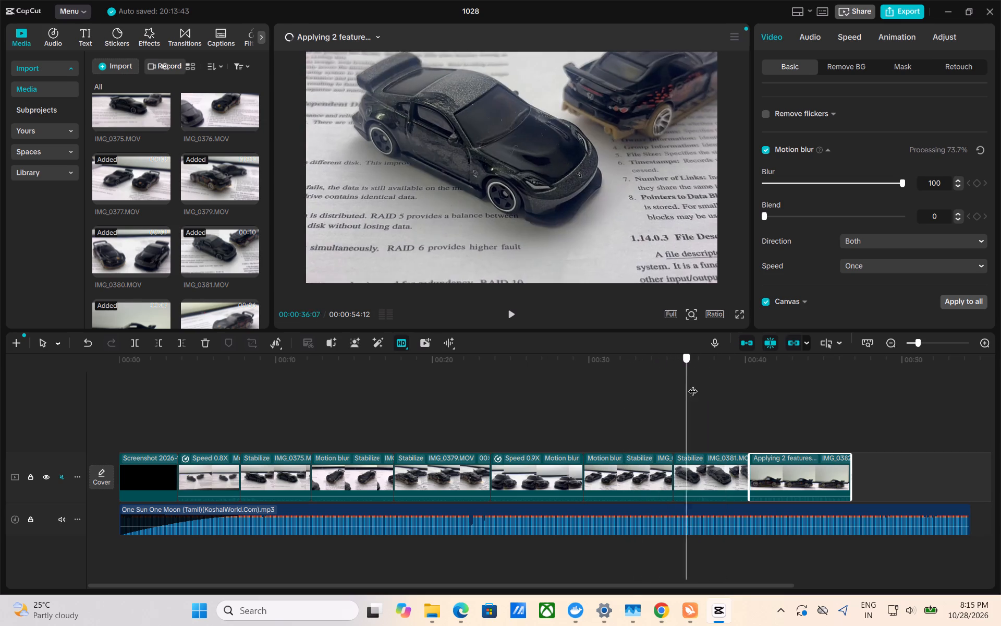
drag(693, 384, 818, 341)
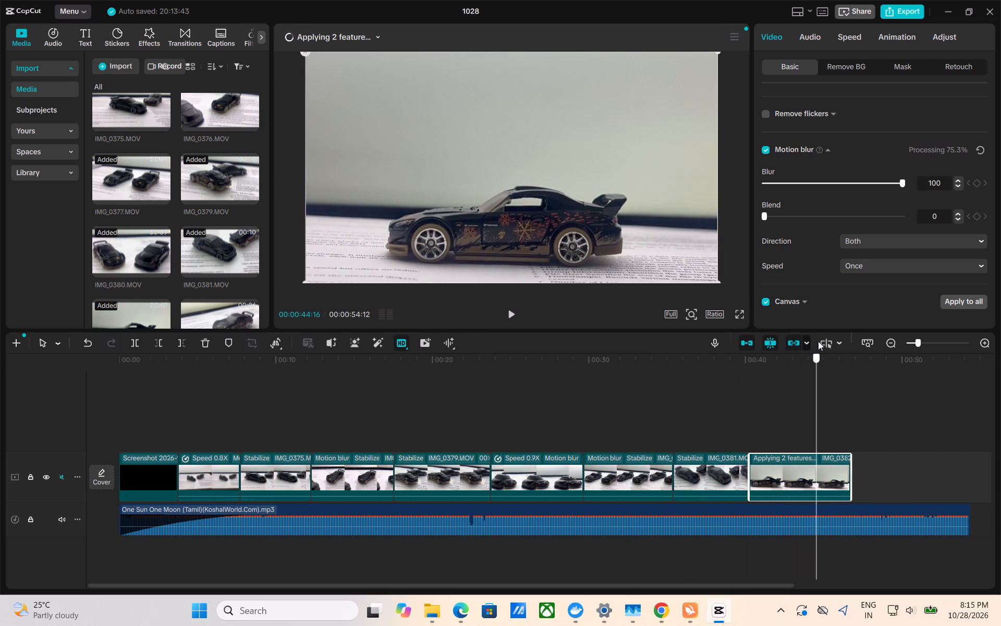
drag(818, 341, 767, 348)
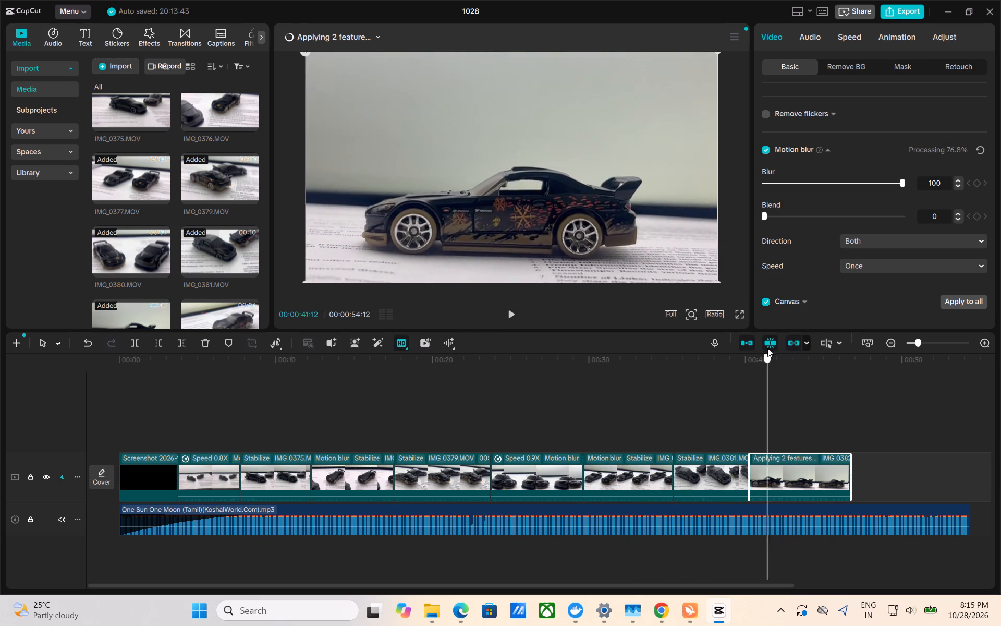
drag(767, 348, 1000, 369)
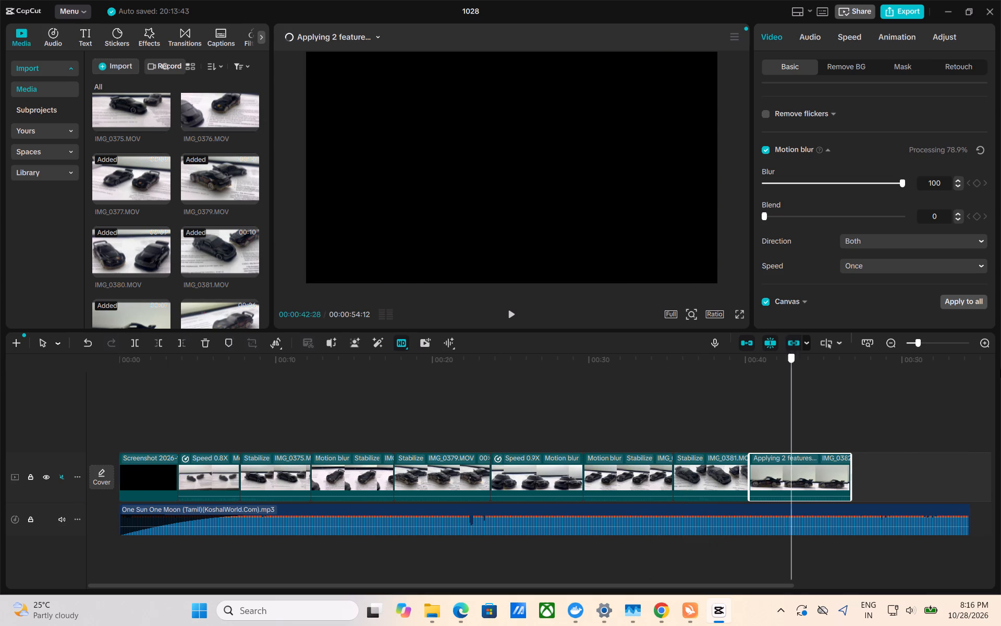
drag(1000, 369, 1, 464)
click(151, 478)
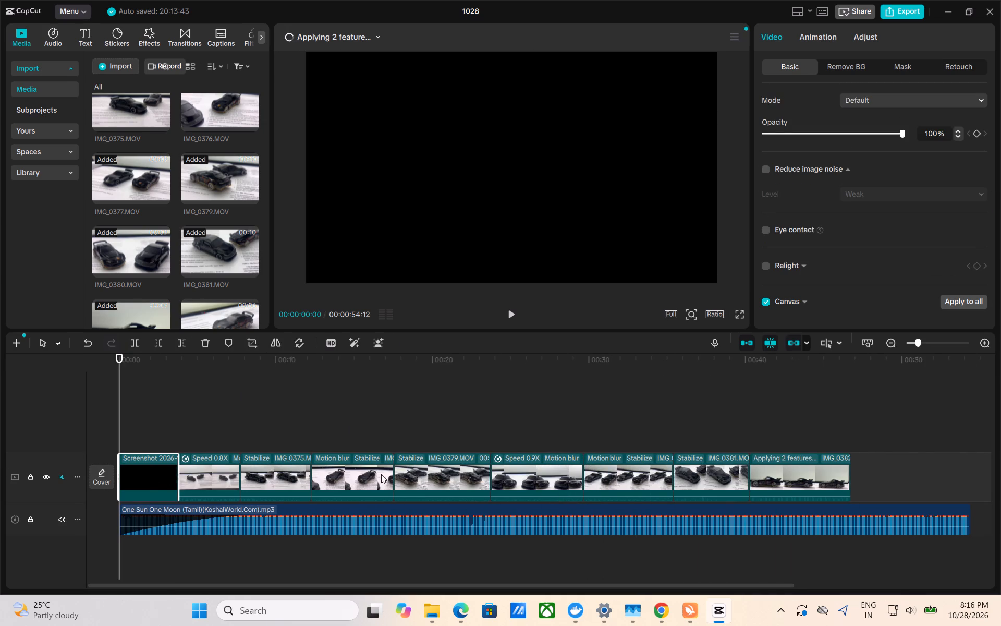
Switch to Chrome and search Google in a new tab for "howtheels logo".
click(605, 620)
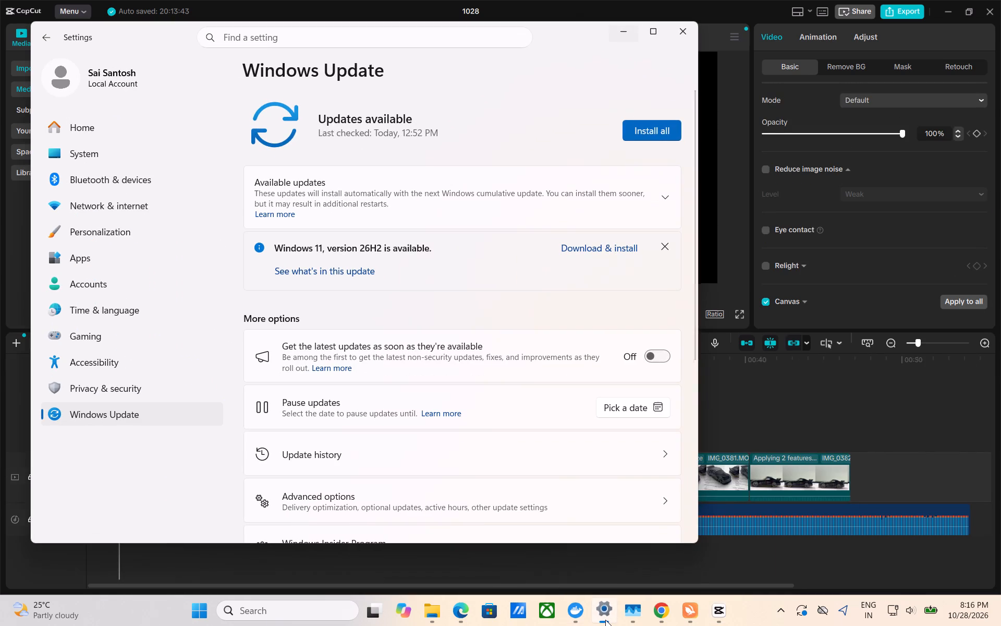
click(655, 617)
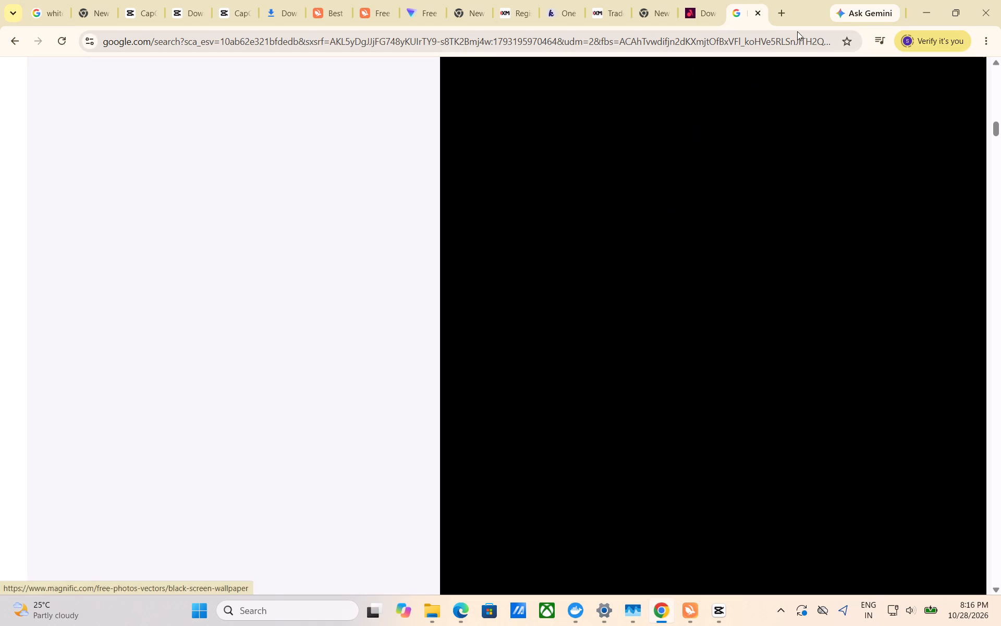
click(785, 16)
text(howtheels logo)
key(Return)
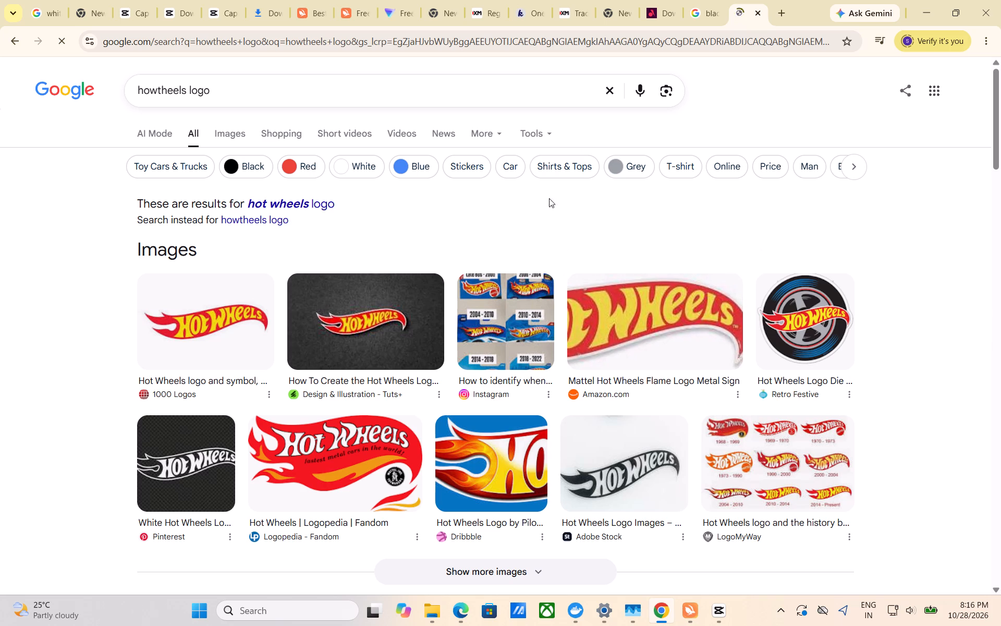
Refine the logo search to "howtheels logo transparnet" and try to show the image results.
click(335, 89)
key(space)
text(tra)
text(nsparney)
key(BackSpace)
key(t)
key(Return)
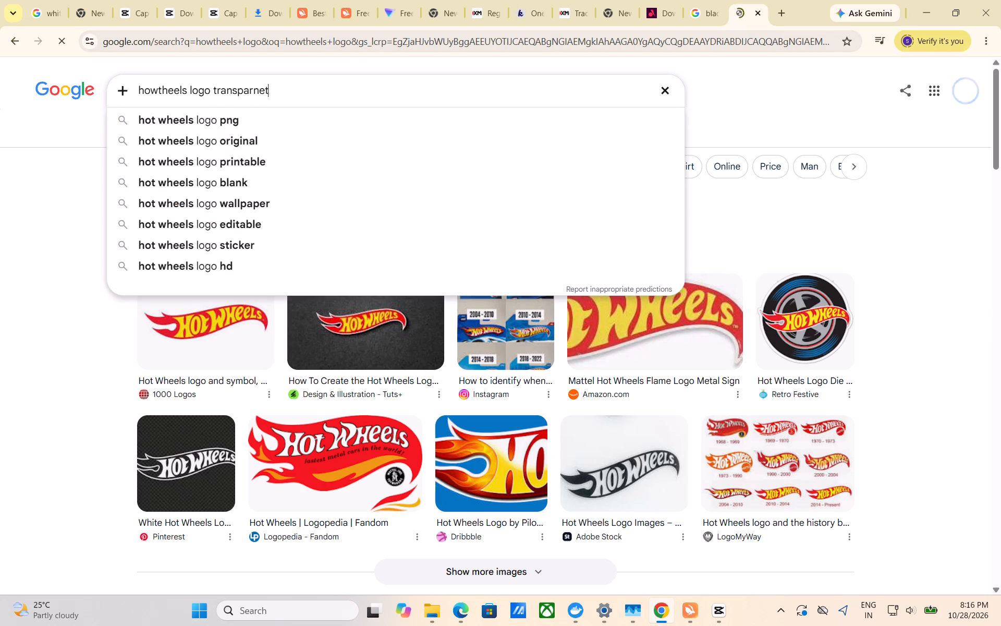
click(246, 135)
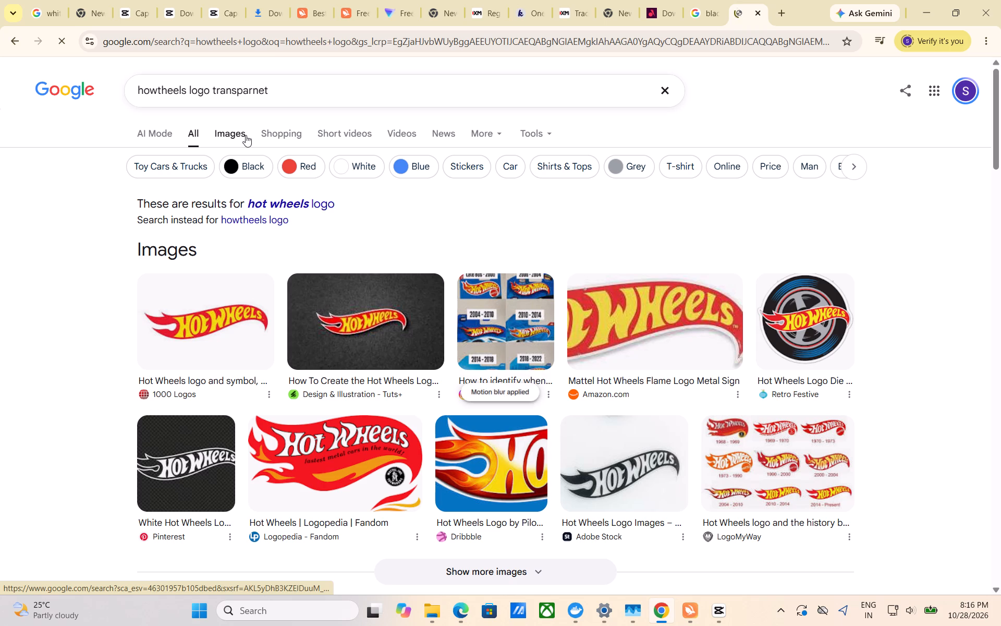
click(246, 135)
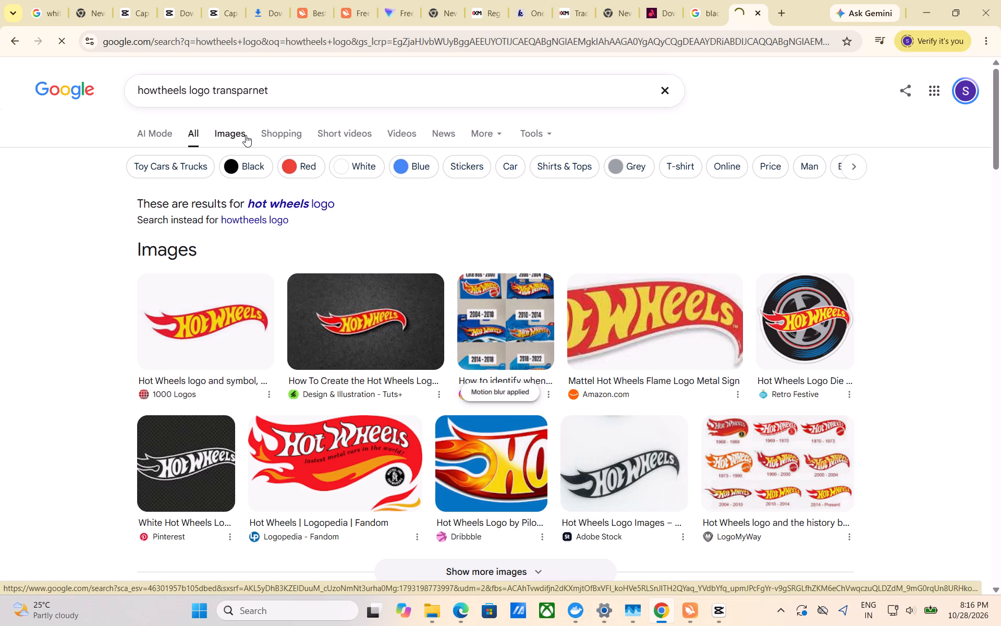
triple_click(246, 135)
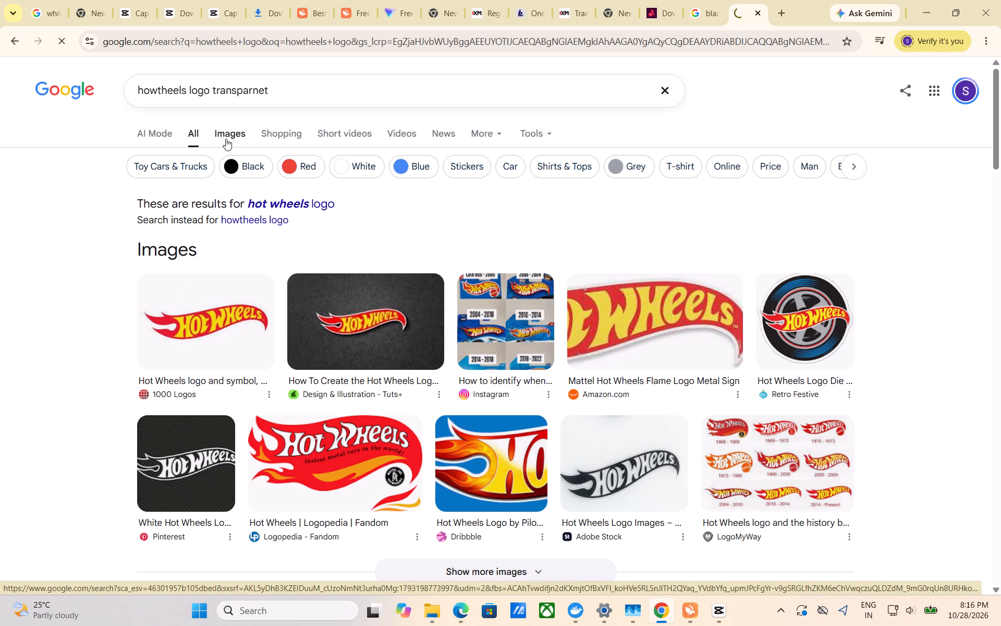
triple_click(225, 139)
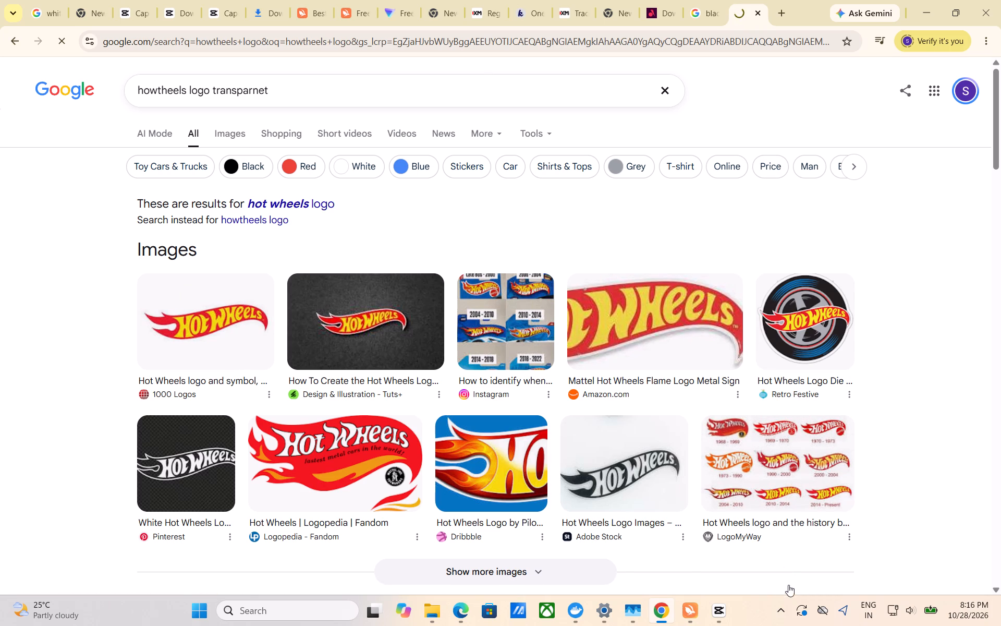
Switch back to CapCut and play the last clip from about the 40-second mark to review its motion blur and stabilization.
click(730, 604)
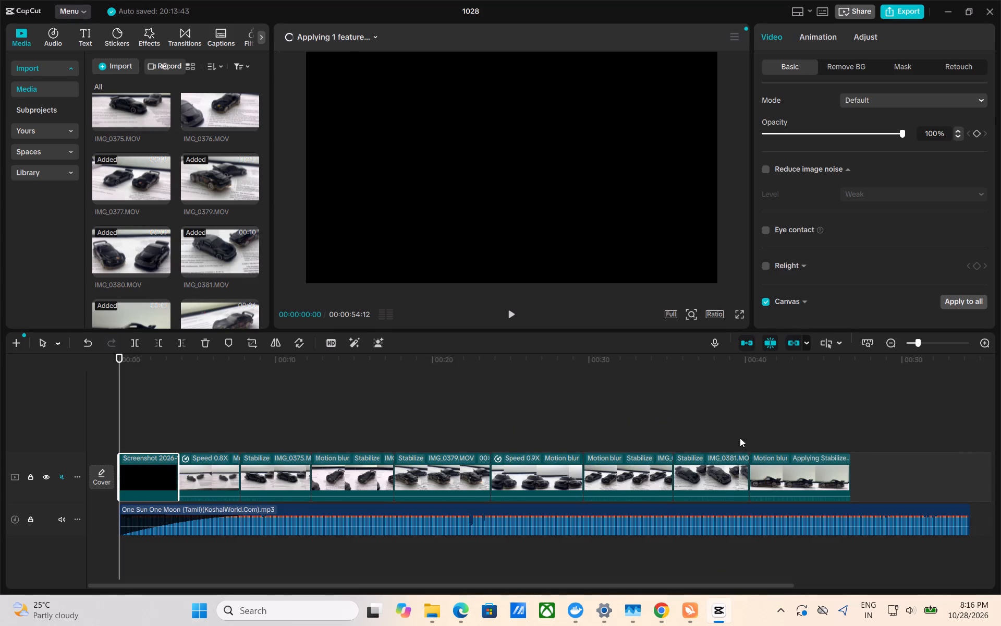
click(759, 464)
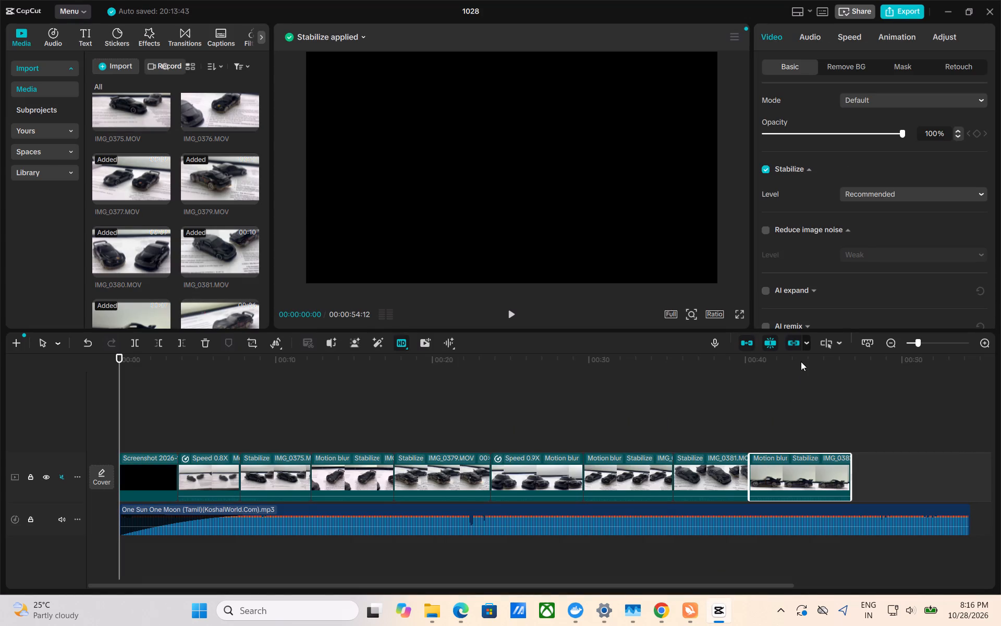
scroll(862, 234, up, 2)
scroll(862, 234, down, 1)
double_click(677, 373)
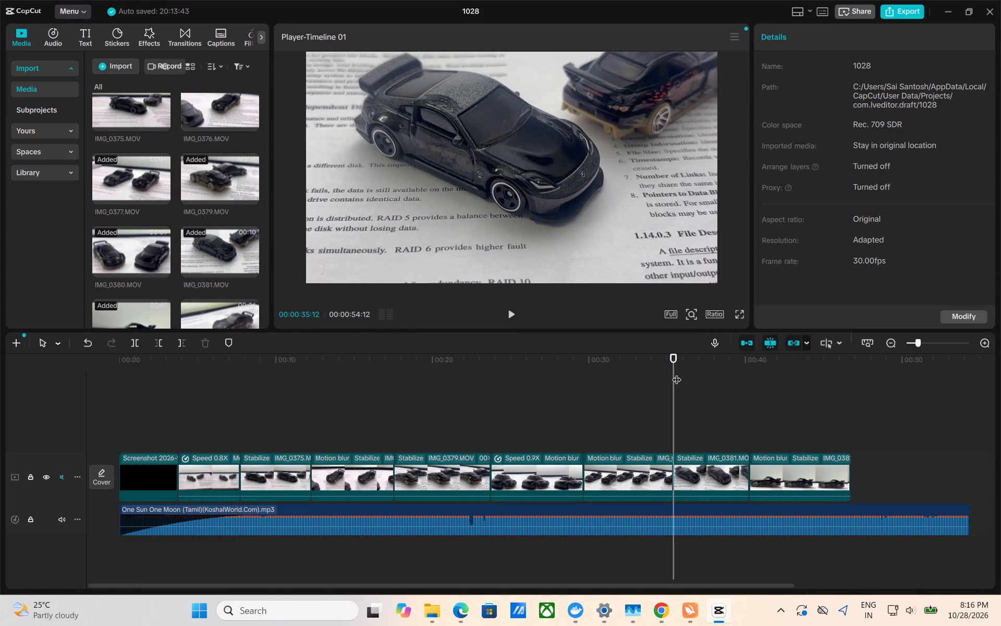
drag(677, 373, 749, 362)
key(space)
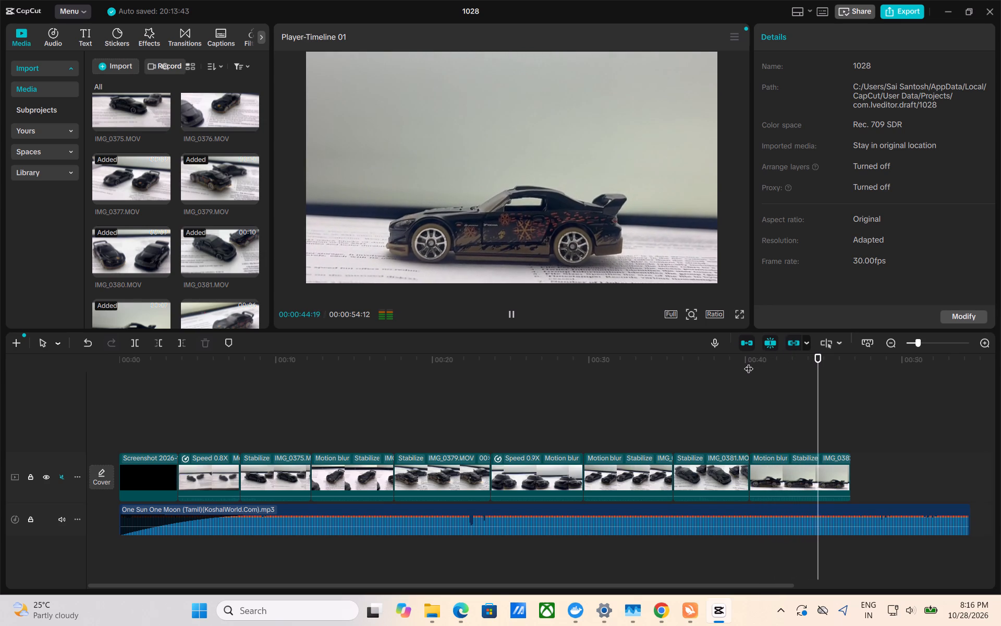
key(space)
Turn on motion blur for the IMG_0381.MOV clip, second to last on the timeline.
double_click(742, 465)
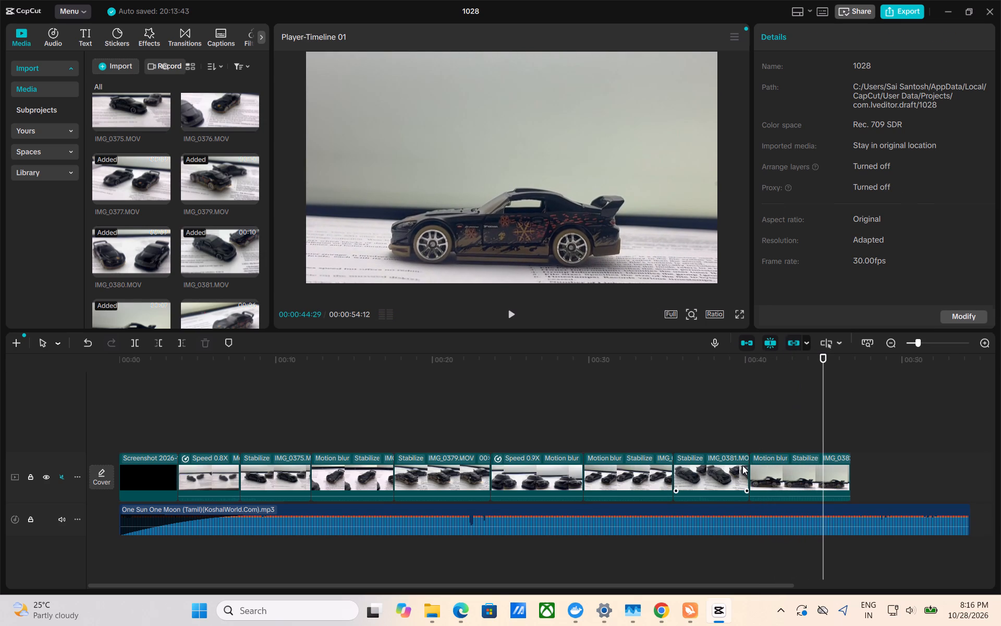
scroll(828, 235, down, 3)
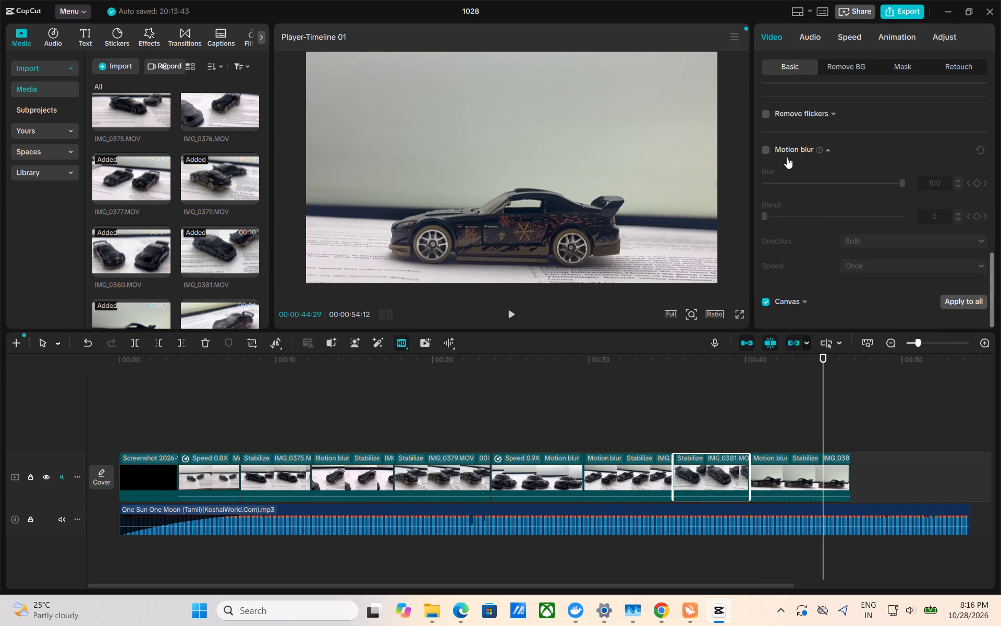
click(767, 150)
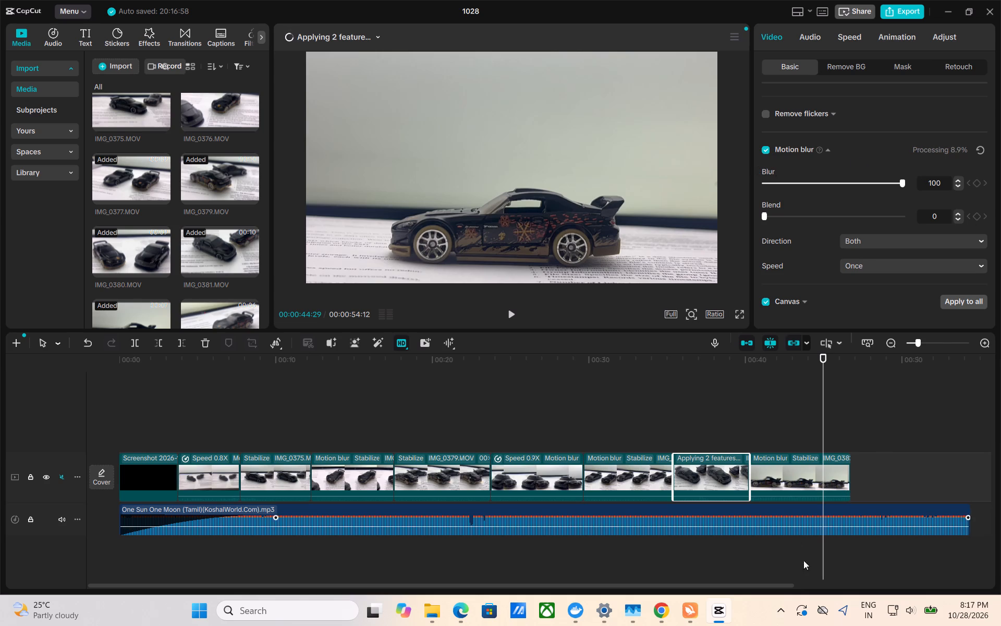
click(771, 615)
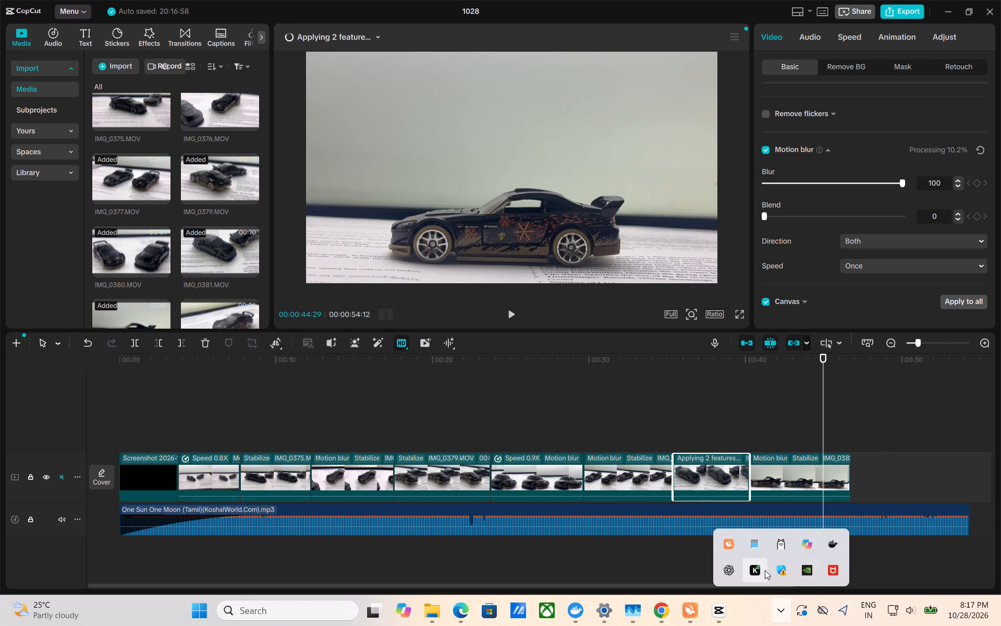
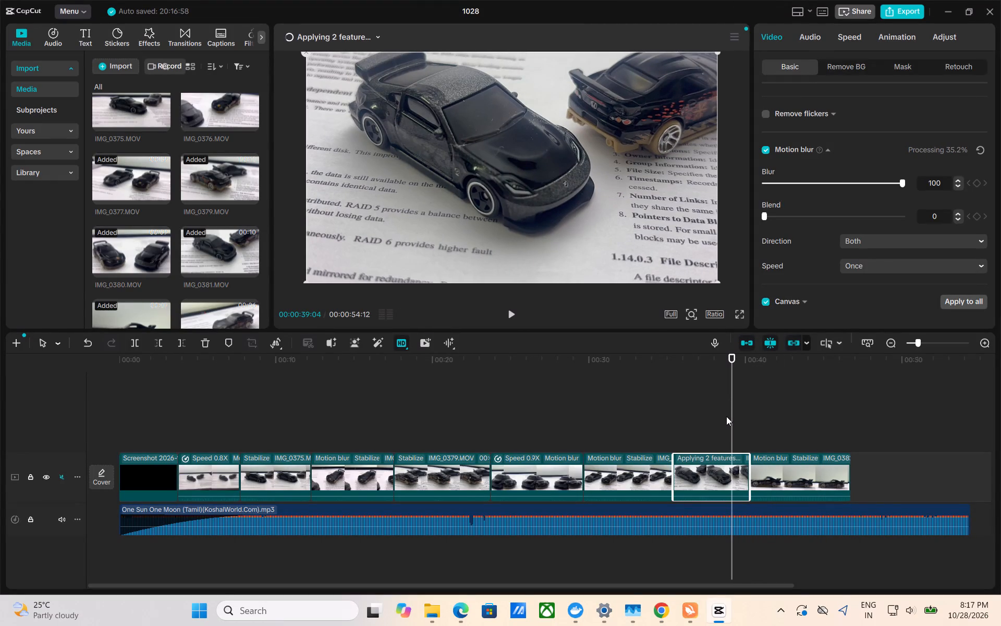
Place the playhead at about 00:00:07:22, at the end of the 0.8X-speed clip, and open the transitions library.
scroll(810, 291, down, 2)
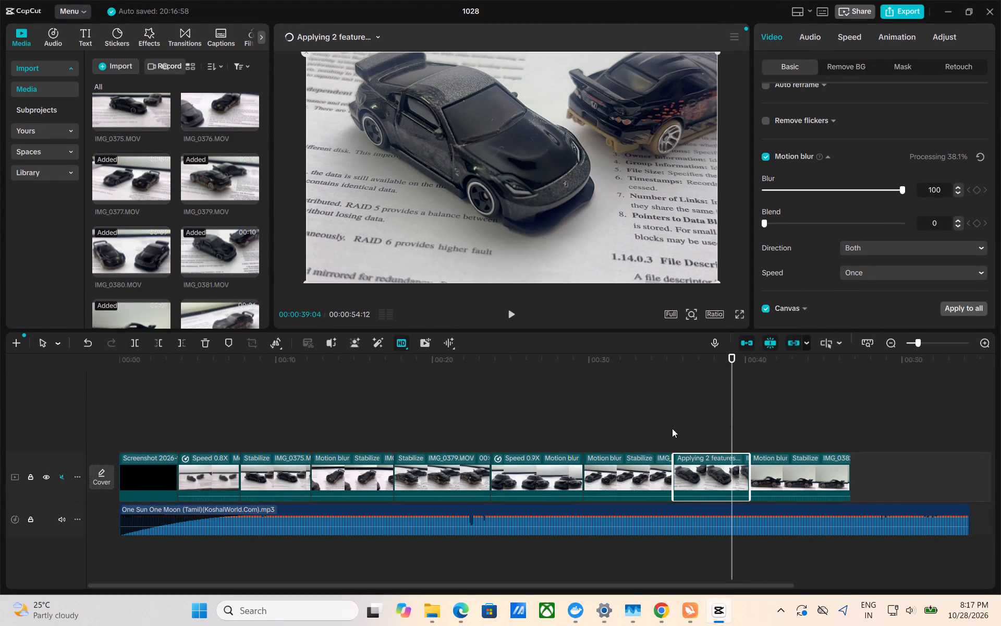
drag(731, 392, 234, 435)
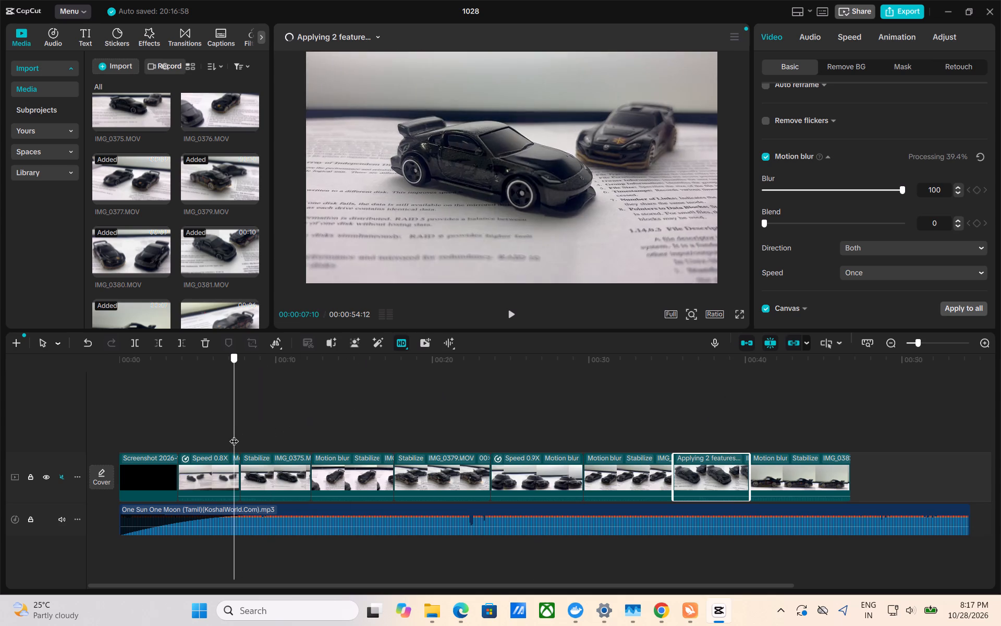
drag(234, 435, 230, 436)
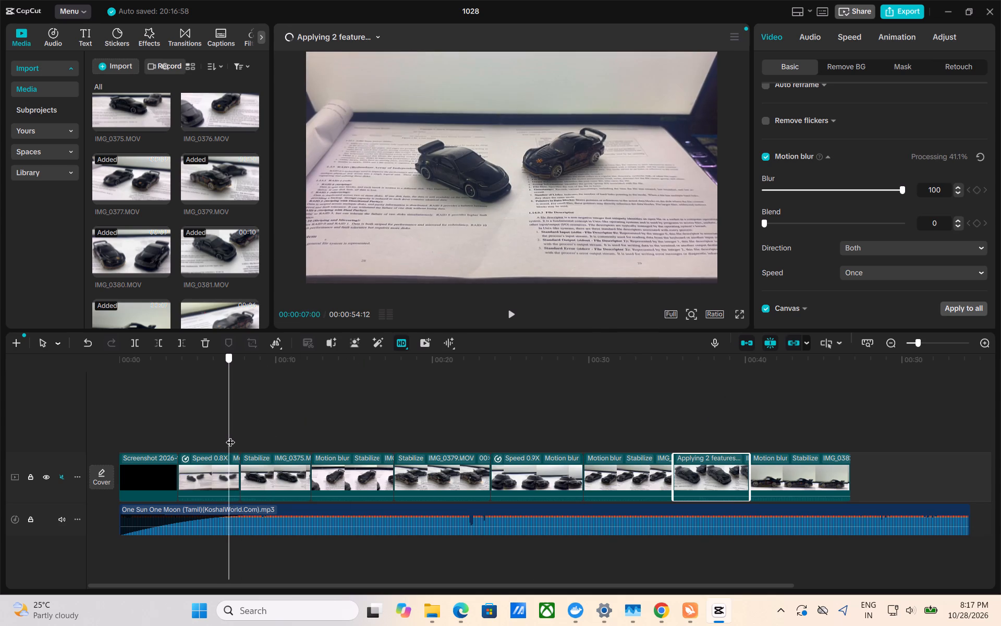
drag(230, 436, 238, 434)
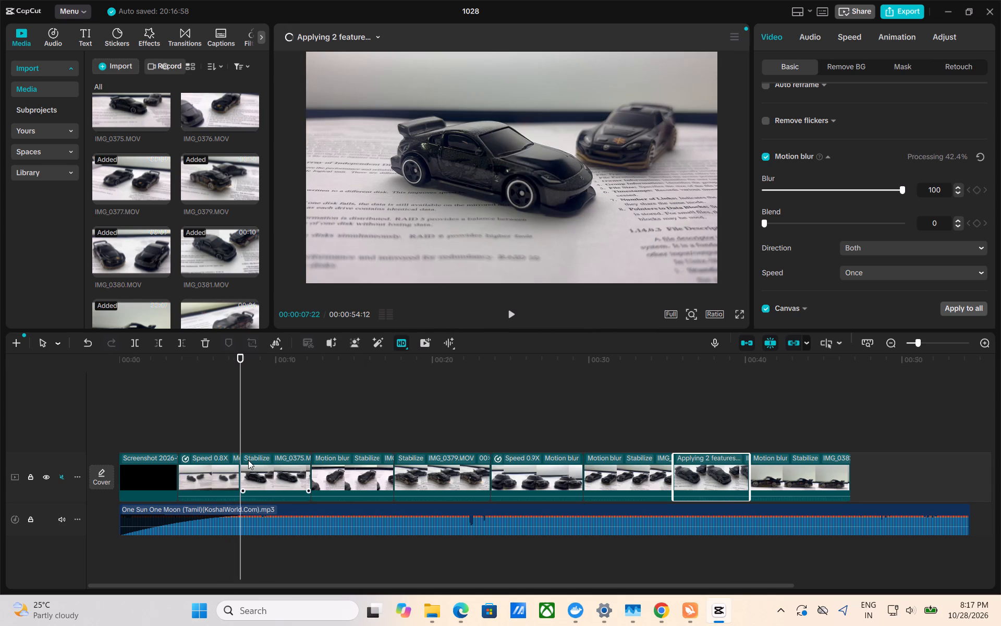
click(905, 30)
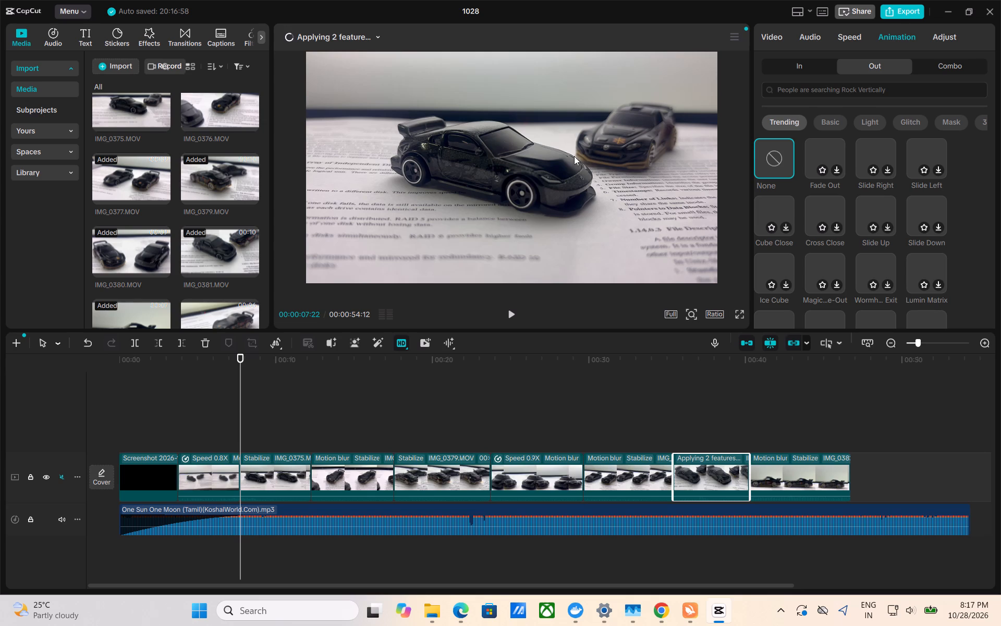
click(171, 30)
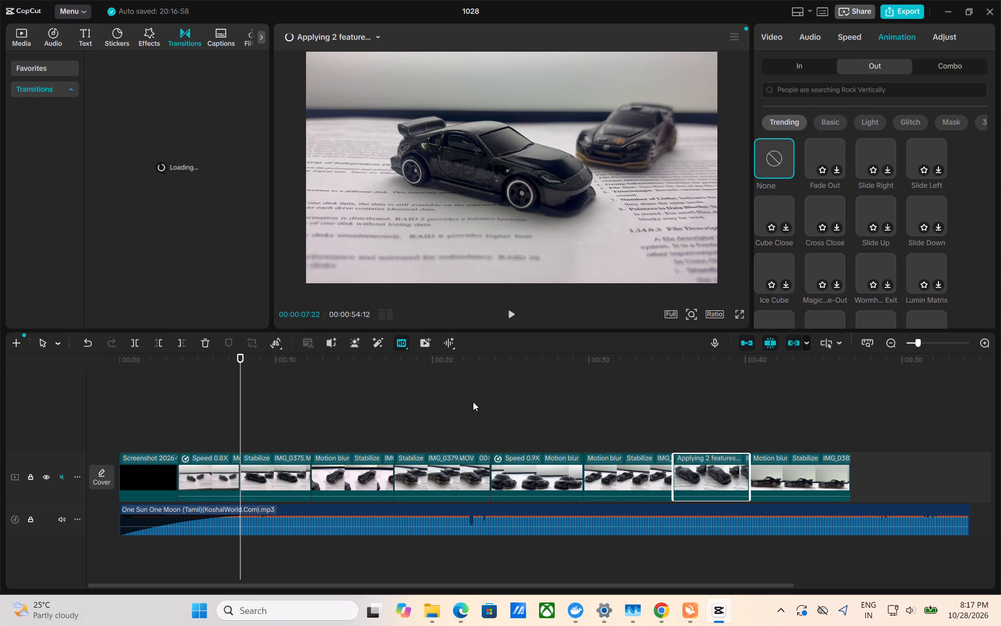
Switch to Chrome, look over the Hot Wheels logo images, and change the image search to "hot wheels logo white".
click(532, 178)
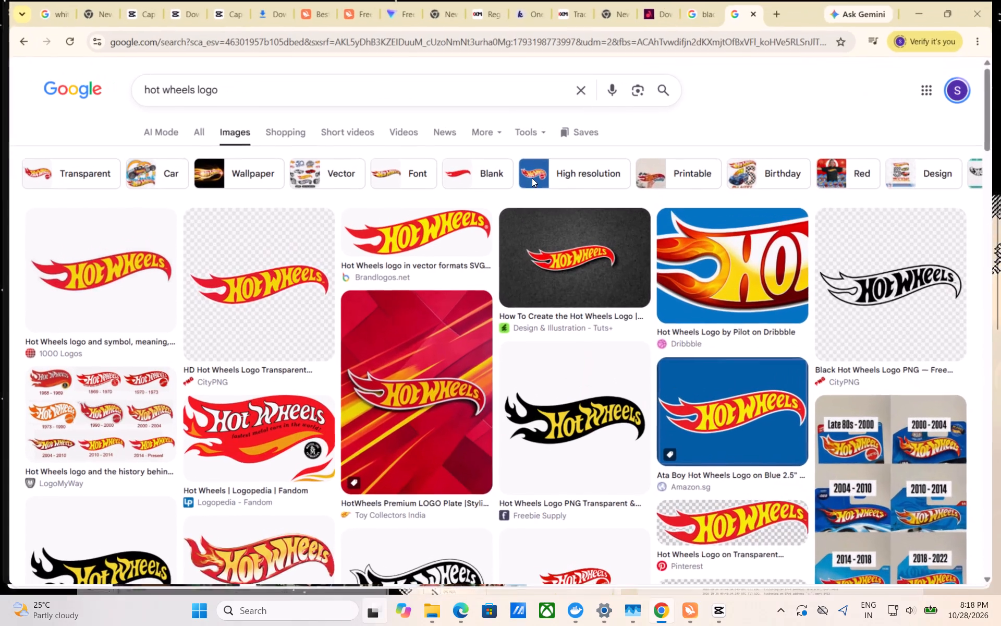
scroll(515, 305, down, 1)
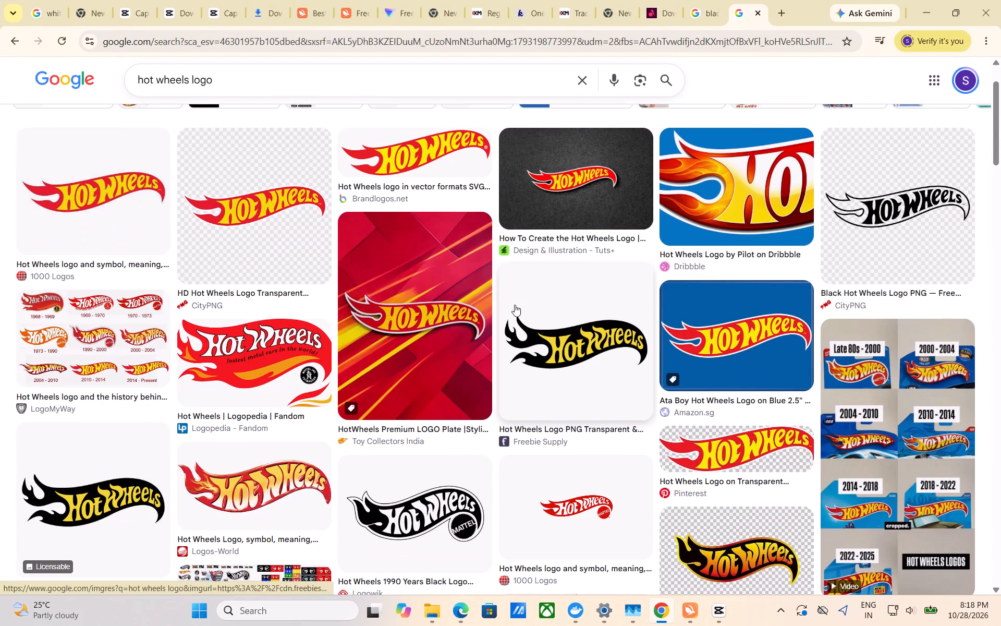
scroll(515, 305, down, 3)
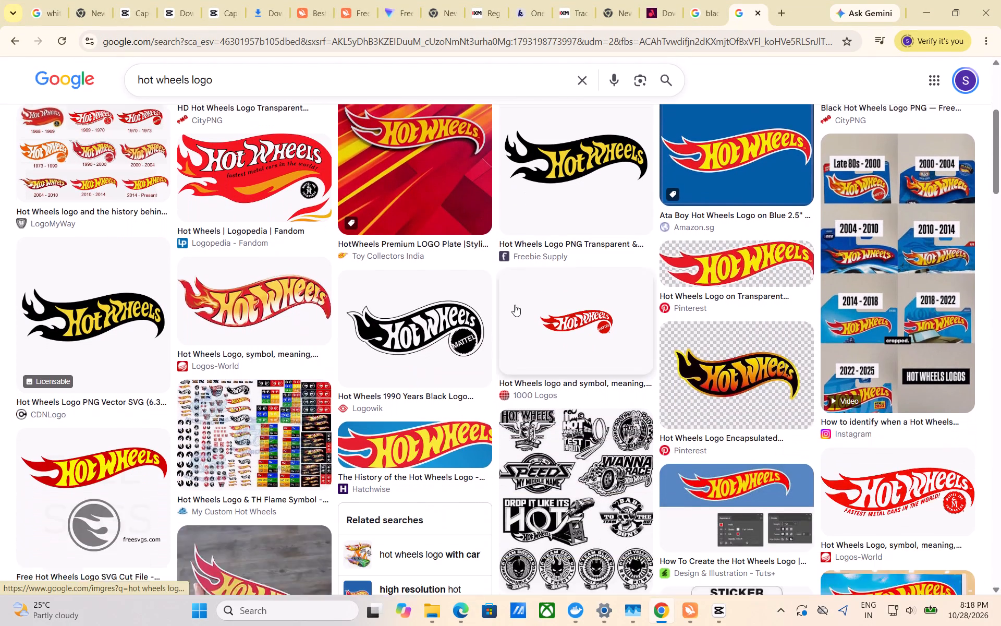
scroll(515, 305, down, 1)
scroll(515, 305, up, 3)
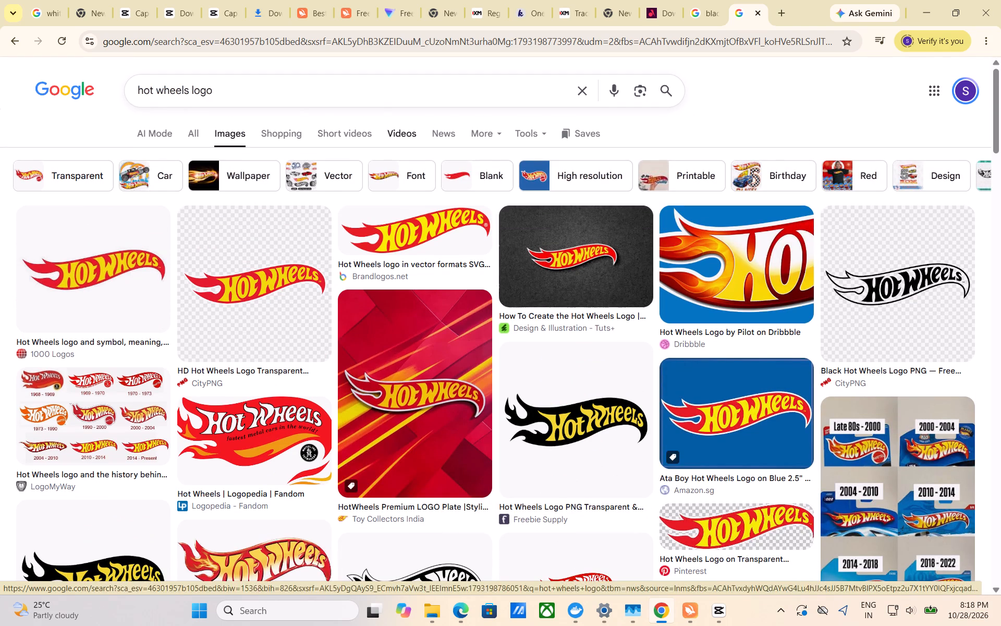
click(268, 96)
key(space)
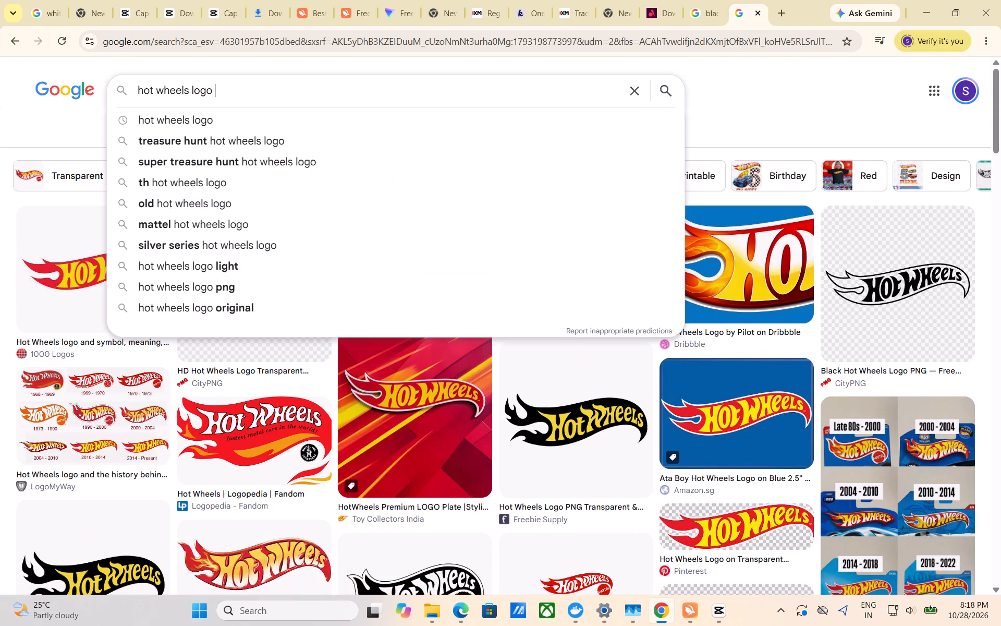
text(white)
key(Return)
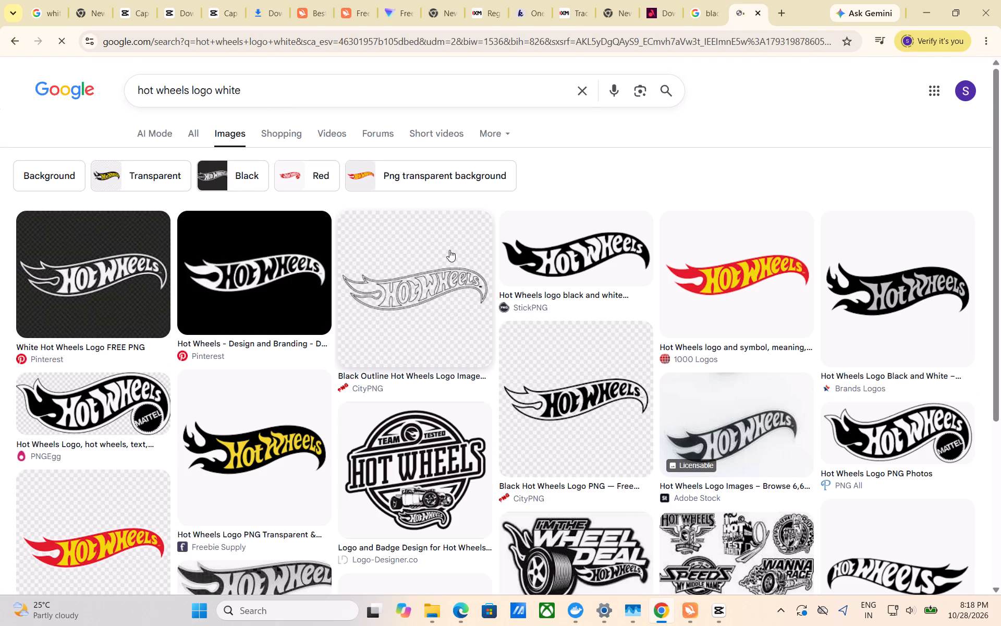
Preview the black outline Hot Wheels logo from CityPNG and examine the other image results for a suitable white logo.
click(453, 309)
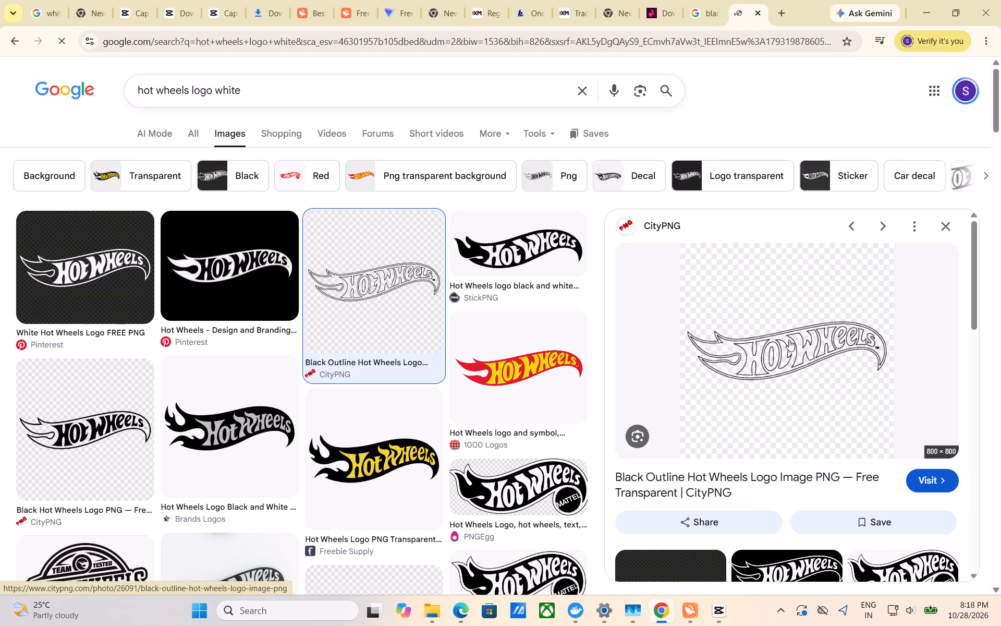
scroll(566, 371, down, 1)
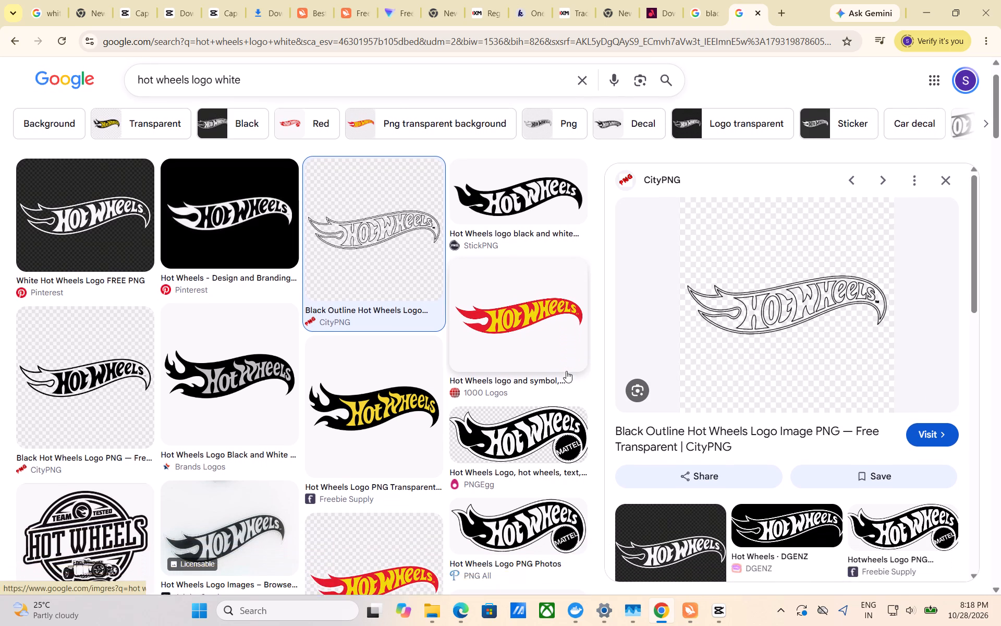
scroll(566, 371, down, 4)
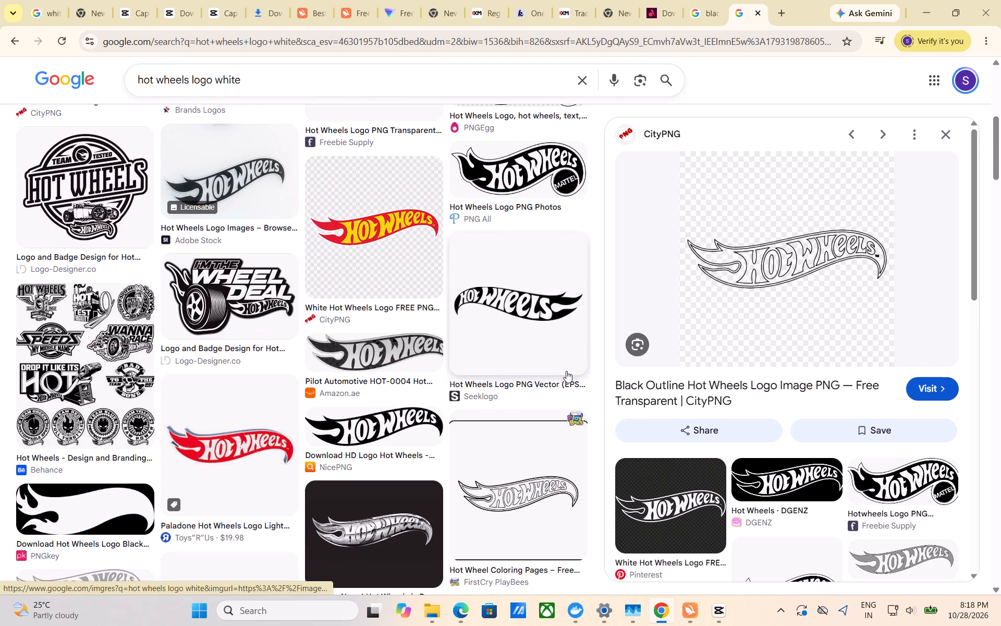
scroll(566, 371, down, 5)
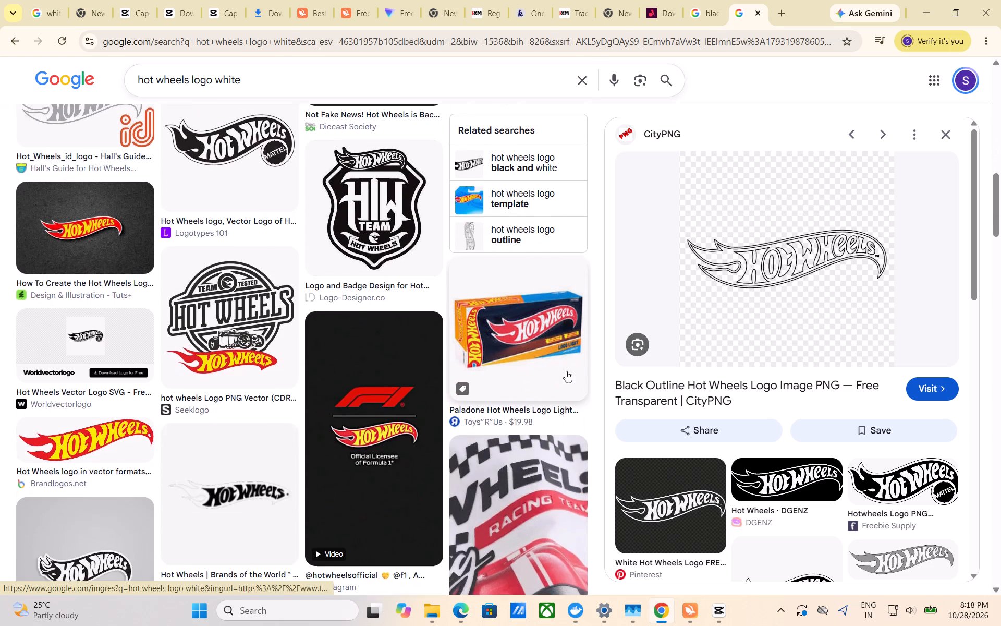
scroll(566, 371, down, 3)
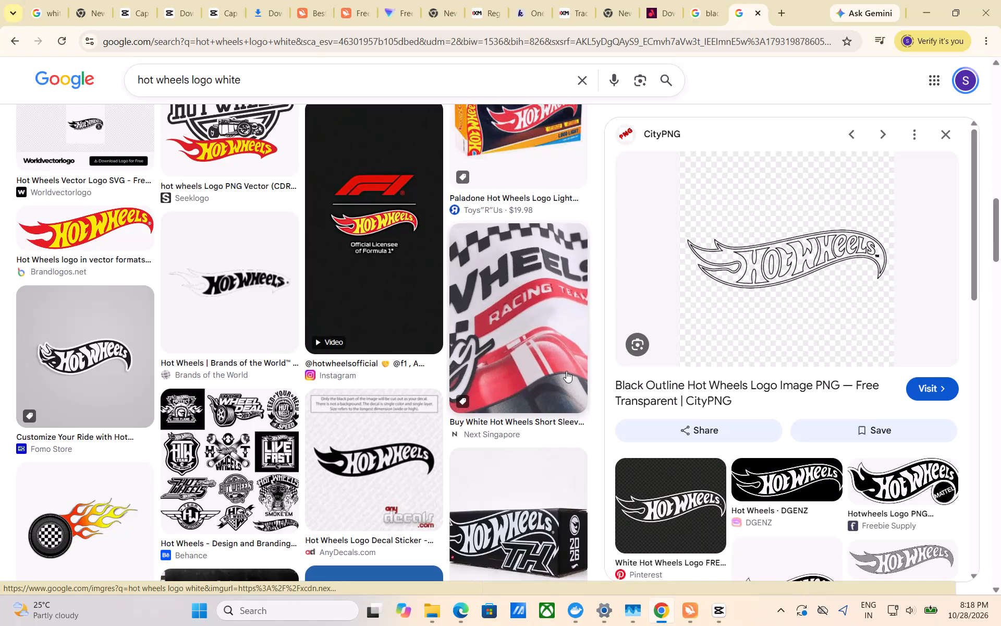
scroll(566, 371, down, 4)
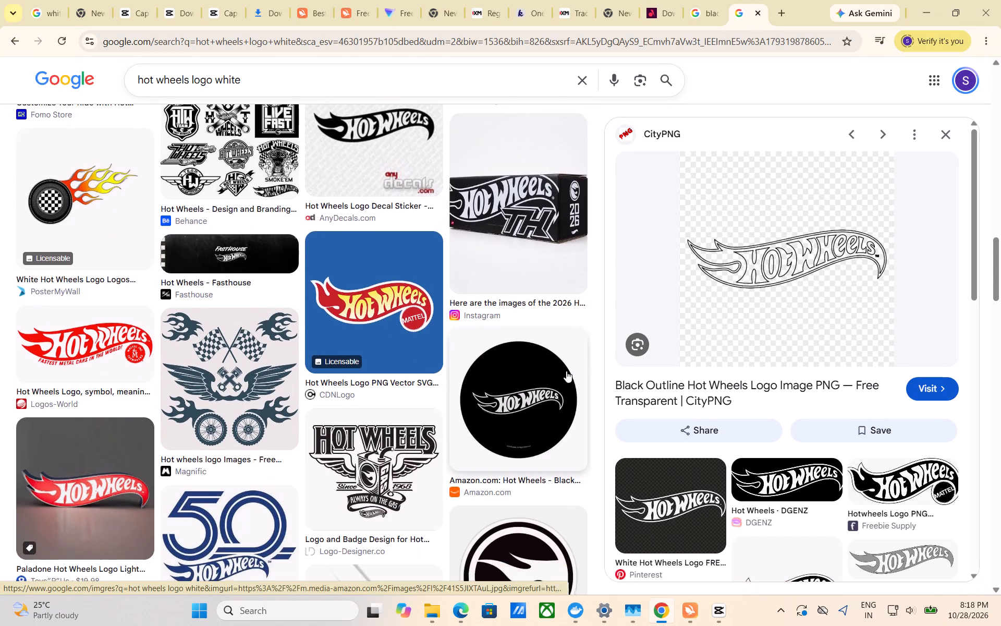
scroll(566, 371, down, 6)
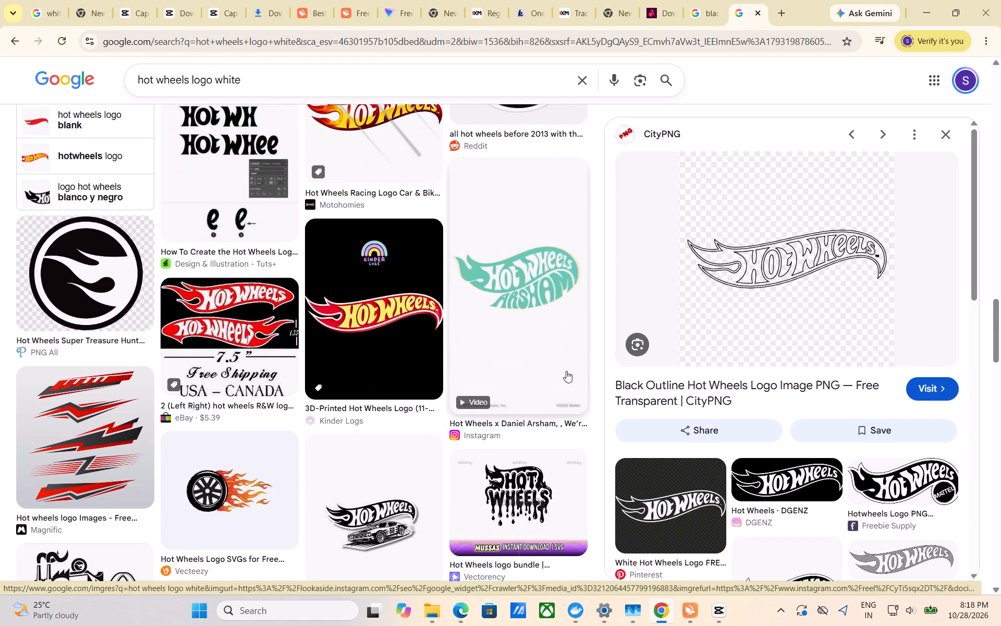
scroll(566, 371, down, 4)
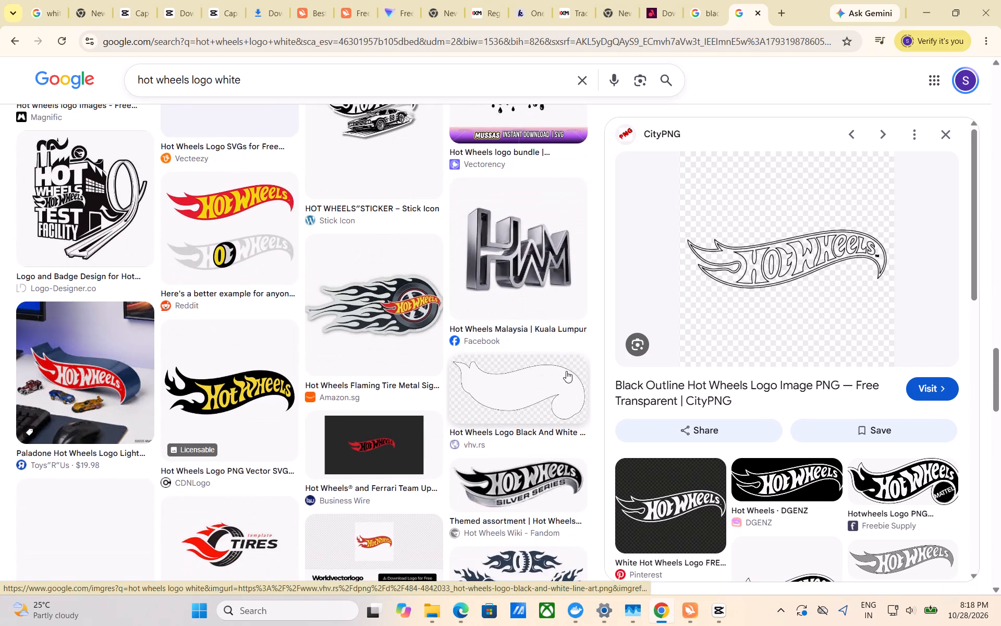
scroll(566, 371, down, 5)
scroll(566, 371, up, 3)
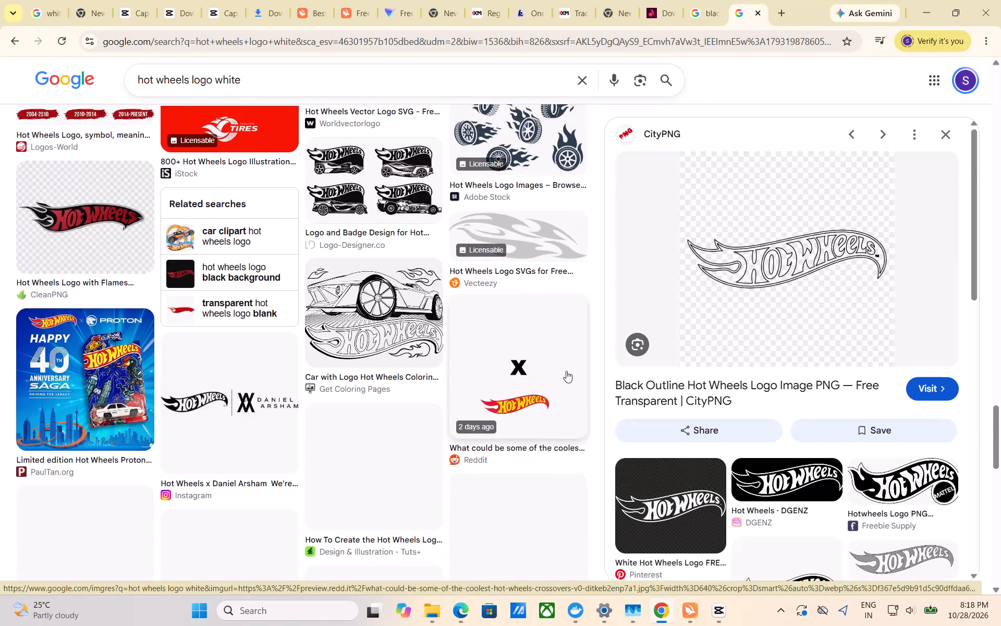
scroll(566, 371, up, 16)
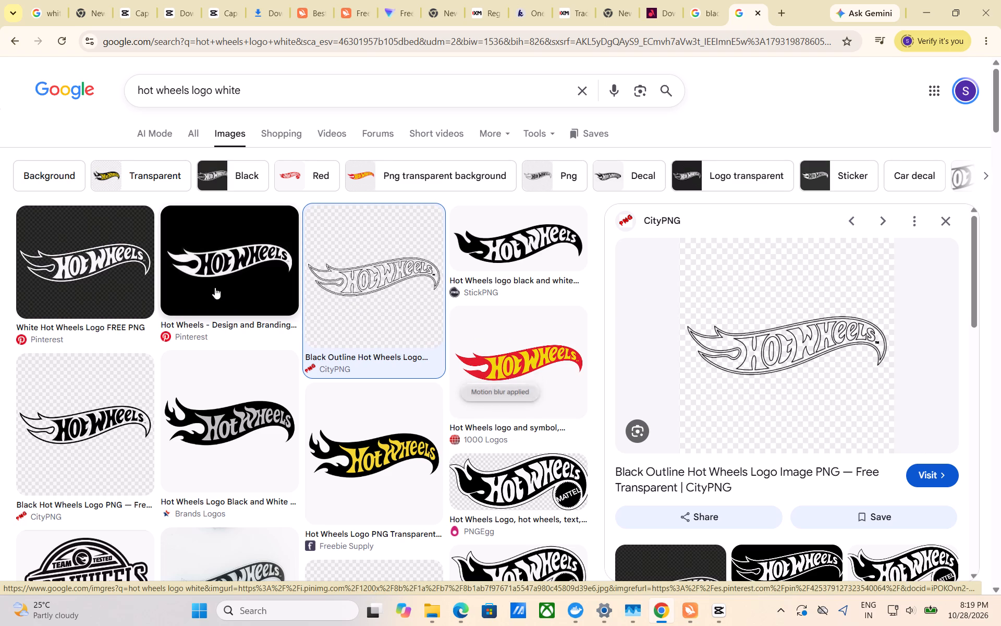
Preview the black-and-white StickPNG logo and the "White Hot Wheels Logo FREE PNG" image, and open the latter's Pinterest page.
click(471, 233)
scroll(664, 362, down, 1)
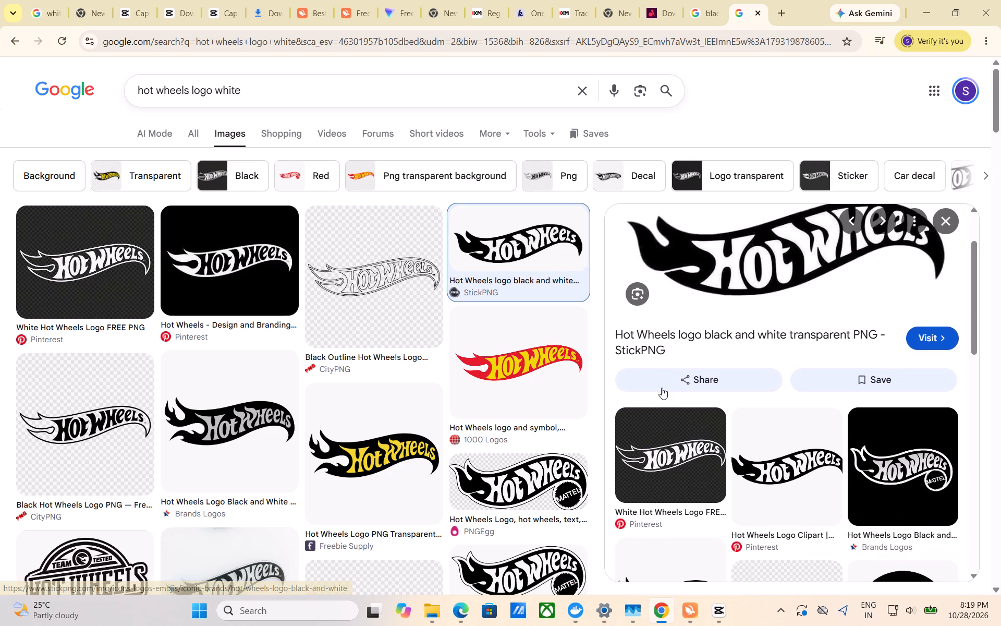
click(663, 449)
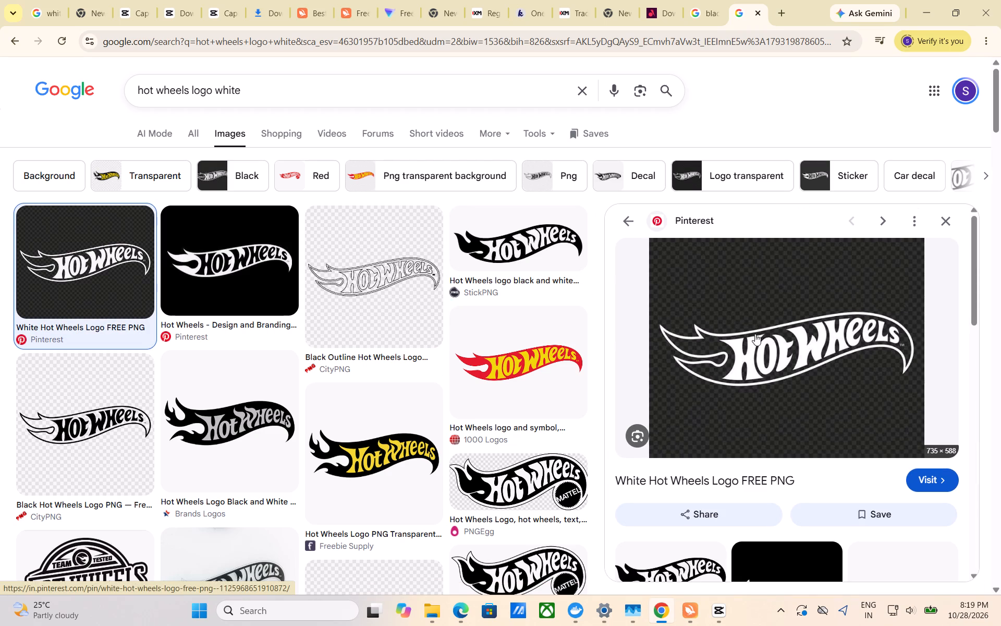
right_click(762, 323)
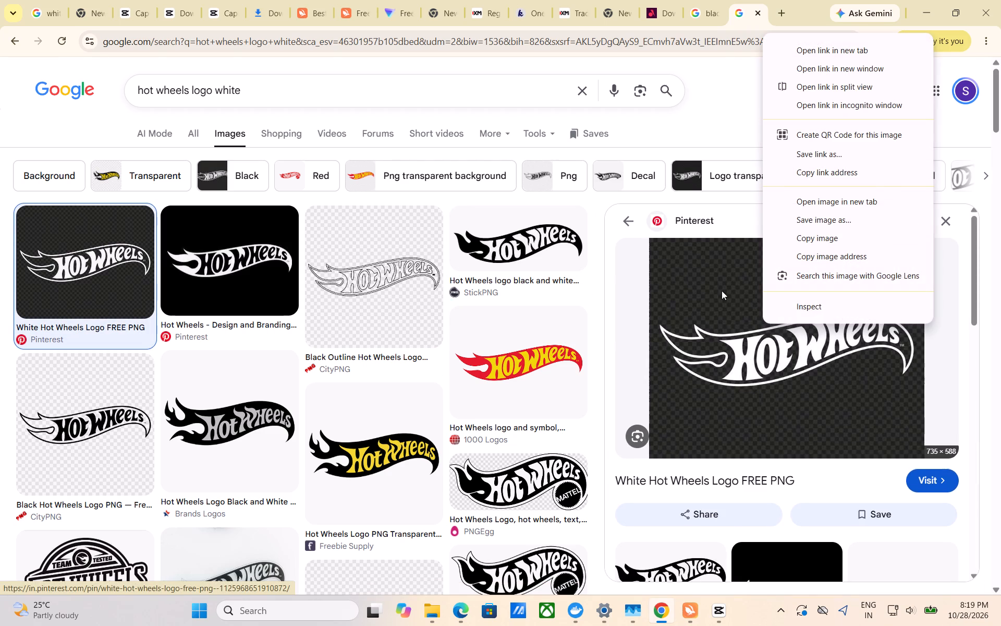
click(722, 291)
click(722, 291)
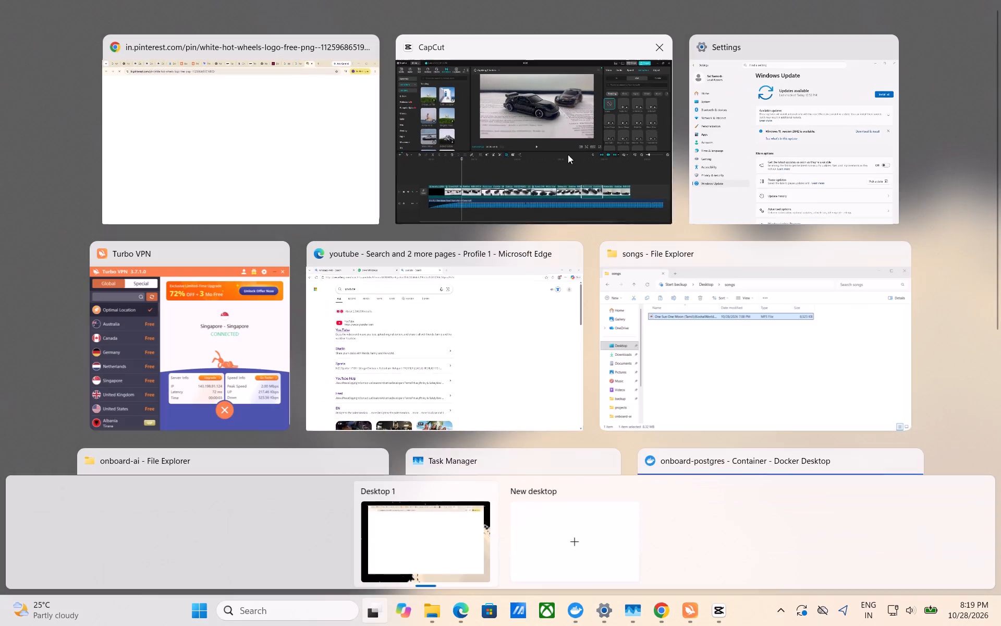
Switch back to CapCut, try the first Trending transition, and look through the other trending transitions.
click(554, 145)
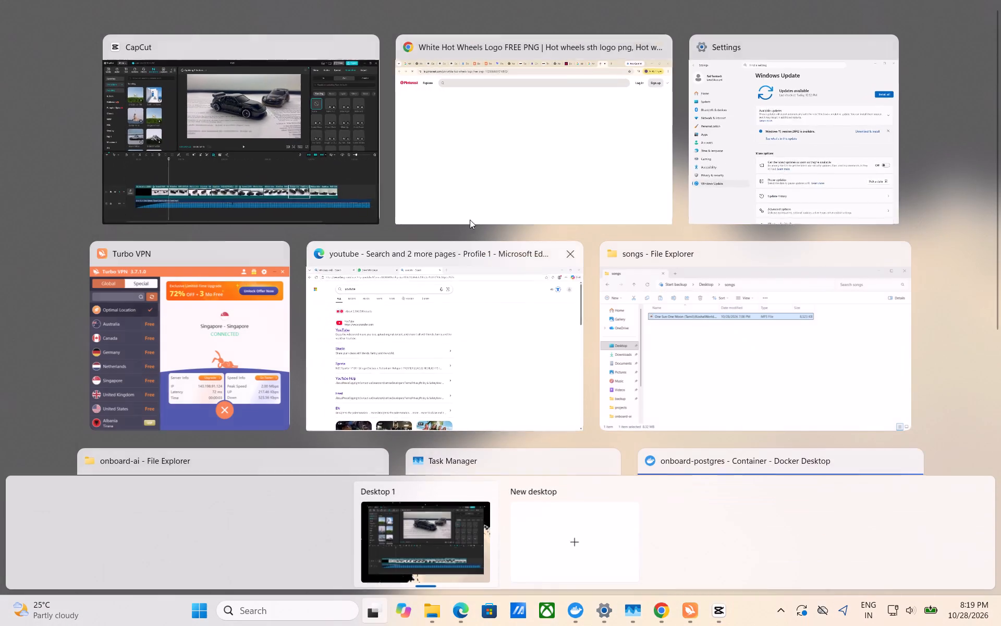
click(489, 182)
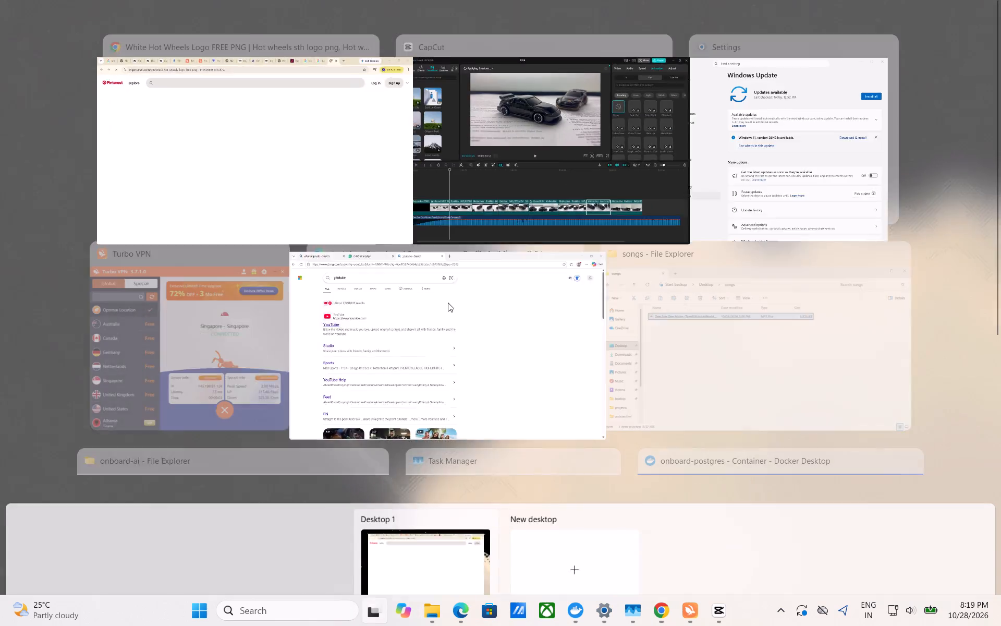
click(546, 192)
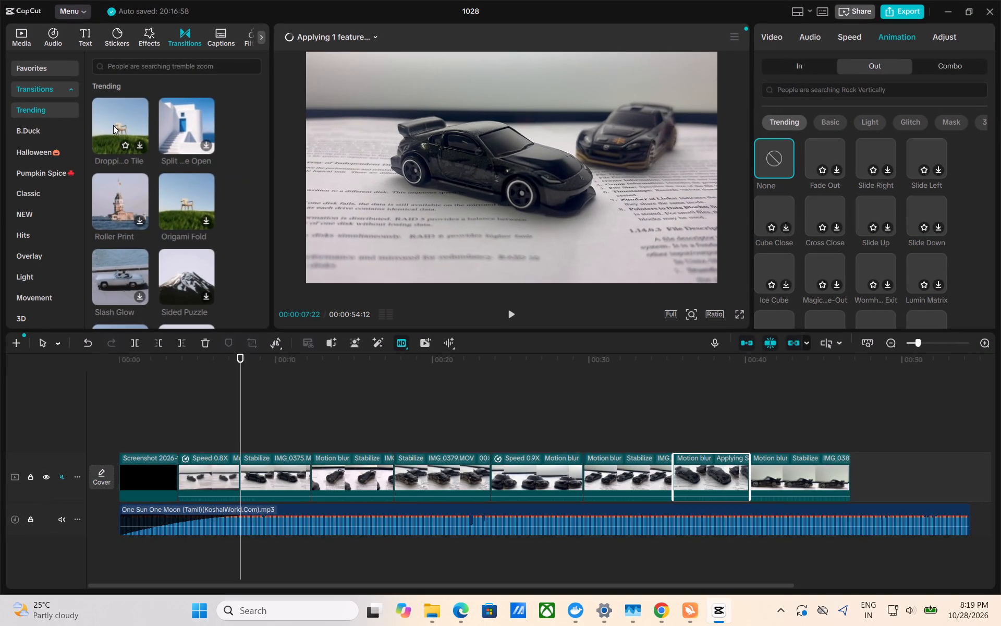
click(113, 125)
double_click(116, 121)
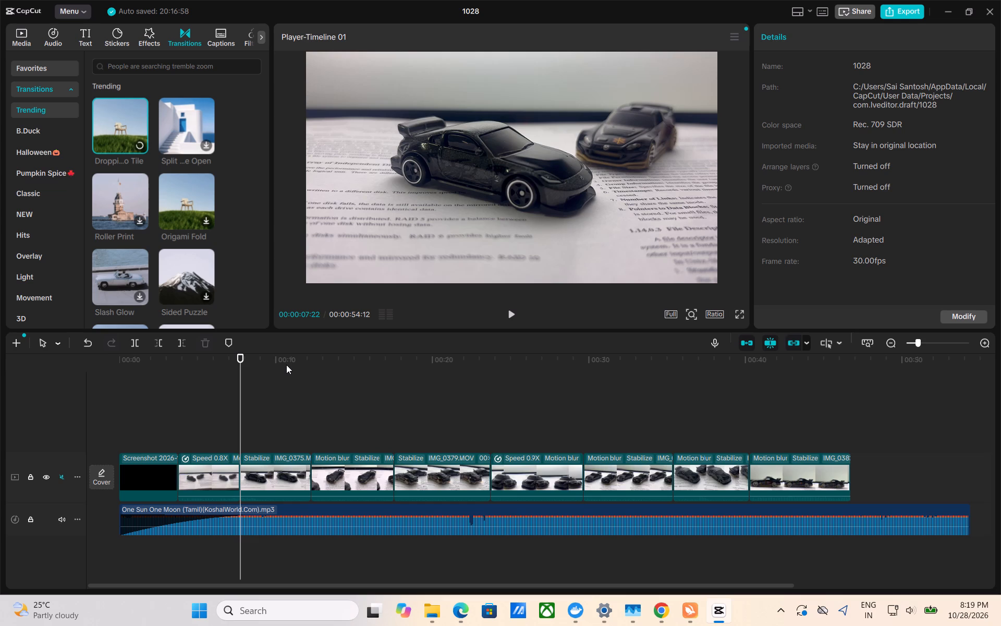
scroll(204, 253, down, 2)
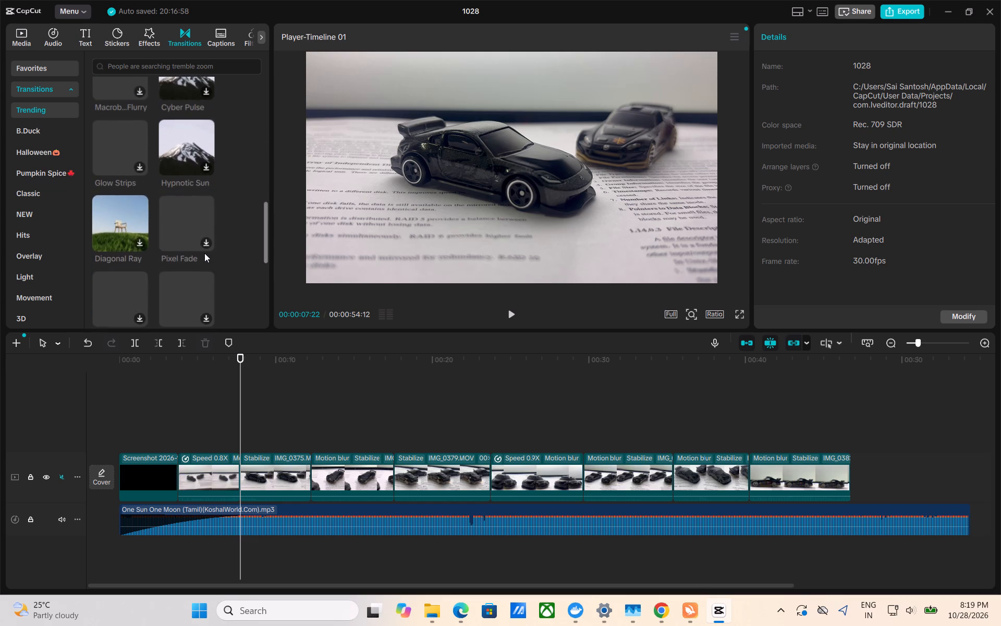
scroll(204, 253, up, 5)
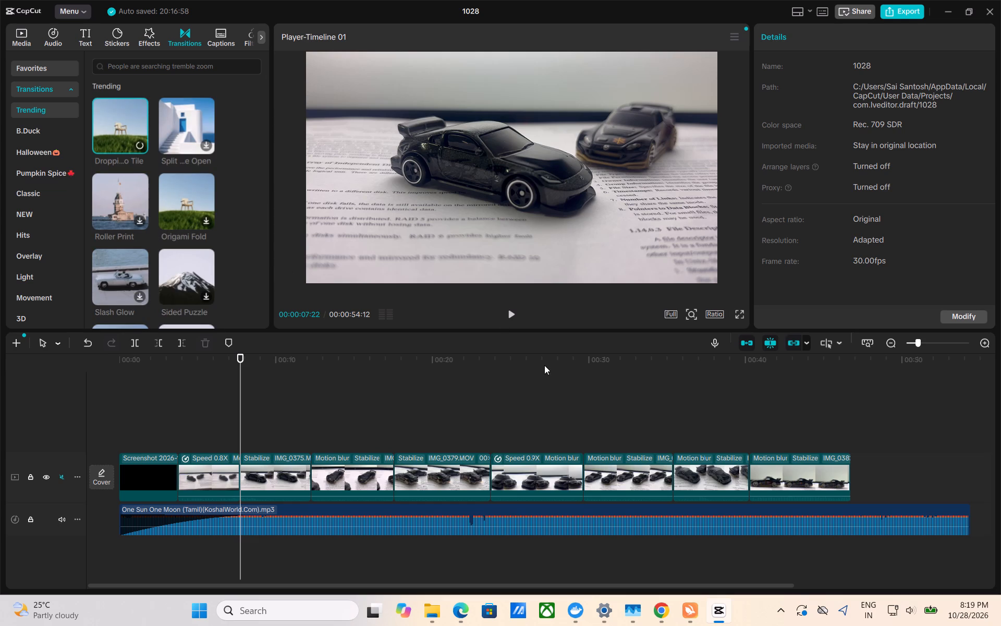
Play the timeline from the start to past the 30-second mark, and return the playhead to about 27 seconds.
drag(244, 395, 93, 413)
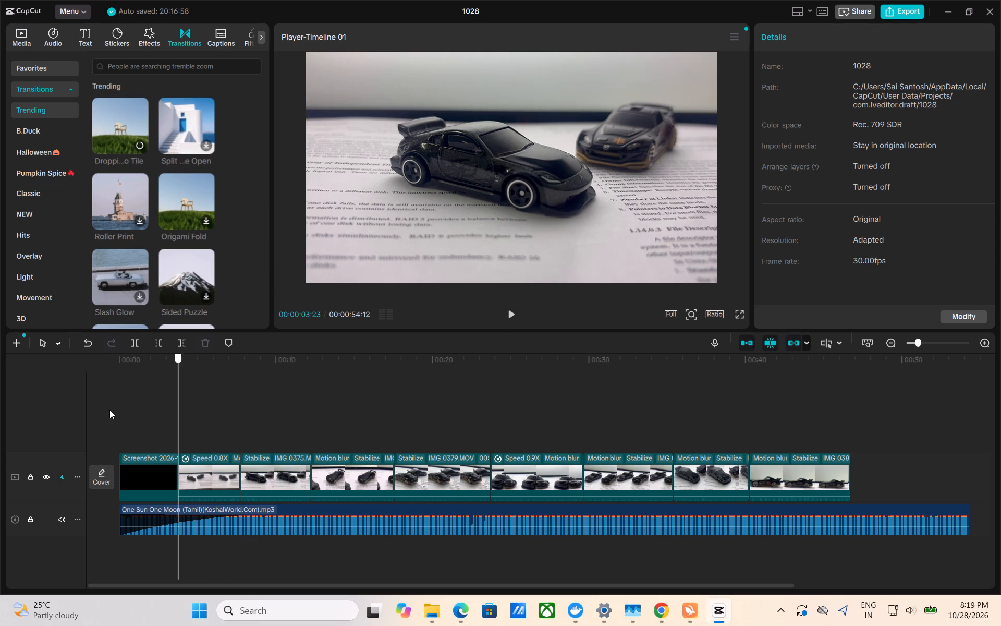
key(space)
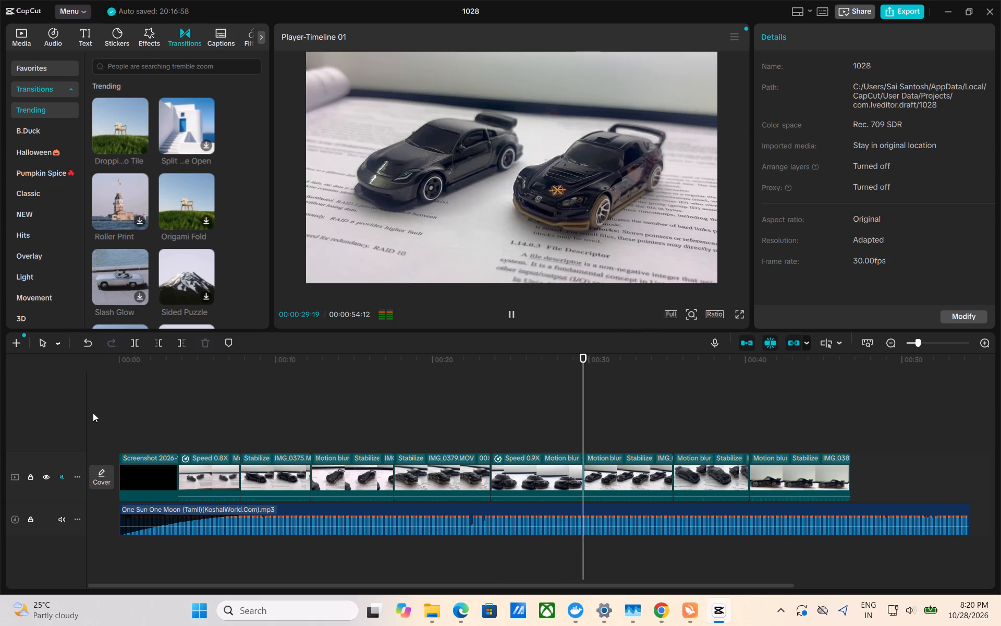
click(579, 407)
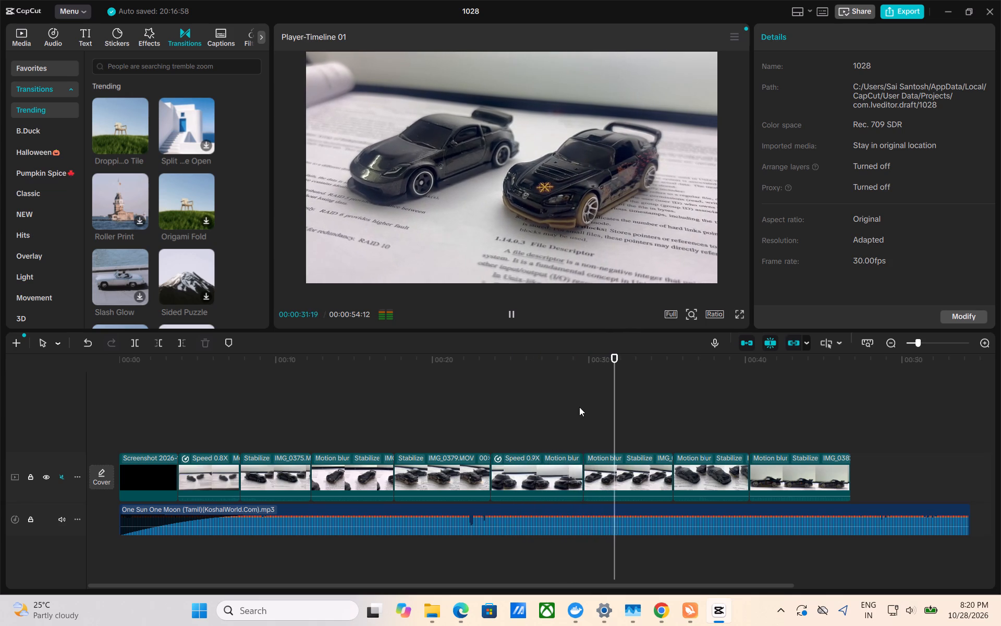
drag(579, 407, 542, 412)
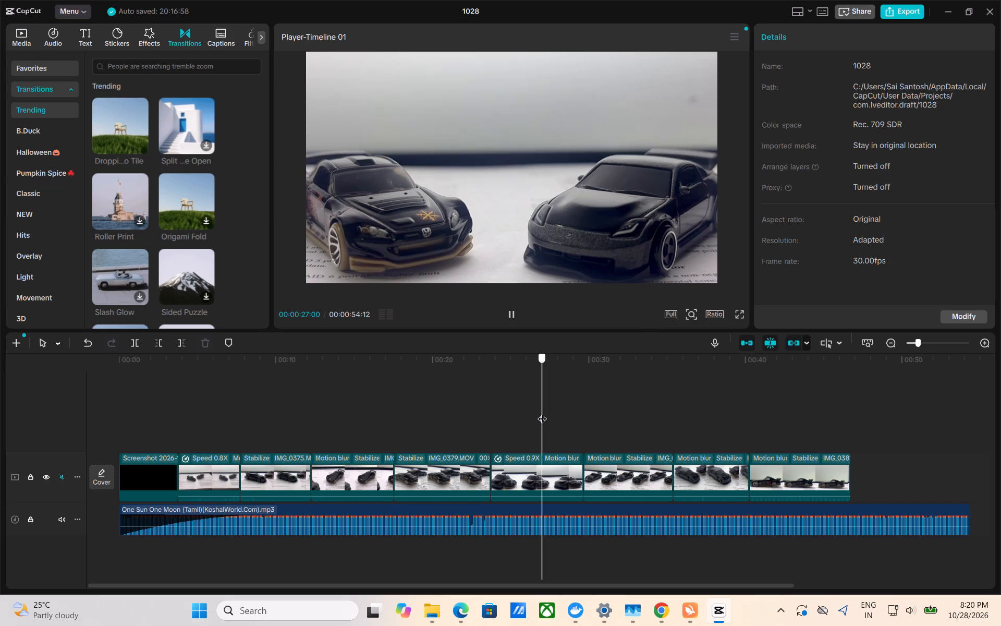
drag(542, 412, 543, 412)
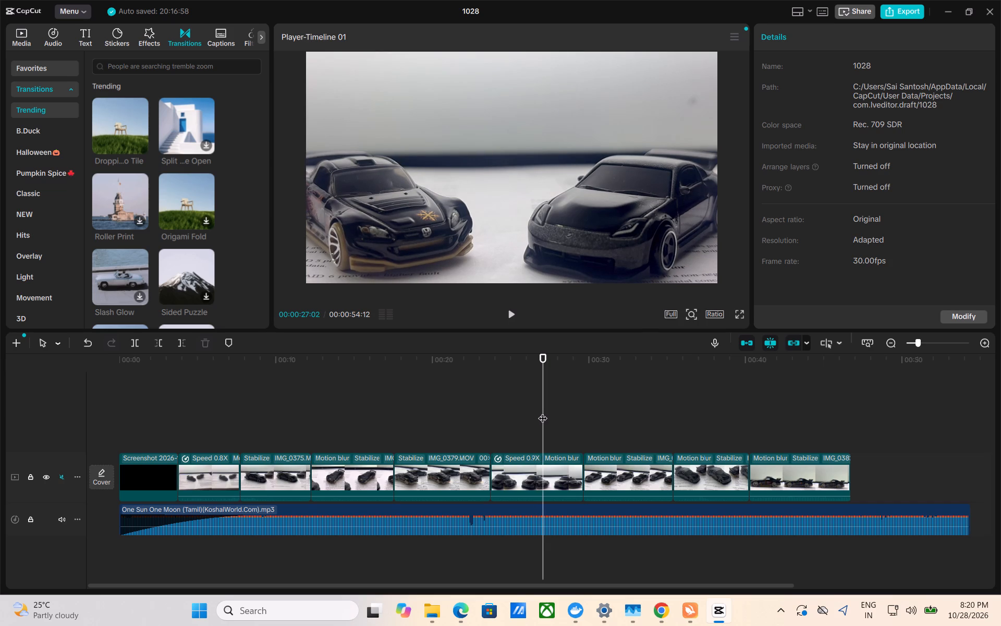
Return the playhead to the start of the timeline and play the video in full screen.
drag(541, 370, 538, 371)
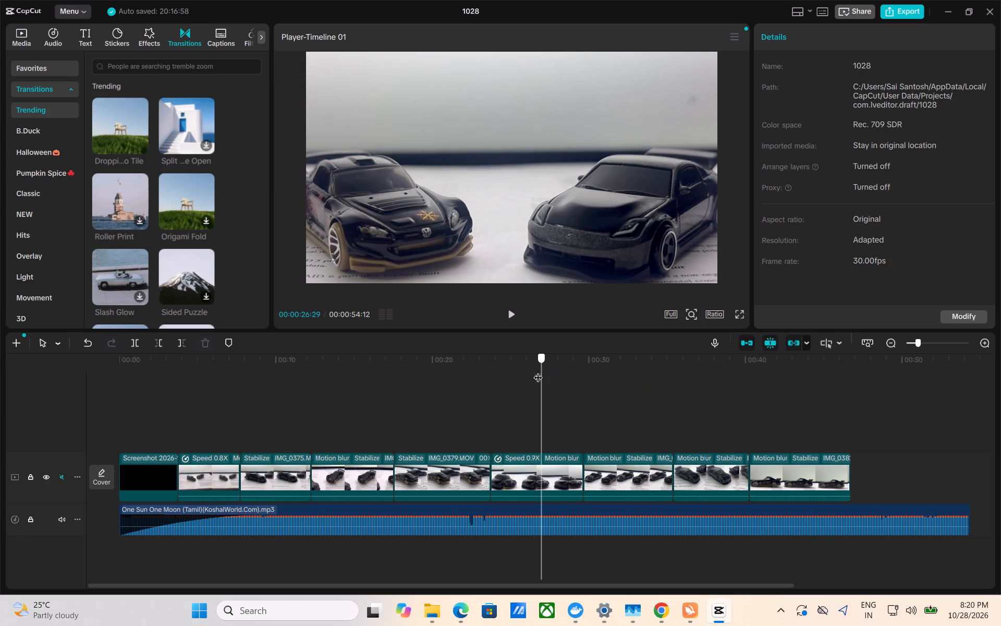
drag(538, 371, 34, 449)
key(space)
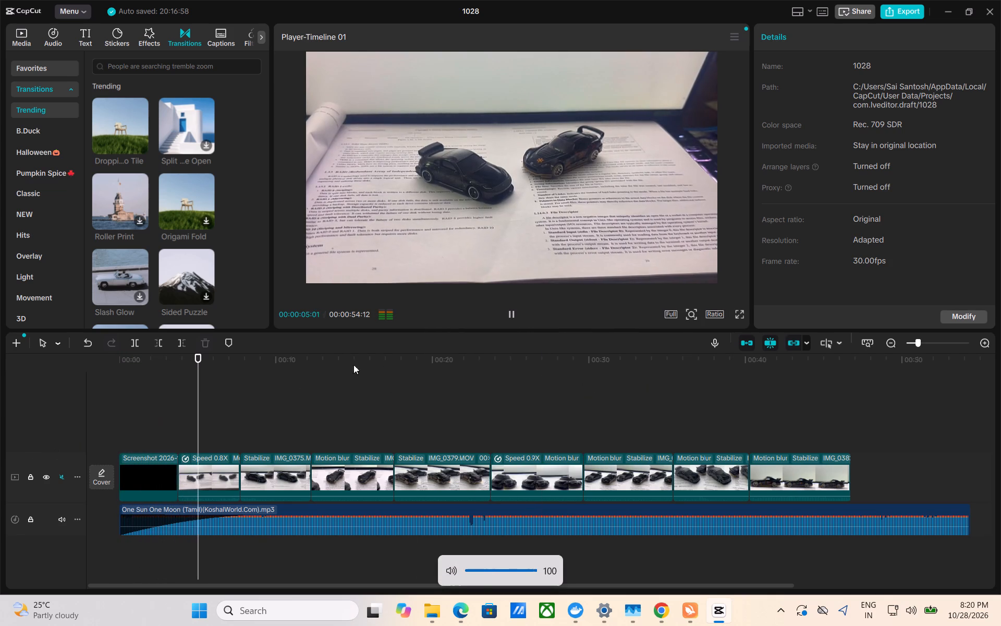
click(741, 314)
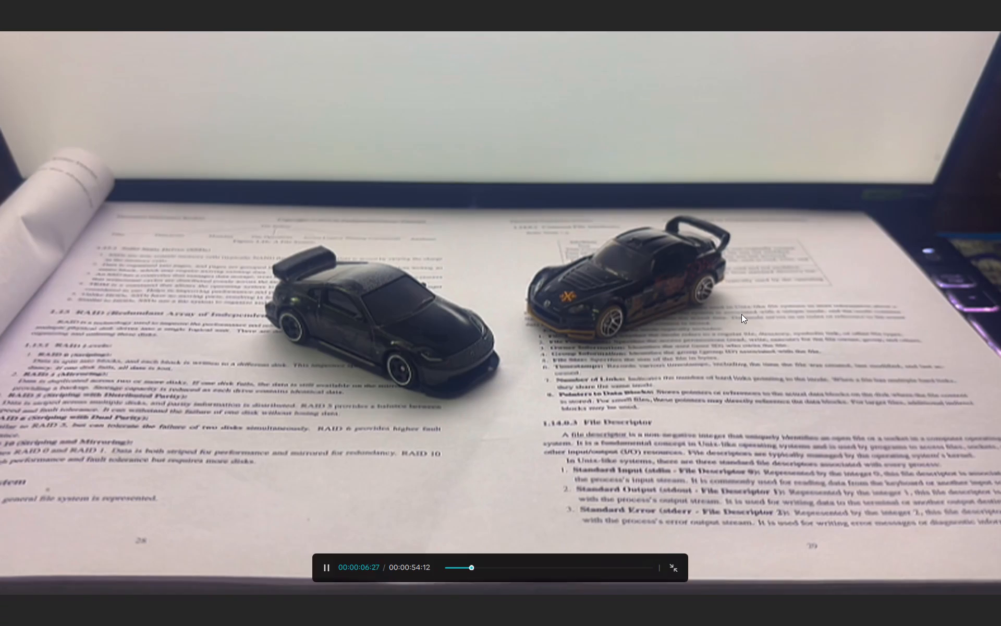
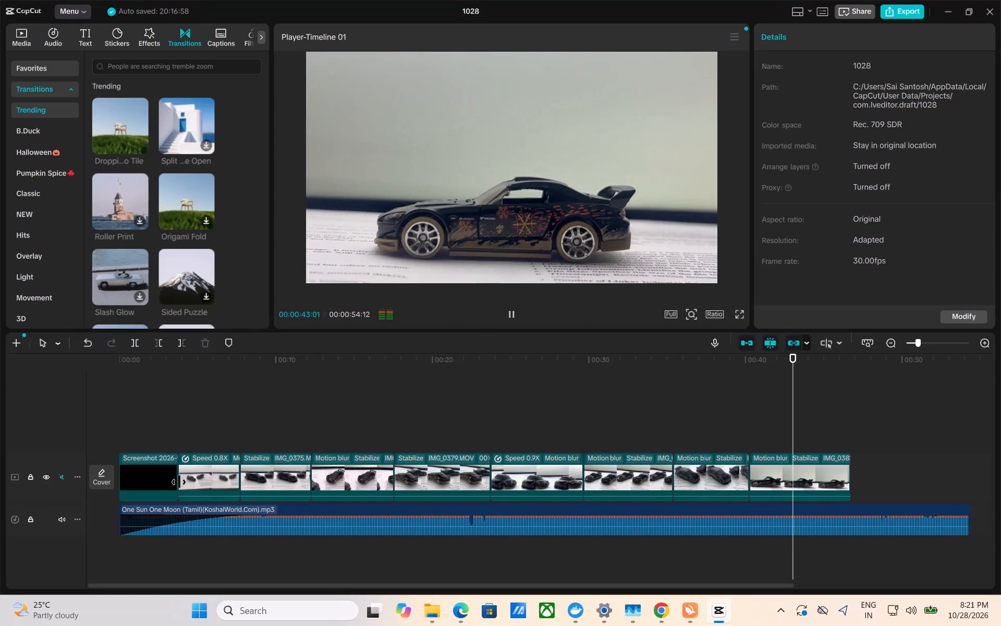
Turn off motion blur on the IMG_0371, 0.9X-speed, IMG_0377, IMG_0381 and IMG_0382 clips, checking the IMG_0375 and IMG_0379 clips along the way.
click(257, 470)
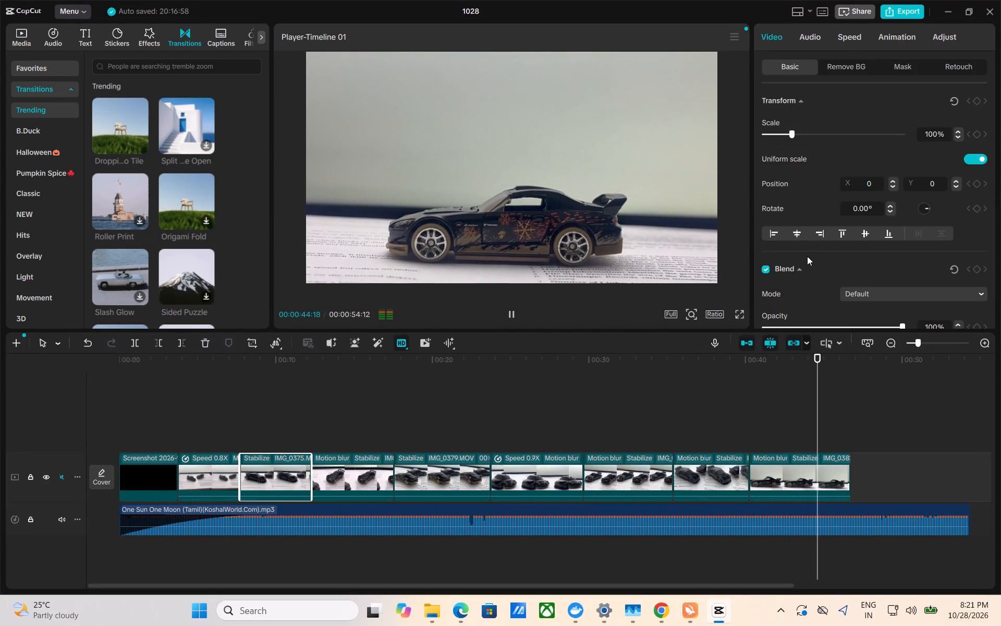
scroll(807, 256, down, 4)
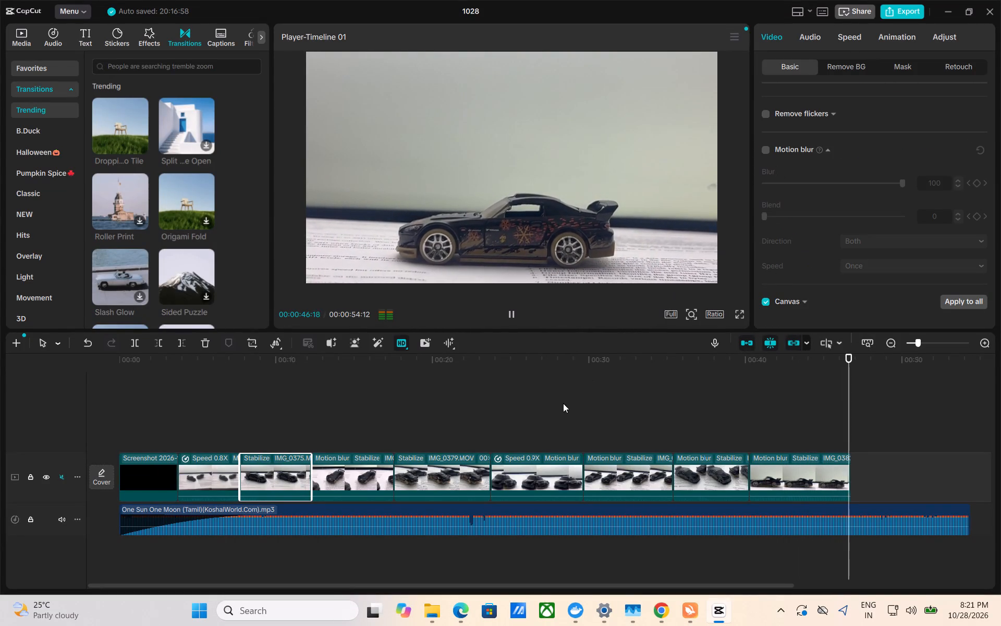
click(353, 481)
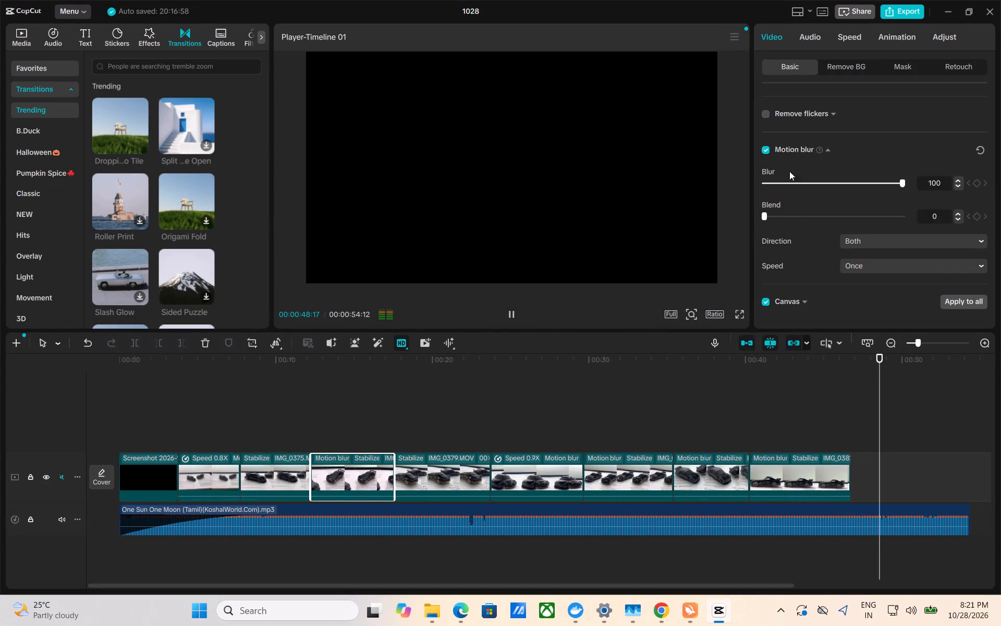
click(765, 148)
click(442, 465)
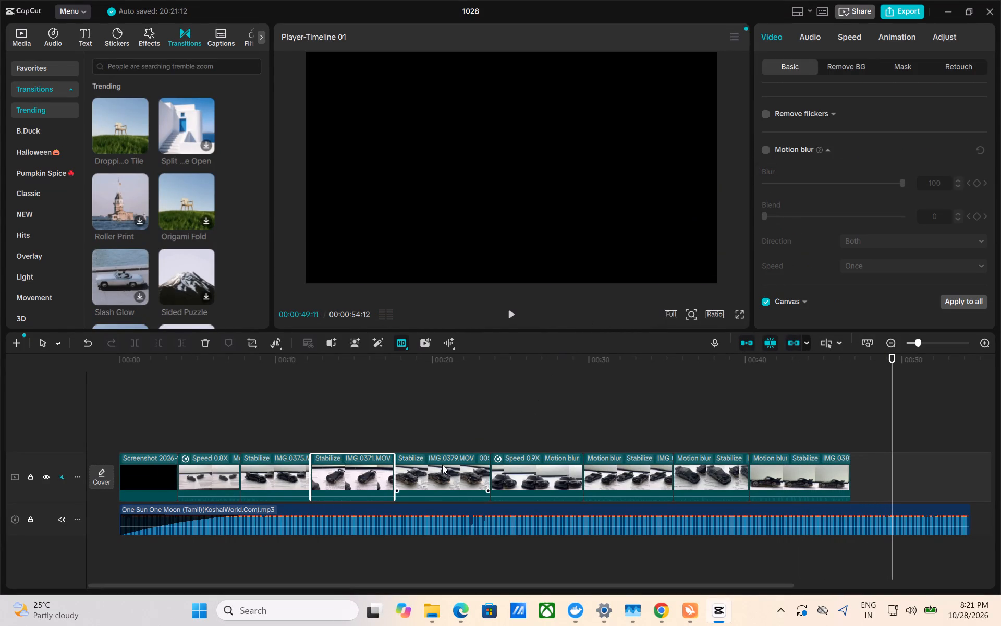
click(525, 477)
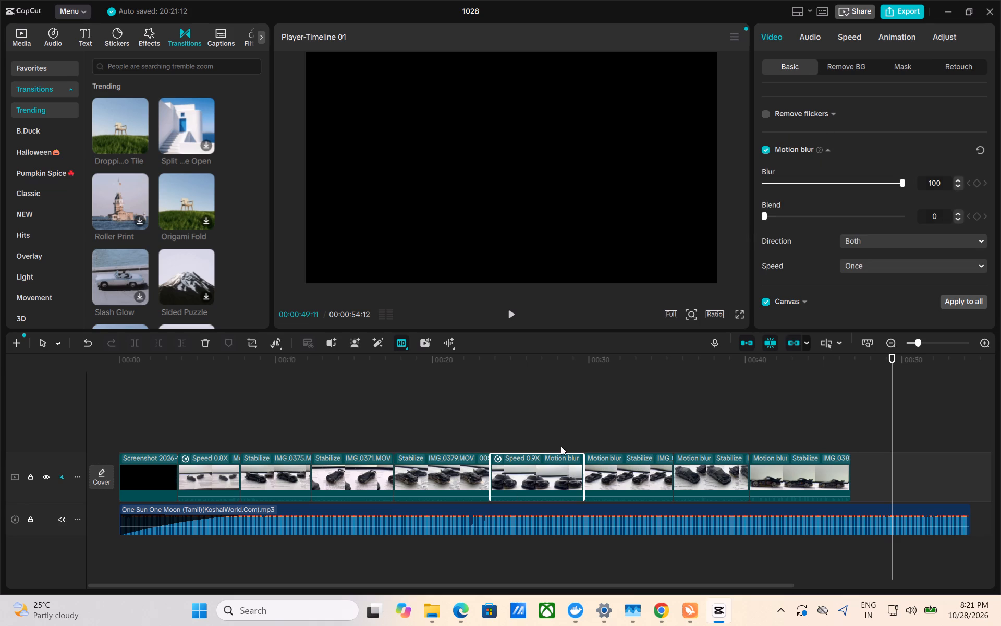
click(765, 148)
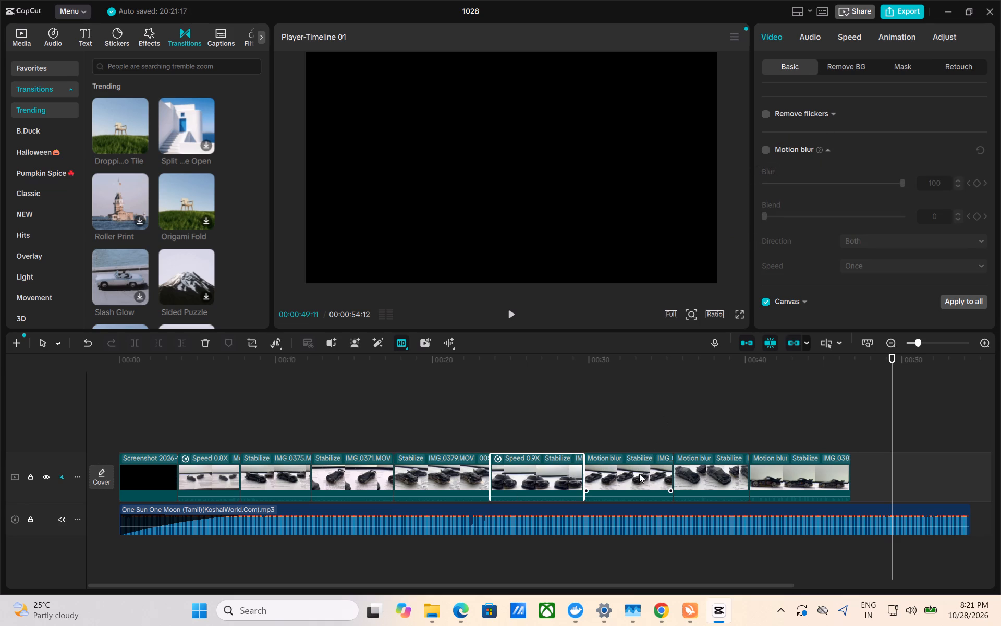
click(639, 474)
click(765, 148)
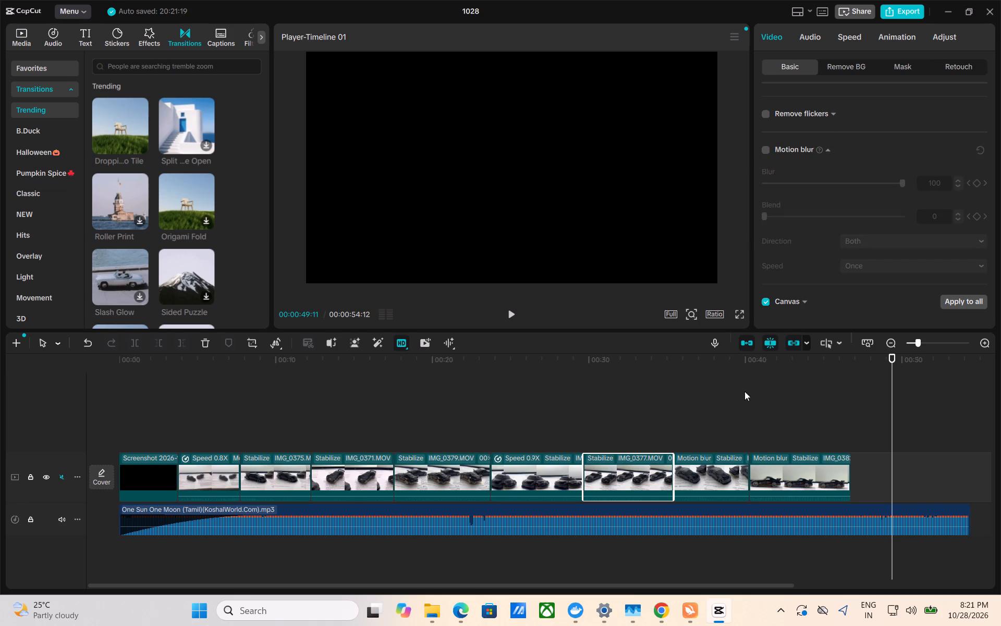
click(705, 485)
click(767, 152)
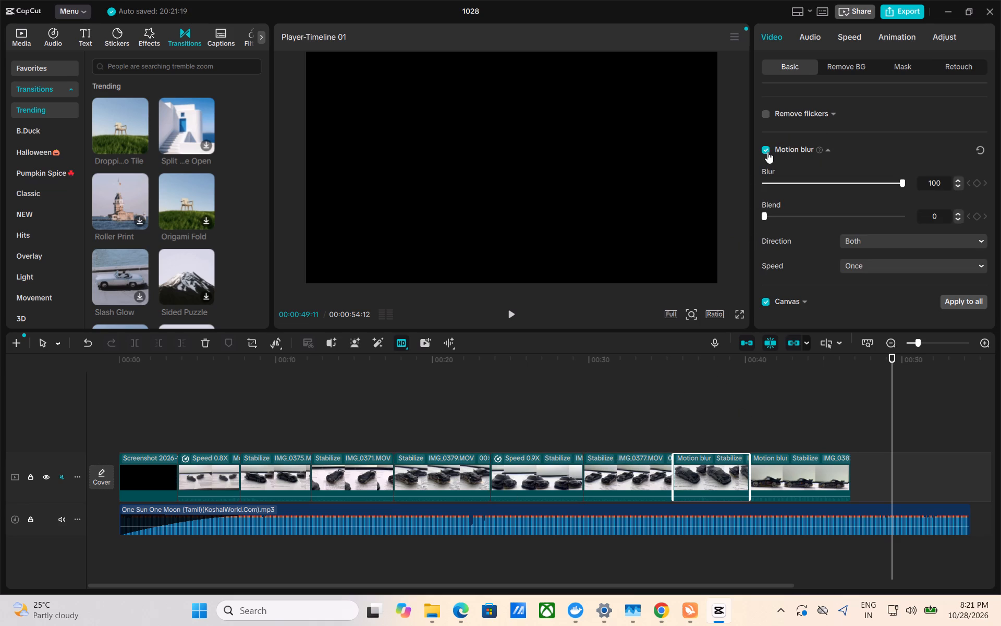
click(781, 455)
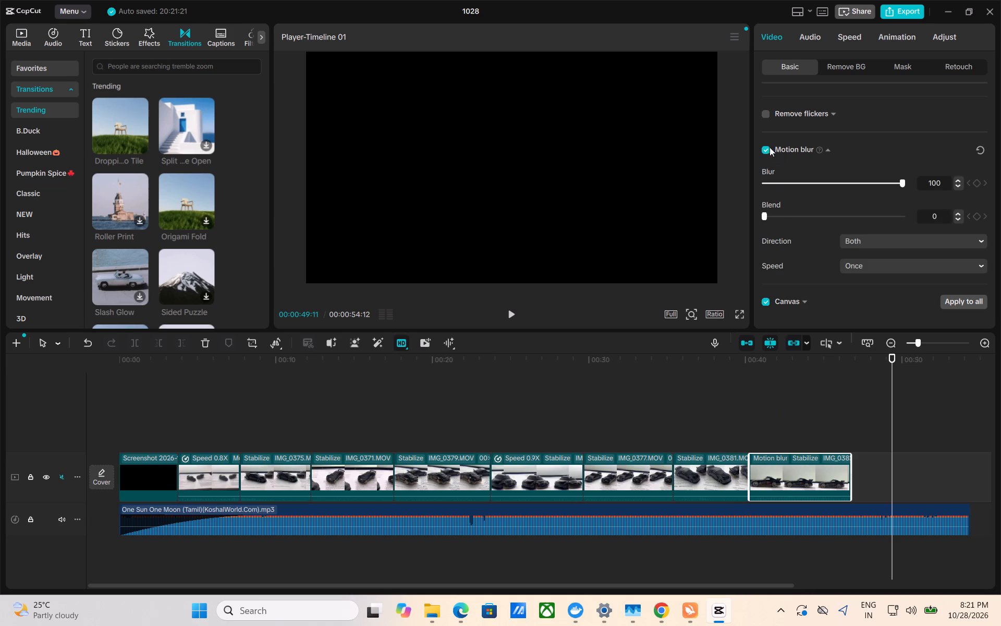
click(768, 147)
Return the playhead to the start of the timeline and play the video in full screen.
click(855, 397)
click(855, 397)
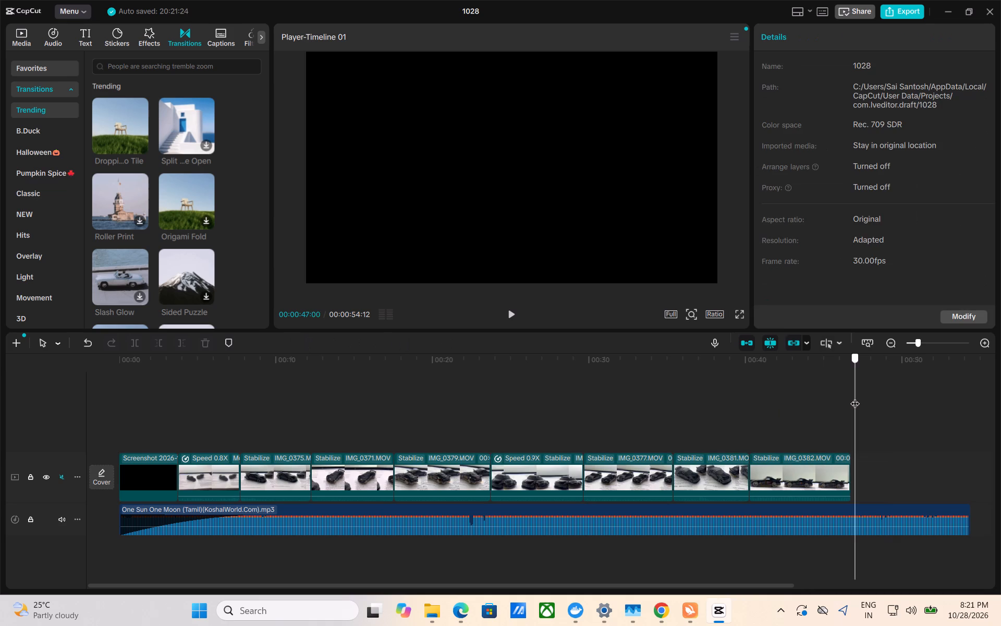
drag(855, 397, 132, 512)
key(space)
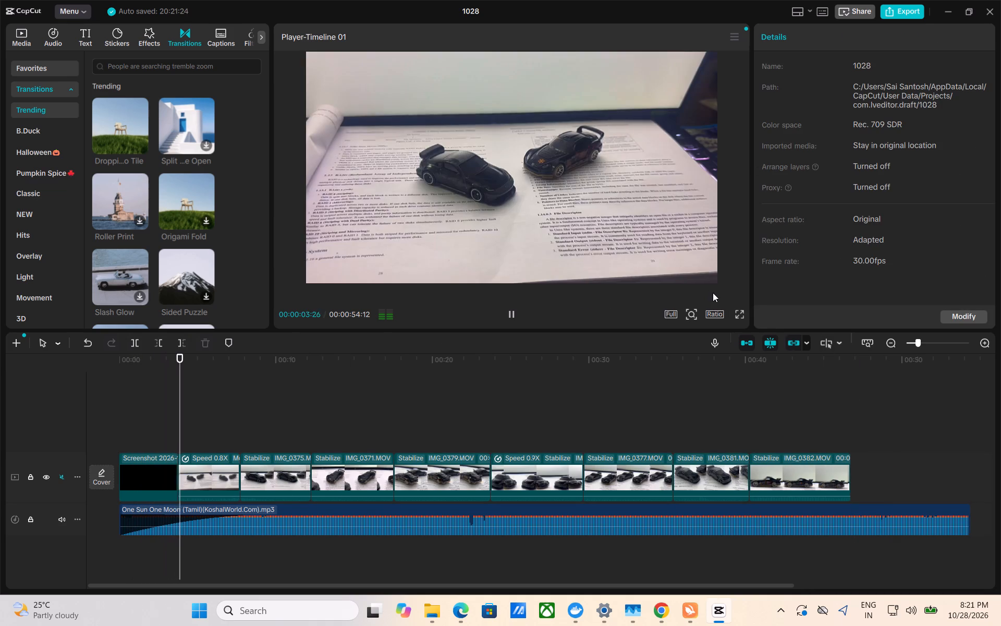
click(736, 317)
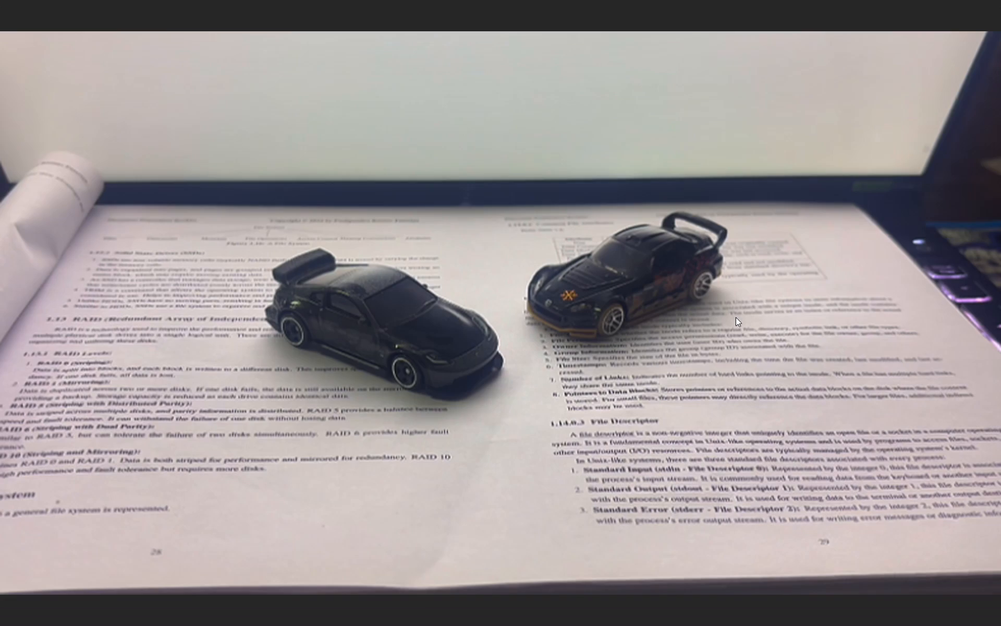
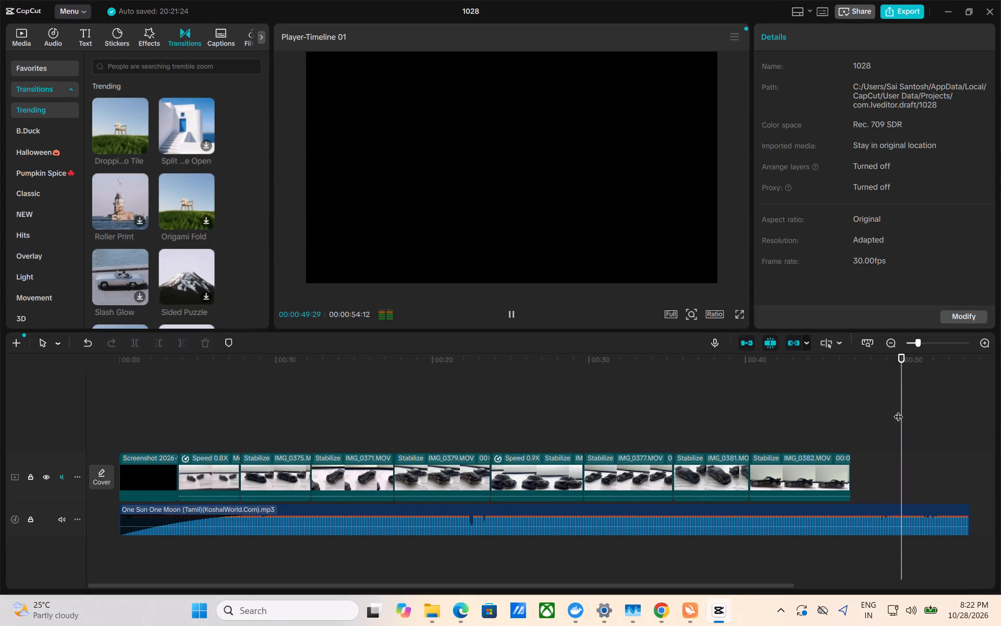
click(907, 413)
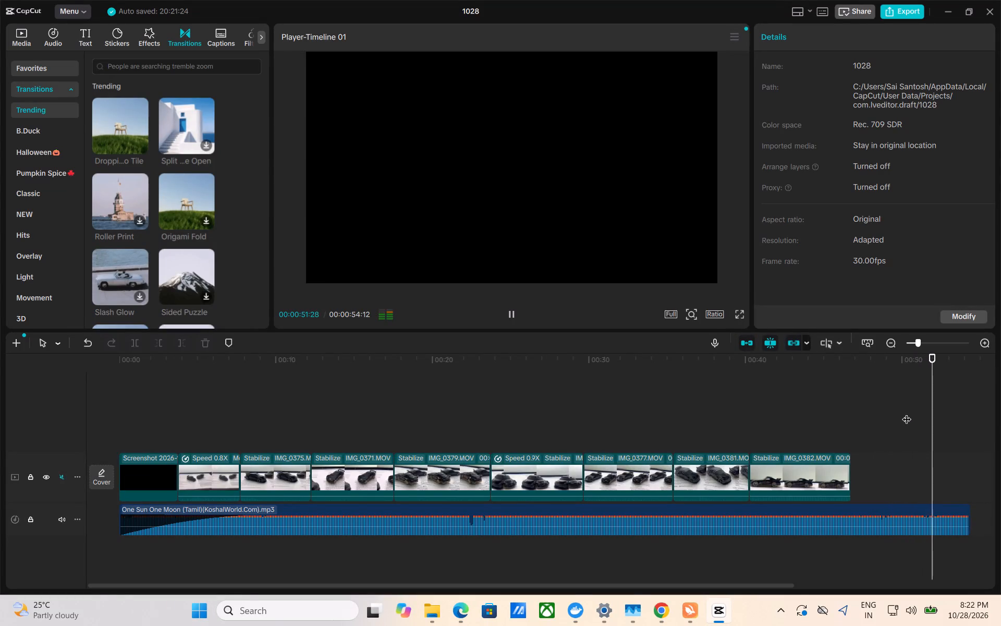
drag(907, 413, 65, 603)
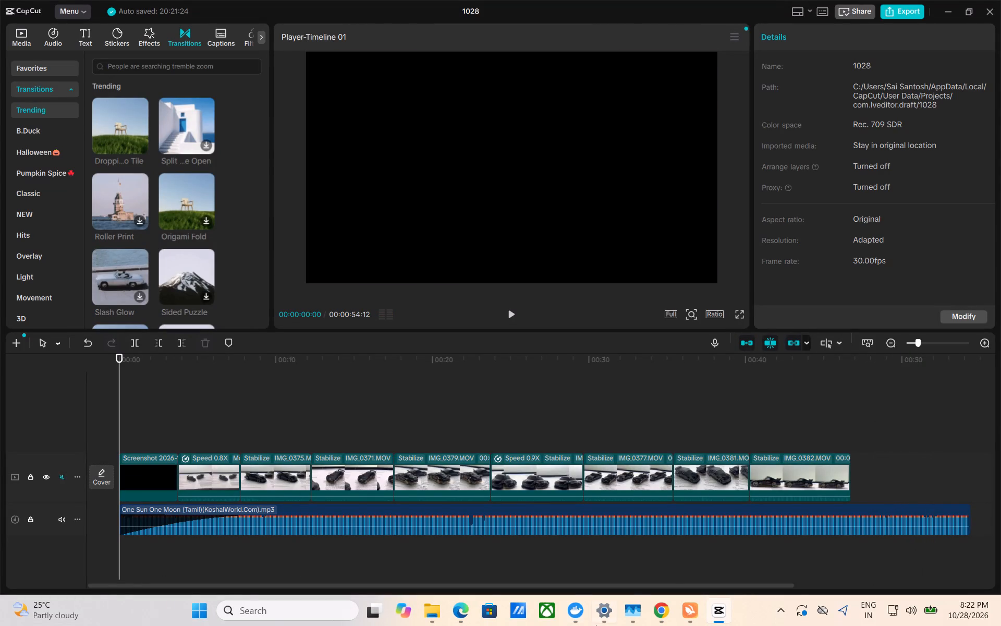
Switch to Chrome with the white Hot Wheels logo pin on Pinterest.
click(685, 607)
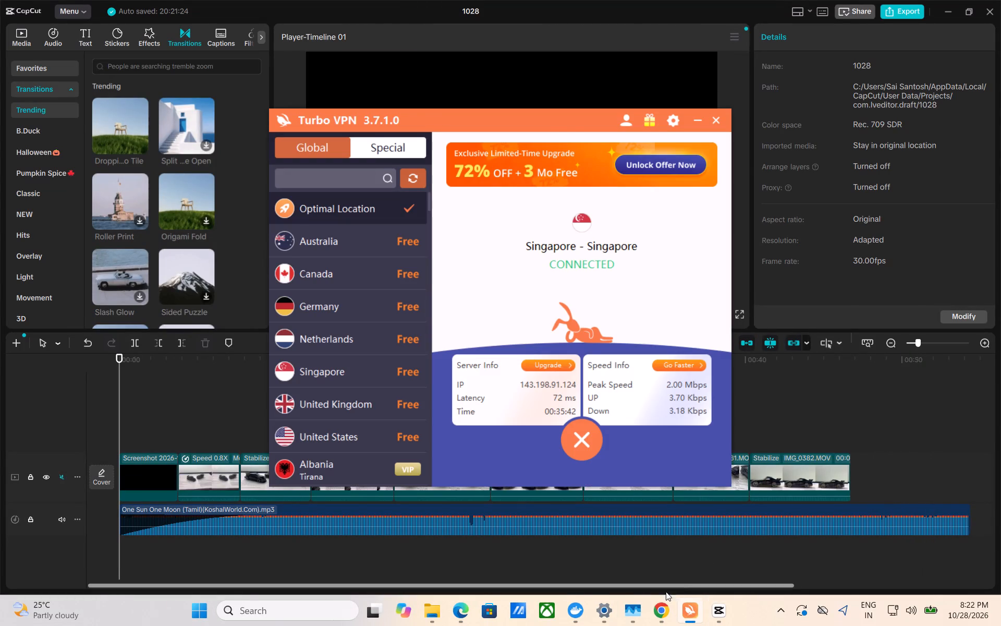
click(660, 608)
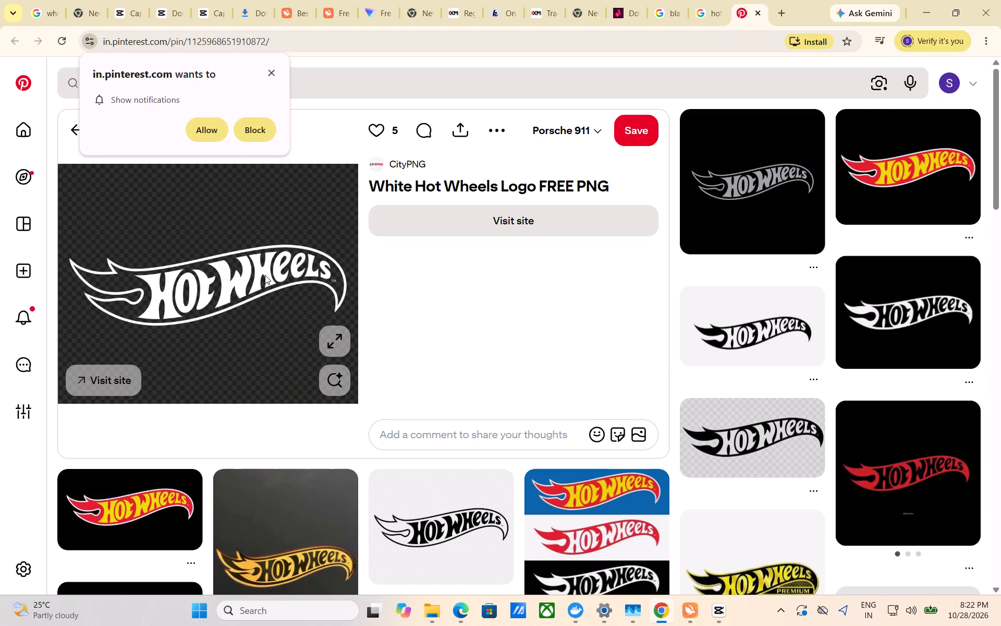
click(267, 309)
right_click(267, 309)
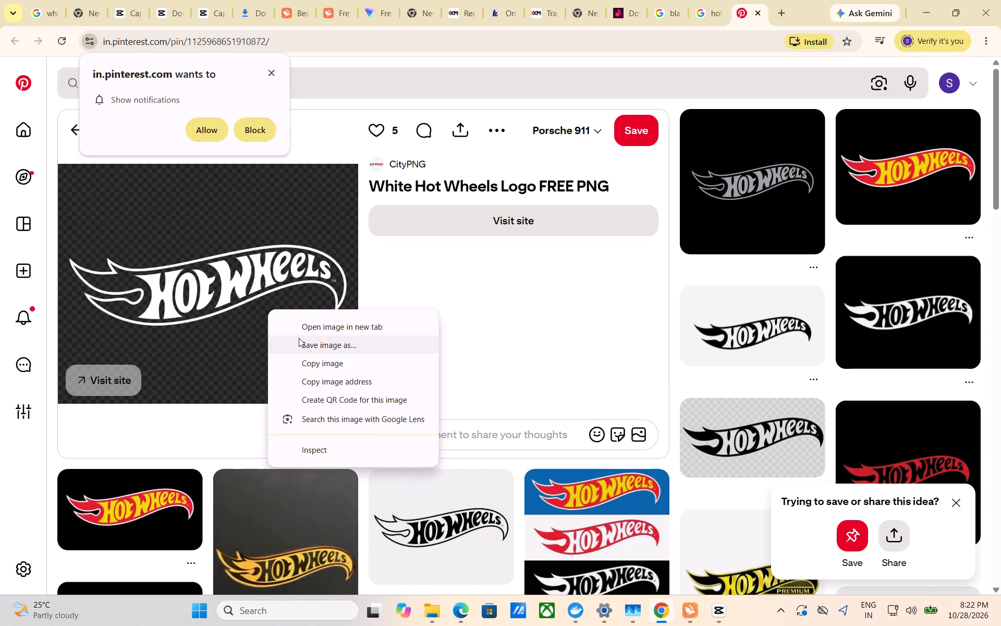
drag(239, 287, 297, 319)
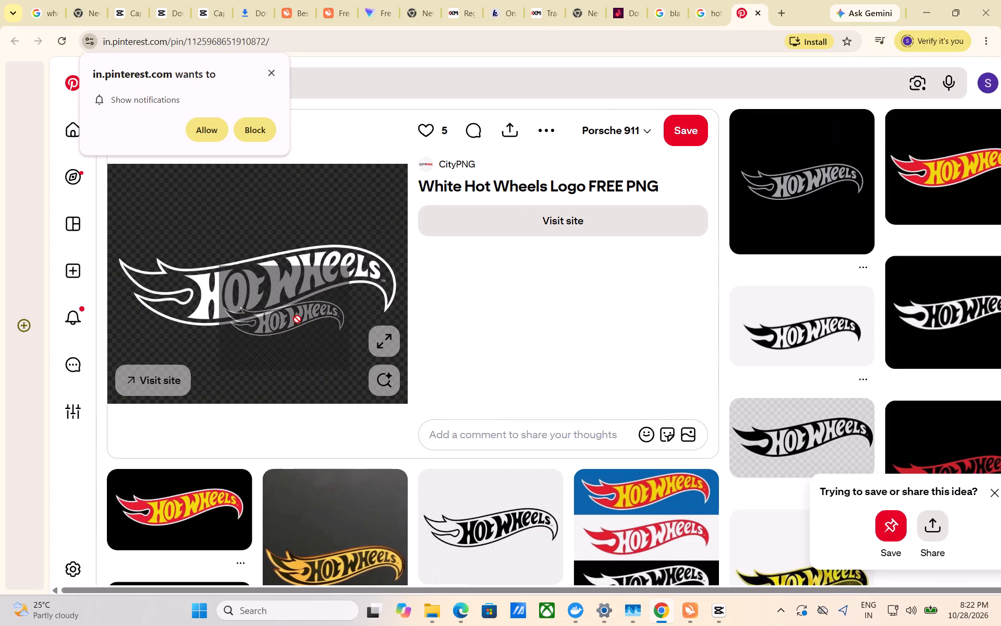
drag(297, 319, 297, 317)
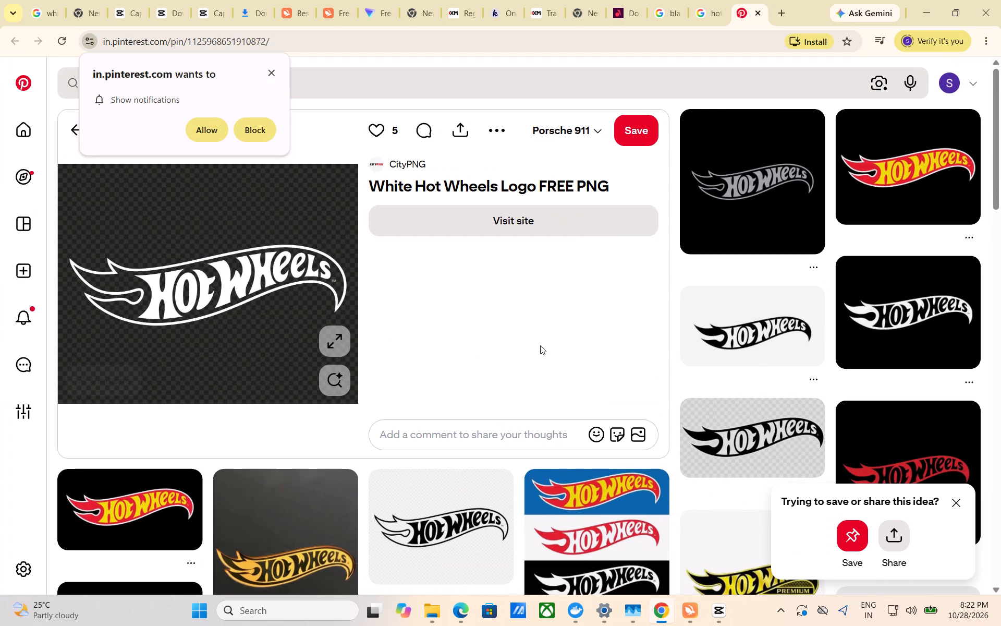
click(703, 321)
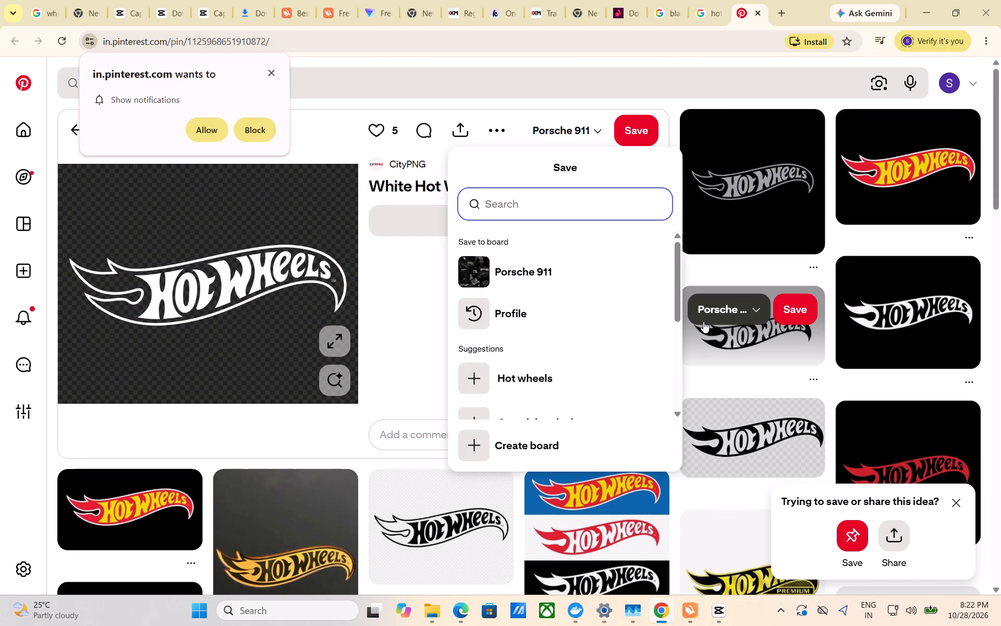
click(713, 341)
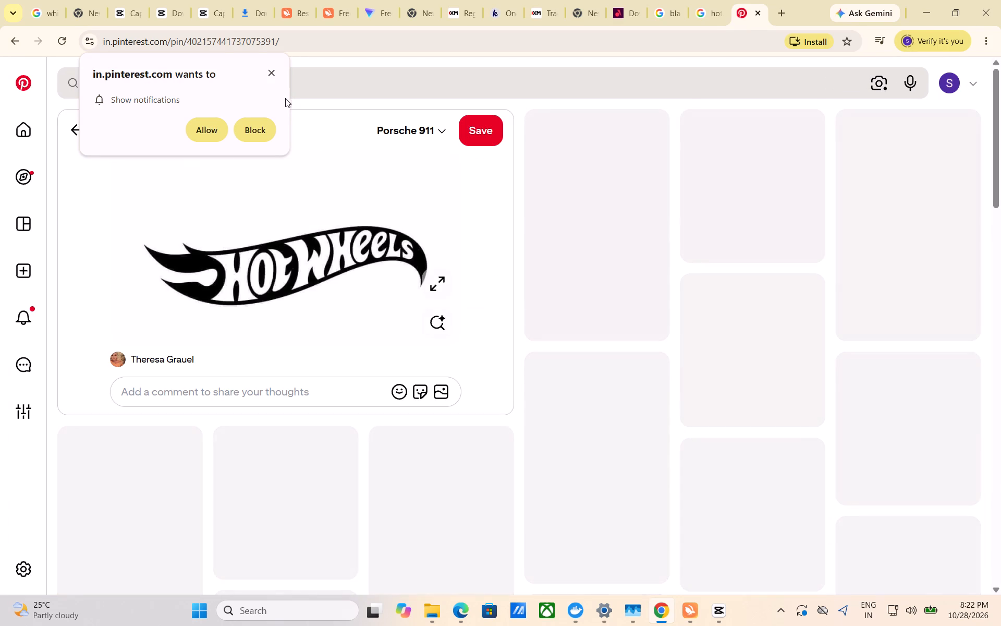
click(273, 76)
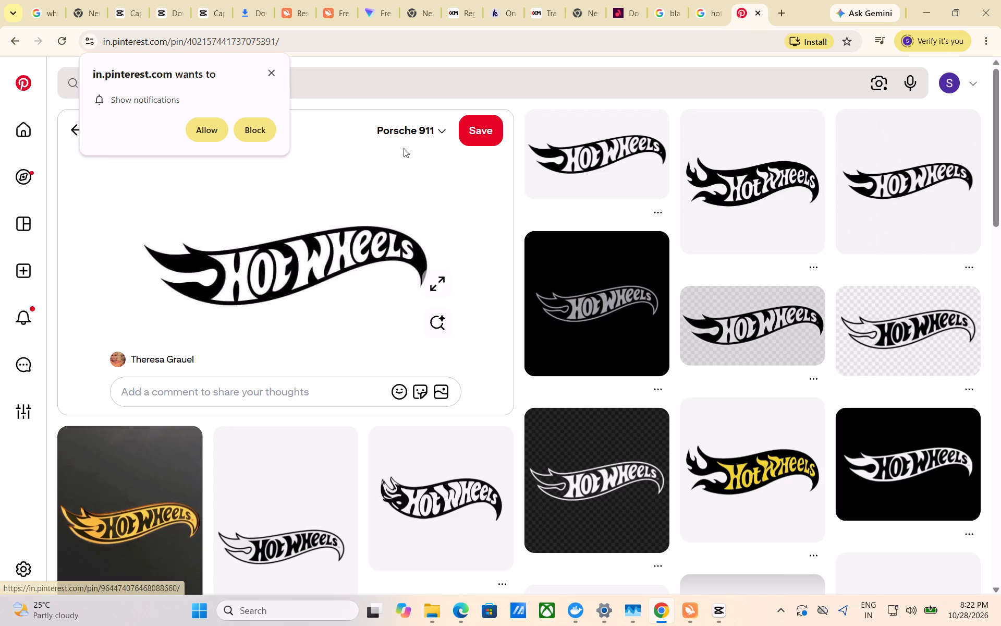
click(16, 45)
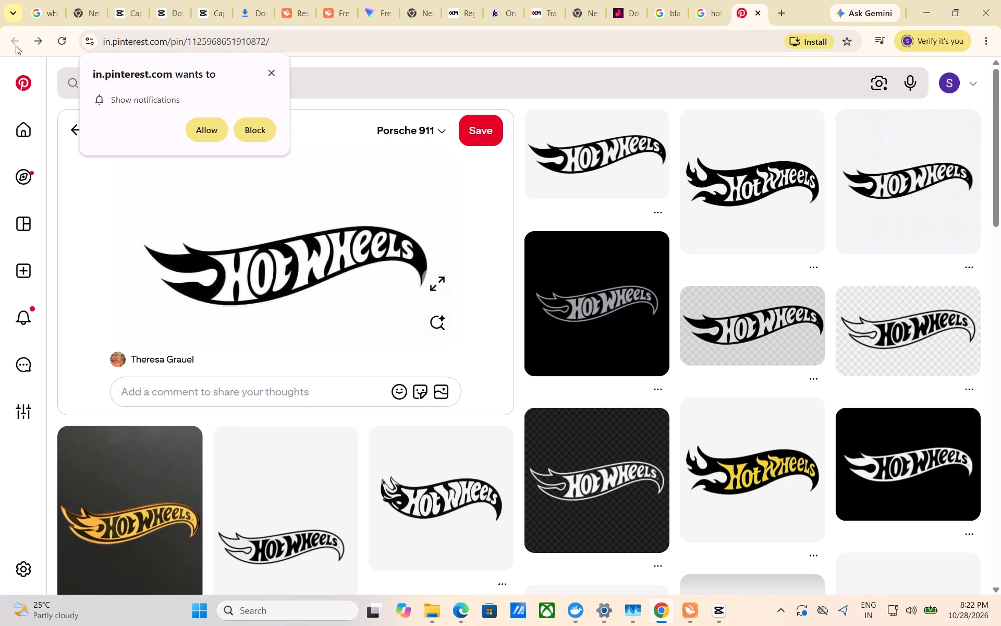
Save the white Hot Wheels logo image as a JPEG in the fast&furious folder inside hotwheels on the Desktop.
scroll(279, 272, up, 2)
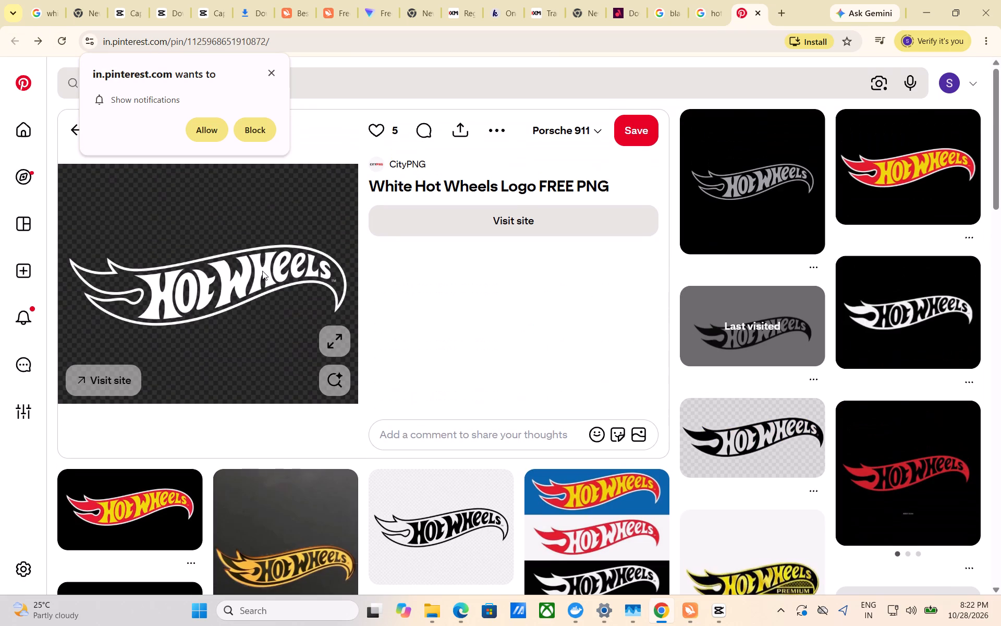
right_click(262, 271)
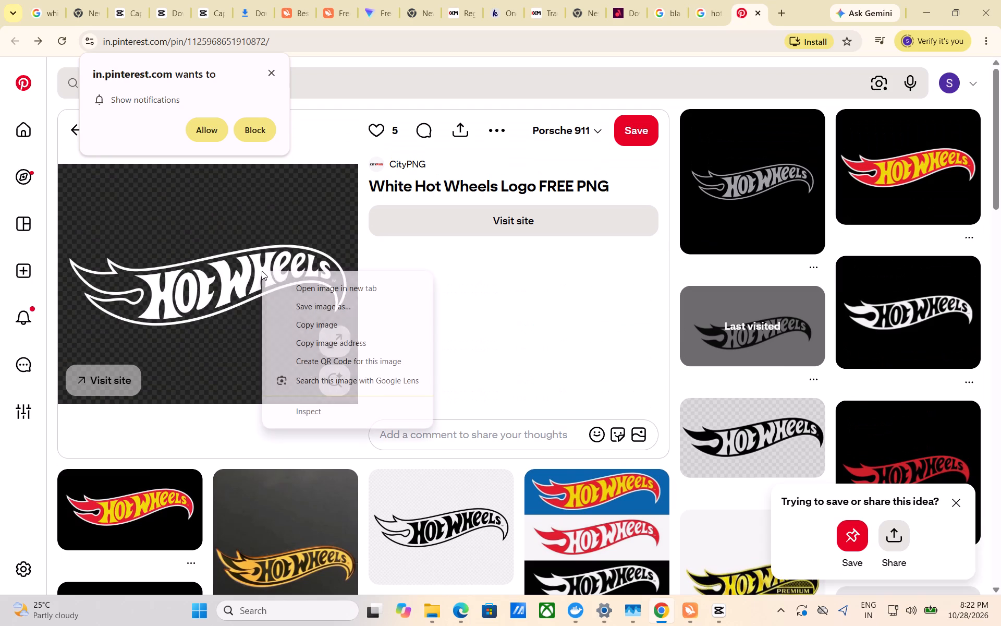
click(298, 315)
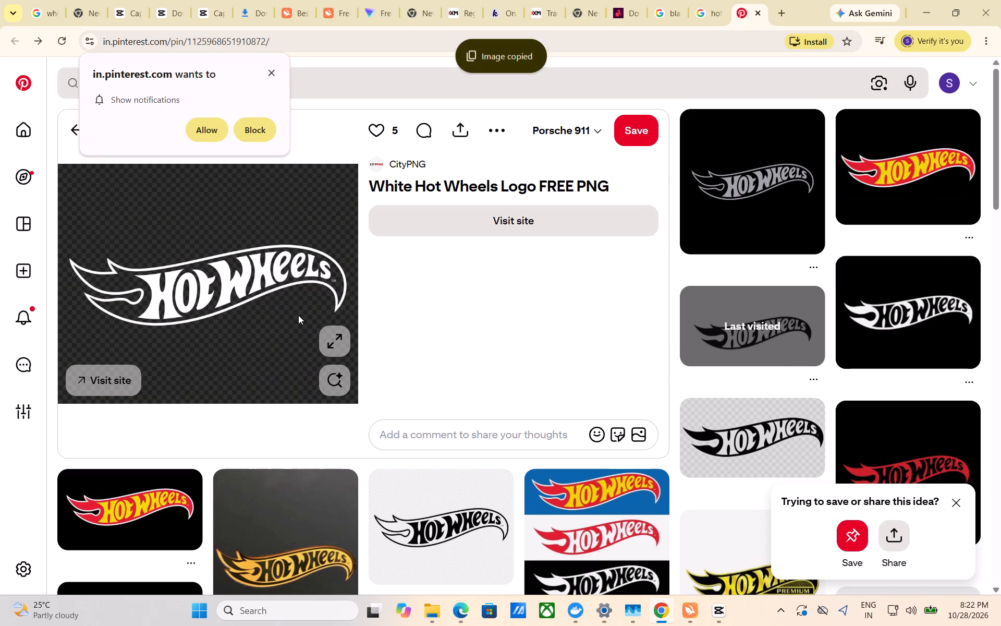
right_click(298, 315)
click(334, 349)
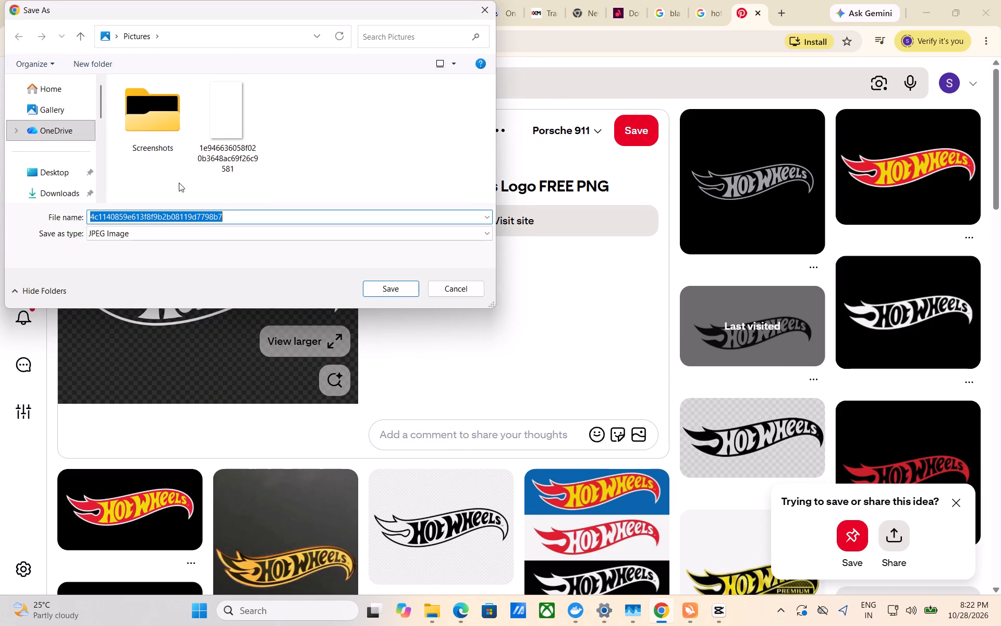
click(62, 179)
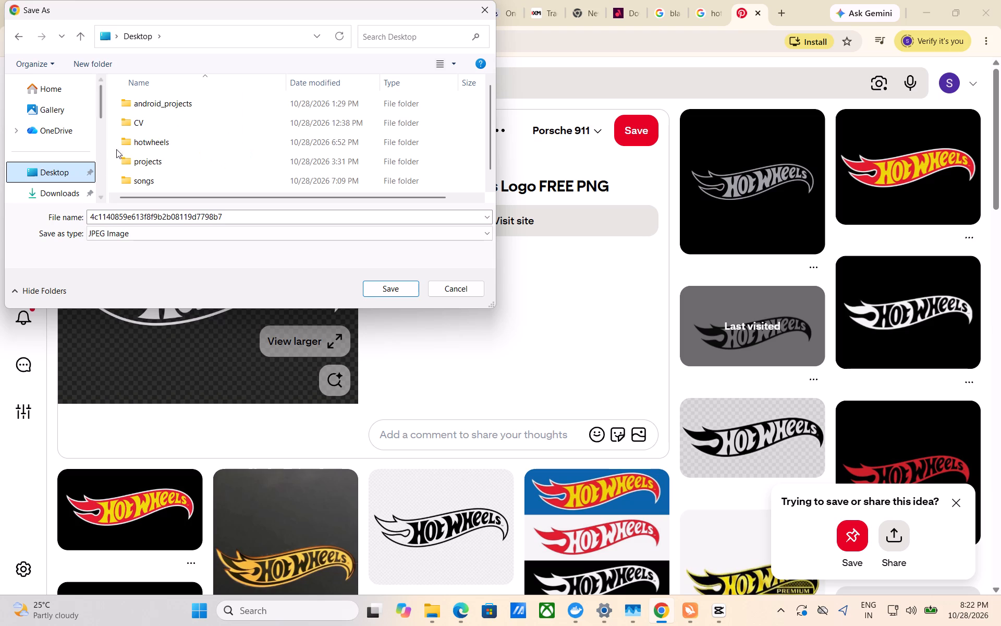
scroll(169, 123, down, 1)
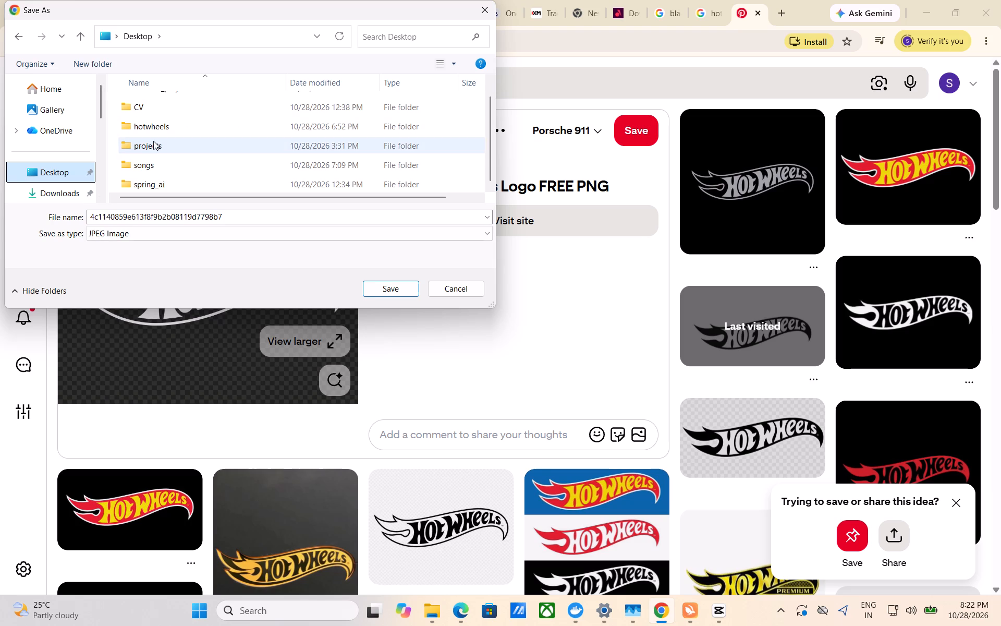
double_click(153, 141)
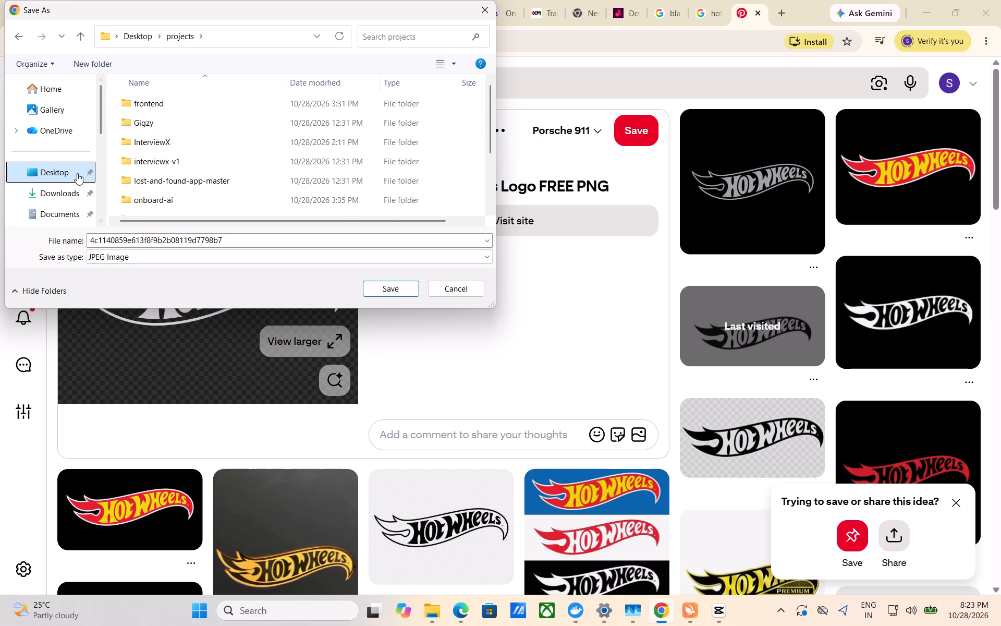
double_click(77, 173)
double_click(179, 147)
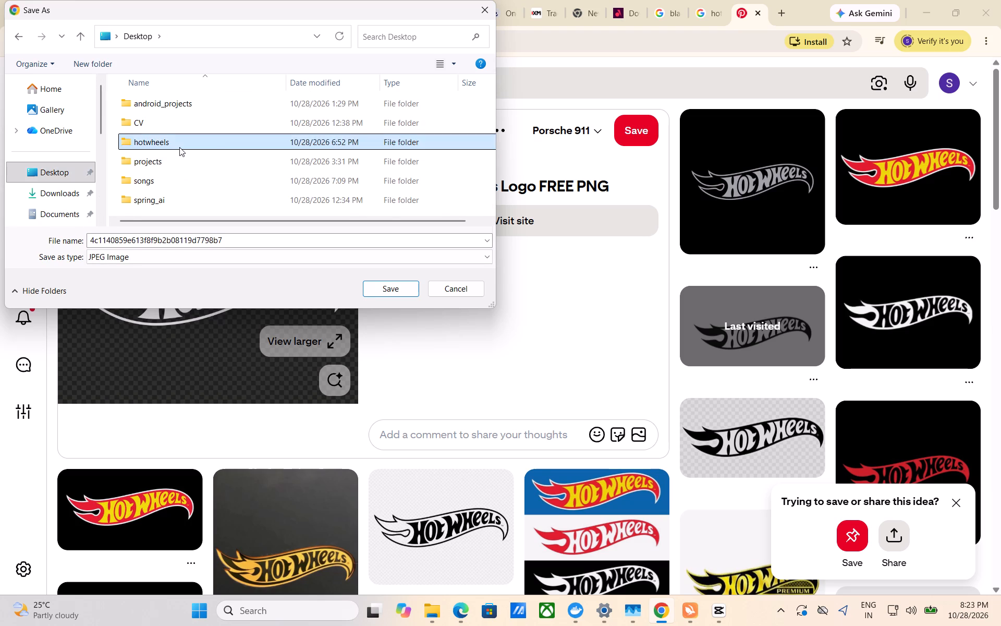
double_click(215, 141)
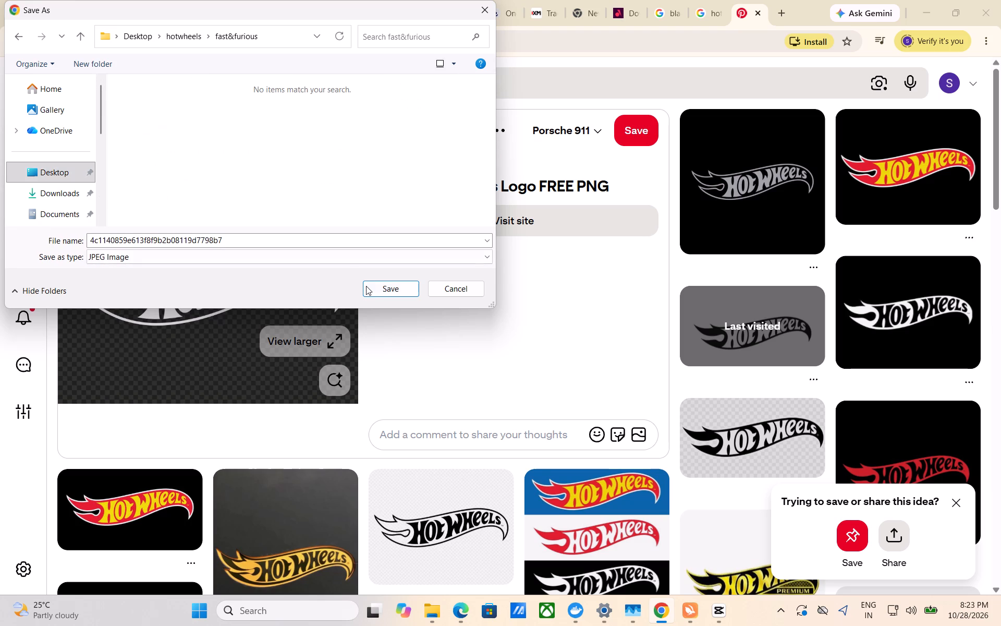
click(369, 287)
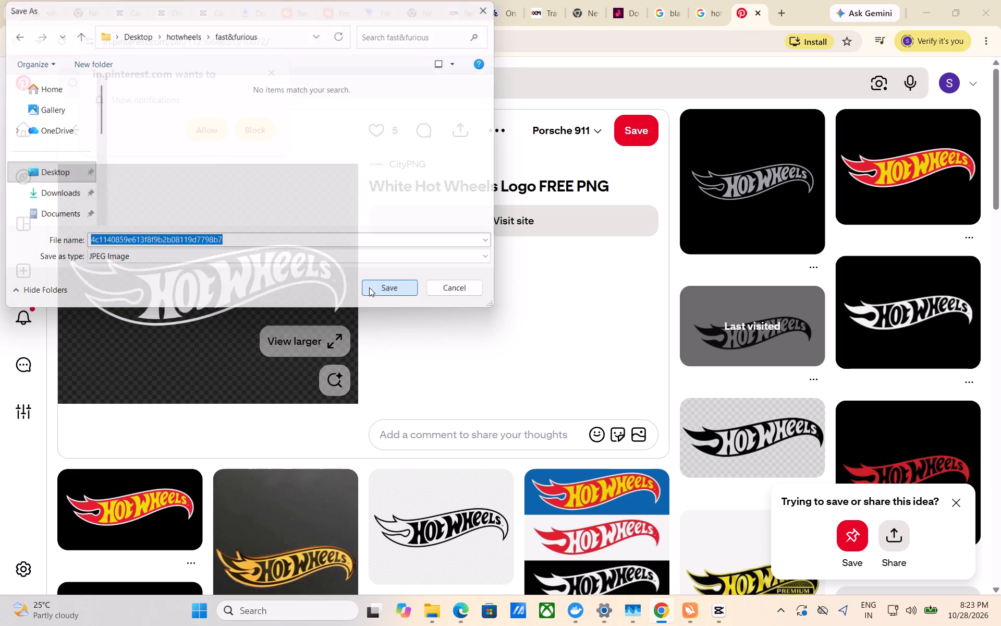
Dismiss the site's notification request and search Pinterest for "fast and furious logo white".
click(274, 71)
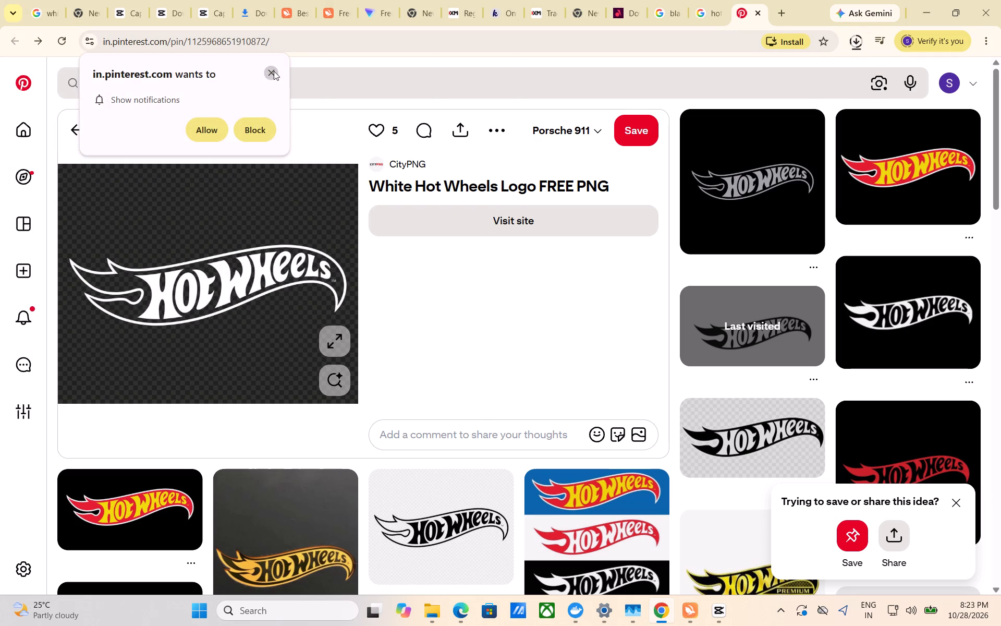
click(274, 73)
click(273, 73)
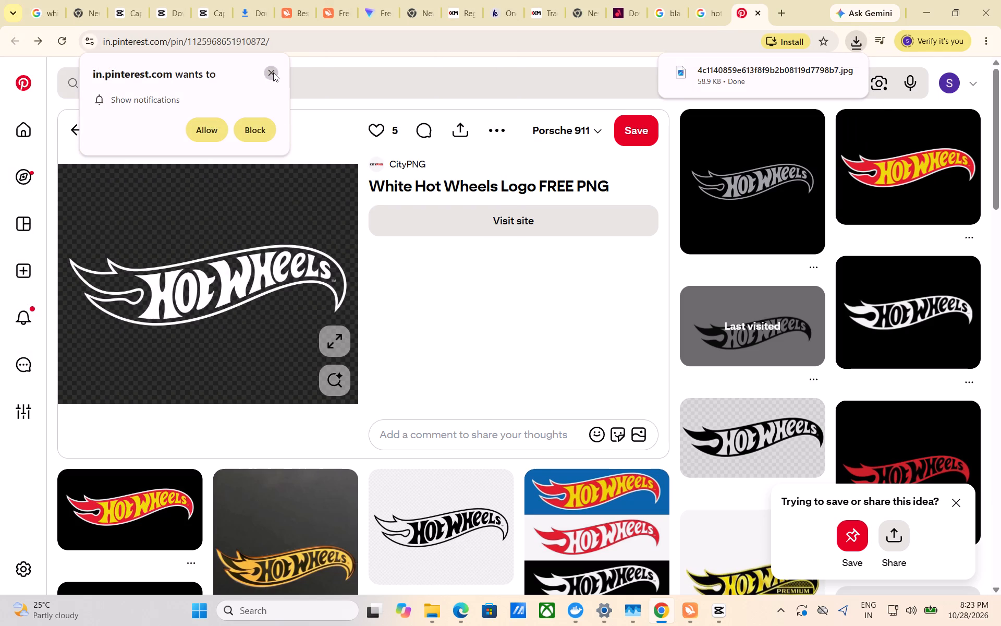
click(170, 85)
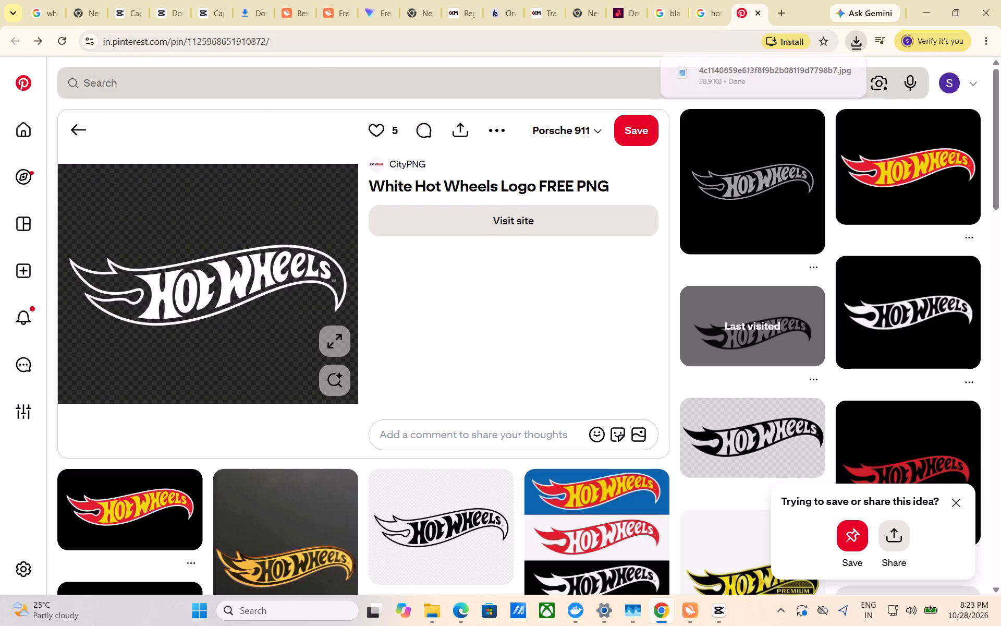
text(fast and furious logo q)
key(BackSpace)
text(white)
key(Return)
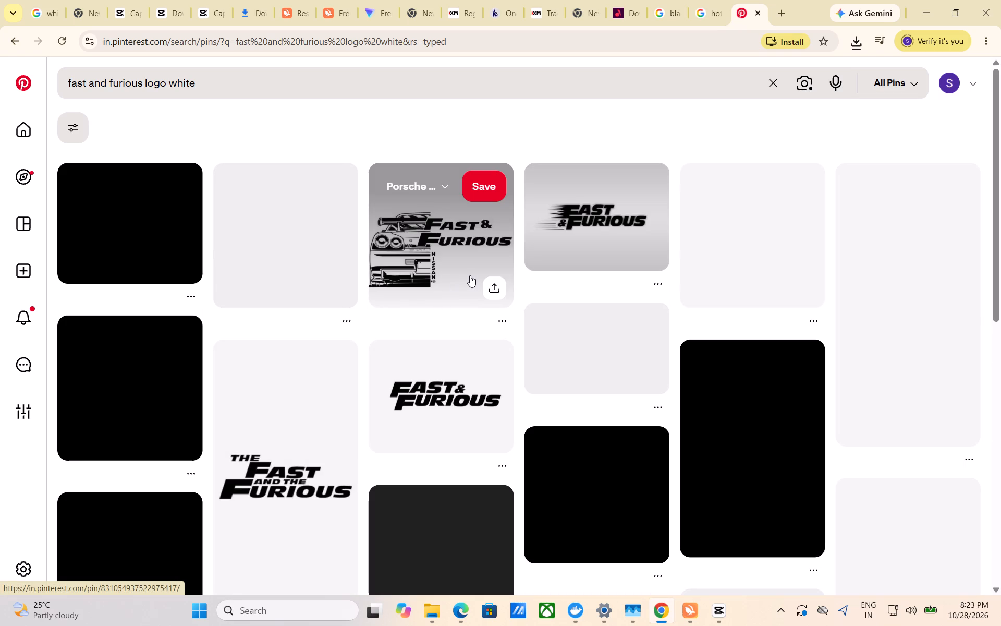
Look at the Fast & Furious Nissan pin, return to the results and browse them for a suitable white logo.
click(466, 281)
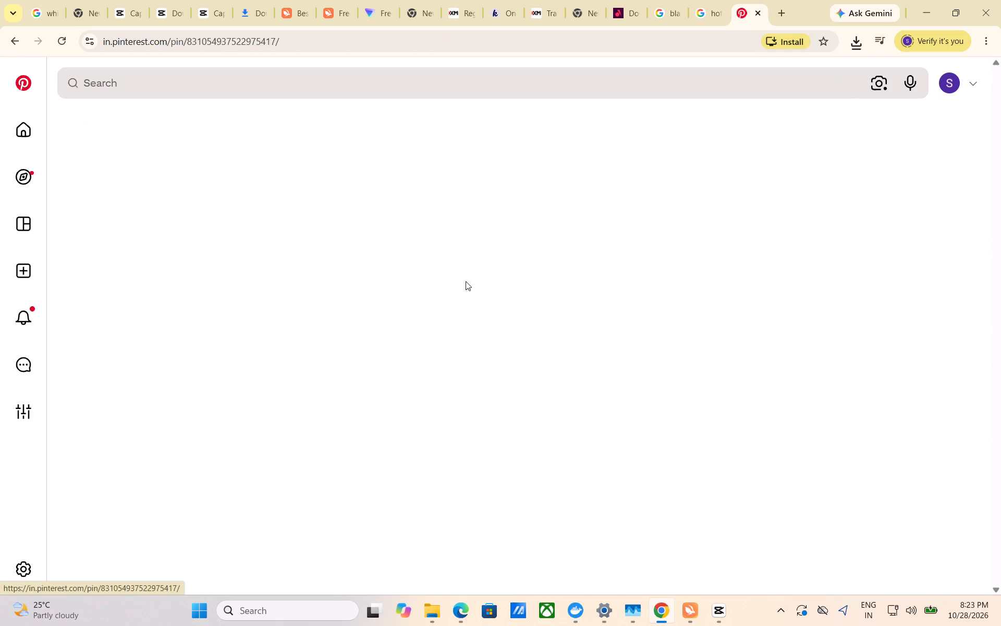
click(10, 42)
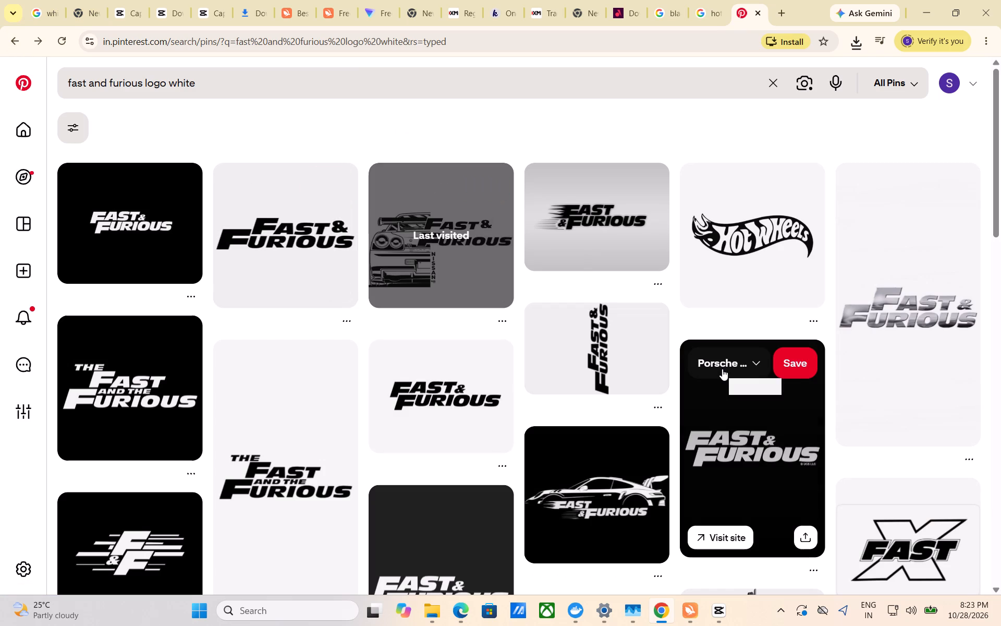
scroll(722, 369, down, 4)
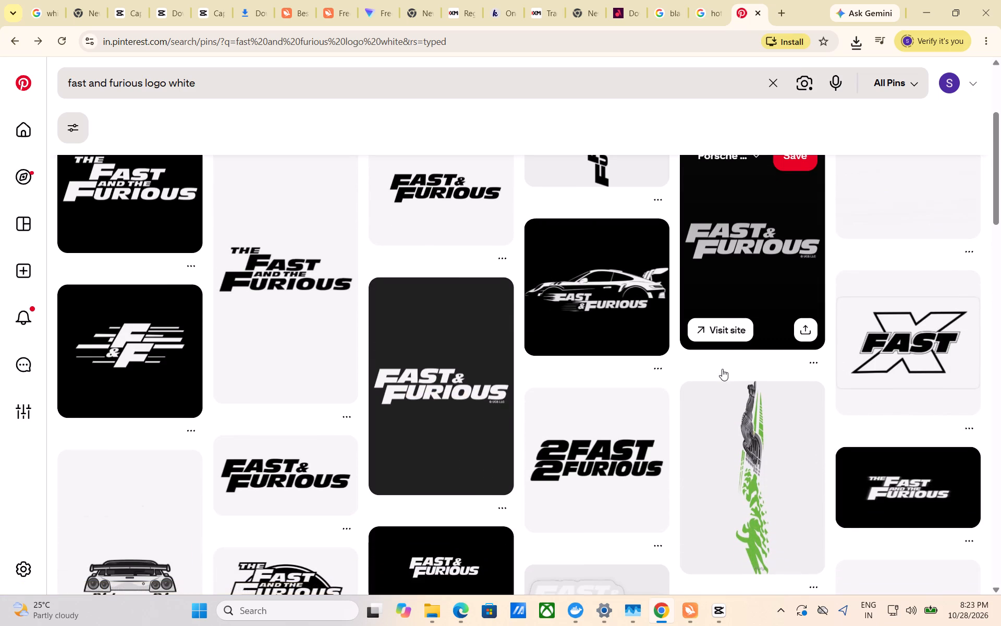
scroll(722, 369, up, 4)
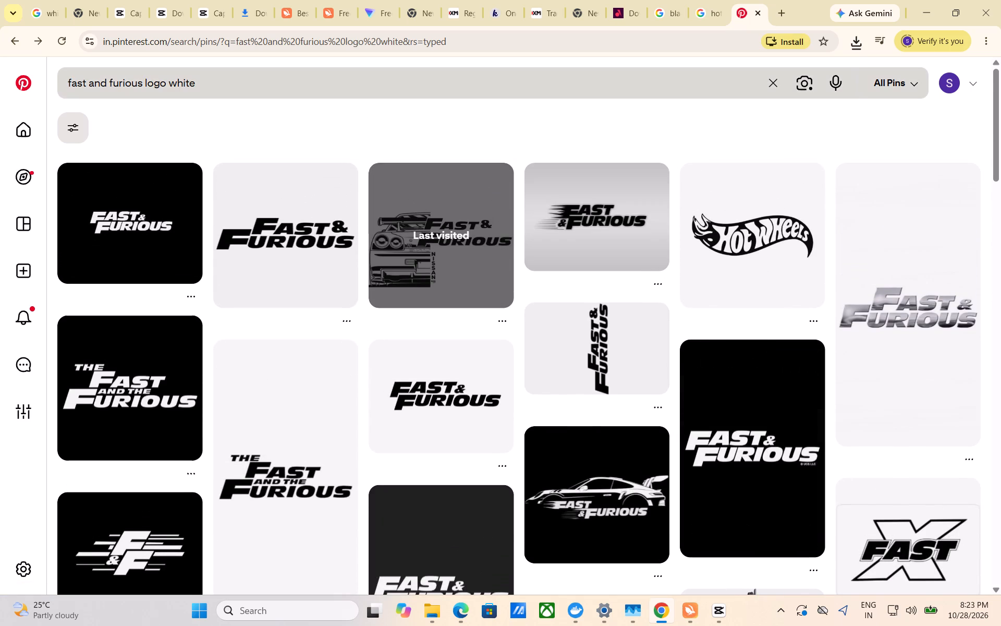
Extend the search to "fast and furious logo white tokyodrift", browse the pins and return to the previous search.
click(328, 89)
key(space)
text(tokyodrift)
key(Return)
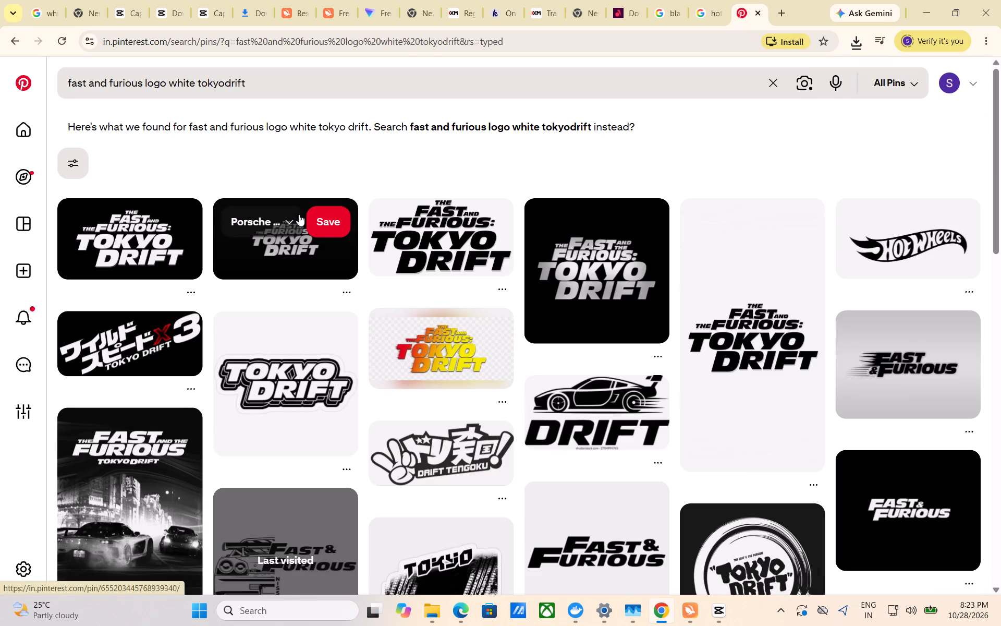
scroll(538, 386, down, 1)
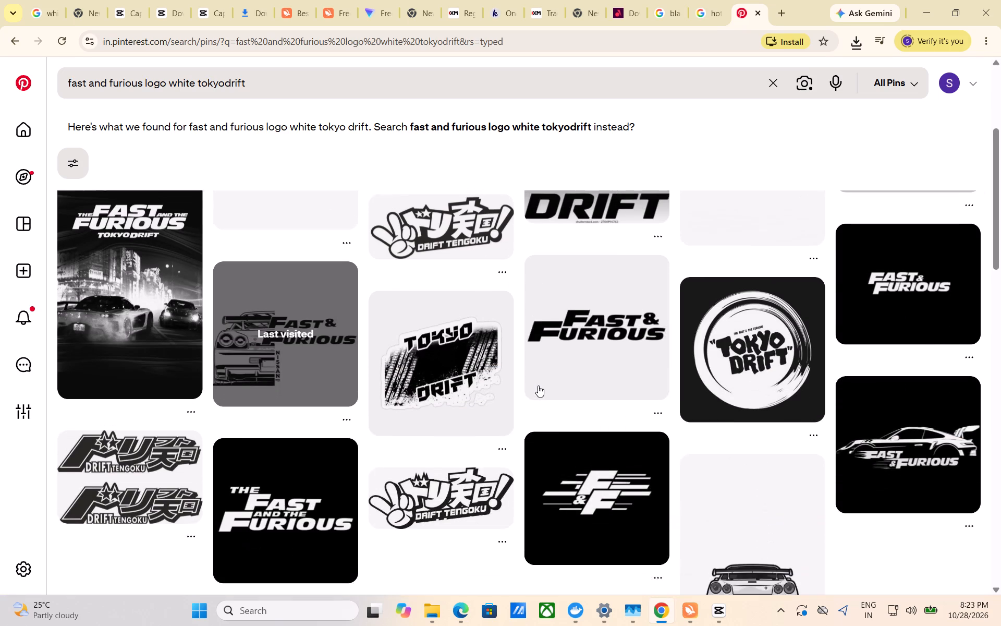
scroll(538, 386, down, 1)
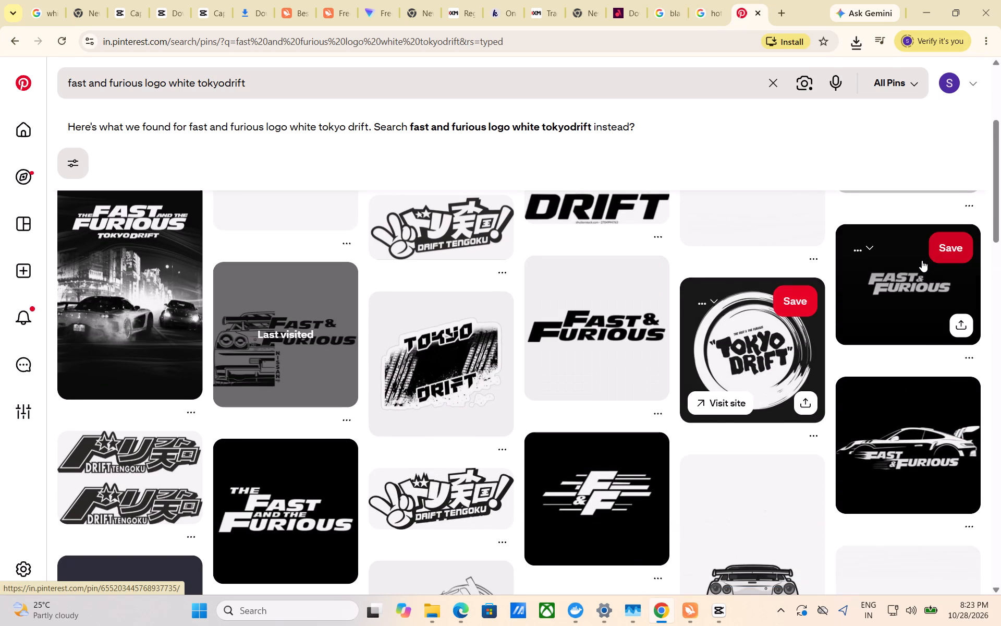
scroll(664, 339, up, 5)
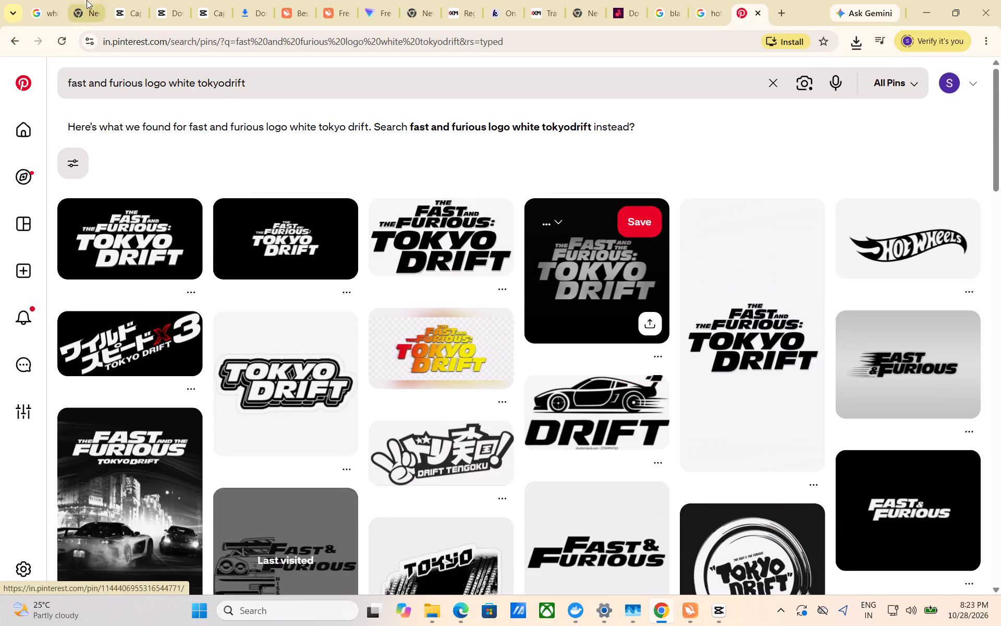
click(13, 46)
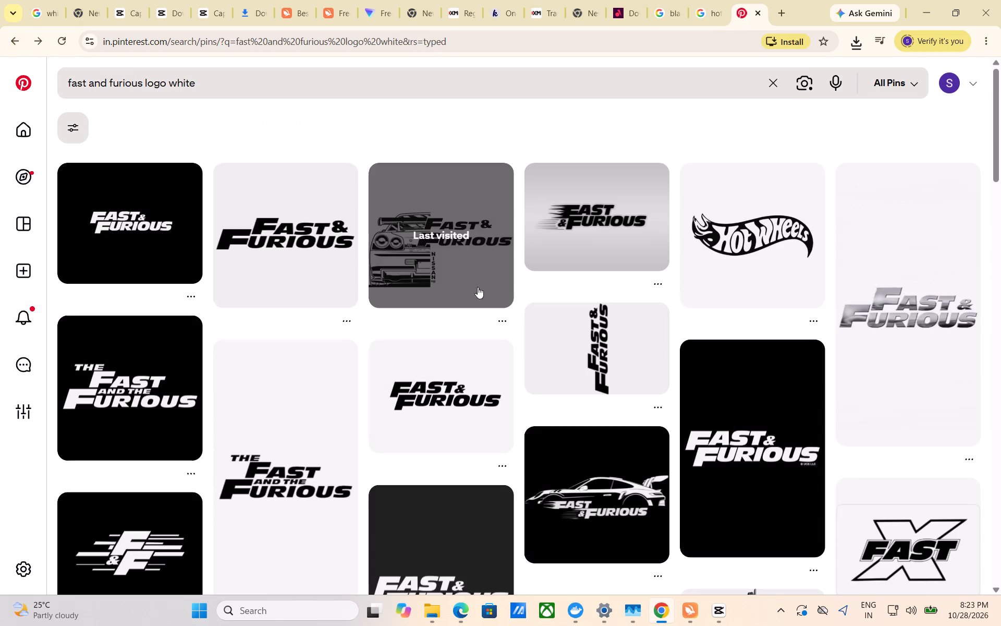
Examine the Fast & Furious speed-lines logo pin and its related pins, and return to the search results.
click(596, 255)
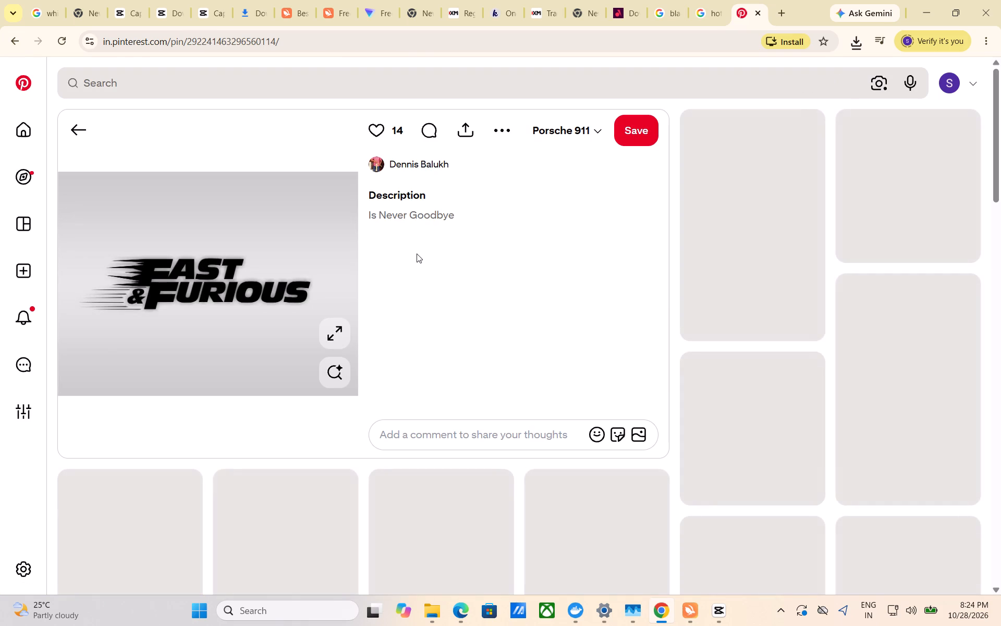
scroll(417, 254, down, 1)
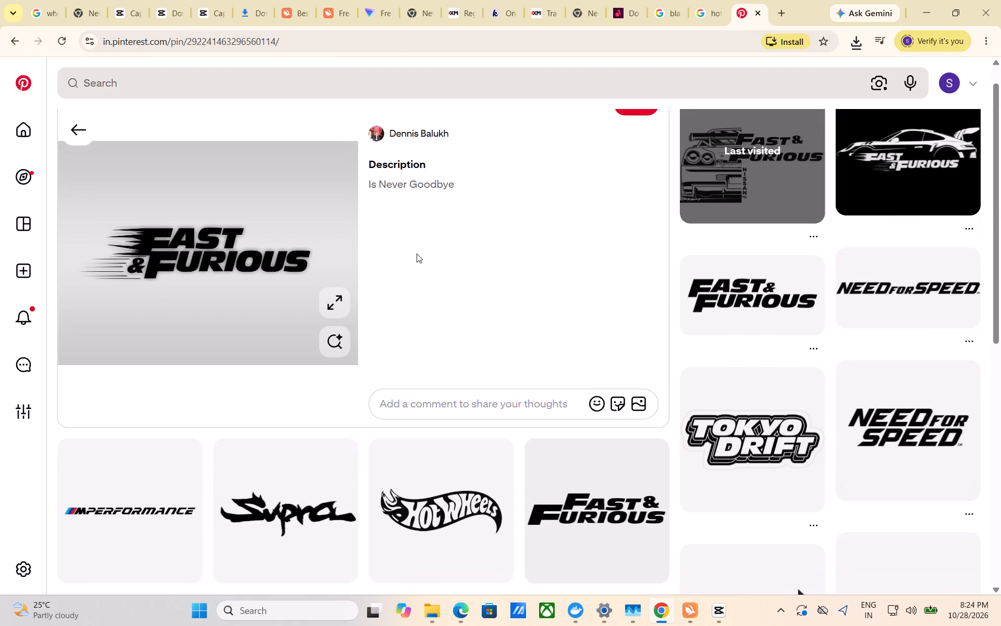
scroll(417, 254, down, 3)
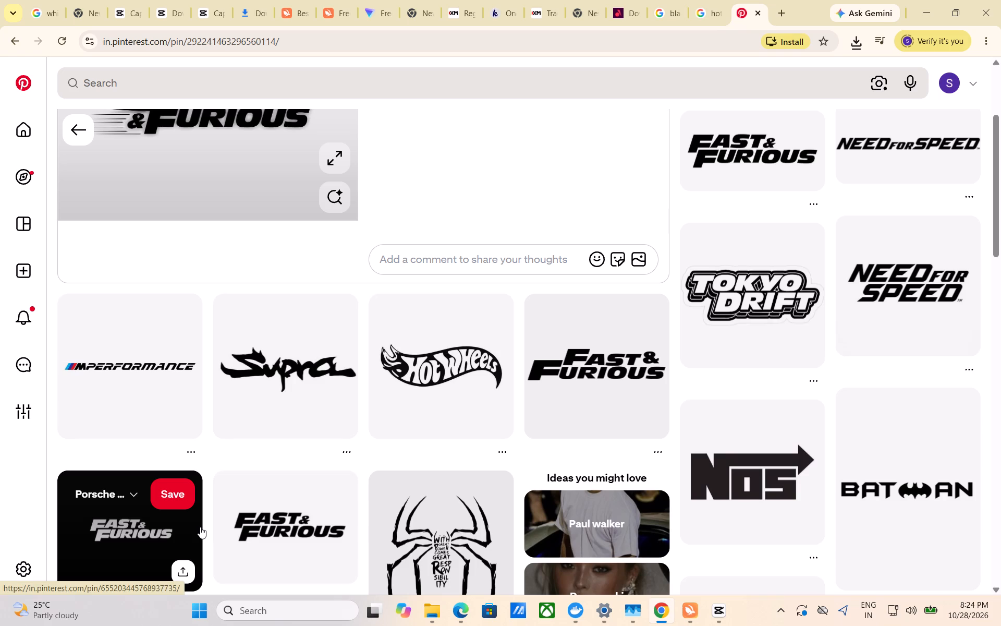
scroll(362, 322, up, 4)
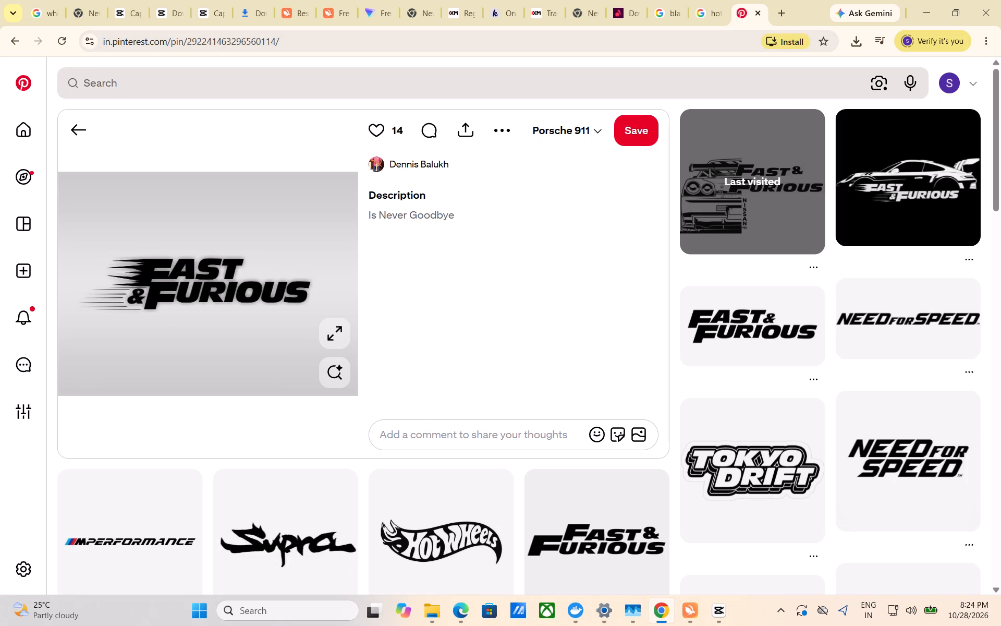
click(16, 41)
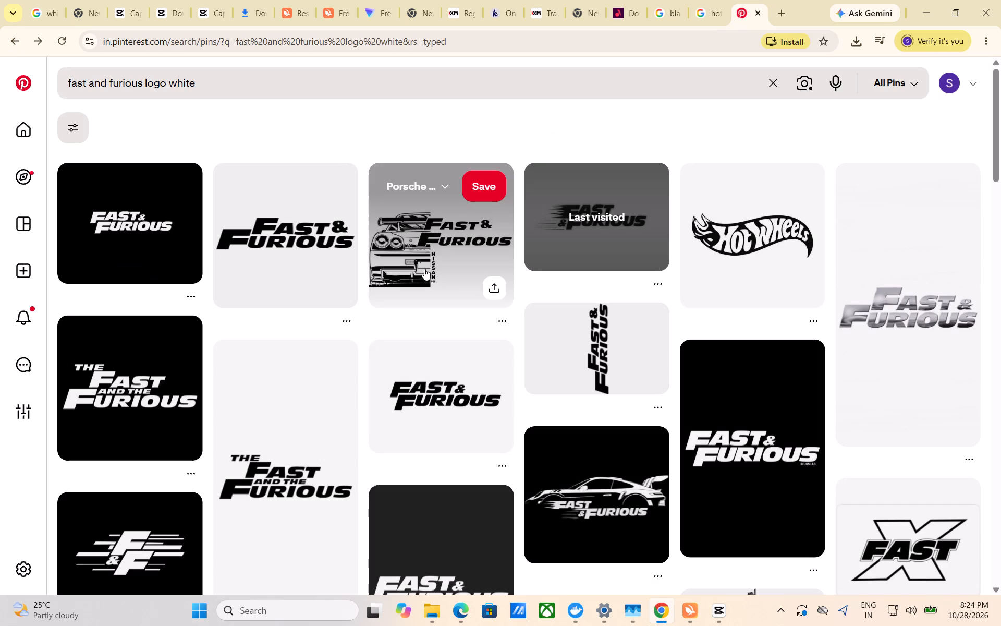
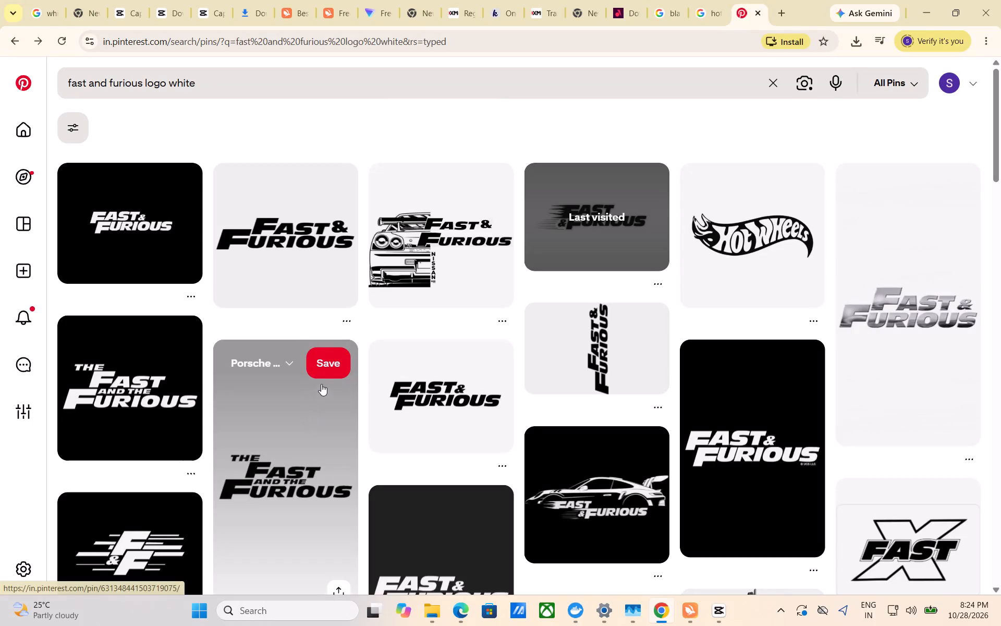
Open the white-on-black Fast & Furious logo pin and save its image as JPEG in the Desktop hotwheels folder's fast&furious subfolder.
click(164, 274)
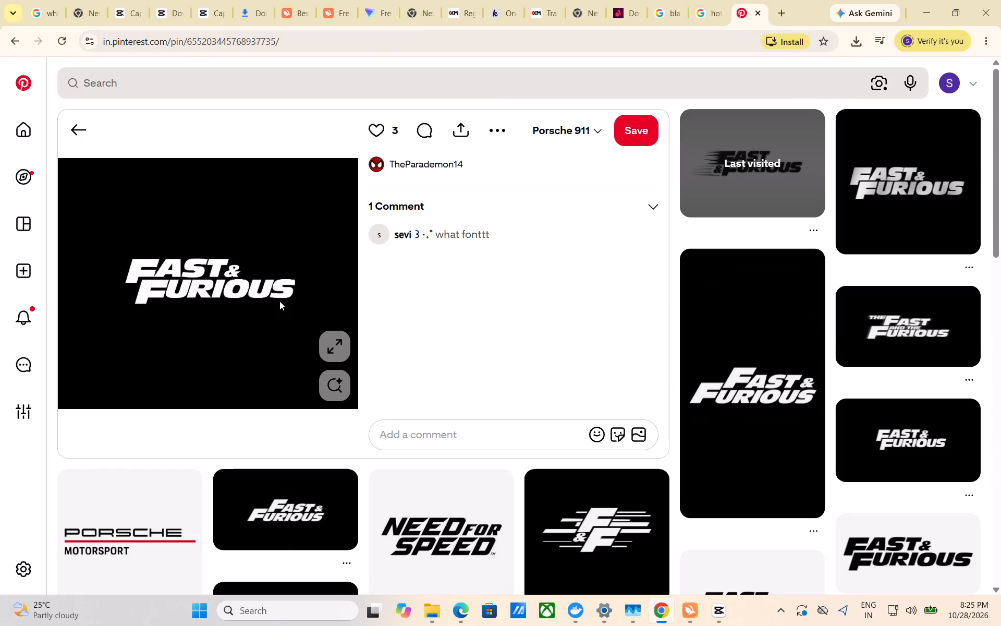
right_click(266, 280)
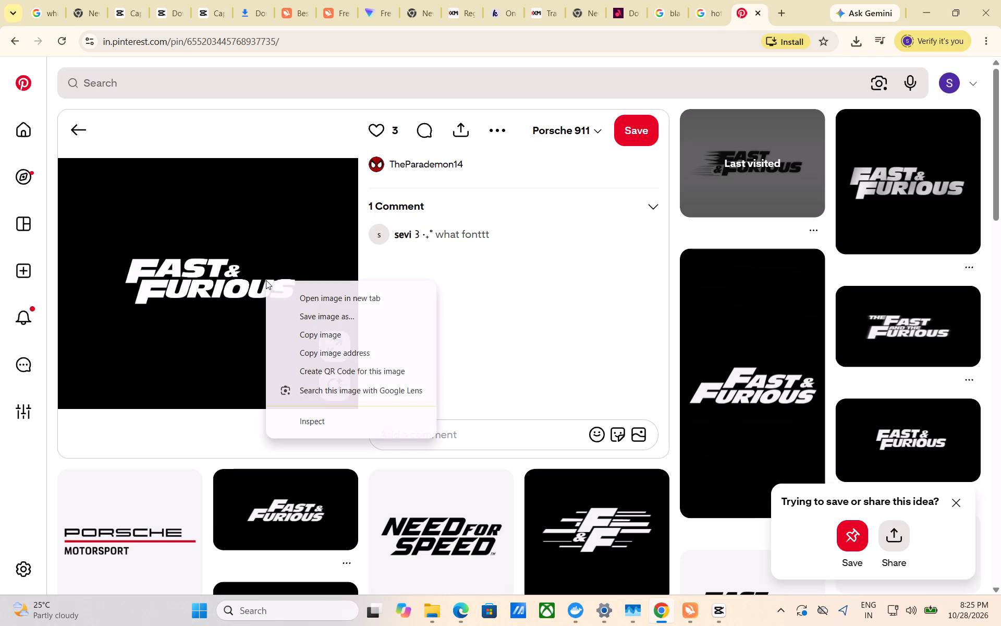
click(306, 315)
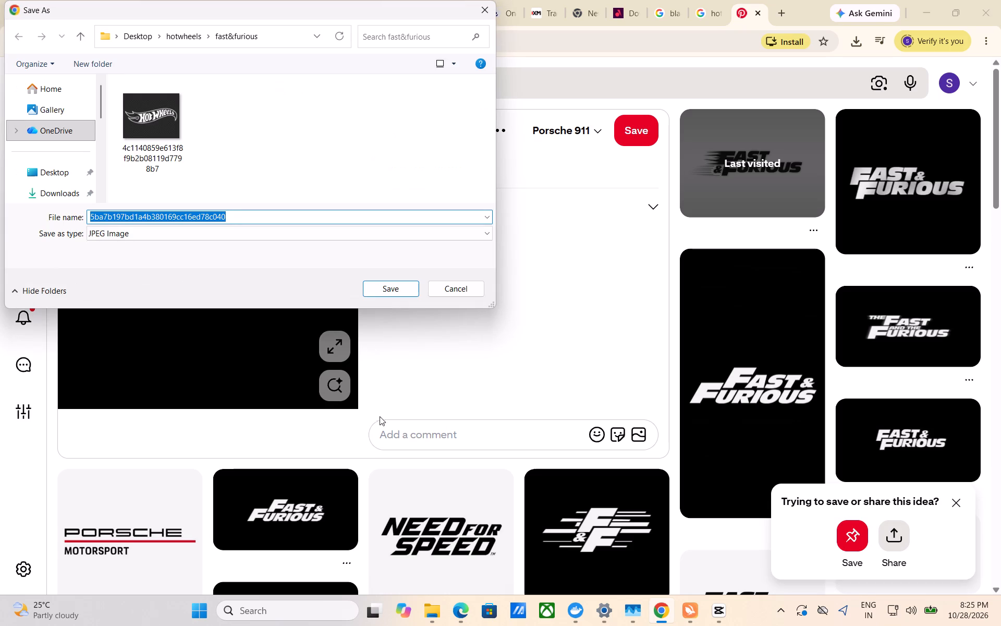
click(64, 170)
double_click(154, 148)
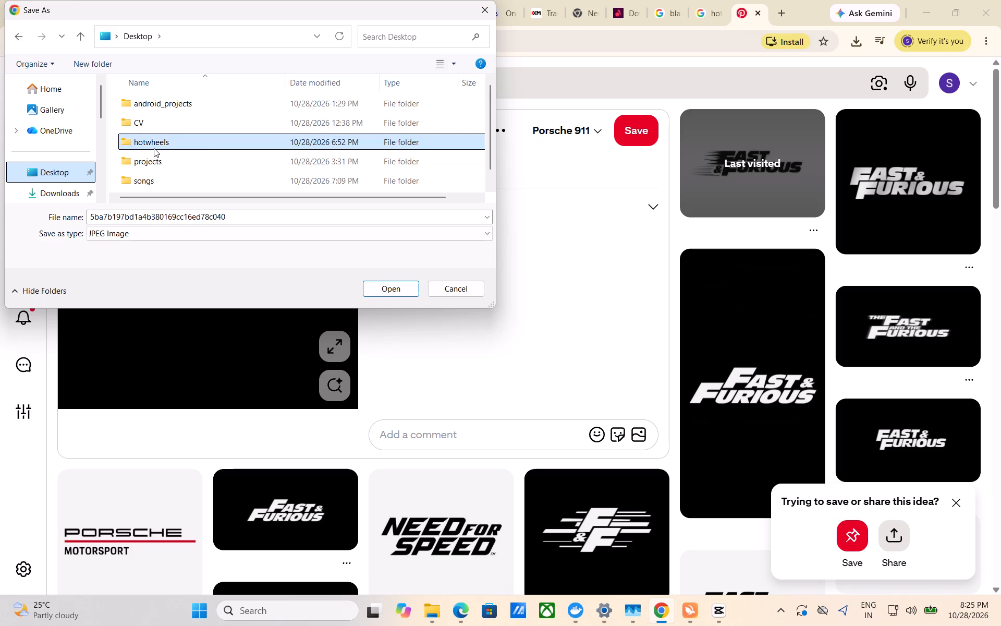
double_click(213, 138)
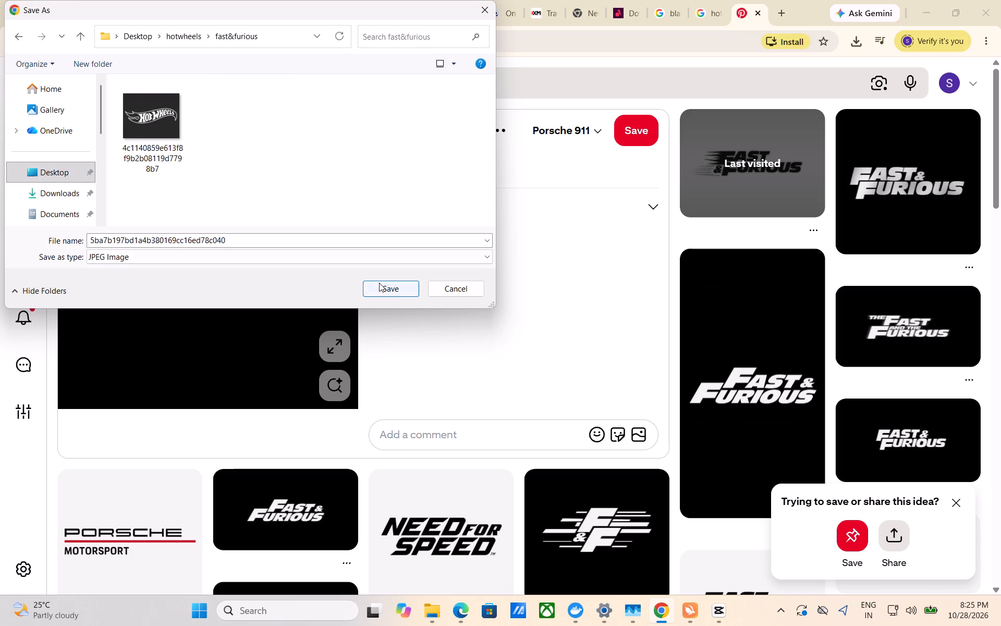
click(380, 285)
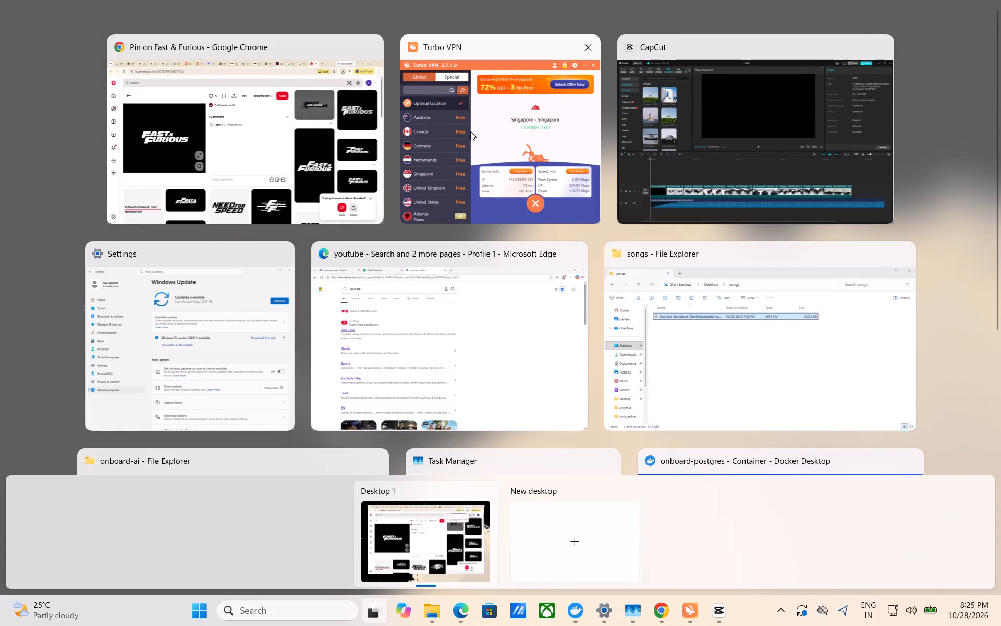
Switch to CapCut, browse the trending transitions, and preview the chair-on-grass tile transition and the split-open one beside it.
click(333, 127)
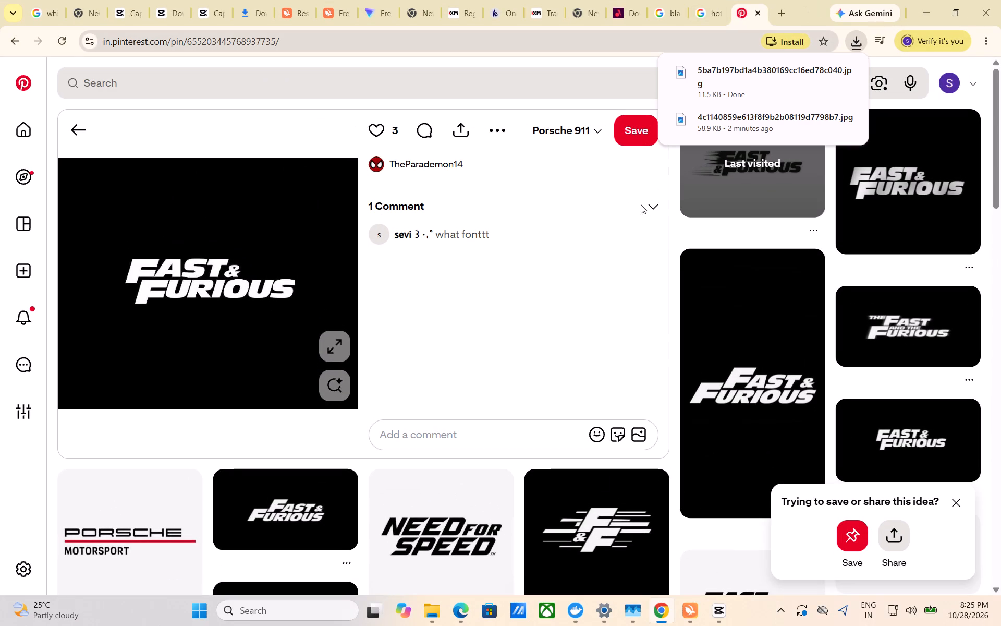
click(717, 610)
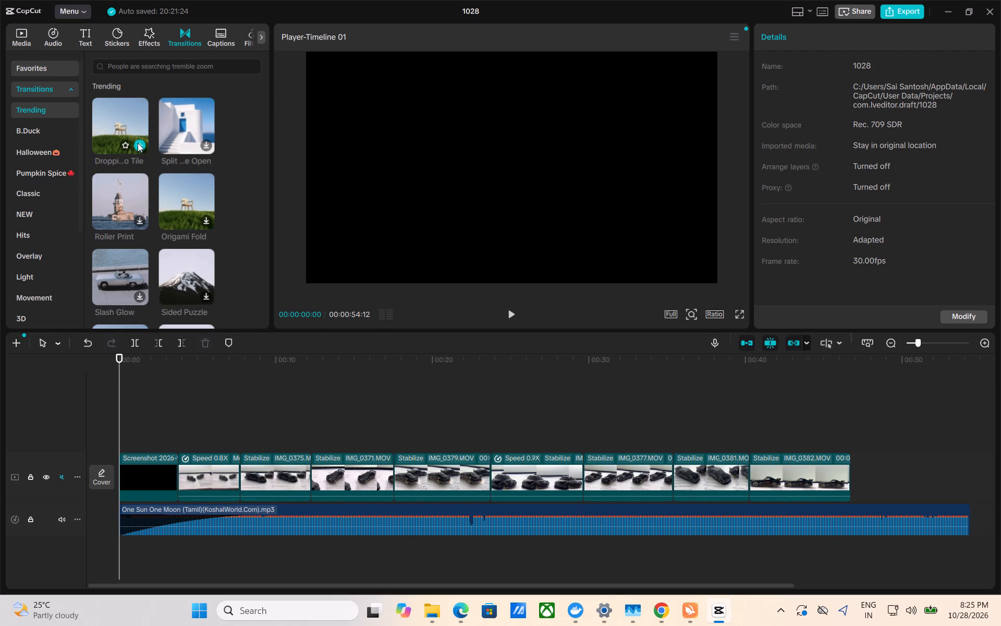
click(124, 122)
double_click(124, 122)
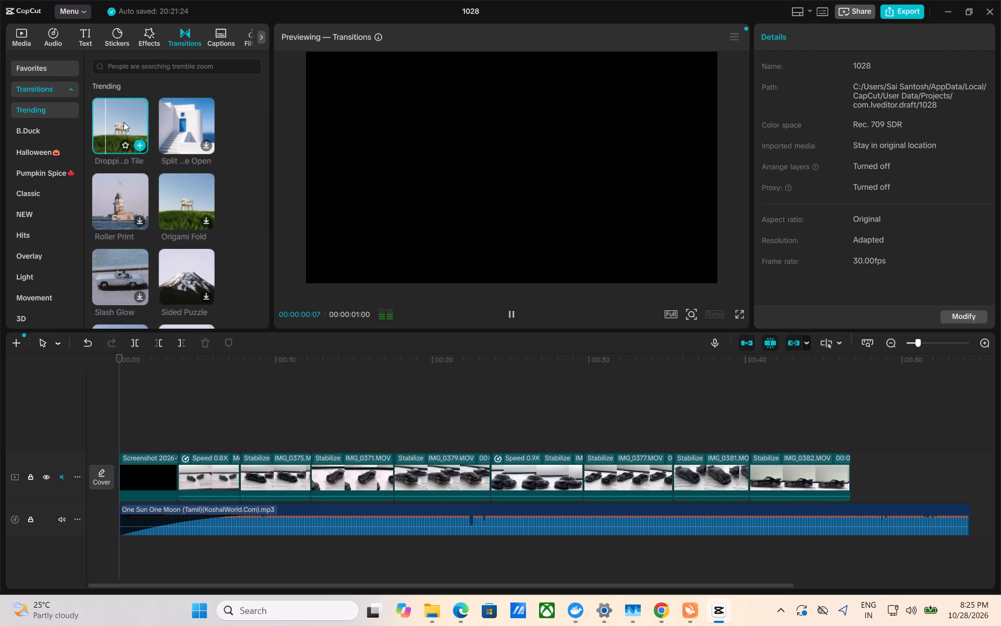
click(124, 122)
scroll(178, 123, down, 1)
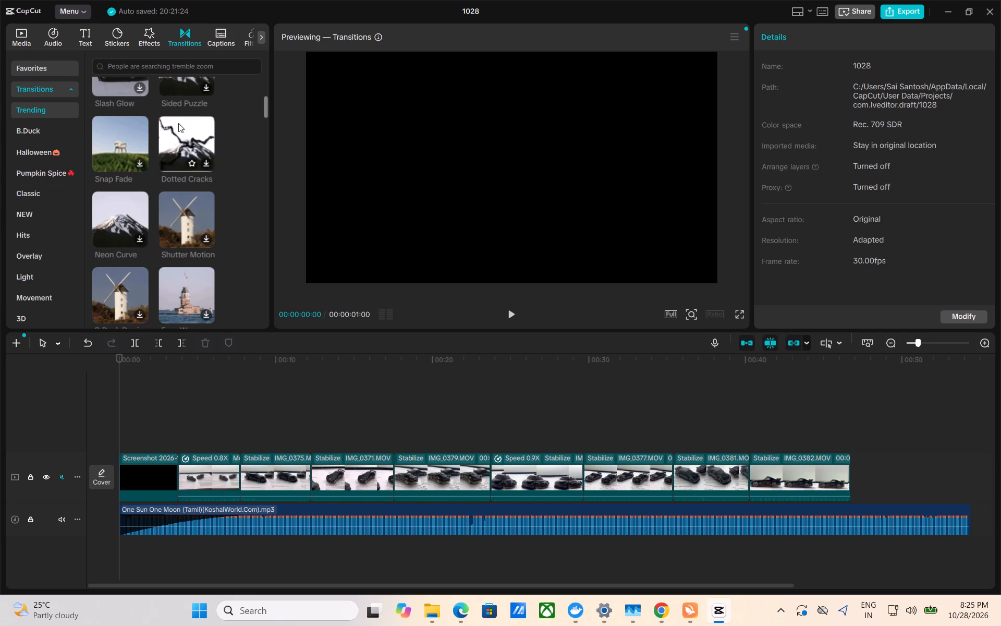
scroll(178, 123, down, 1)
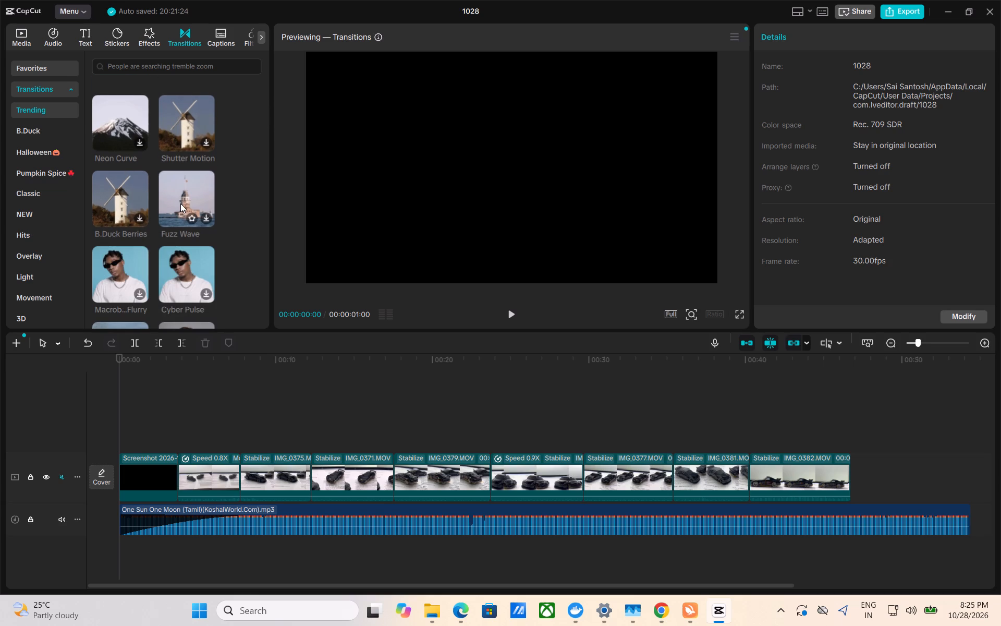
scroll(127, 279, down, 1)
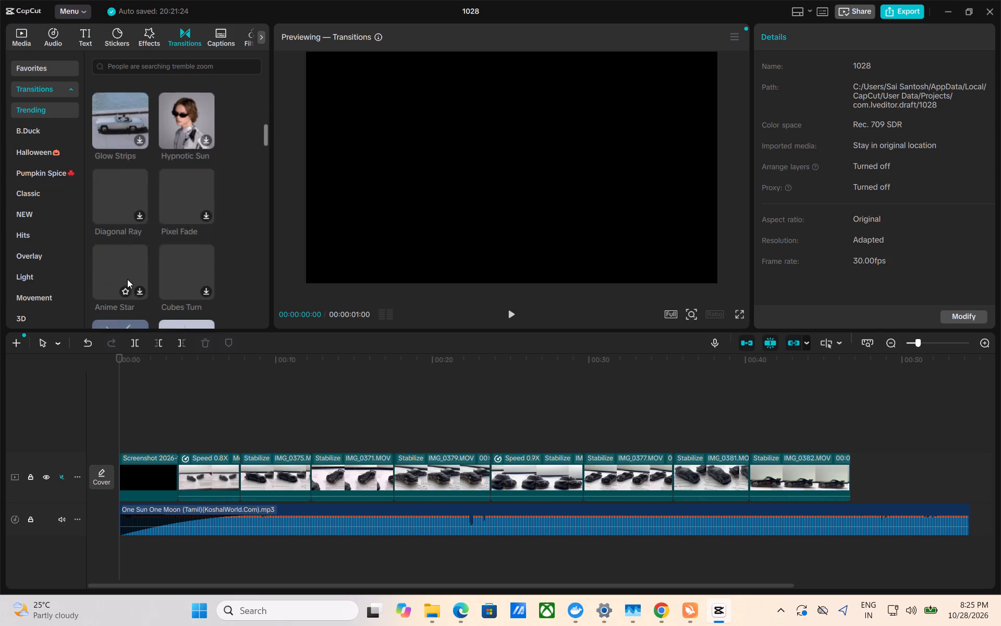
scroll(127, 279, down, 1)
scroll(127, 279, up, 6)
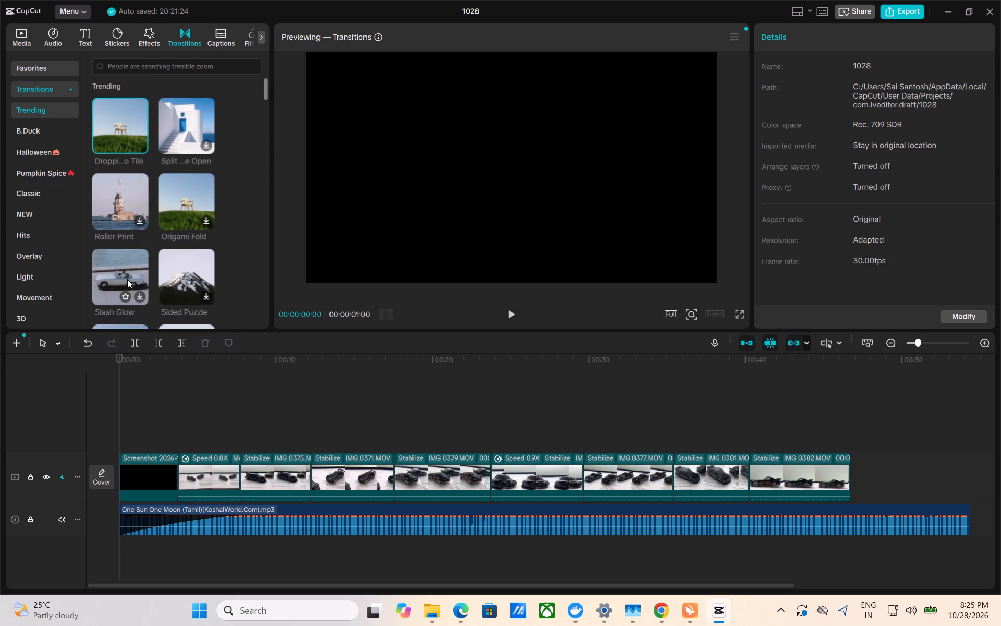
double_click(180, 120)
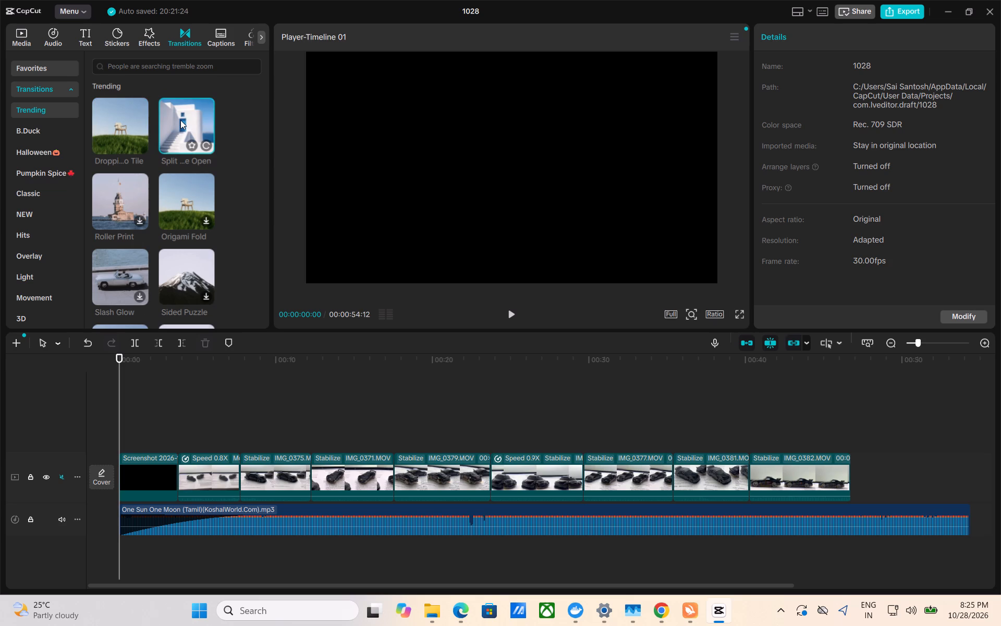
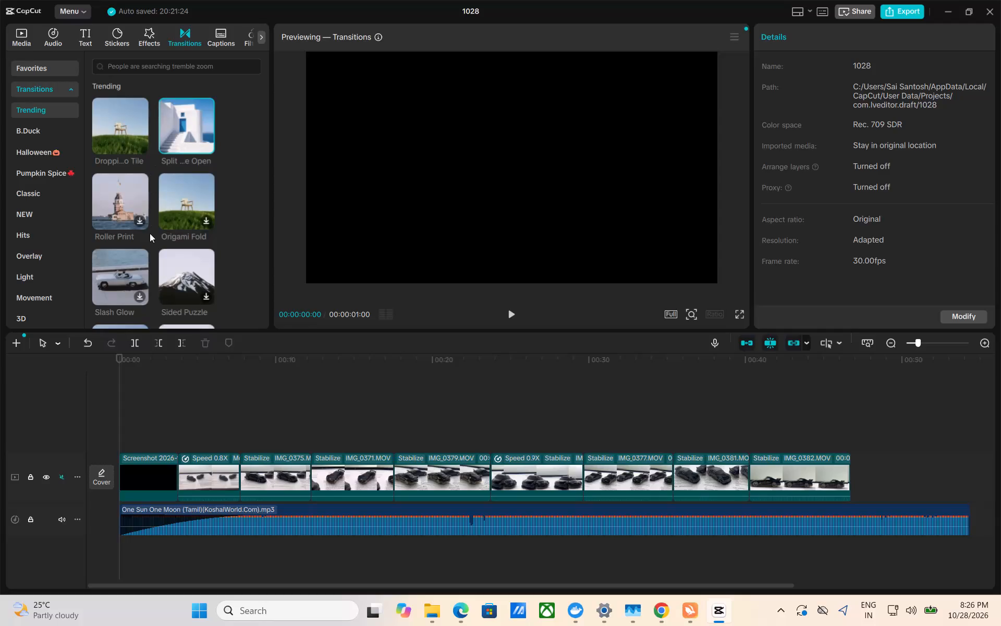
Browse the trending transitions, examining Slash Glow and the other styles further down the collection.
scroll(150, 233, down, 1)
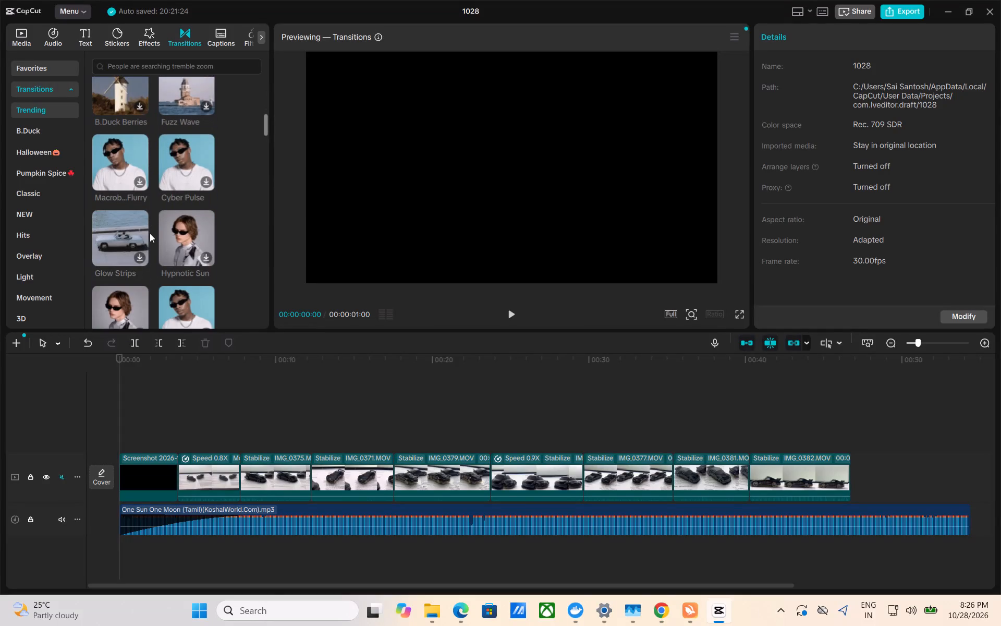
scroll(160, 148, up, 2)
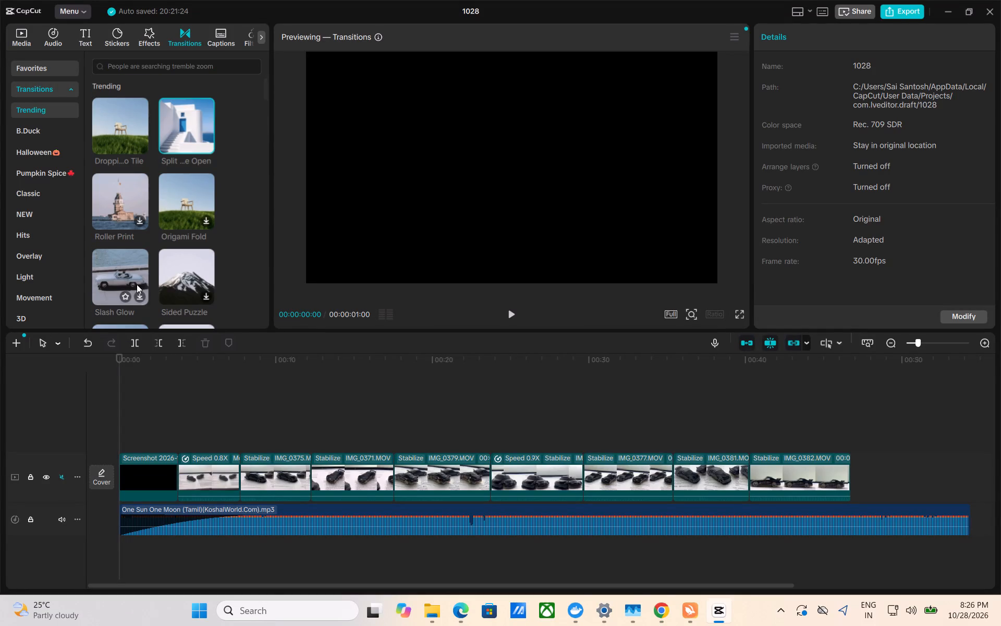
click(138, 302)
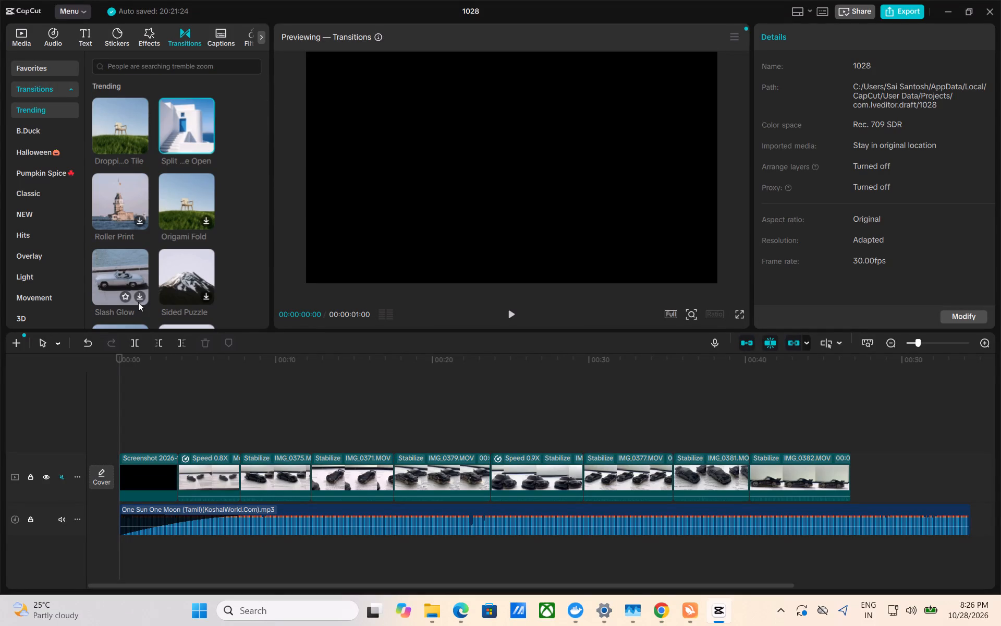
click(139, 293)
click(132, 281)
scroll(132, 281, down, 1)
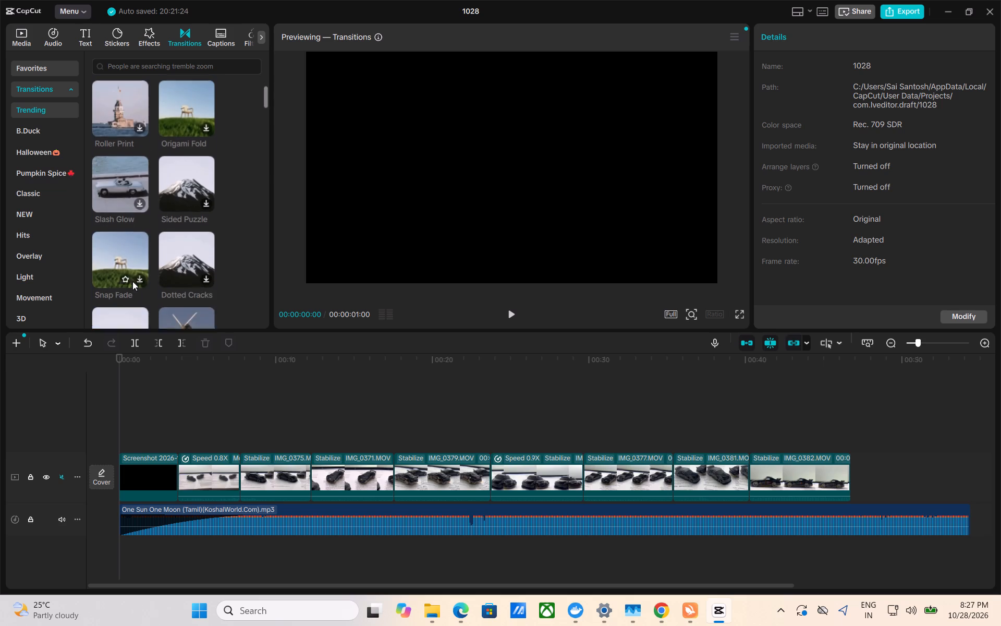
scroll(132, 281, down, 1)
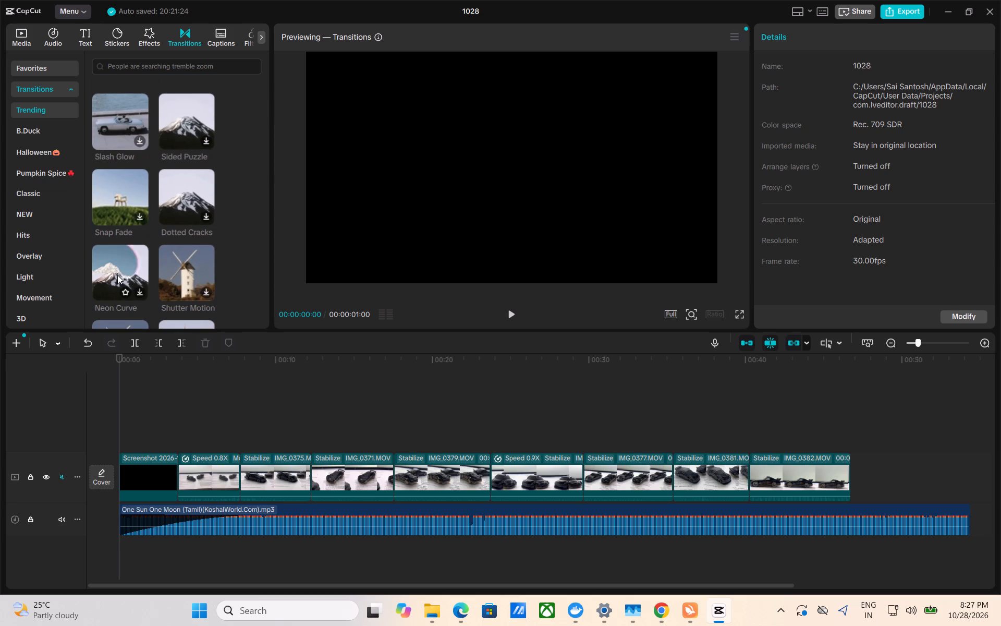
scroll(117, 275, down, 1)
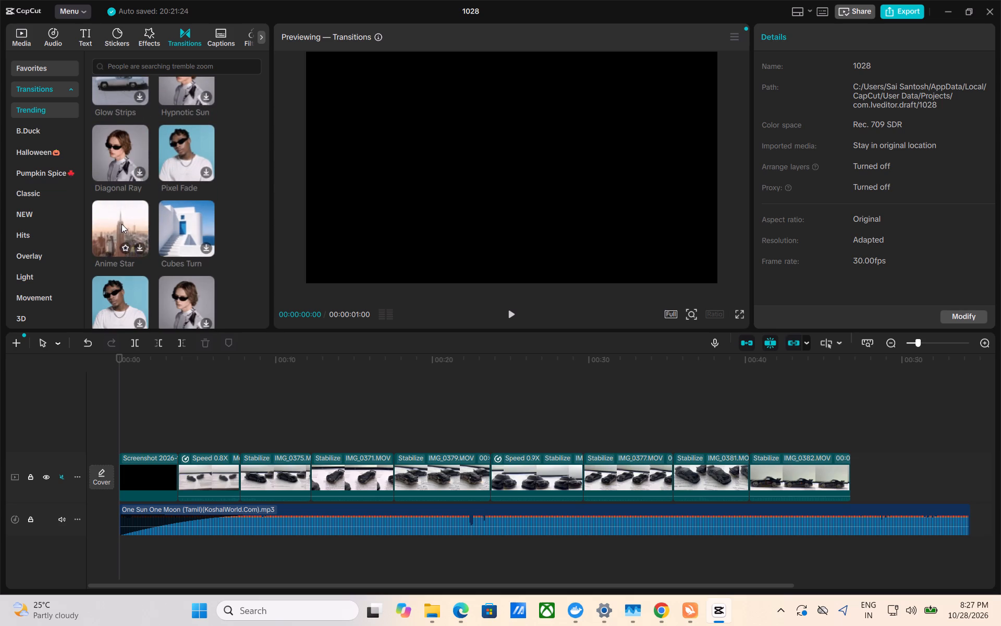
scroll(173, 279, down, 1)
scroll(173, 279, up, 1)
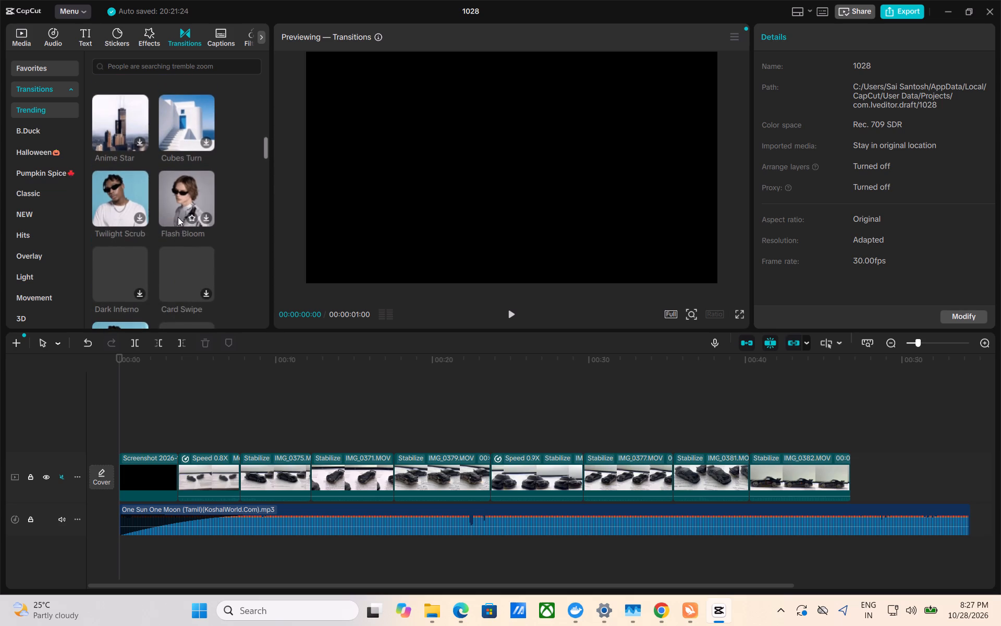
scroll(178, 208, down, 6)
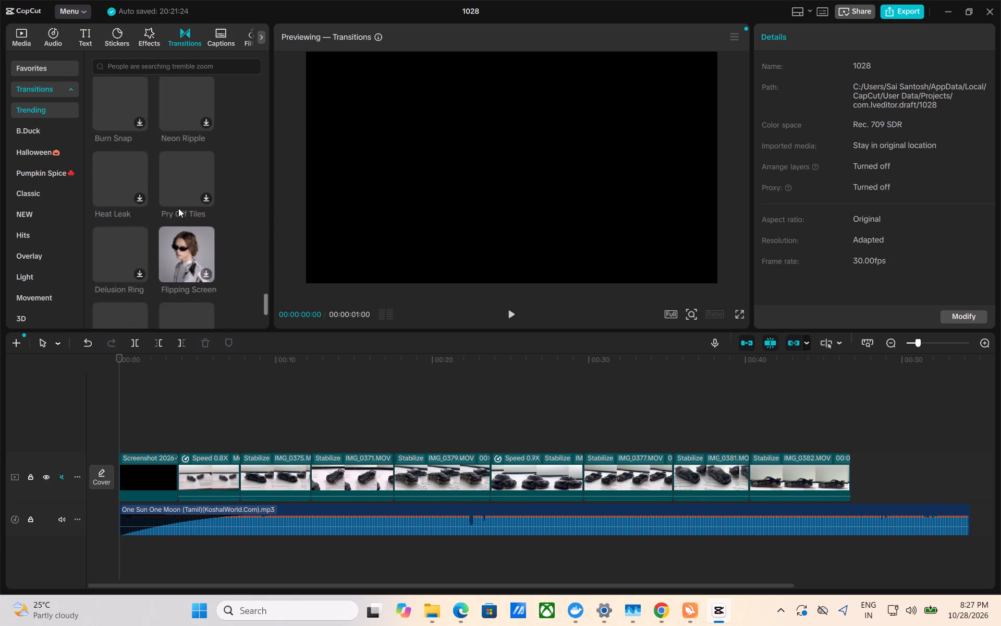
scroll(178, 208, down, 5)
scroll(176, 240, up, 6)
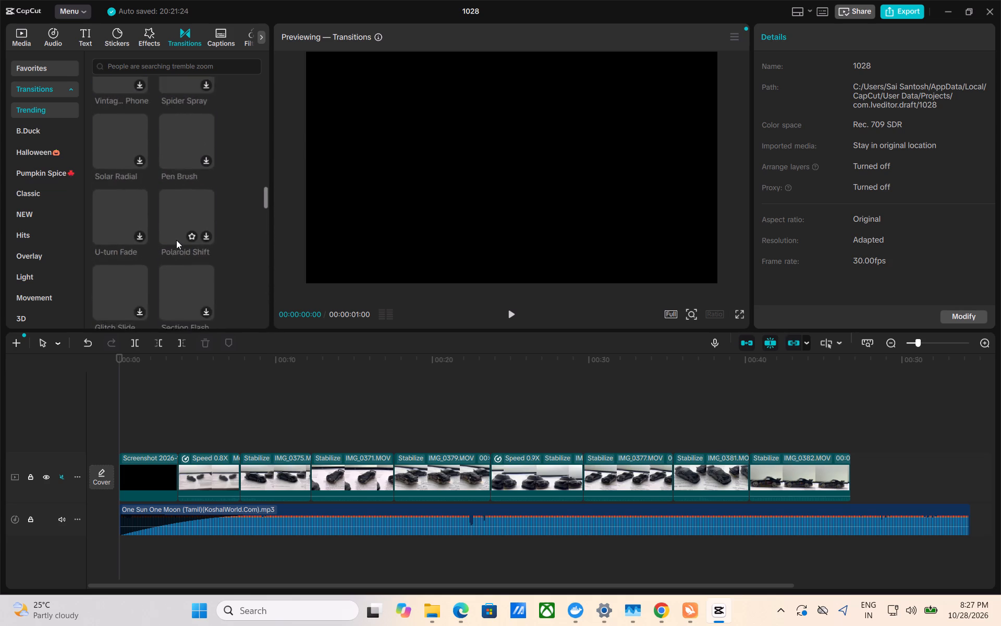
scroll(176, 240, up, 3)
Import the white Hot Wheels and Fast & Furious logo images from the Desktop hotwheels folder's fast&furious subfolder.
click(154, 411)
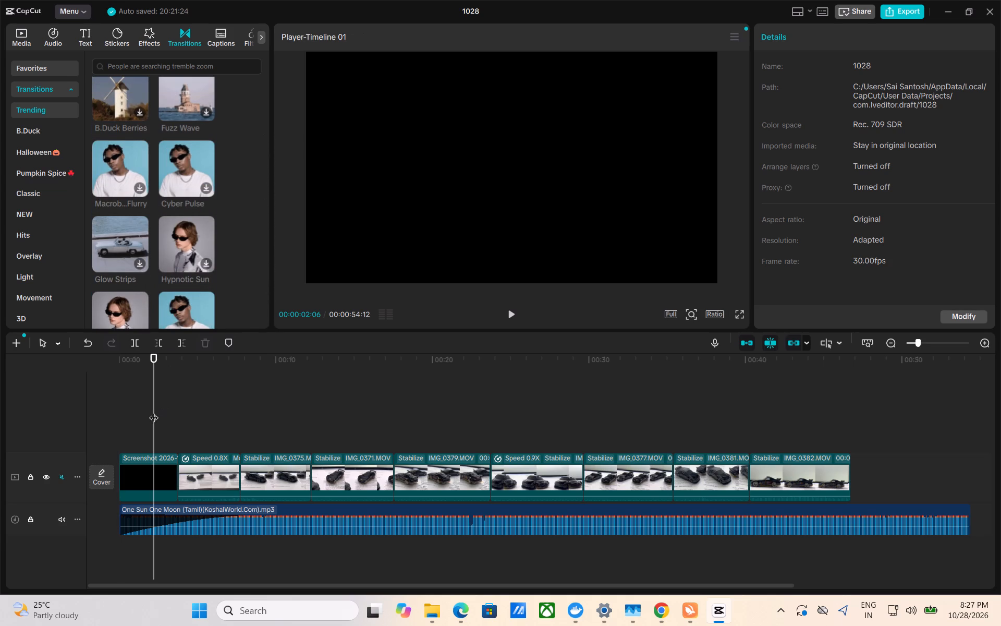
click(21, 30)
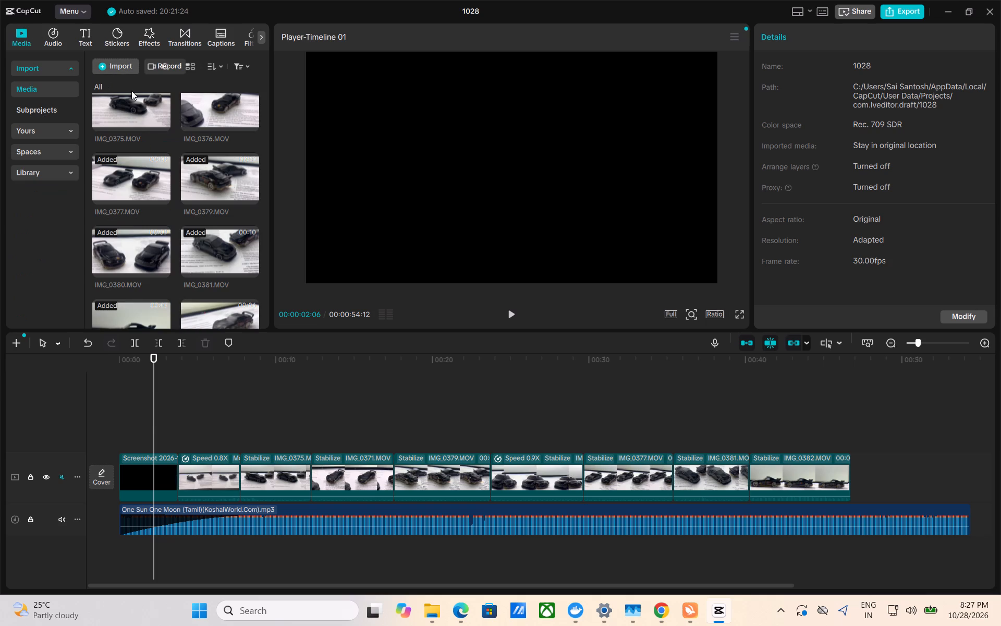
click(119, 68)
click(126, 86)
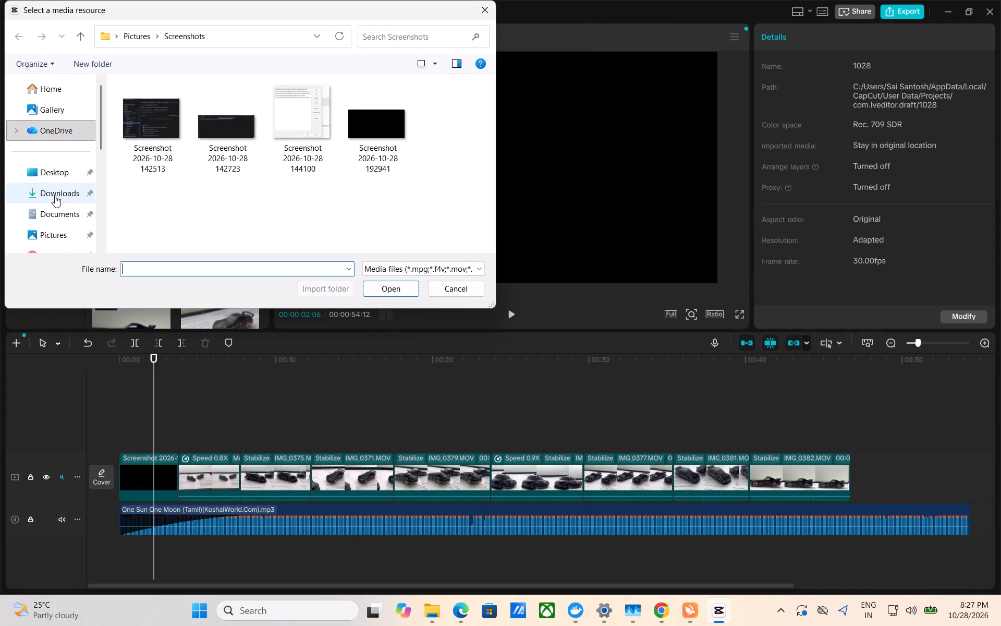
click(52, 179)
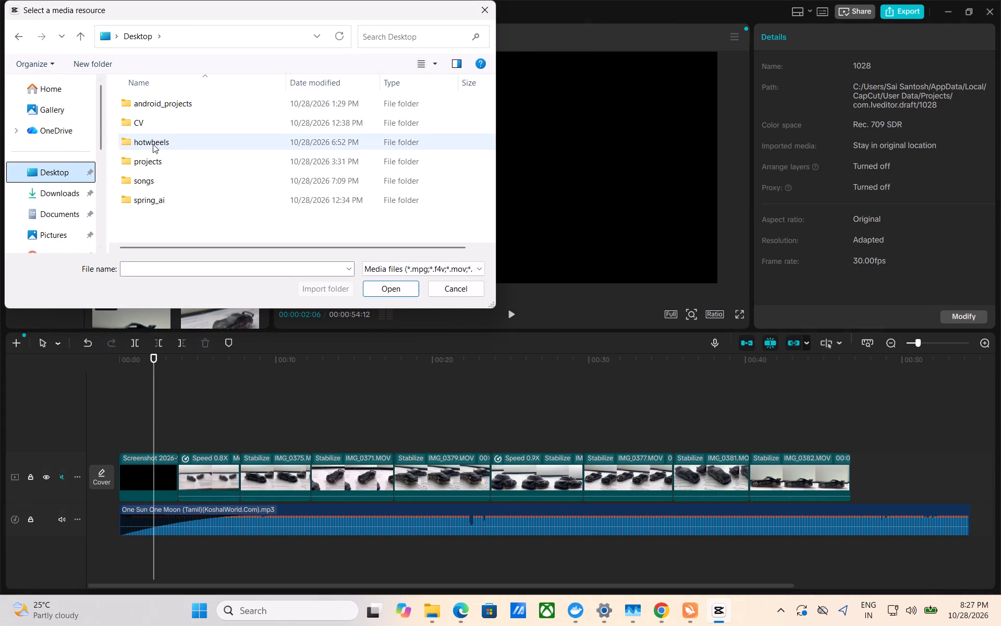
double_click(153, 145)
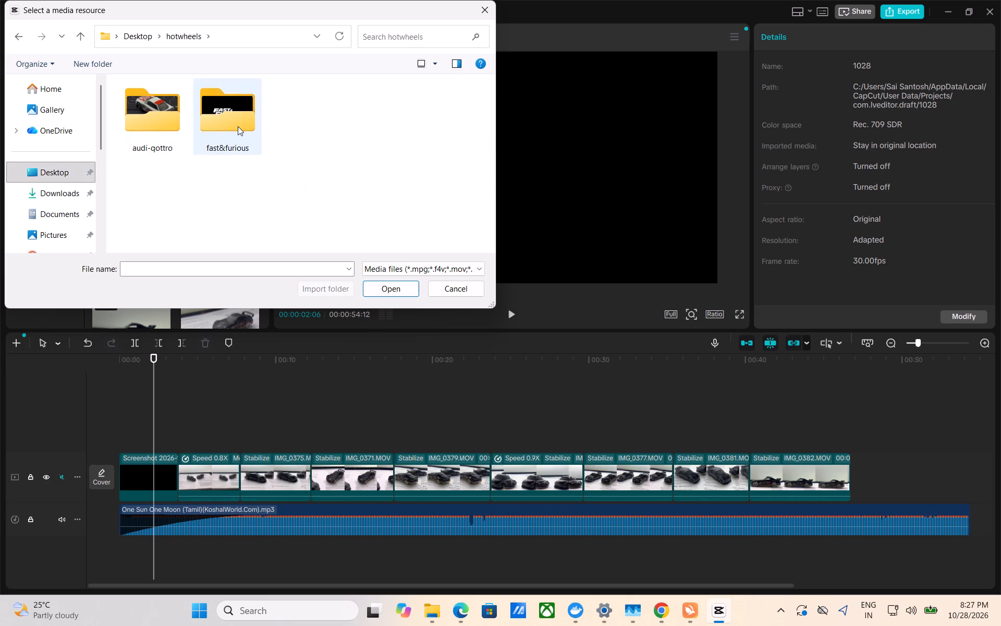
double_click(238, 126)
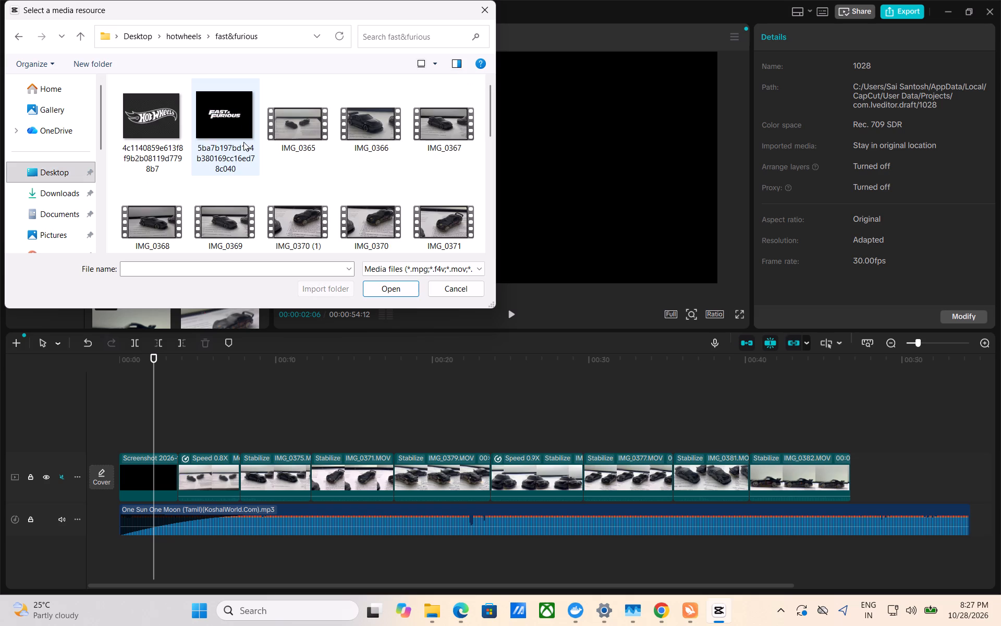
ctrl+click(243, 142)
ctrl+click(158, 130)
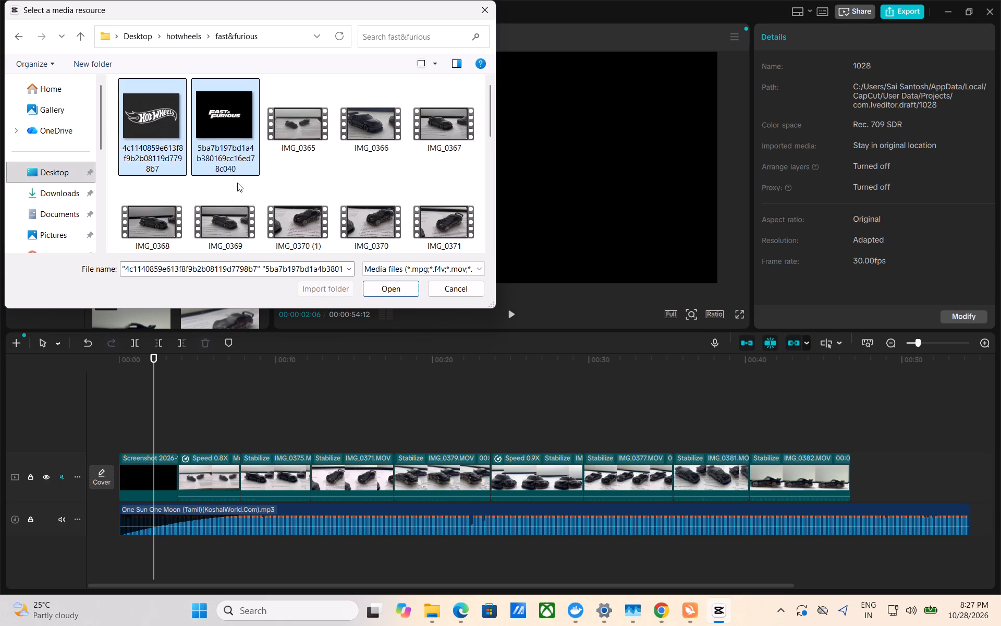
click(404, 287)
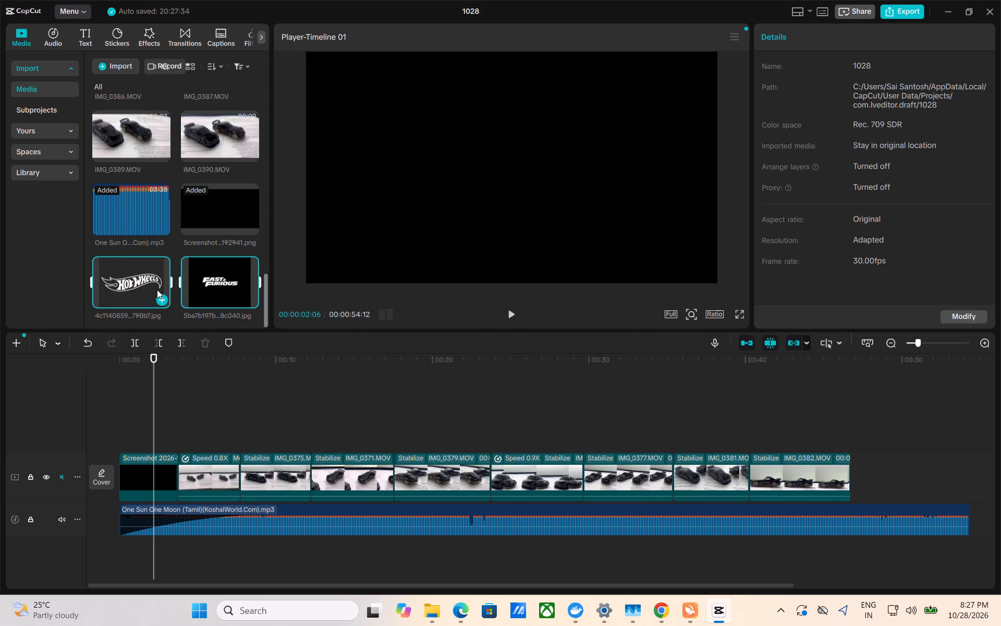
Place both logo images back to back on a new track above the main clips, starting at the timeline's beginning.
drag(152, 289, 118, 435)
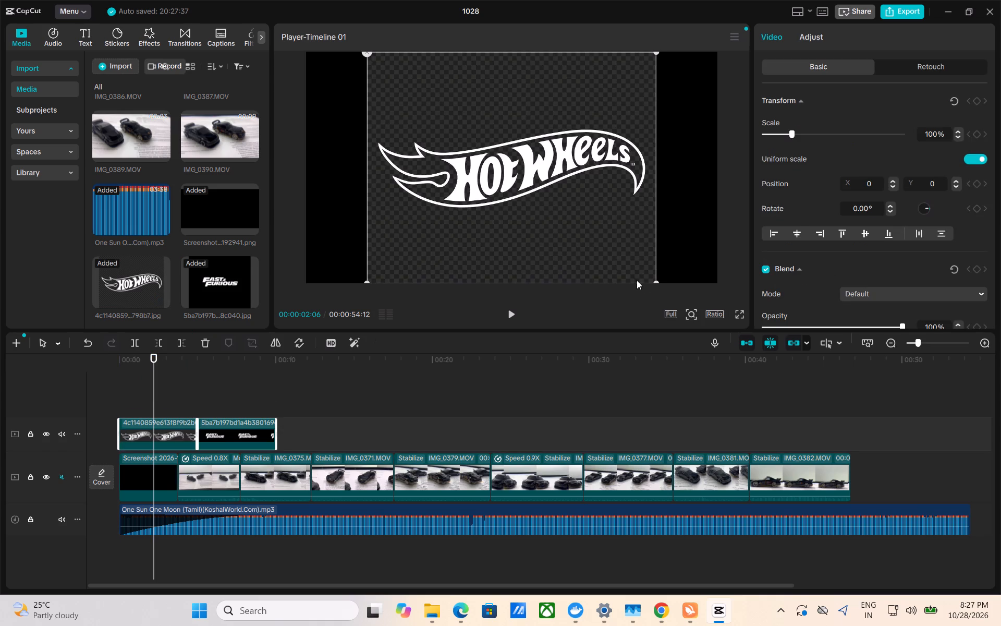
Scale the Hot Wheels logo down to 37% in the frame.
drag(653, 282, 498, 235)
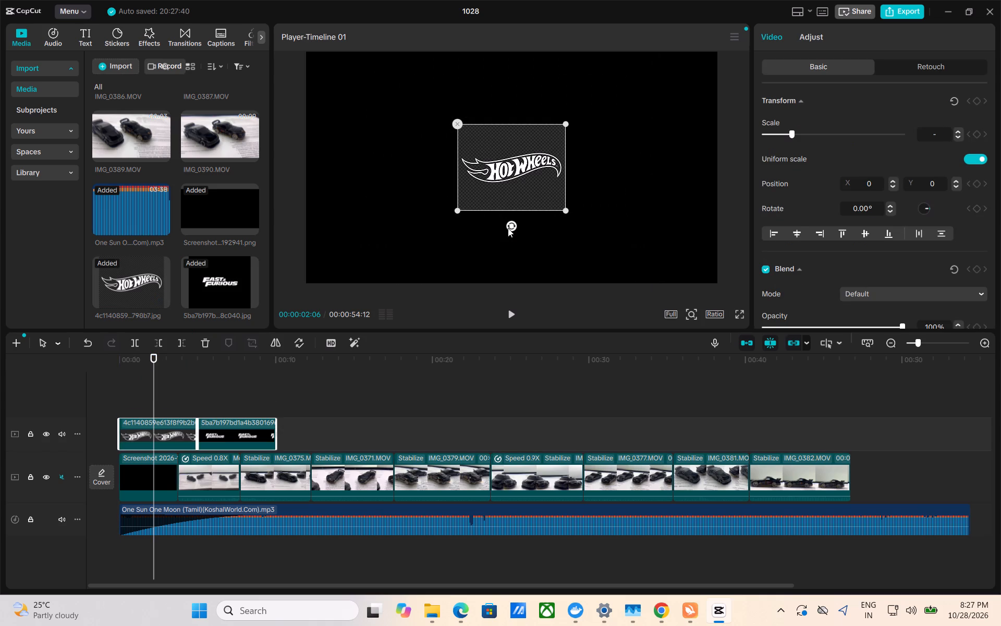
click(553, 168)
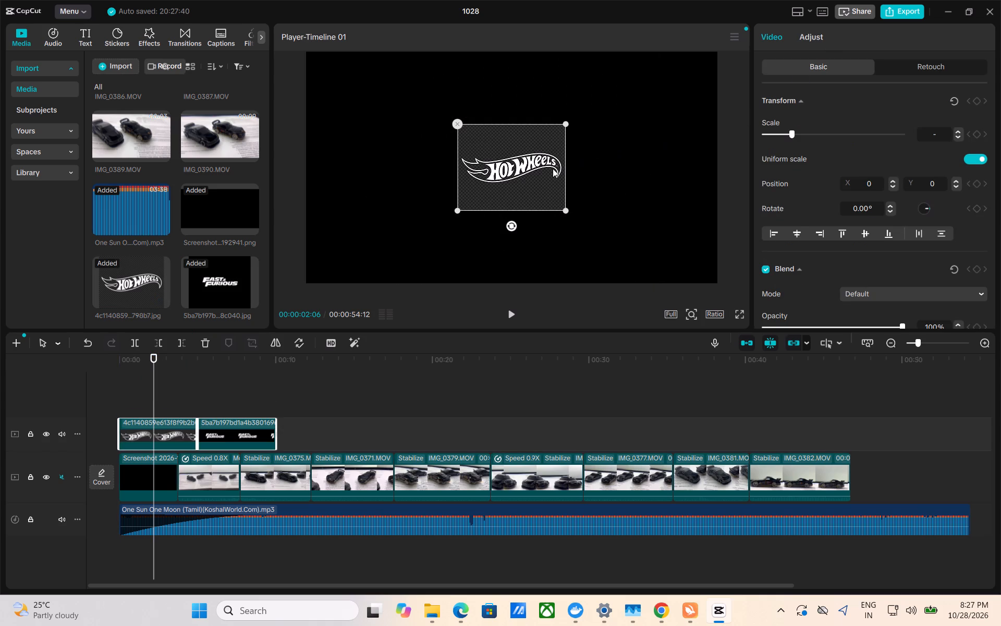
right_click(553, 168)
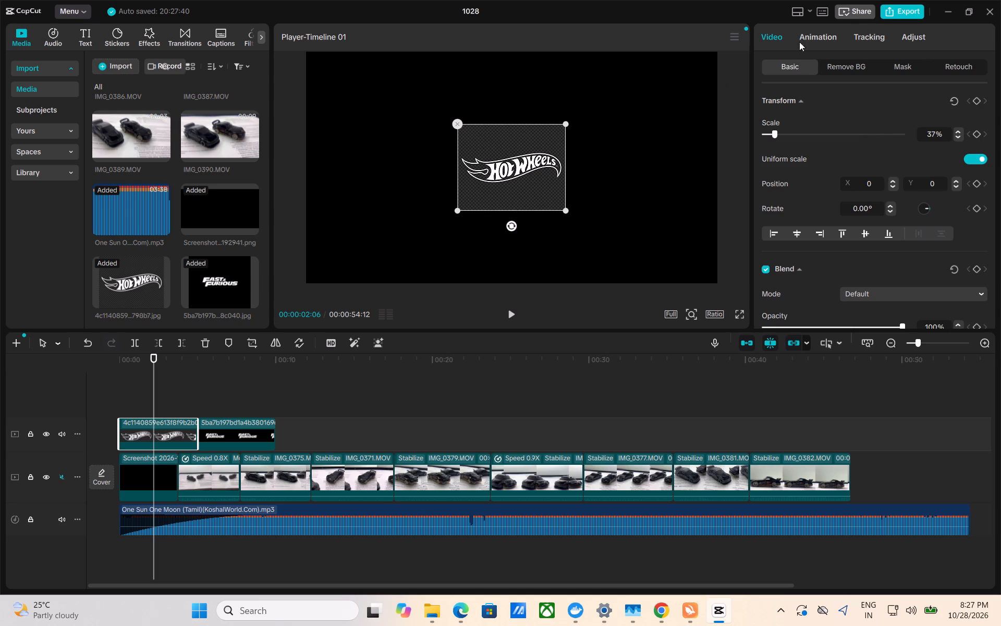
Remove the Hot Wheels logo's checkered background with Auto removal.
click(221, 380)
drag(221, 380, 155, 389)
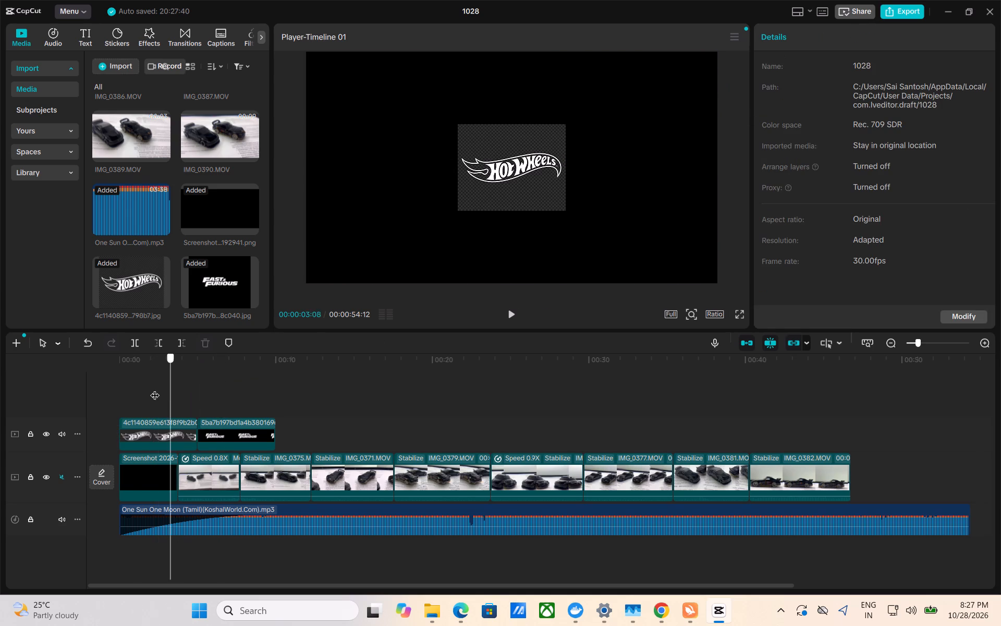
drag(155, 389, 133, 393)
double_click(153, 432)
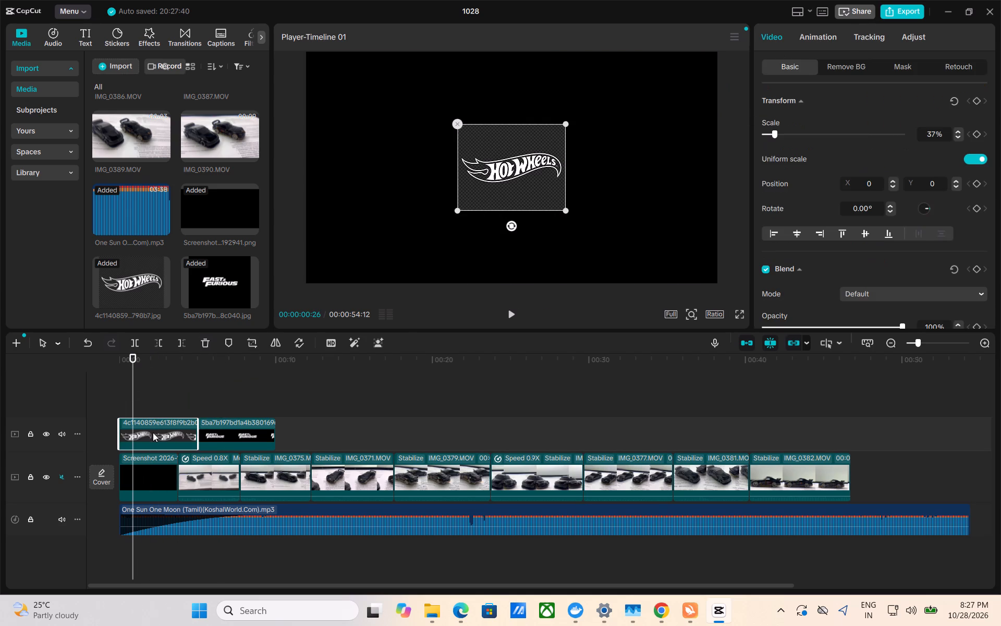
scroll(800, 164, down, 1)
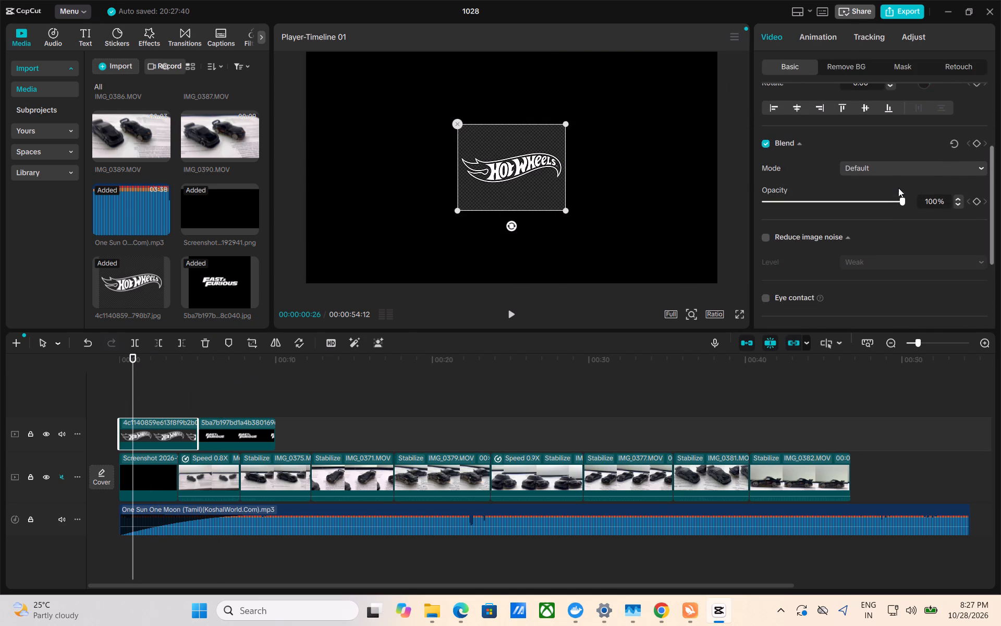
drag(899, 196, 972, 177)
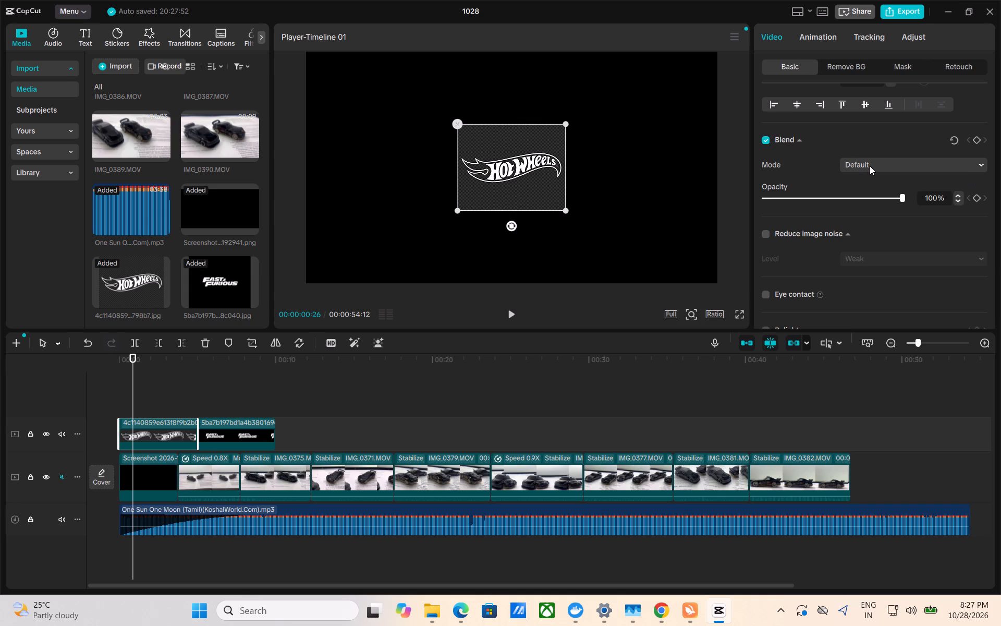
scroll(870, 166, down, 1)
scroll(870, 166, up, 4)
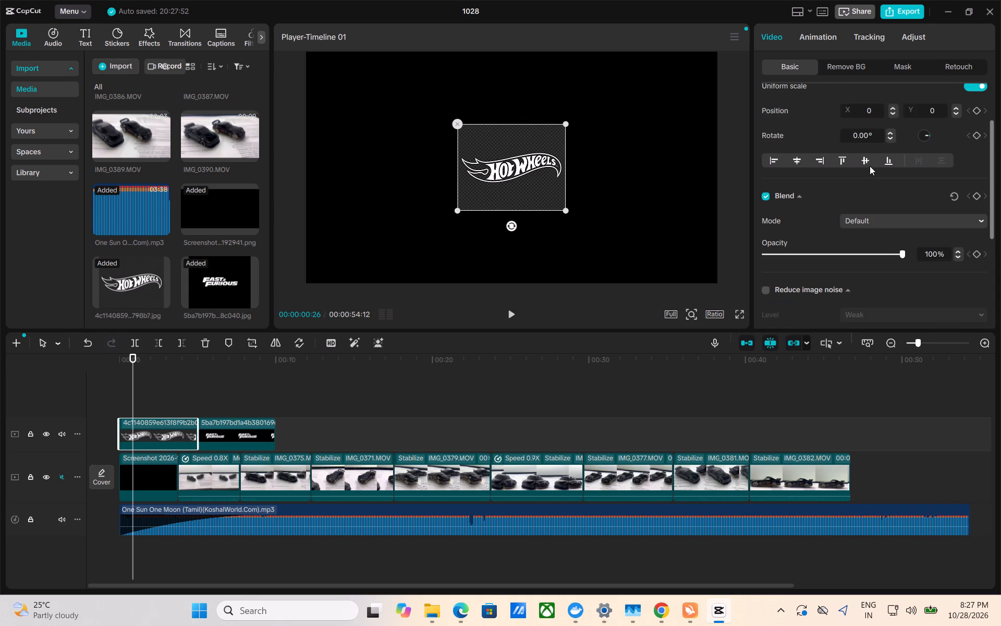
click(841, 63)
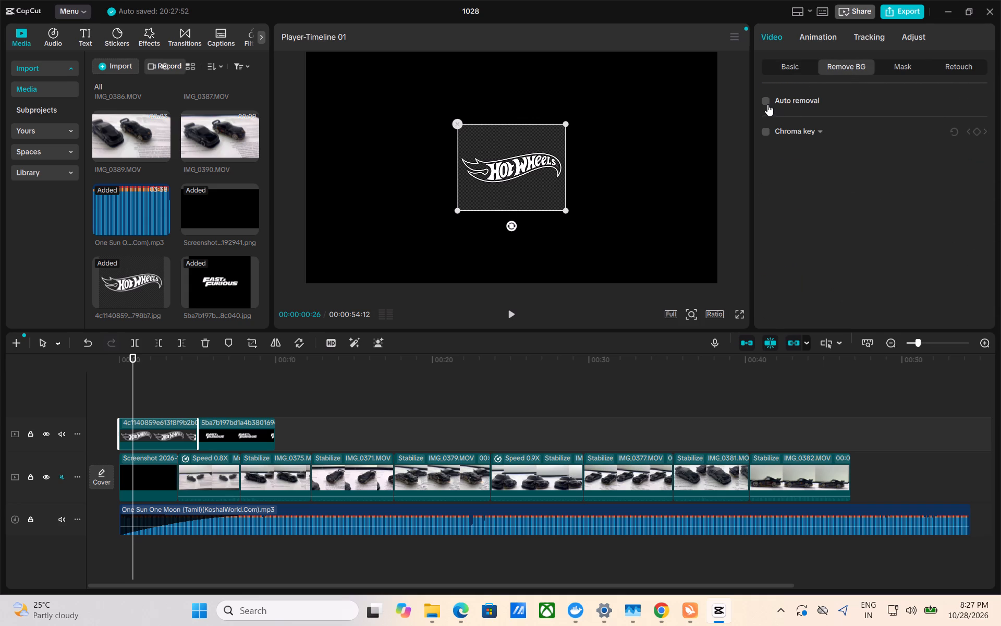
click(767, 102)
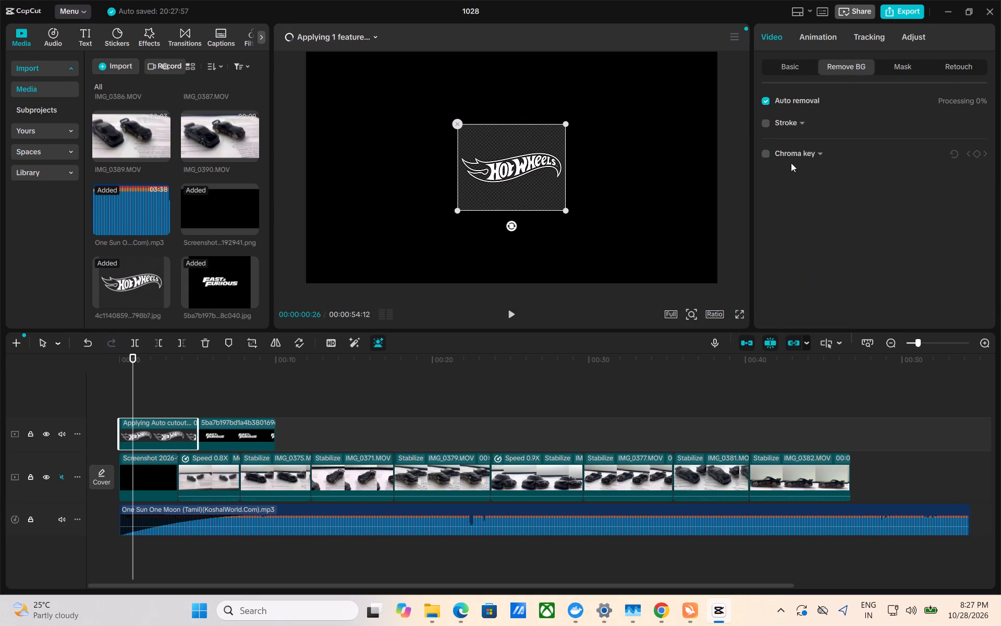
Move the Hot Wheels logo left of the frame's center, keeping it vertically centered.
drag(532, 171, 494, 172)
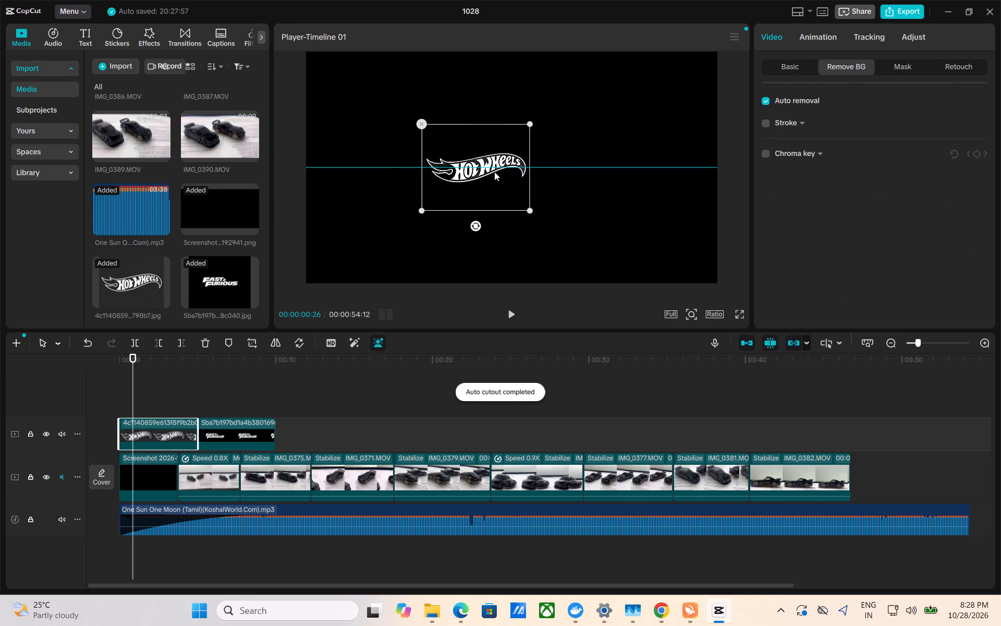
drag(494, 172, 474, 173)
Move the Fast & Furious logo clip onto its own track above the Hot Wheels clip and extend its start to the timeline's beginning.
click(247, 428)
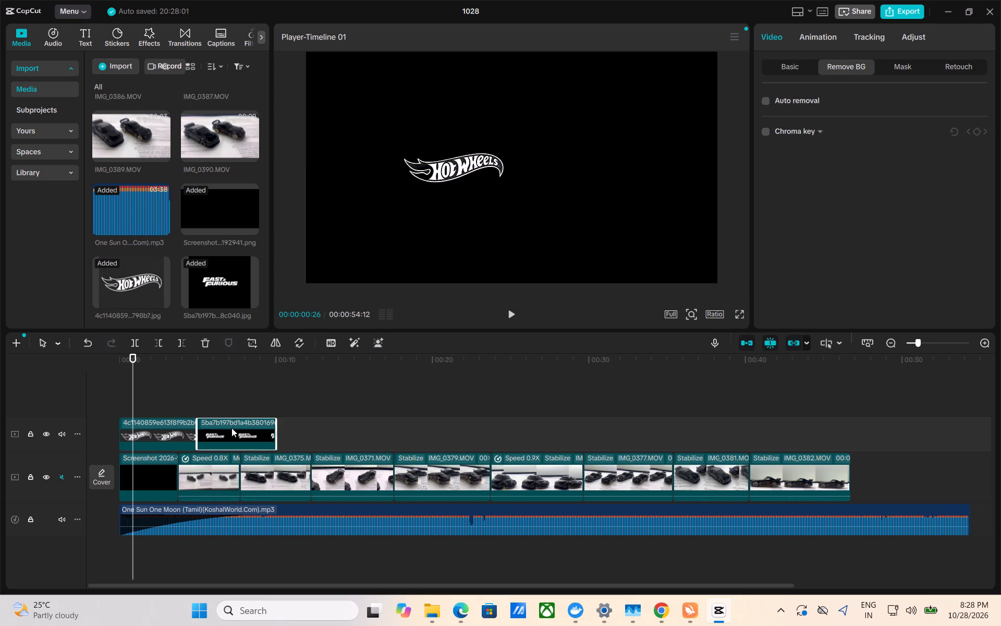
drag(231, 428, 160, 390)
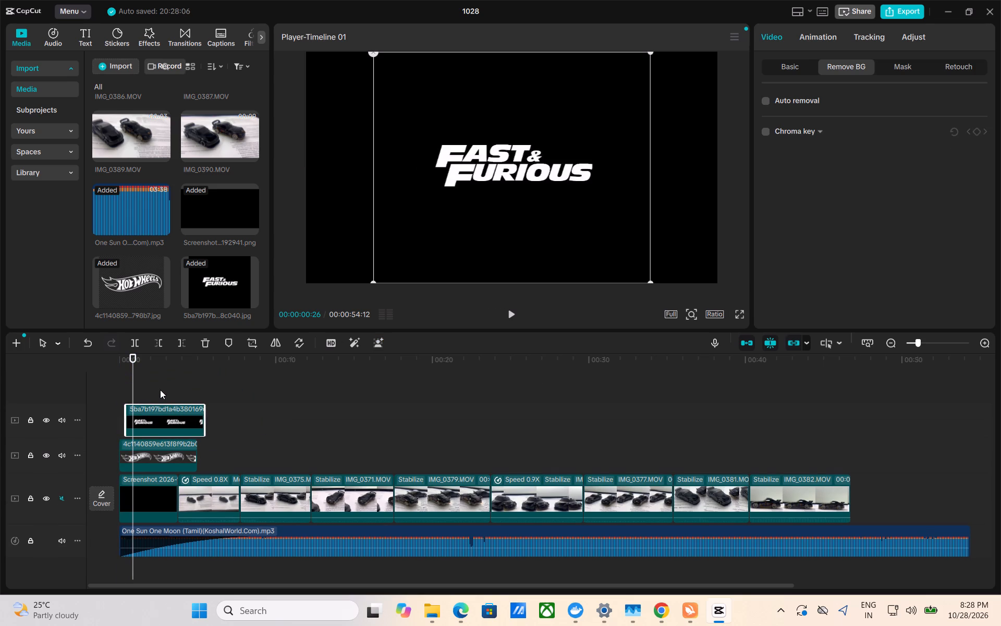
click(126, 420)
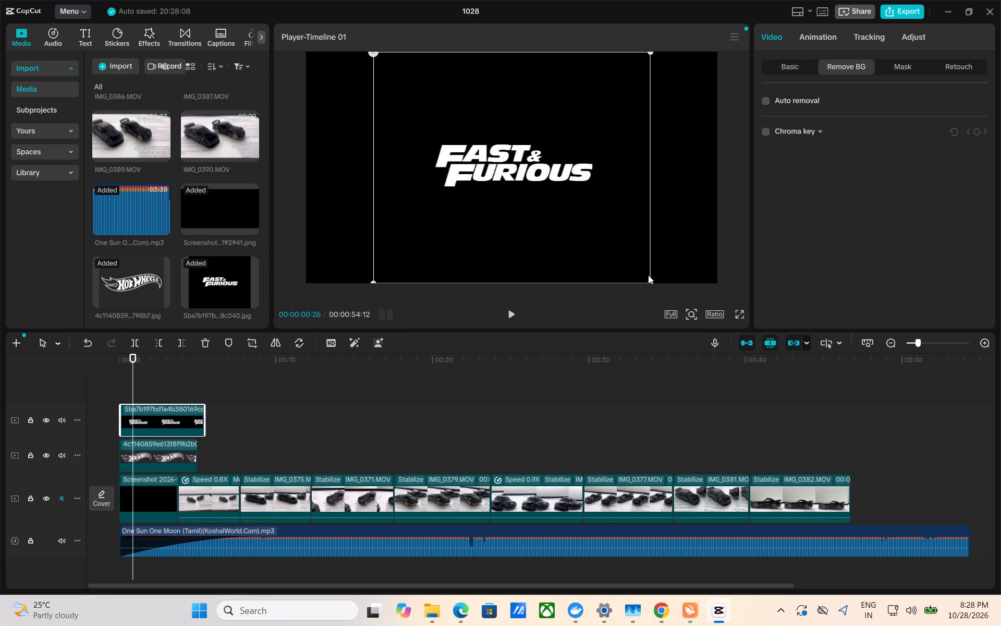
Shrink the Fast & Furious logo to under half its size and place it right of the Hot Wheels logo, vertically centered.
drag(636, 256, 604, 233)
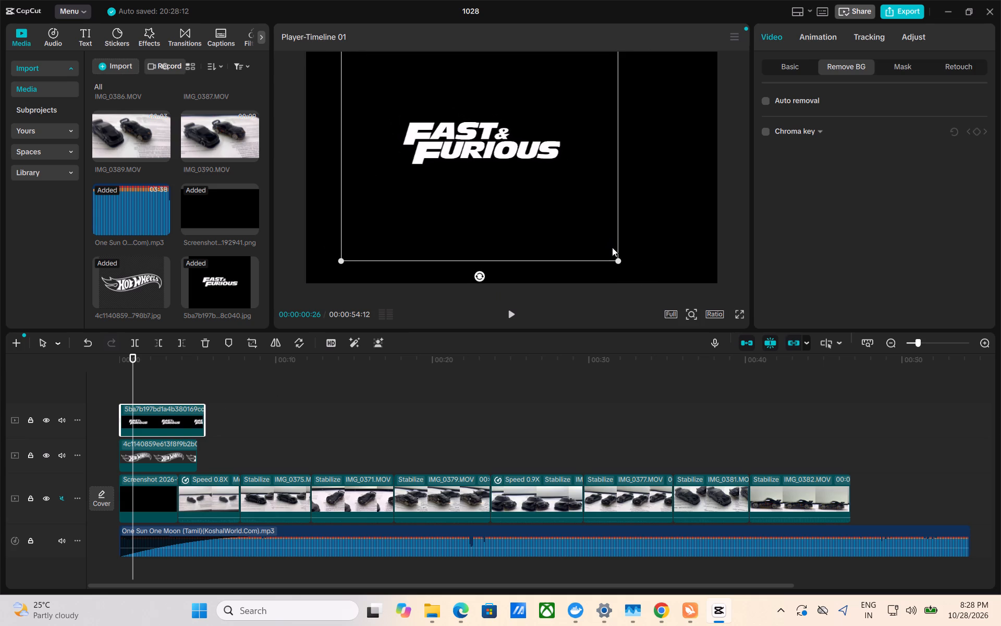
drag(619, 258, 498, 201)
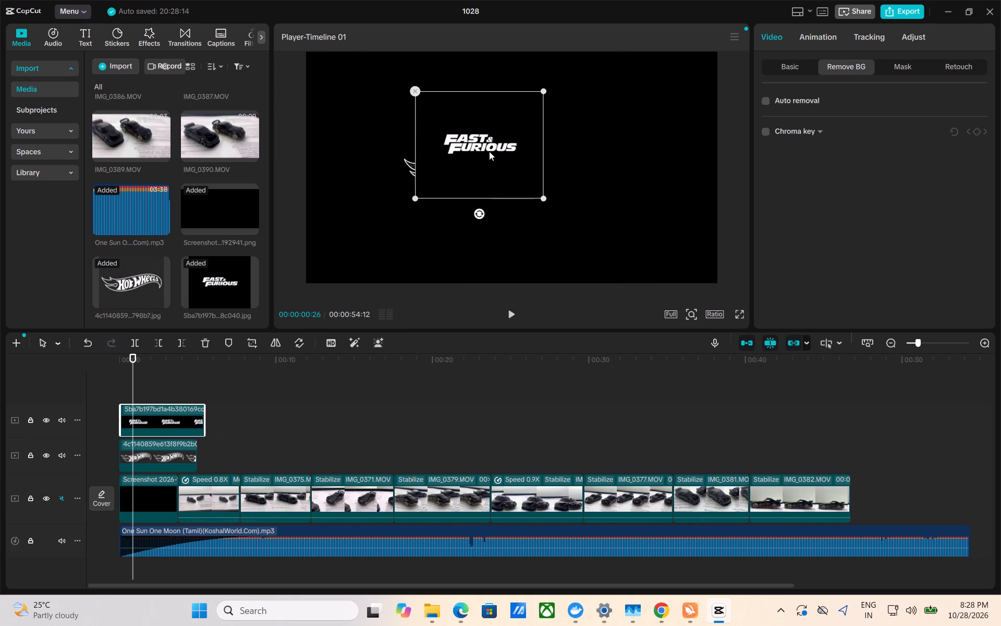
drag(489, 151, 586, 173)
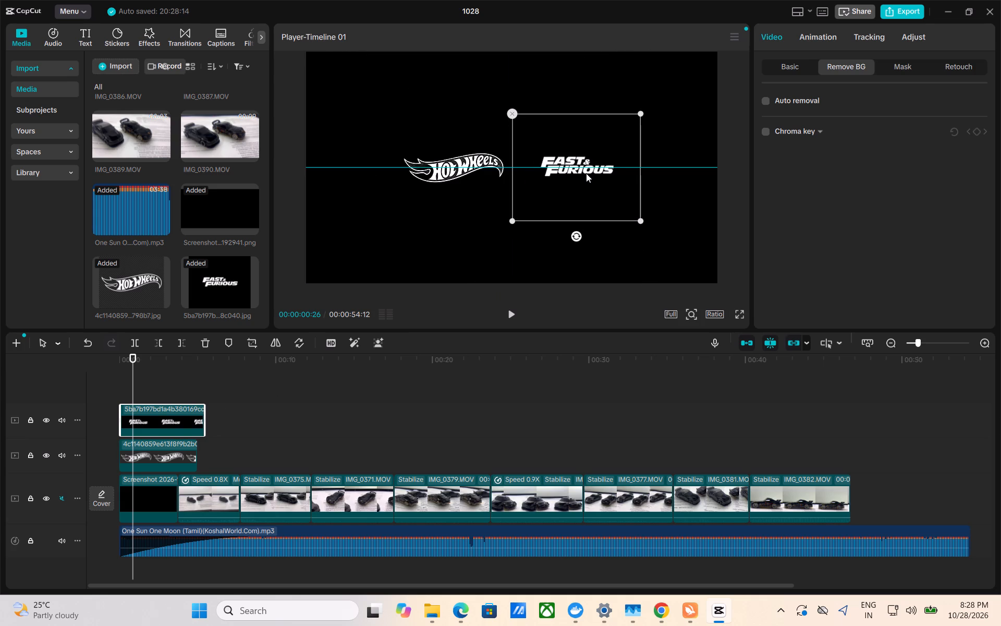
drag(586, 173, 584, 173)
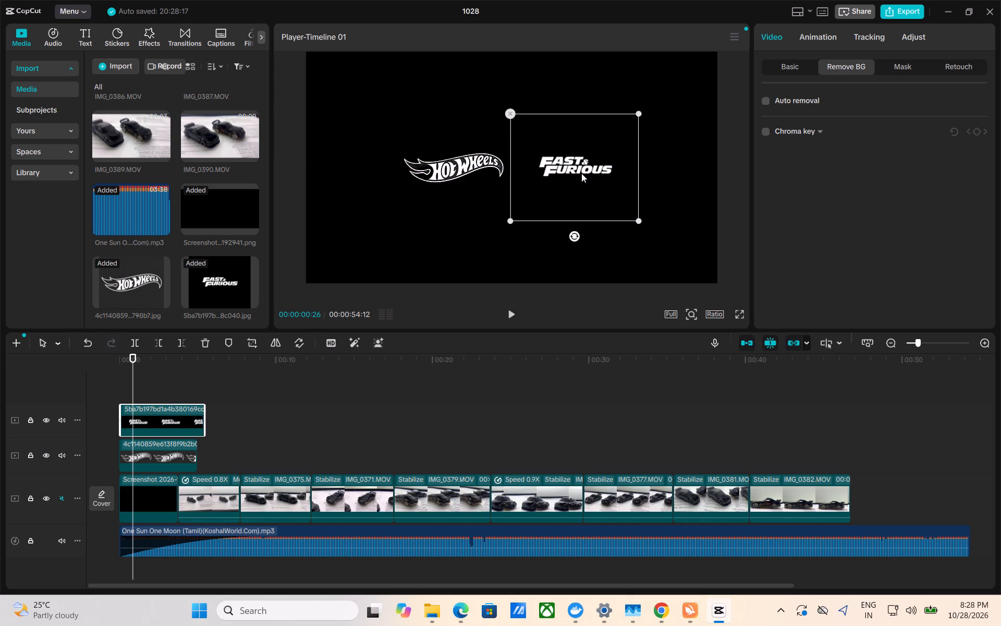
click(581, 174)
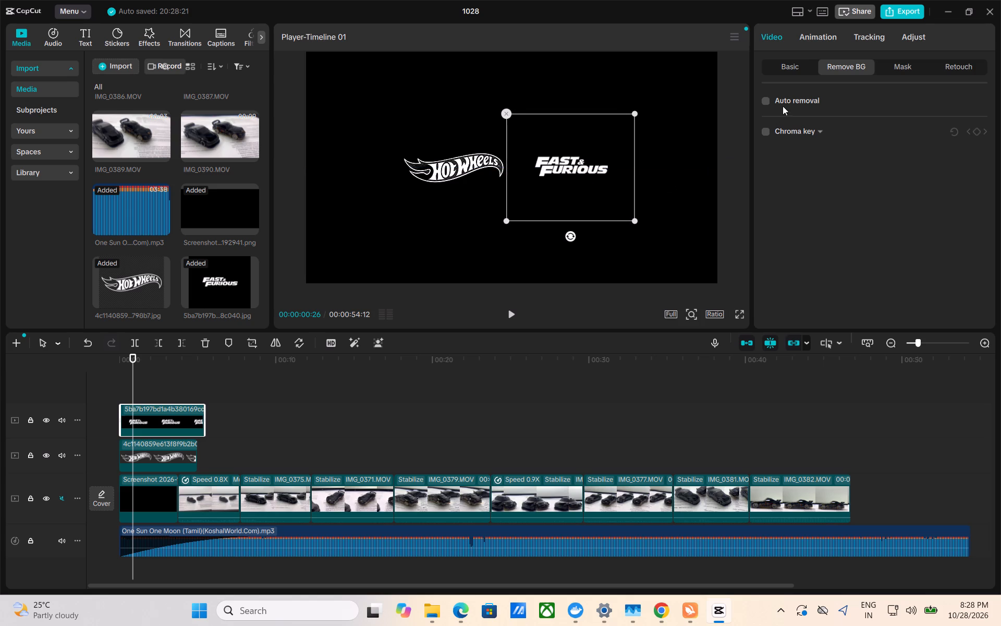
Remove the Fast & Furious logo's background with Auto removal.
click(763, 99)
click(718, 131)
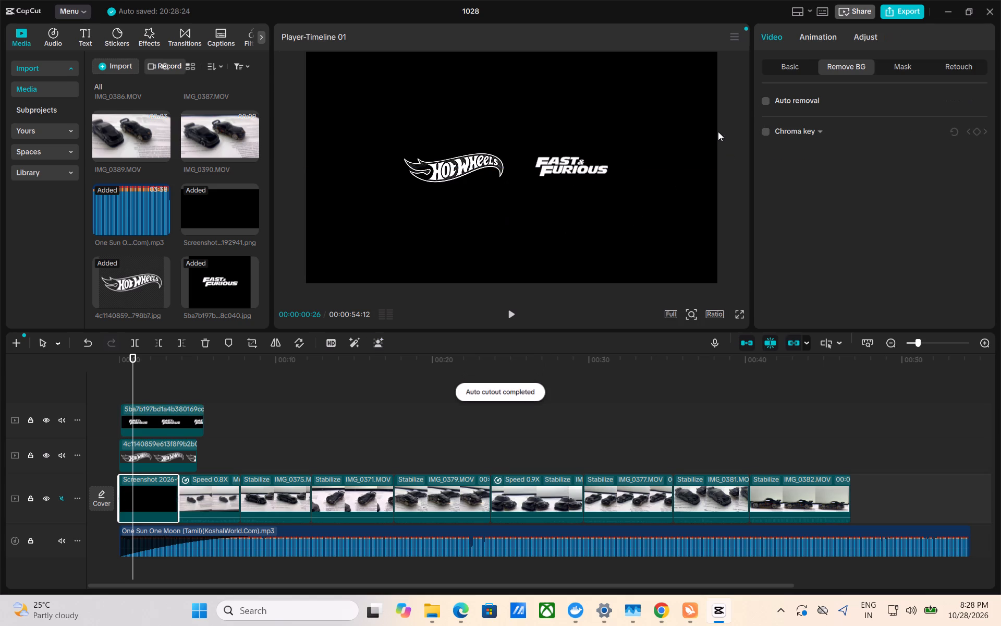
Move the Hot Wheels logo slightly farther left, keeping it vertically centered, to widen the gap between the two logos.
click(471, 169)
click(471, 169)
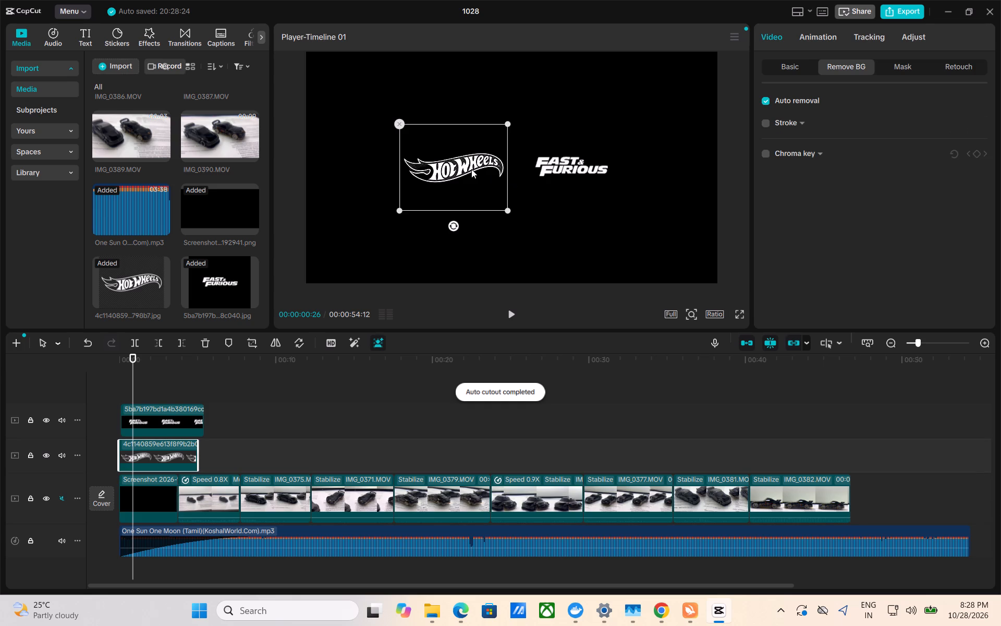
drag(471, 169, 460, 170)
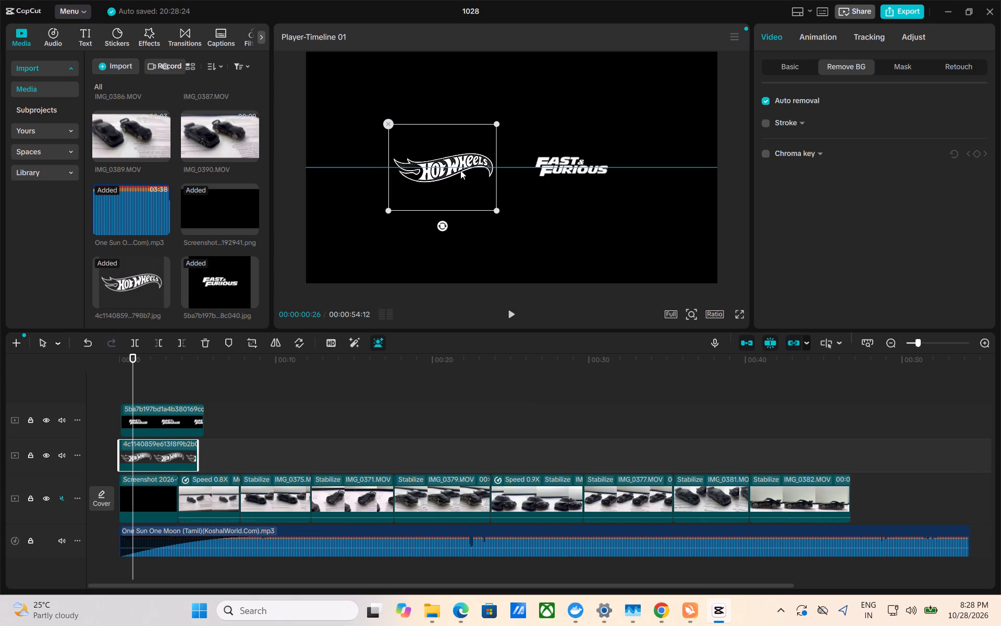
drag(460, 170, 462, 170)
Enlarge the Fast & Furious logo slightly in the frame.
click(577, 161)
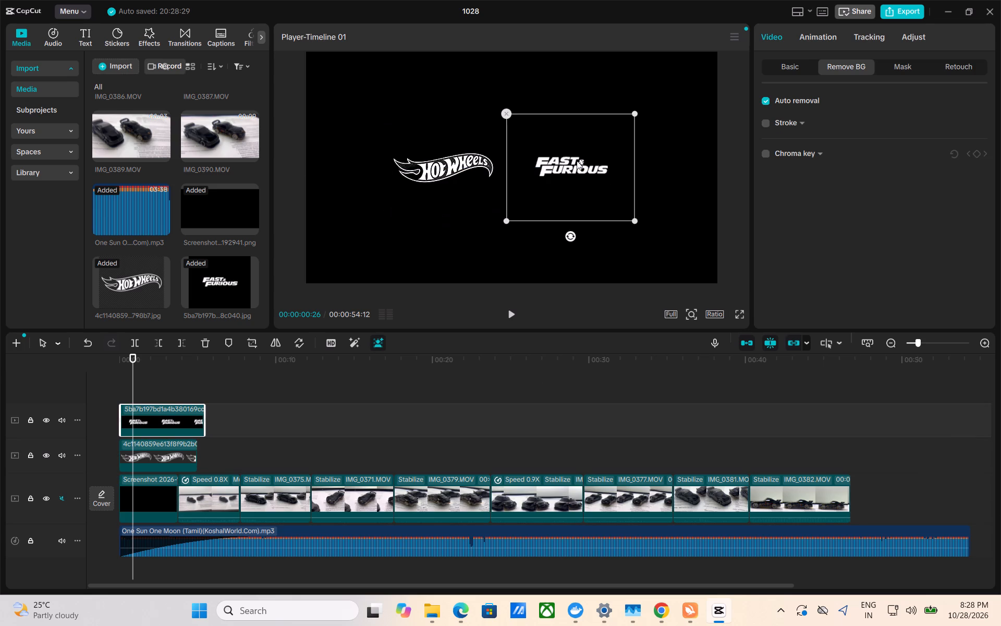
drag(636, 221, 648, 223)
click(661, 209)
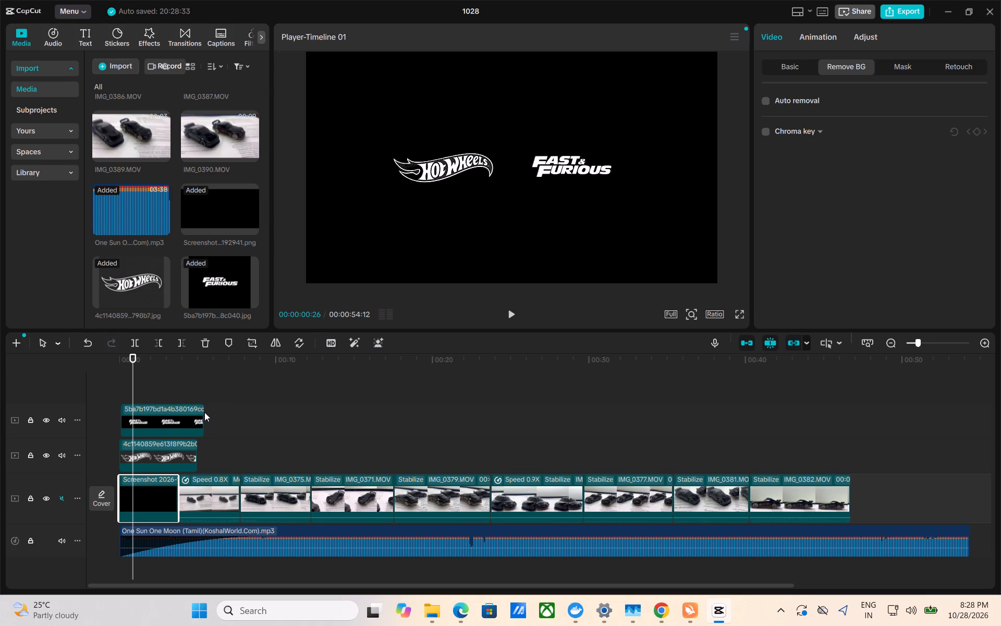
Trim the ends of the Hot Wheels and Fast & Furious logo clips to match the end of the black screenshot clip.
click(182, 460)
drag(199, 458, 176, 463)
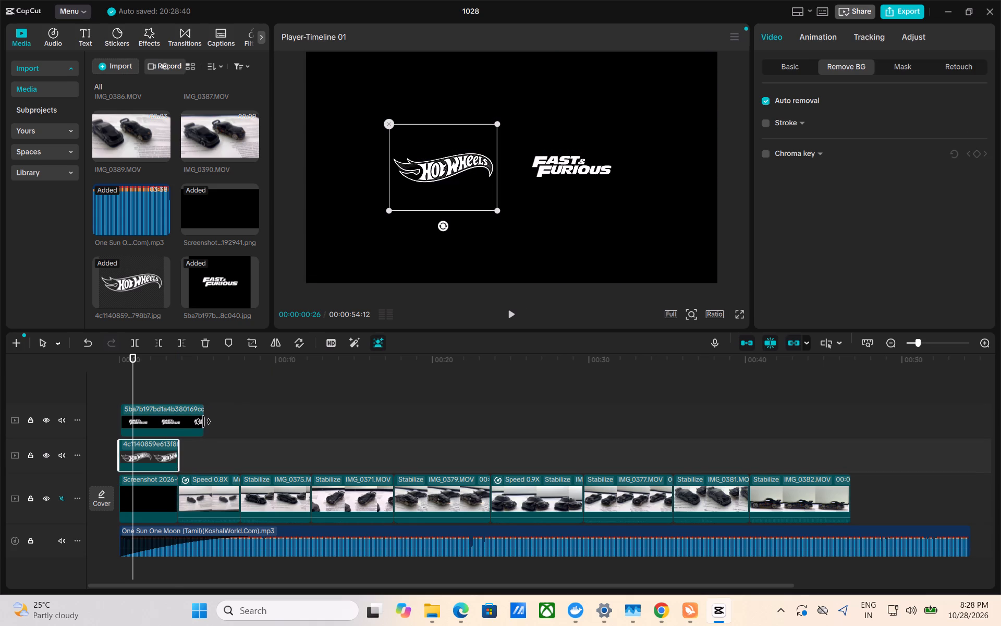
drag(203, 422, 178, 425)
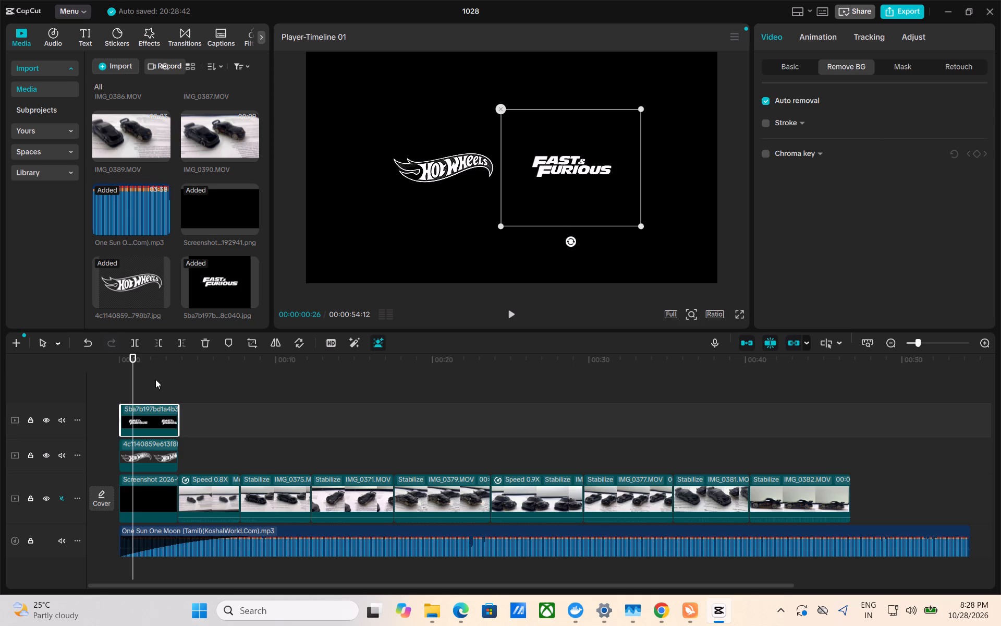
Extend the starts of the Fast & Furious and Hot Wheels logo clips fully to the timeline's beginning.
double_click(155, 379)
drag(155, 379, 112, 383)
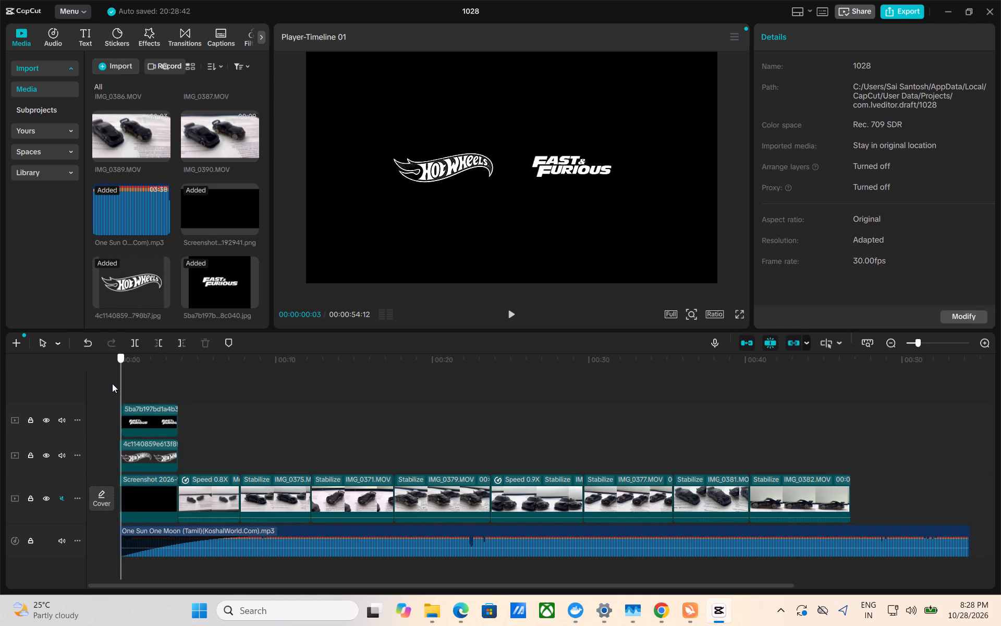
drag(112, 383, 139, 383)
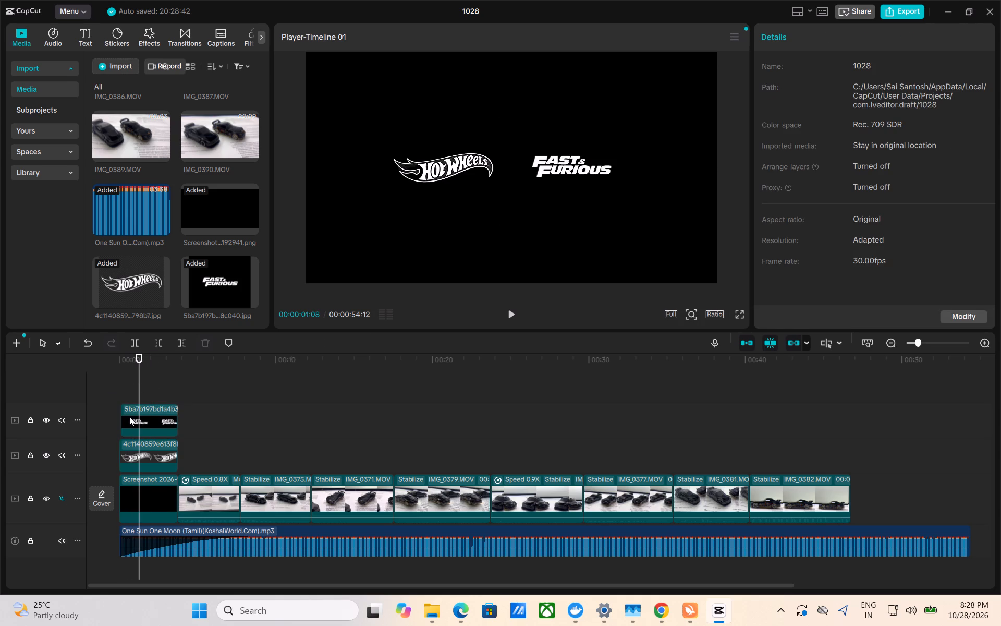
click(129, 416)
drag(121, 415, 102, 418)
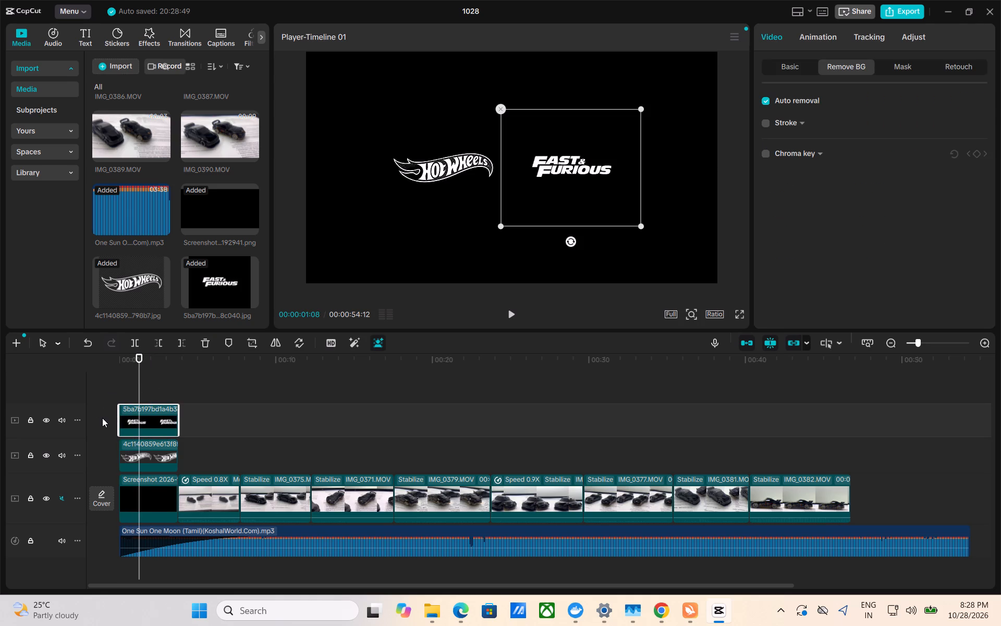
click(139, 448)
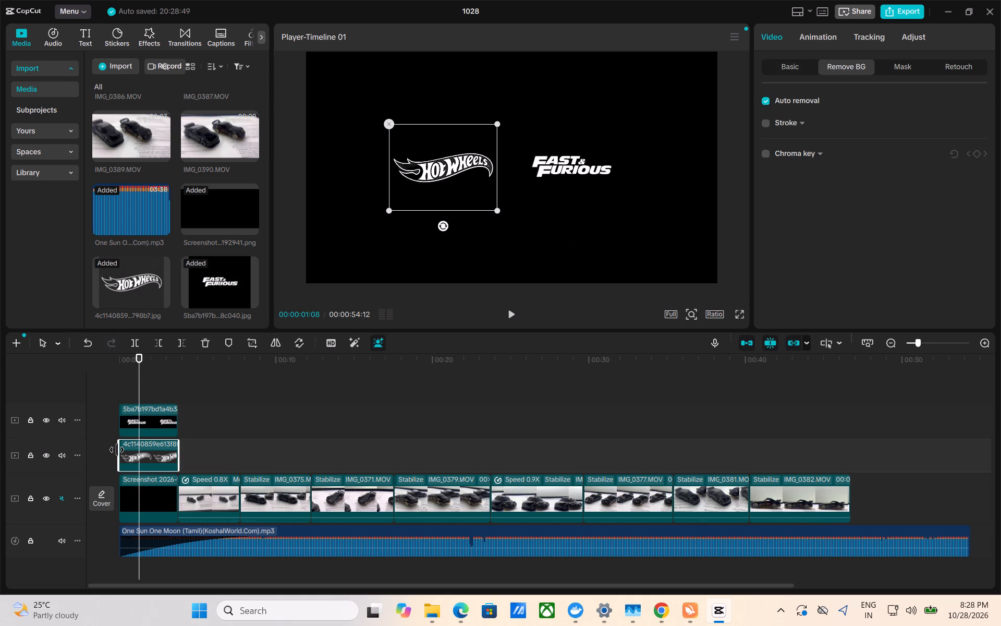
drag(117, 450, 89, 455)
Play back the logo opening from the start of the timeline.
double_click(135, 380)
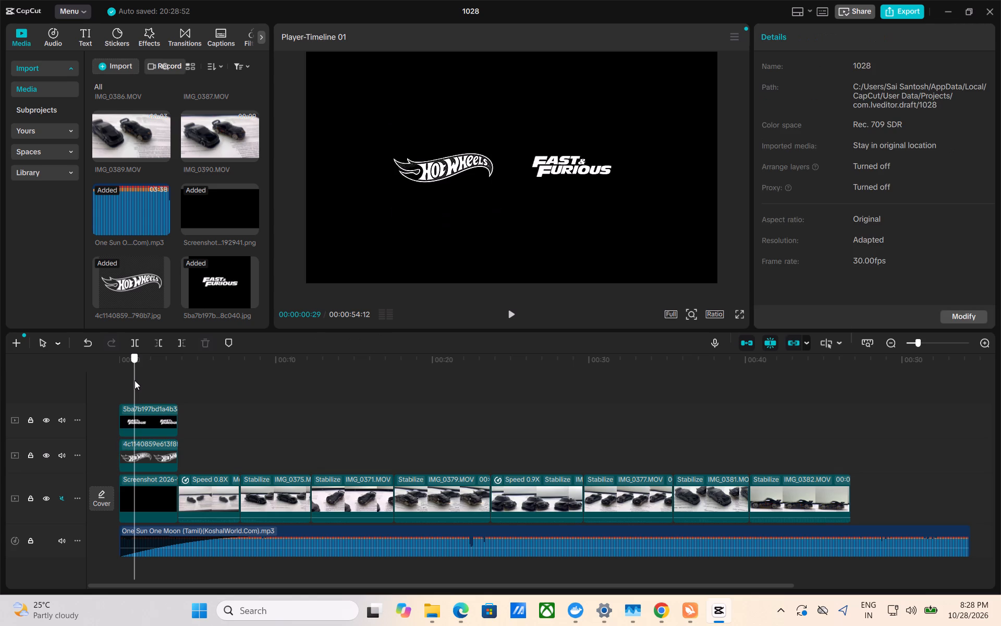
click(135, 380)
drag(135, 380, 107, 383)
click(107, 383)
key(space)
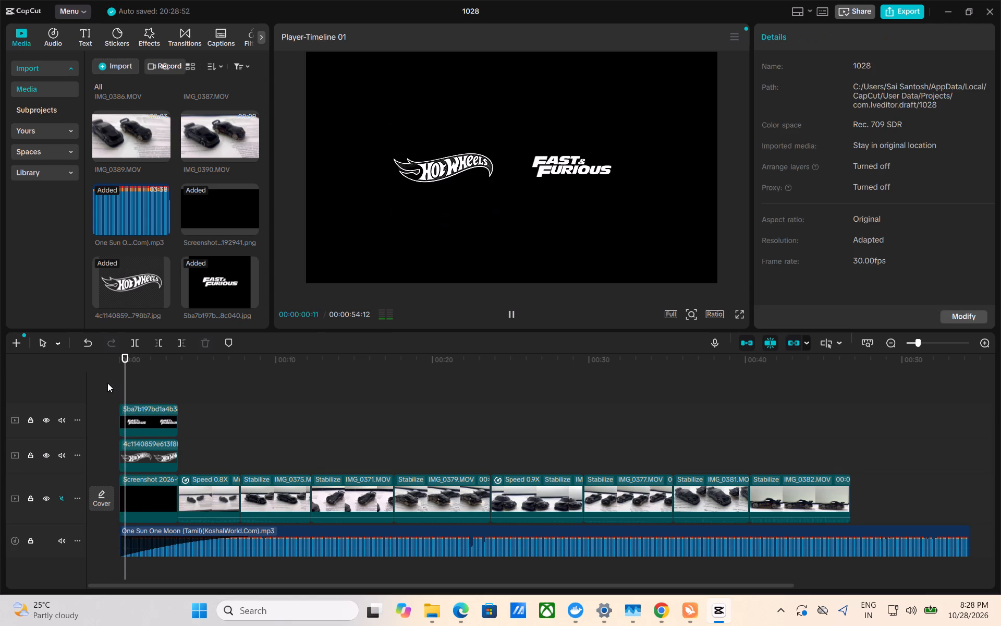
key(space)
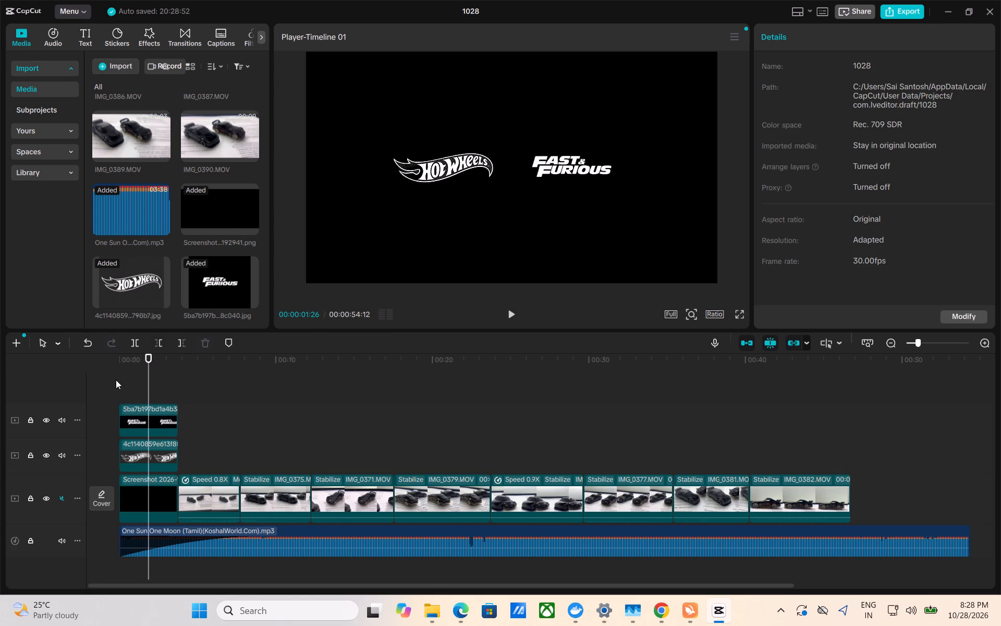
Add a default text at 00:00:01:23 over the logo opening and change its wording to X.
click(276, 419)
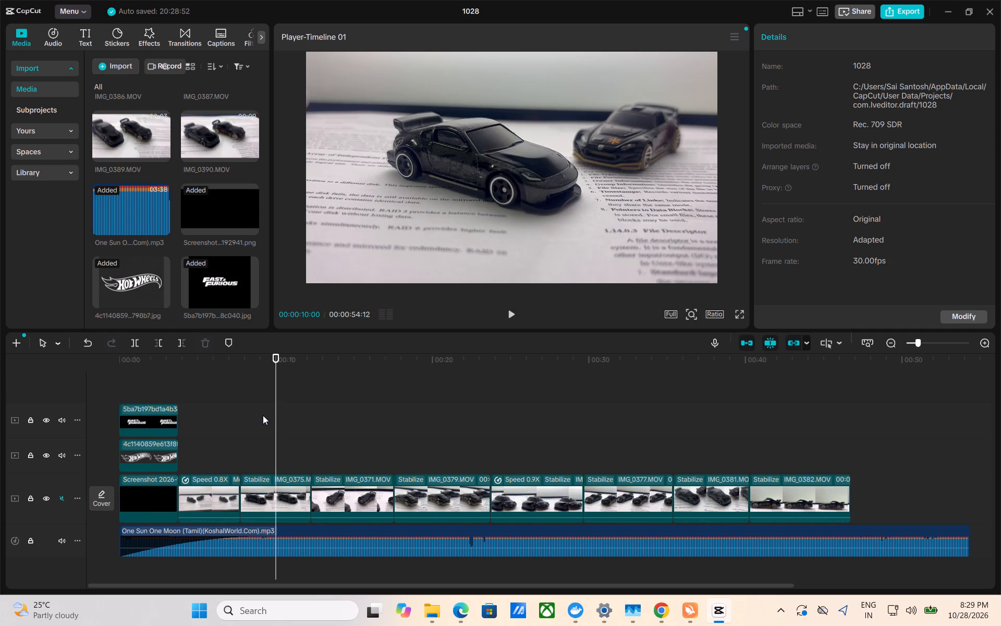
drag(276, 413, 147, 425)
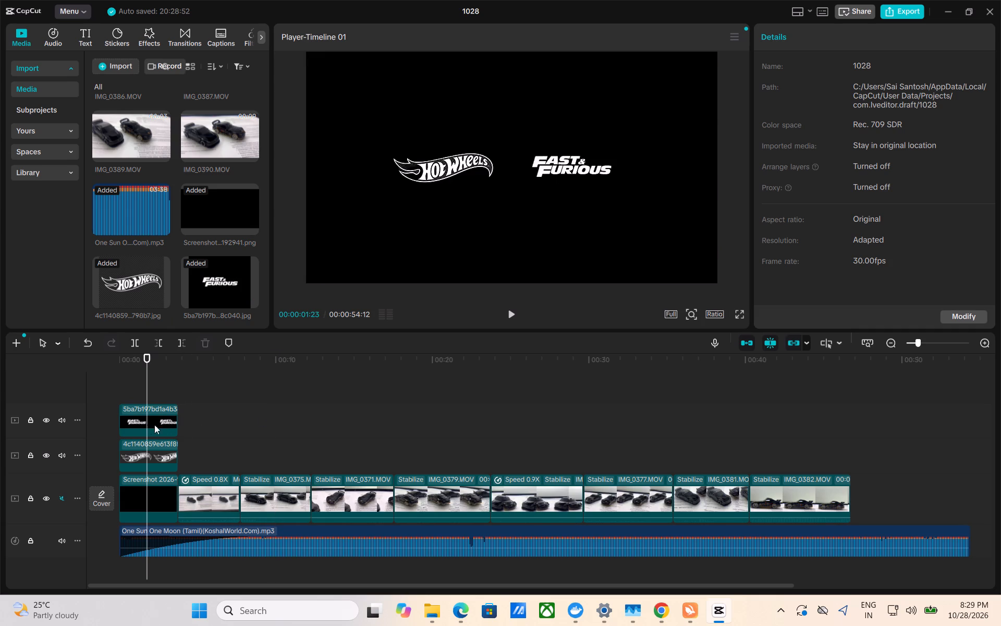
click(83, 35)
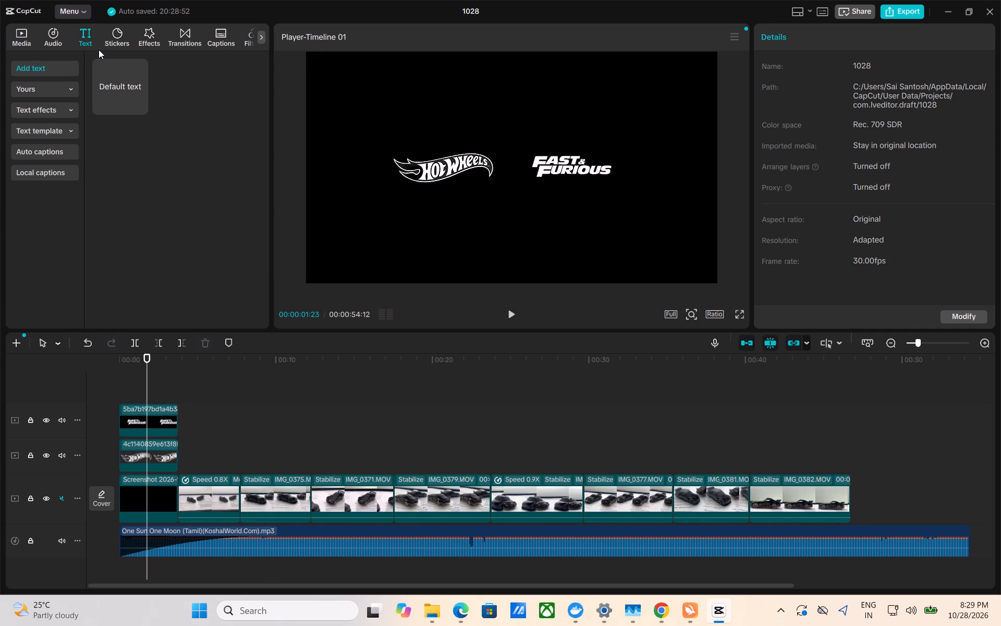
click(139, 101)
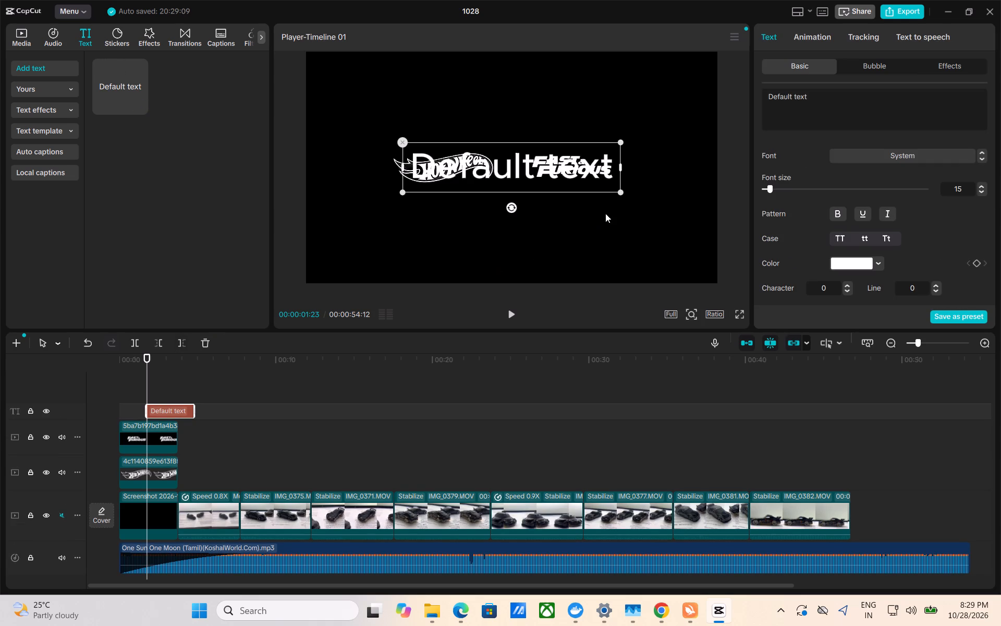
drag(838, 98, 597, 113)
drag(846, 100, 709, 98)
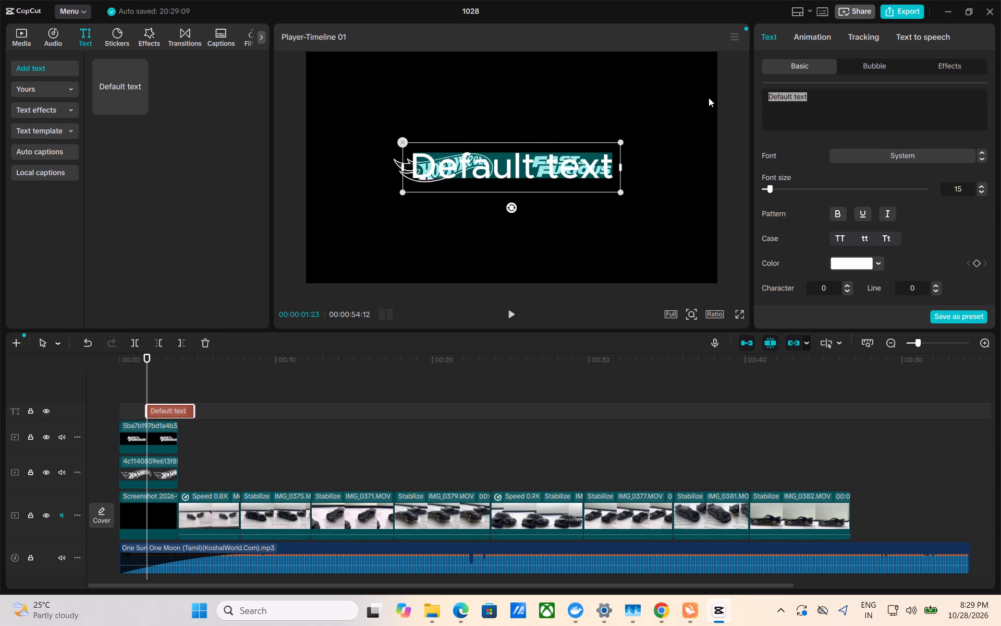
key(shift+x)
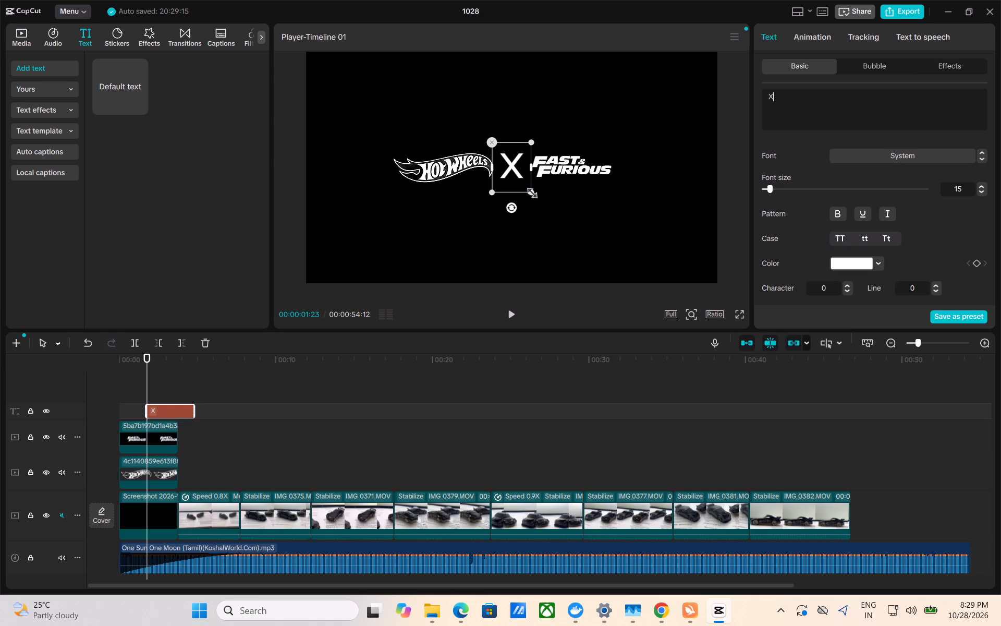
Scale the X text down to 69% so it fits between the two logos.
drag(529, 191, 512, 185)
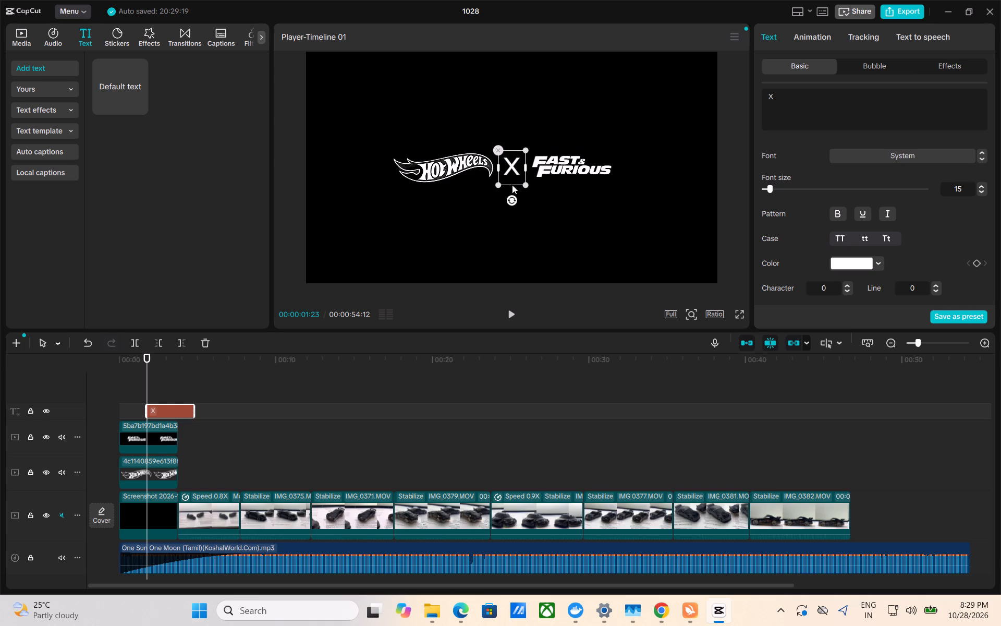
click(597, 210)
click(656, 271)
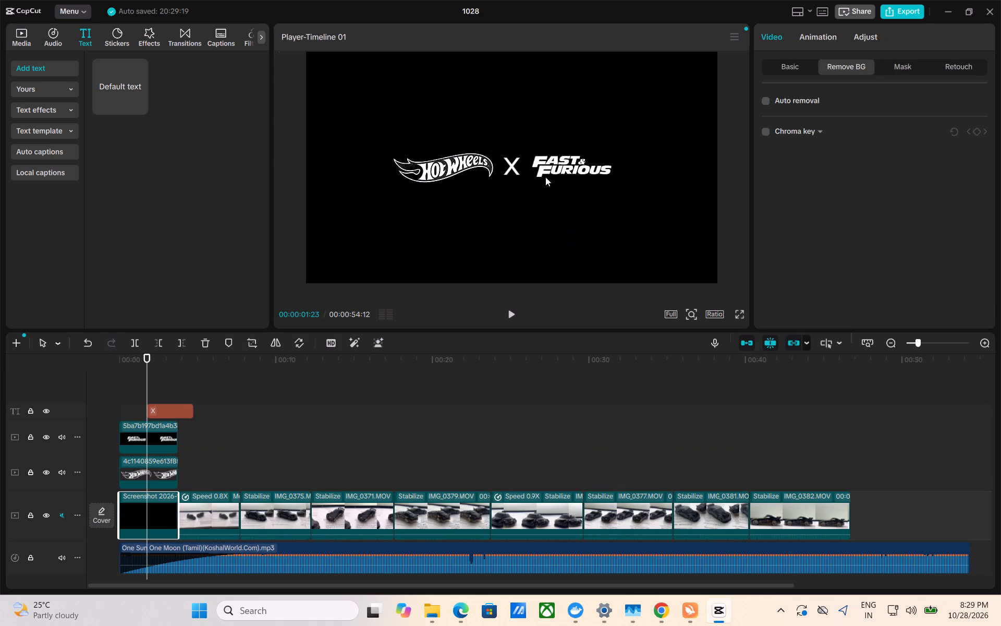
Examine the X text's style, animation, tracking, speech, bubble, effect and font options.
click(507, 169)
double_click(507, 169)
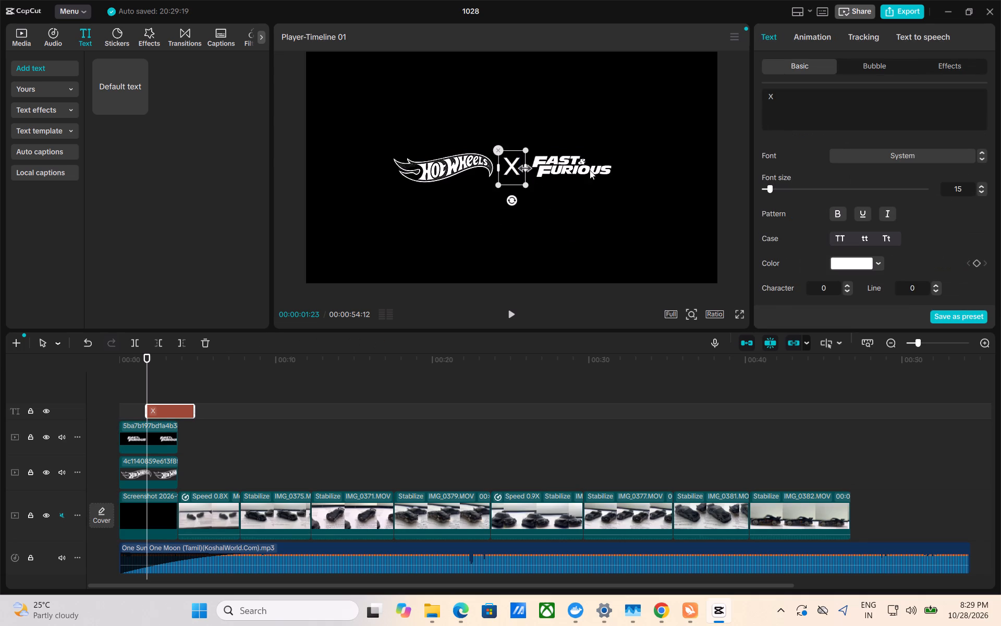
scroll(815, 143, down, 1)
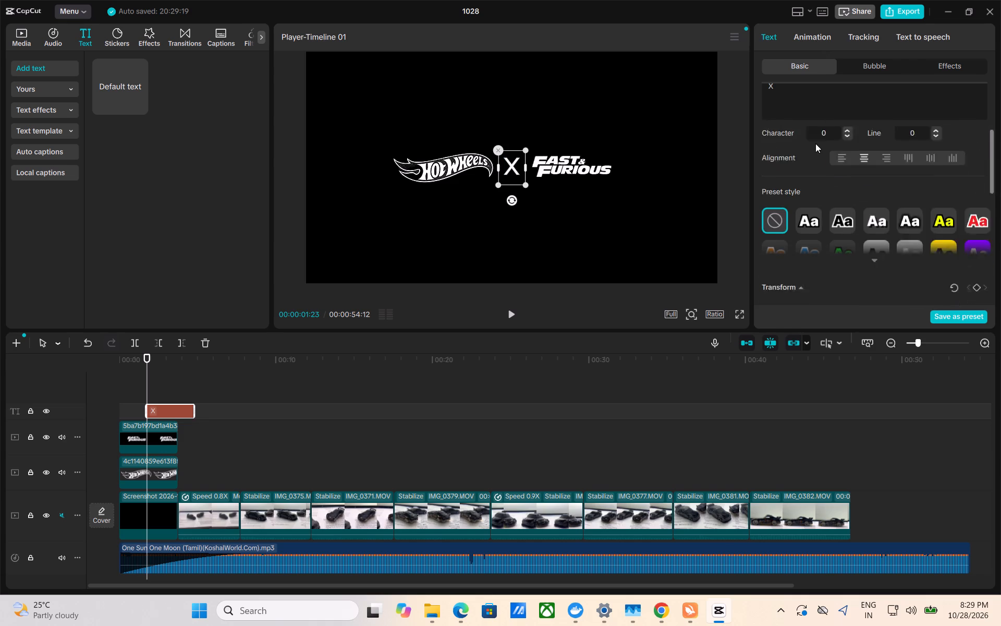
scroll(815, 143, down, 1)
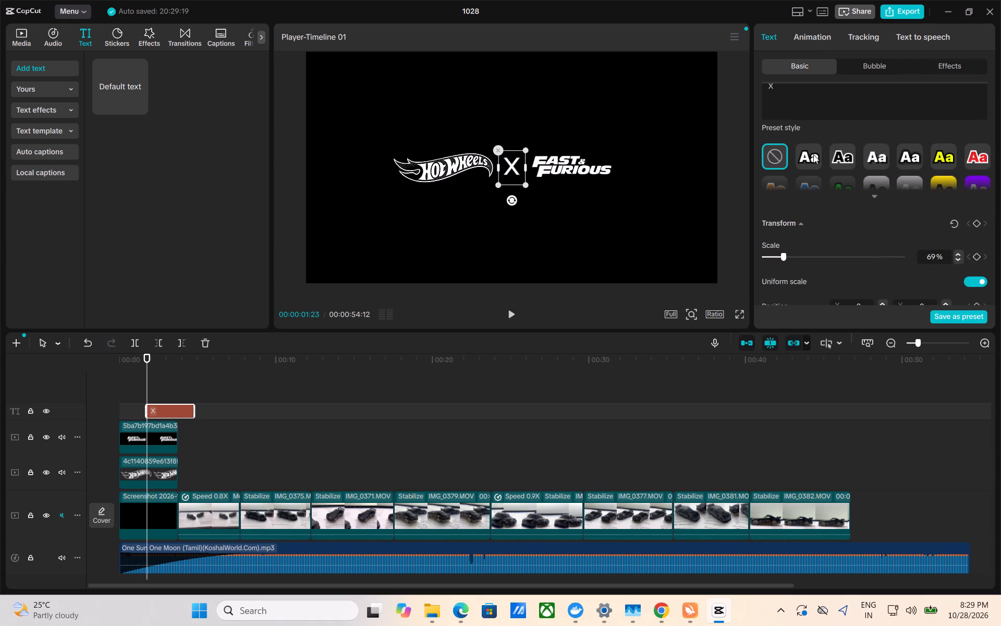
scroll(813, 154, down, 1)
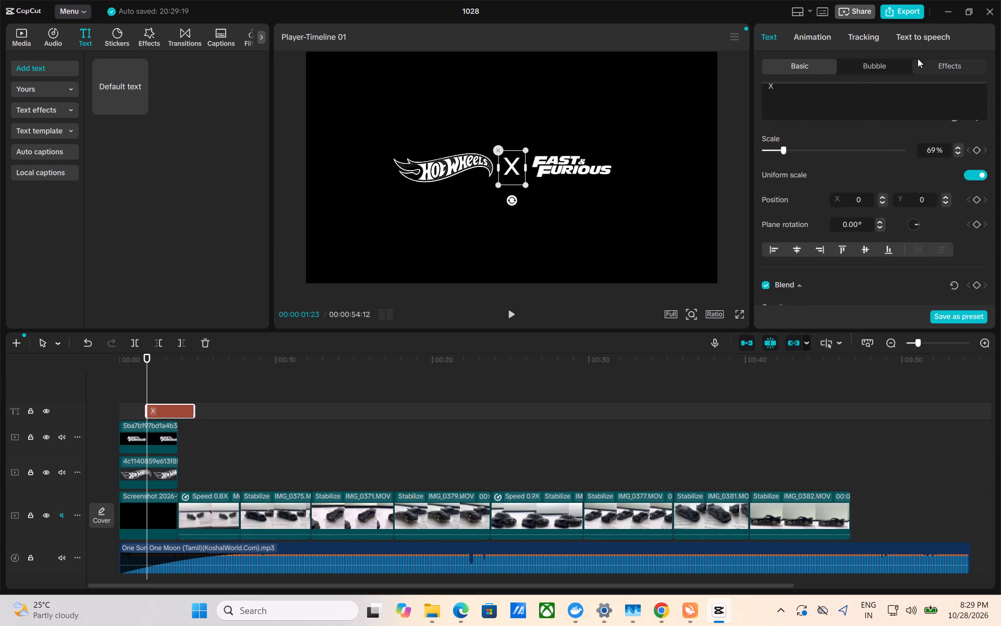
scroll(822, 180, down, 1)
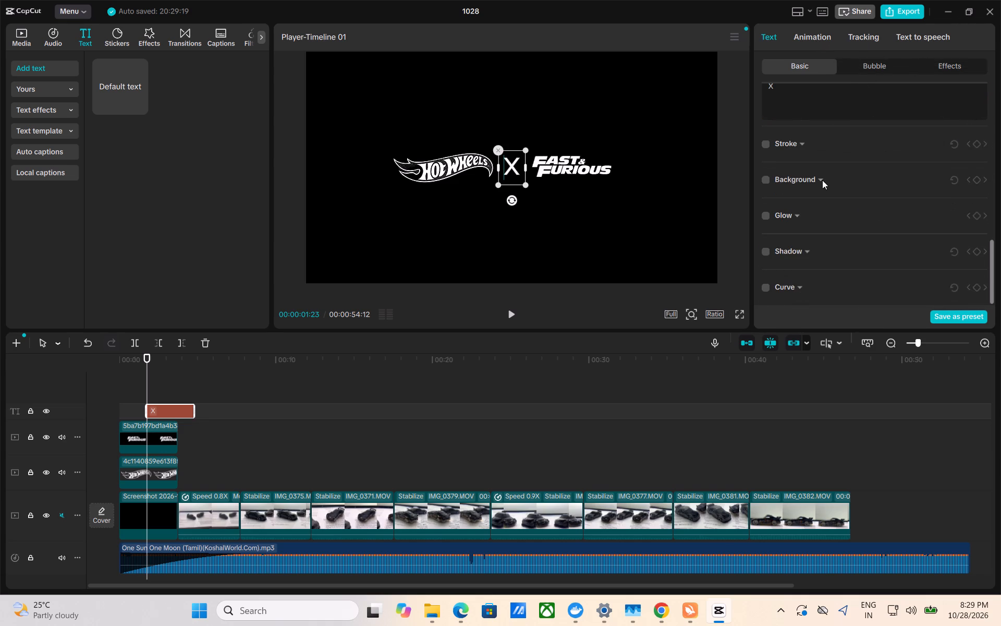
scroll(822, 180, up, 3)
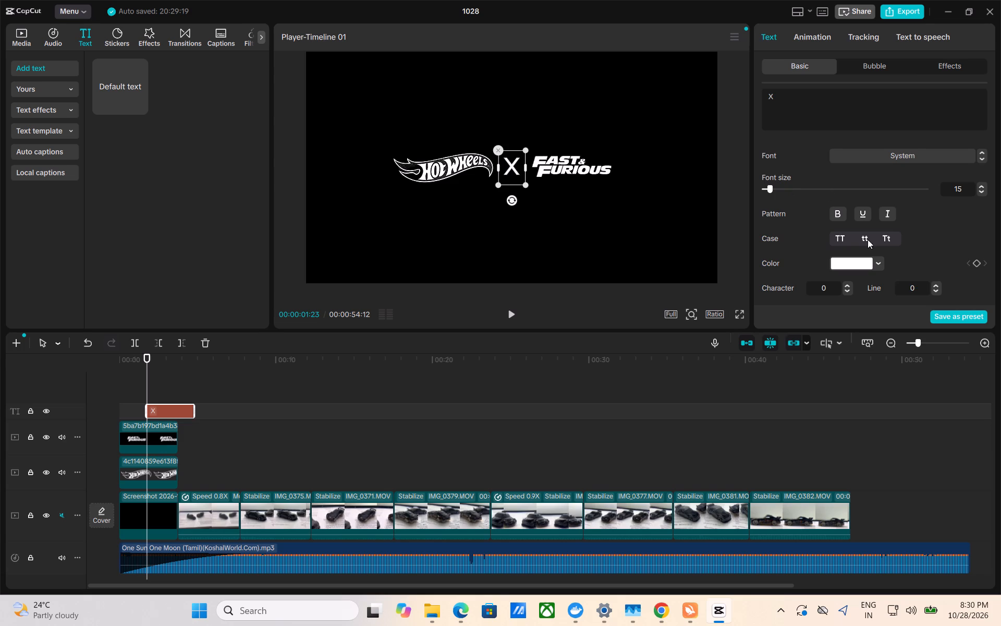
scroll(868, 239, down, 1)
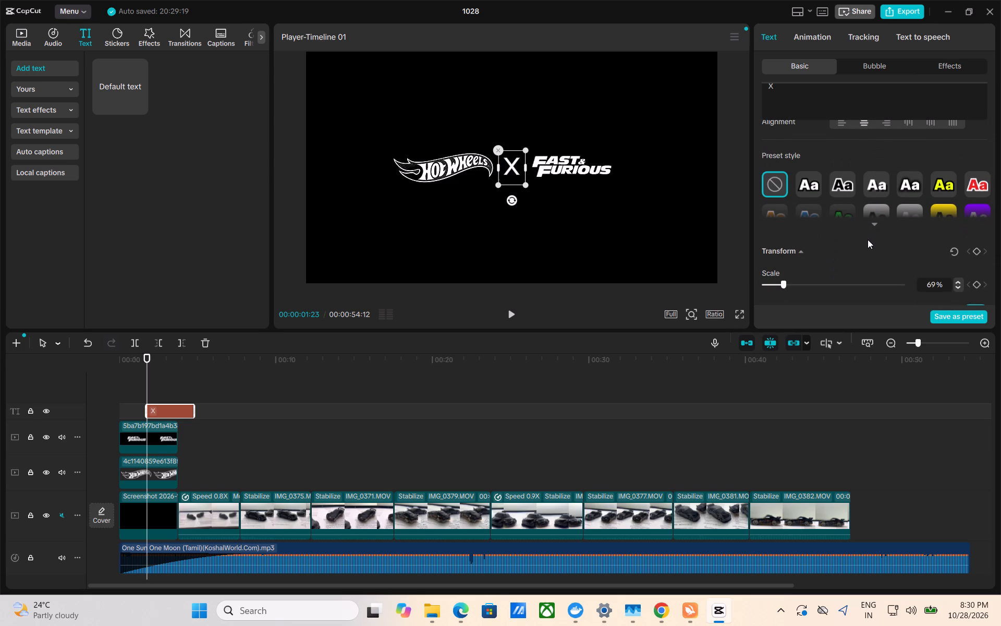
scroll(868, 239, down, 2)
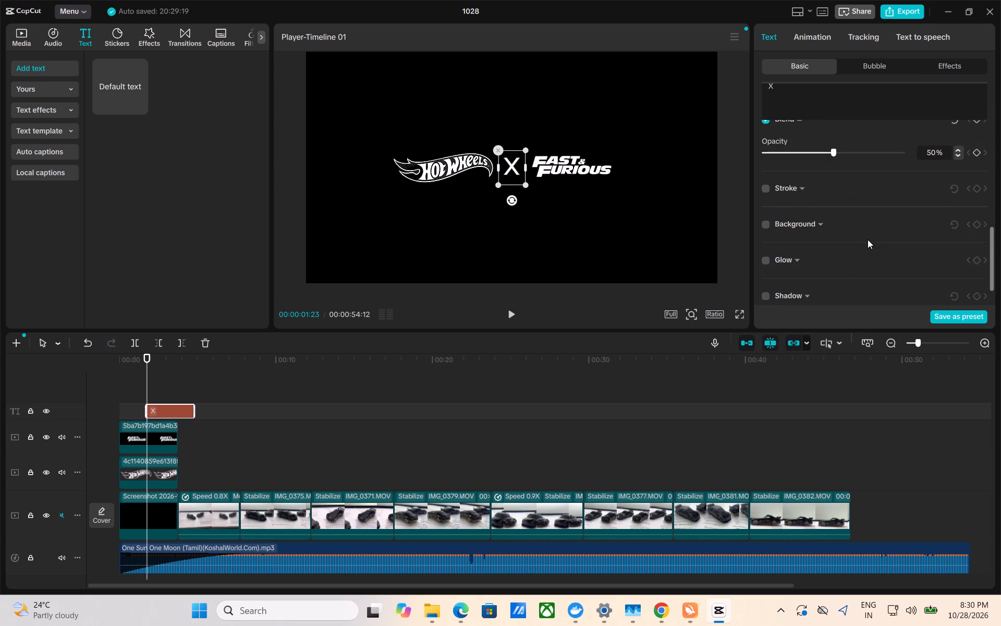
scroll(868, 239, down, 1)
scroll(826, 205, down, 1)
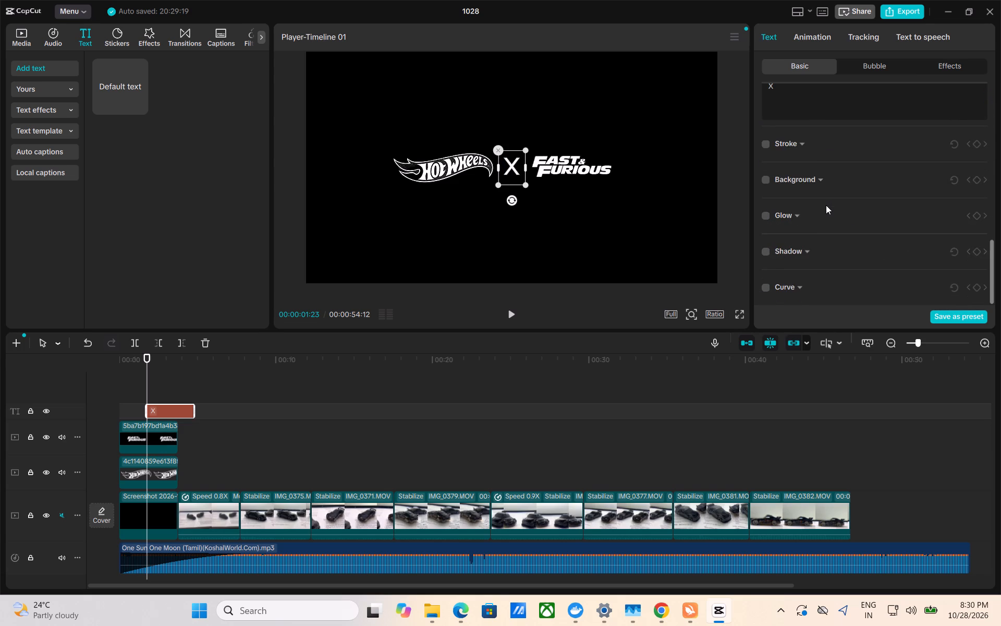
scroll(826, 205, up, 3)
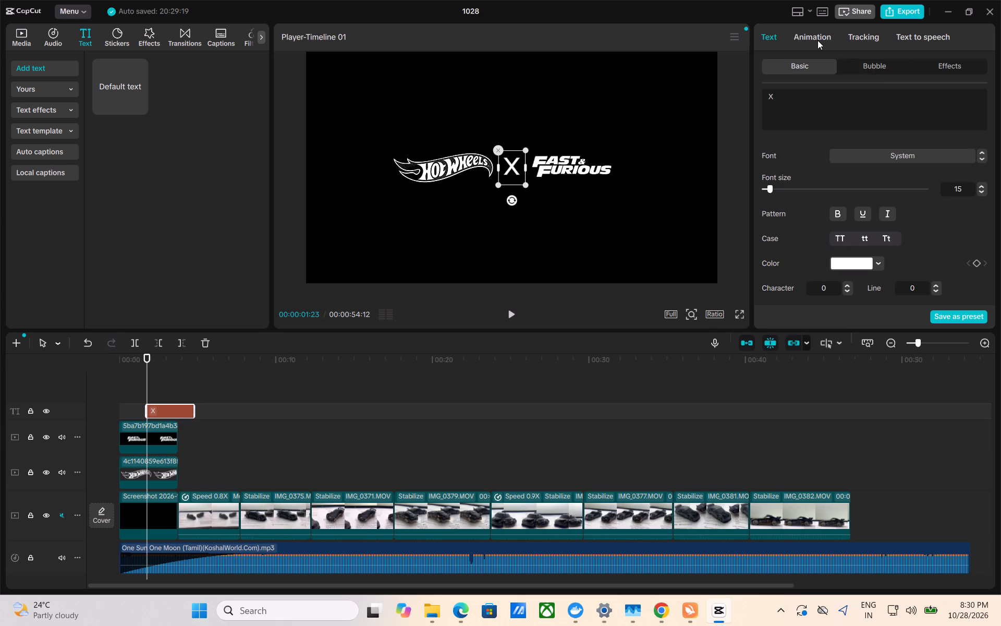
click(817, 40)
click(857, 43)
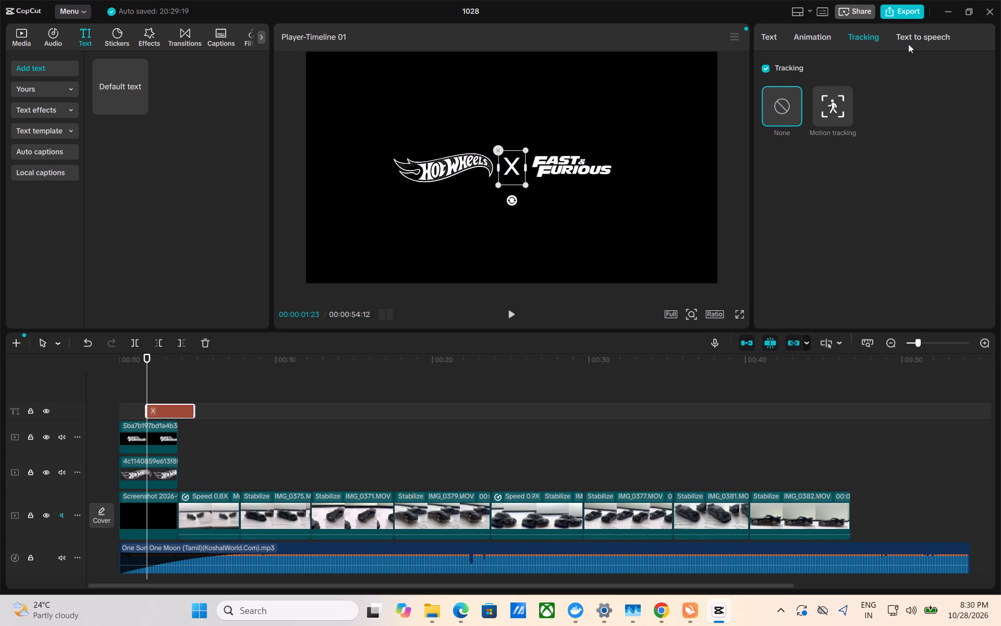
click(908, 44)
click(768, 31)
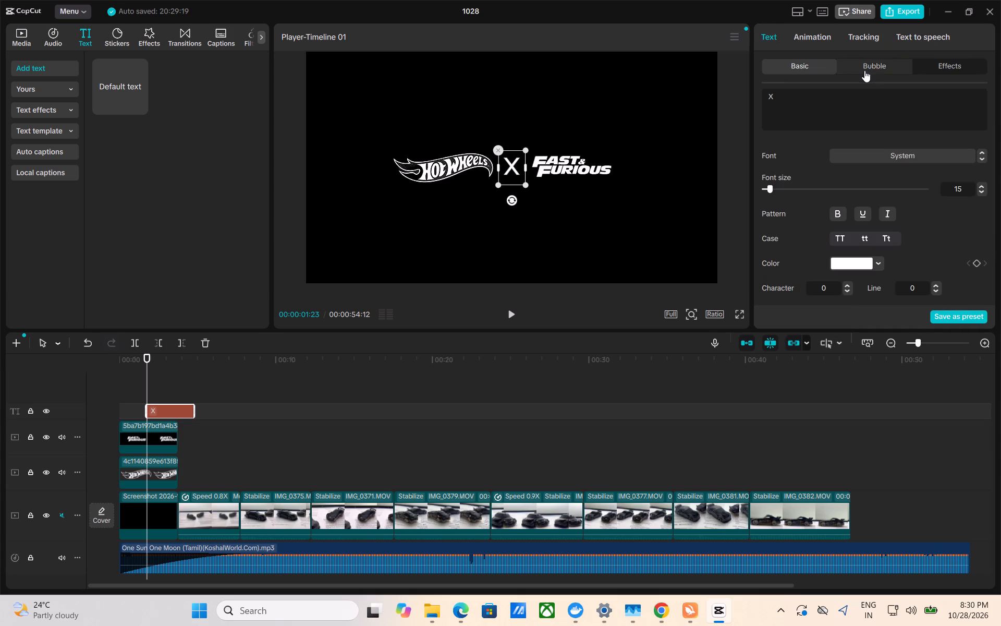
click(870, 70)
click(928, 71)
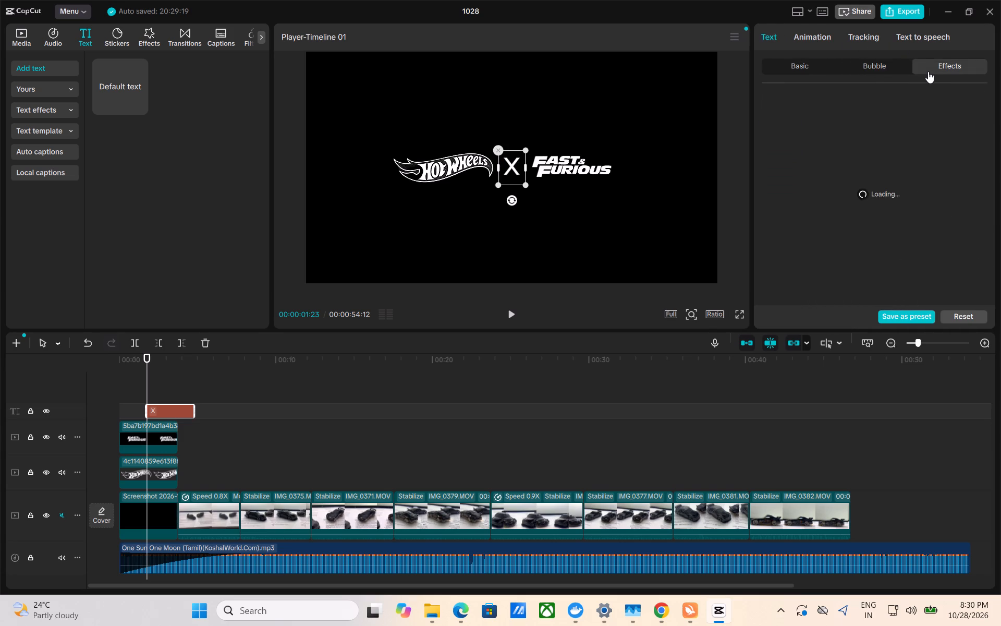
click(796, 68)
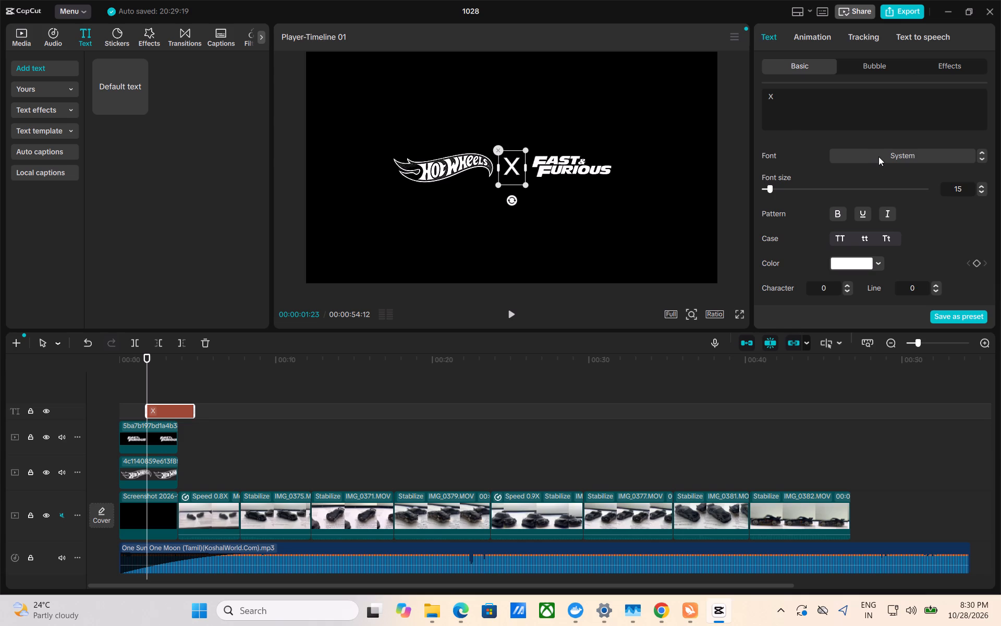
click(878, 156)
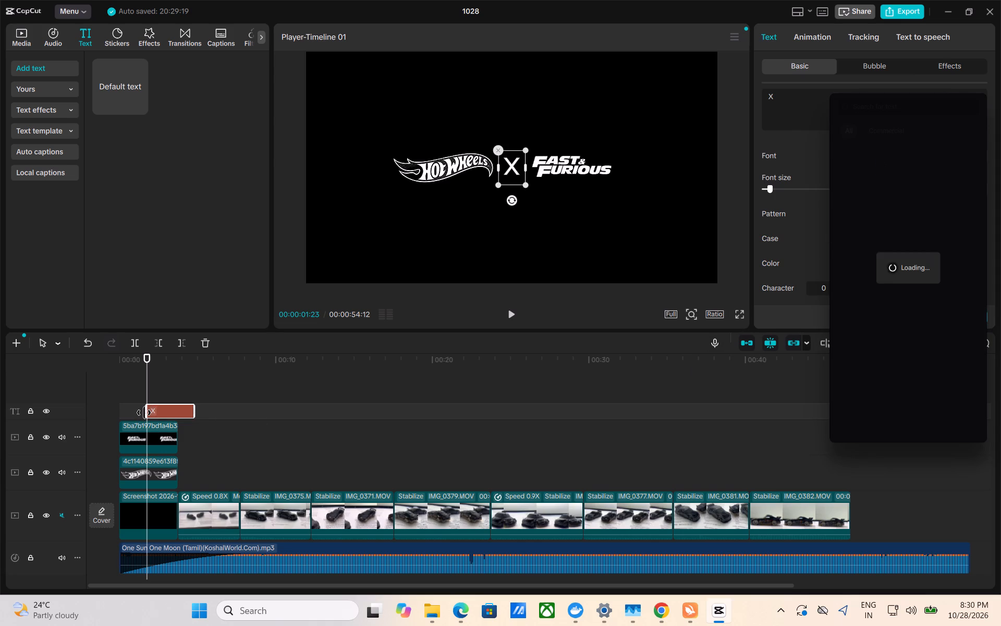
Extend the start of the X text clip to the timeline's beginning at 00:00:00:00.
drag(144, 413, 118, 415)
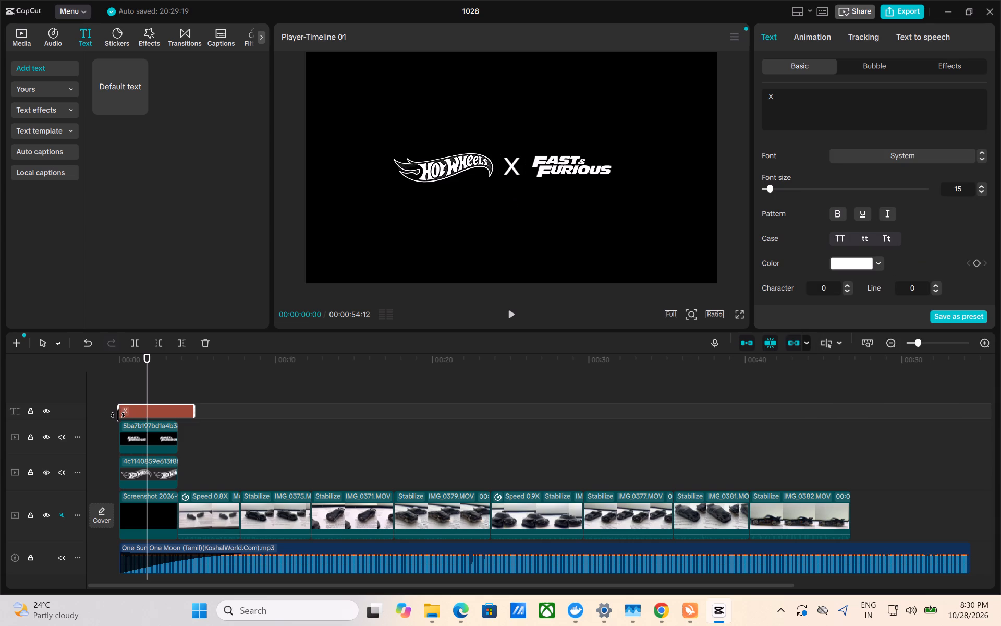
drag(118, 415, 91, 425)
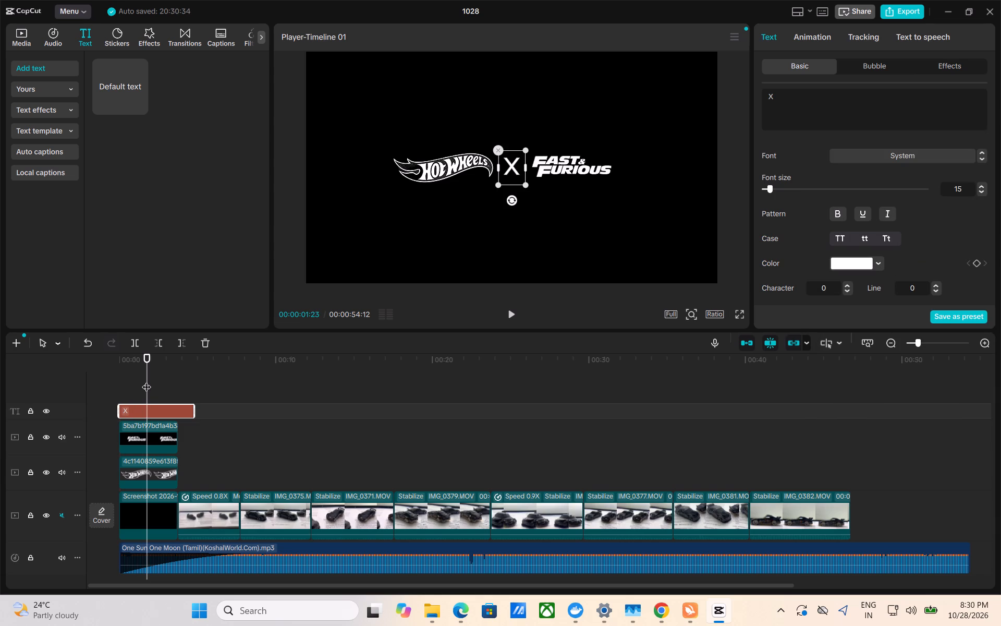
drag(147, 380, 69, 405)
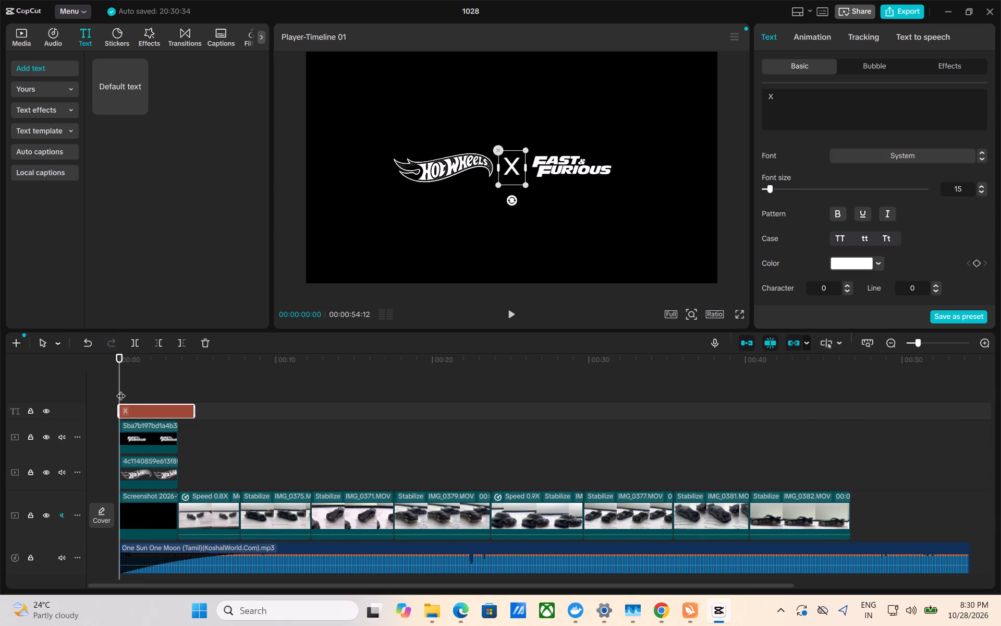
Check the starts of the Fast & Furious and Hot Wheels logo clips and scrub through the logo opening.
click(138, 440)
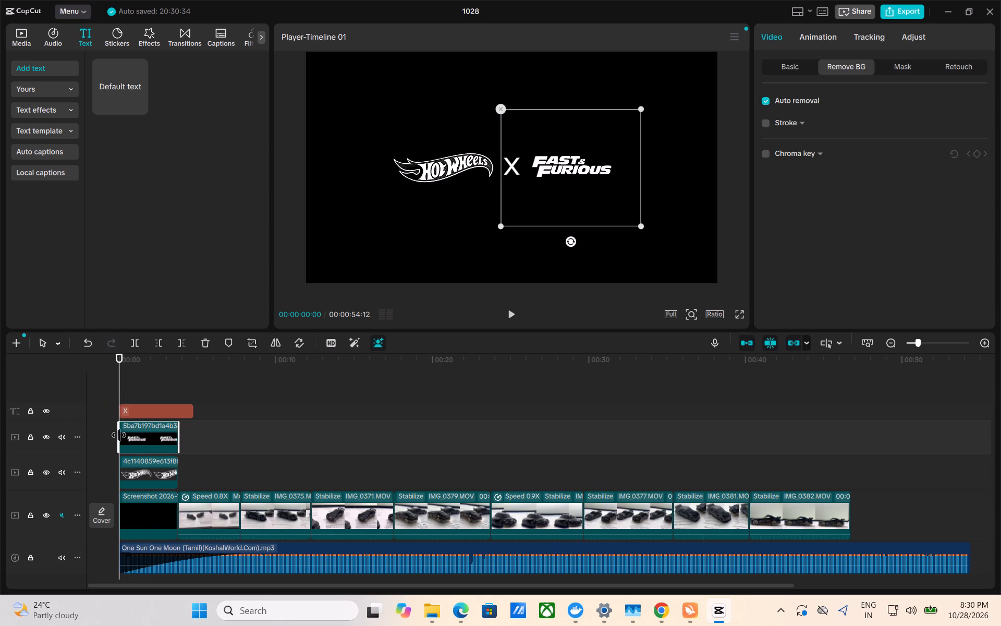
drag(118, 435, 100, 436)
click(130, 473)
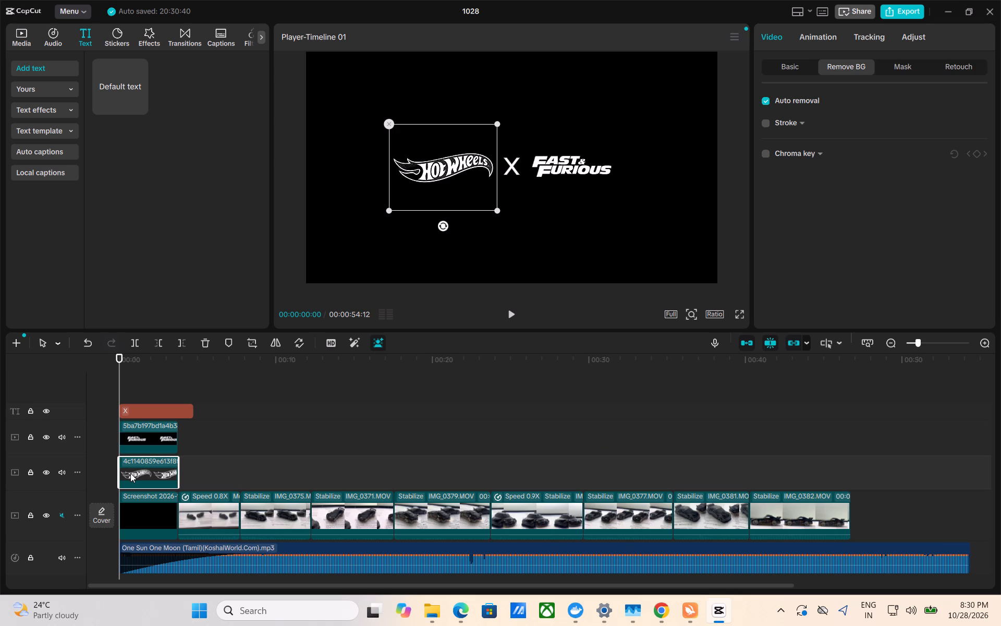
drag(116, 466, 97, 471)
drag(120, 390, 175, 398)
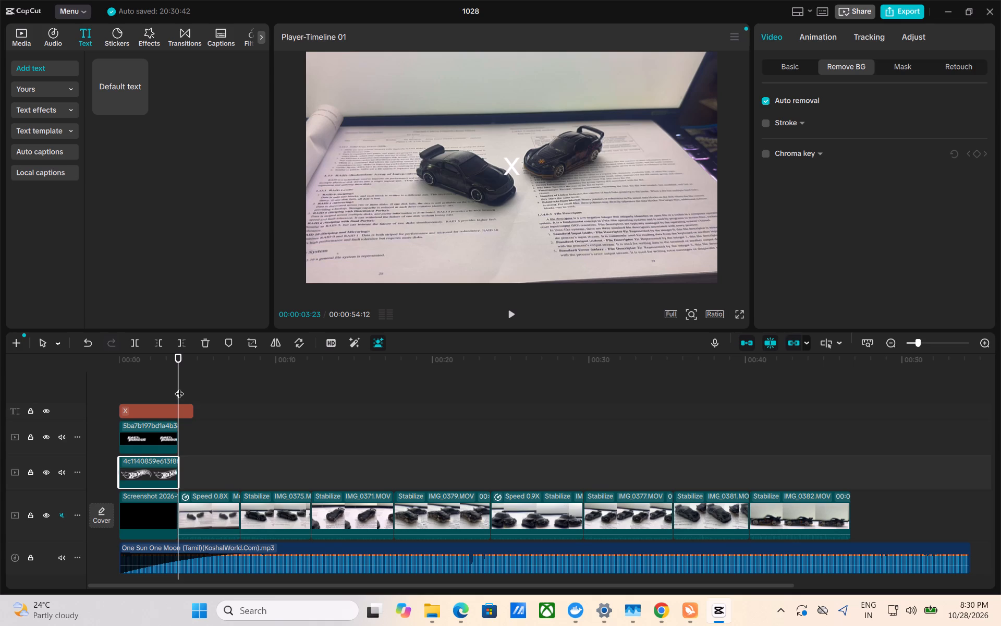
drag(178, 387, 74, 401)
Open the font choices for the X text and check the connection in Turbo VPN.
double_click(142, 407)
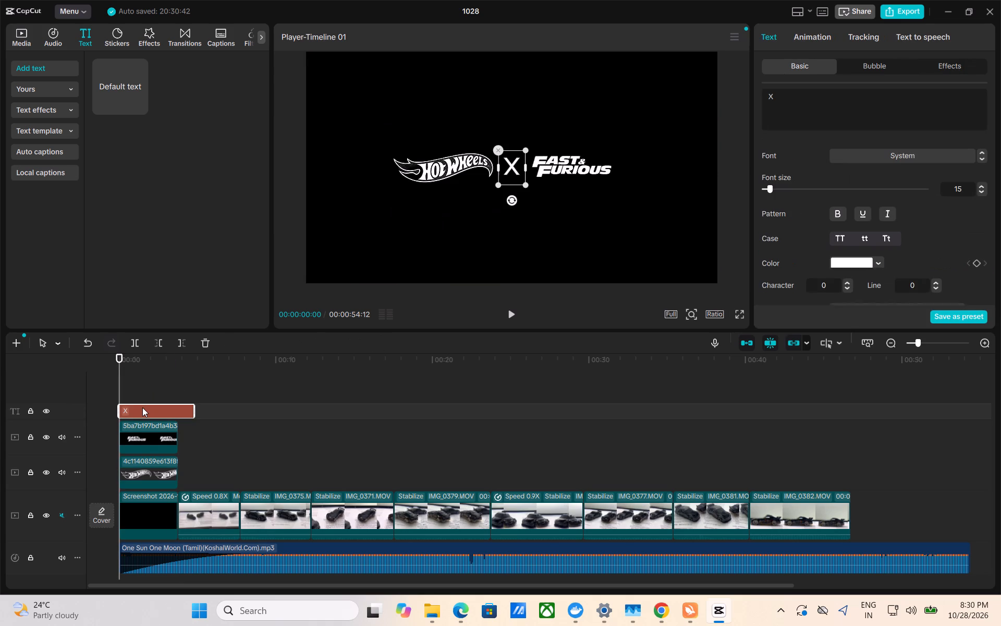
click(905, 162)
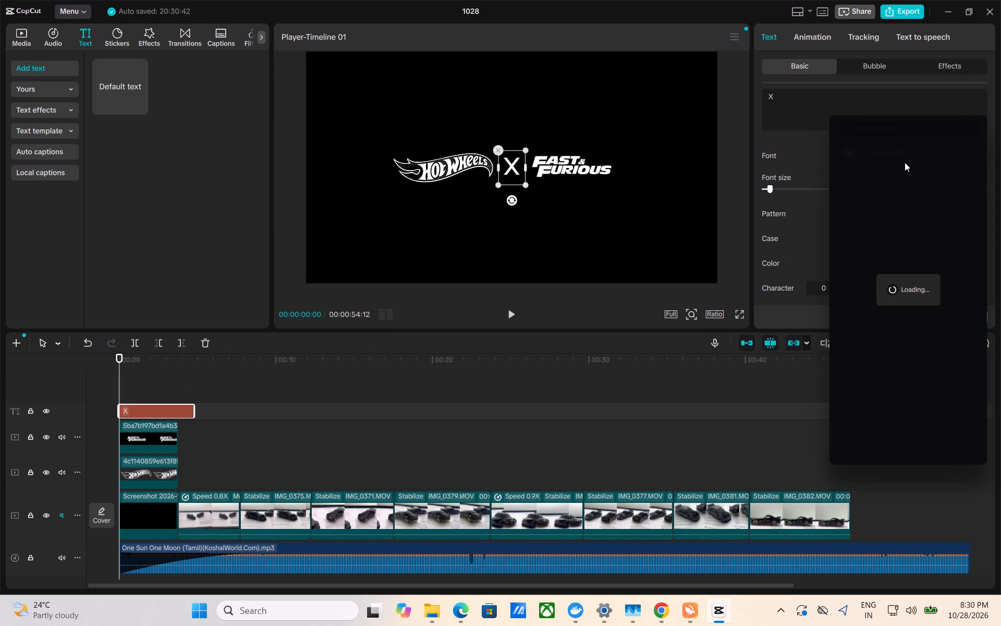
click(688, 612)
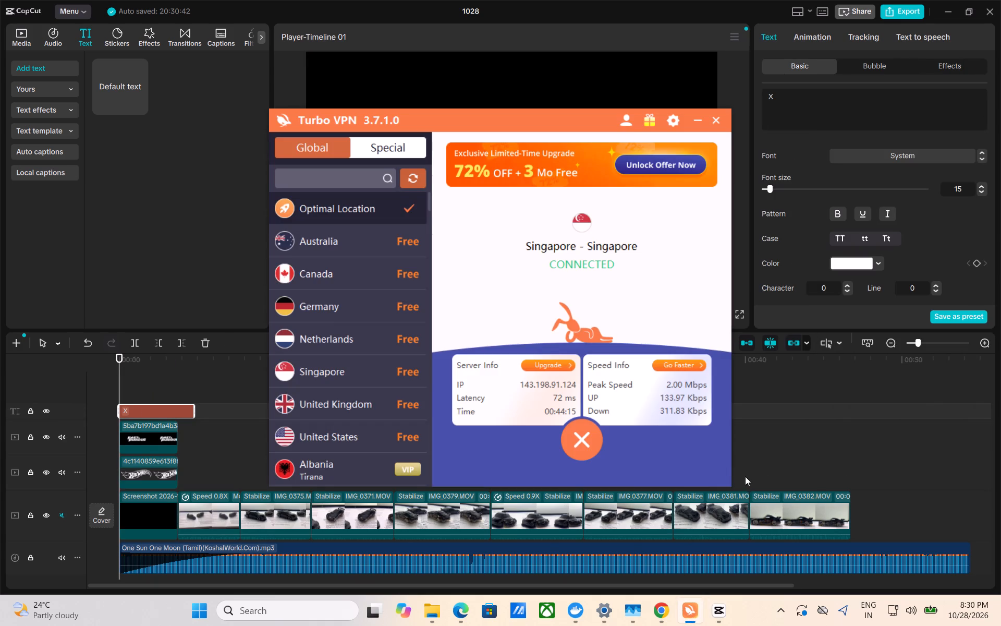
click(787, 444)
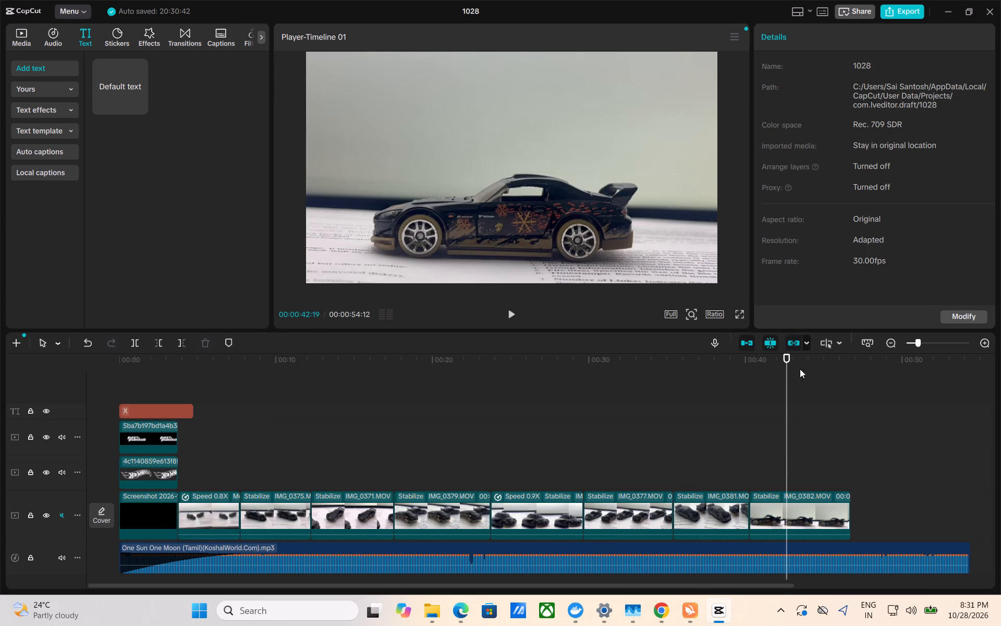
Play back the logo opening with its X text from the start of the timeline.
drag(783, 399, 0, 593)
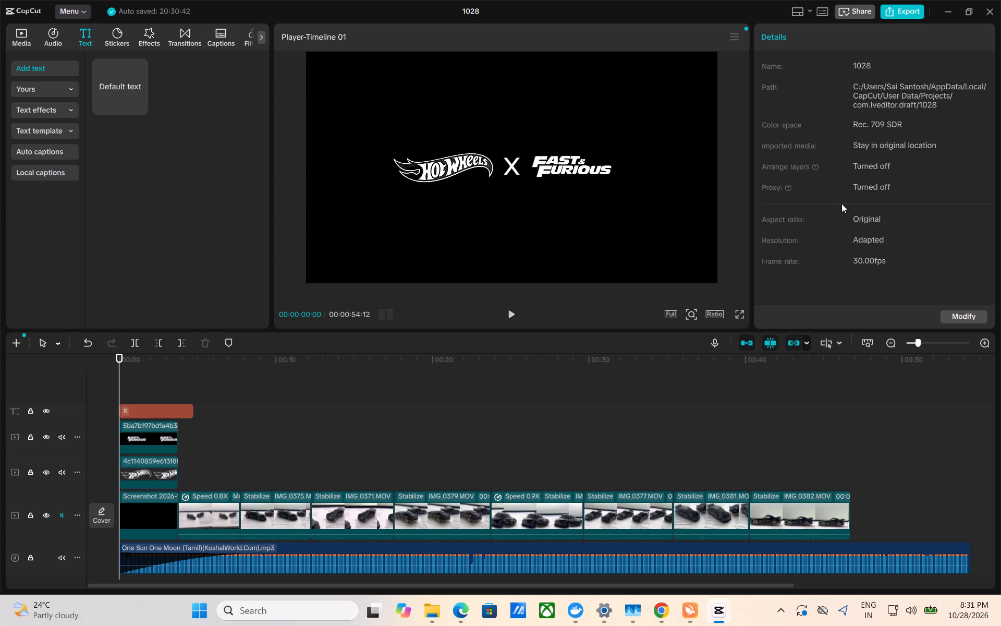
key(space)
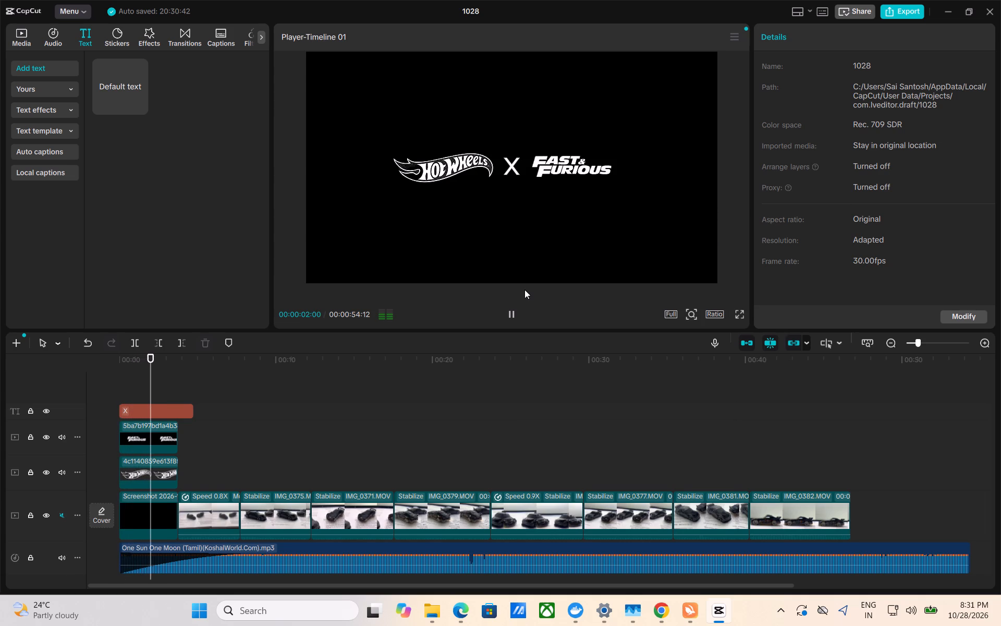
key(space)
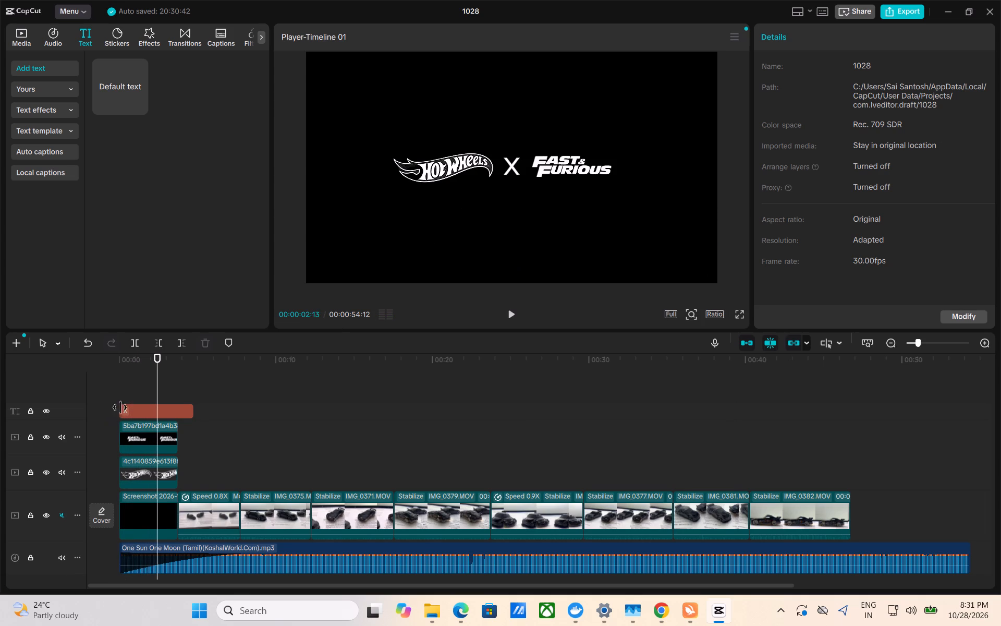
drag(160, 386, 52, 411)
Open the X text's font choices again and recheck the connection in Turbo VPN.
double_click(162, 407)
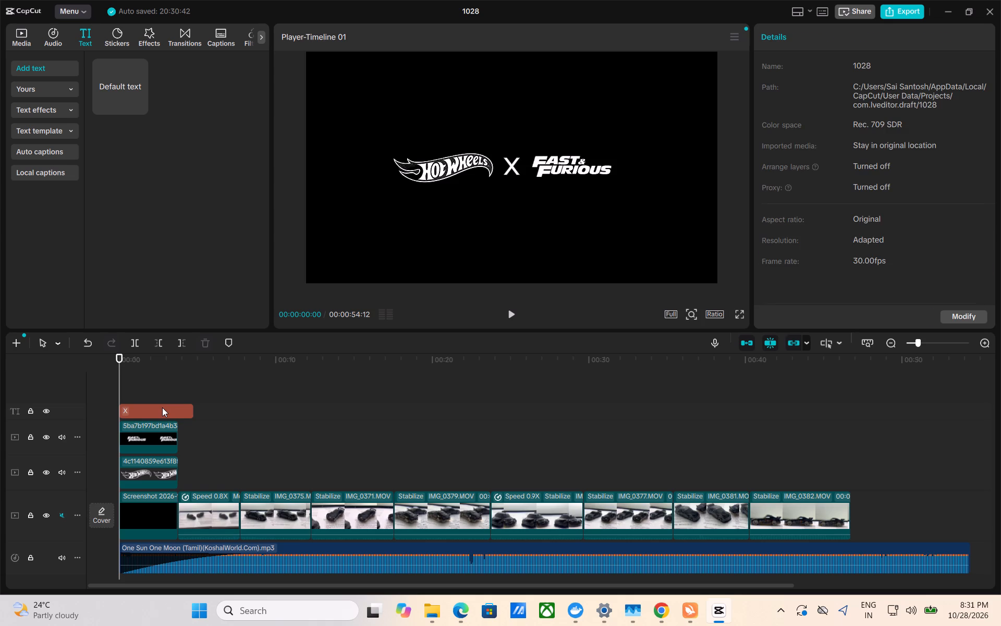
click(905, 151)
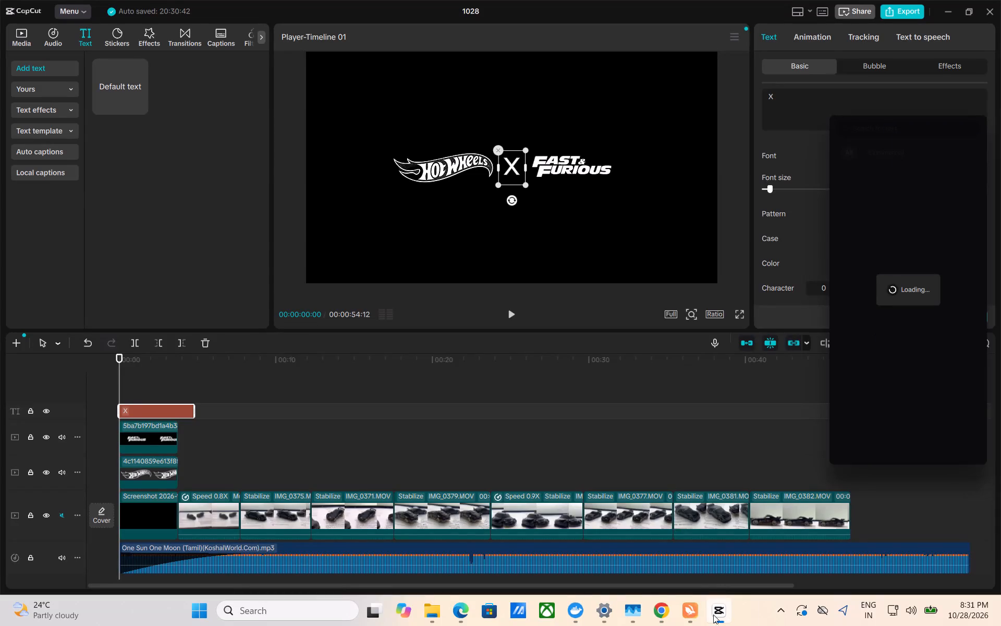
click(695, 614)
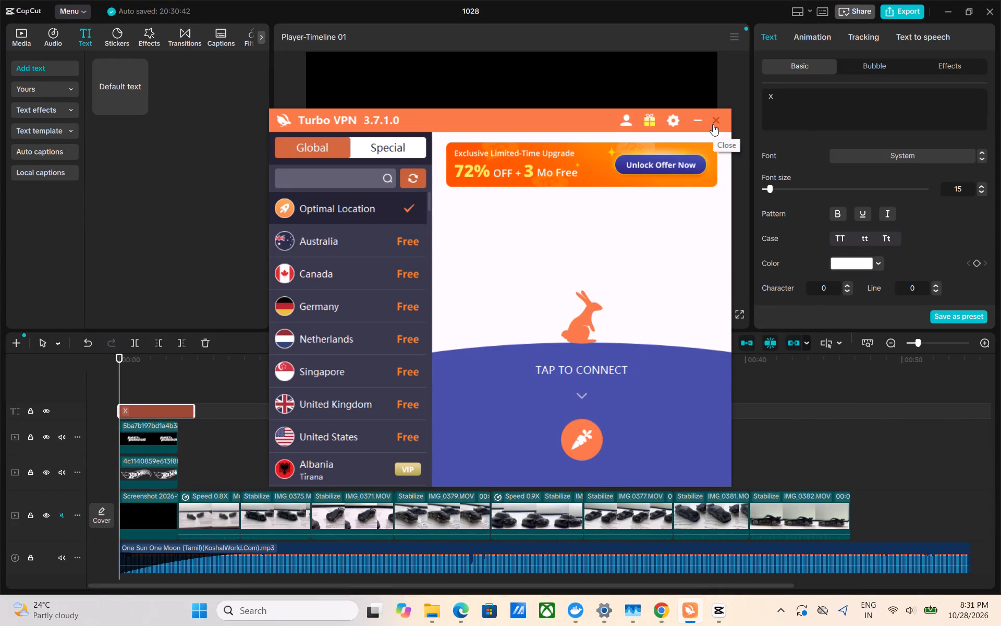
Switch to Docker Desktop, stop the onboard-postgres container and close the window.
click(580, 601)
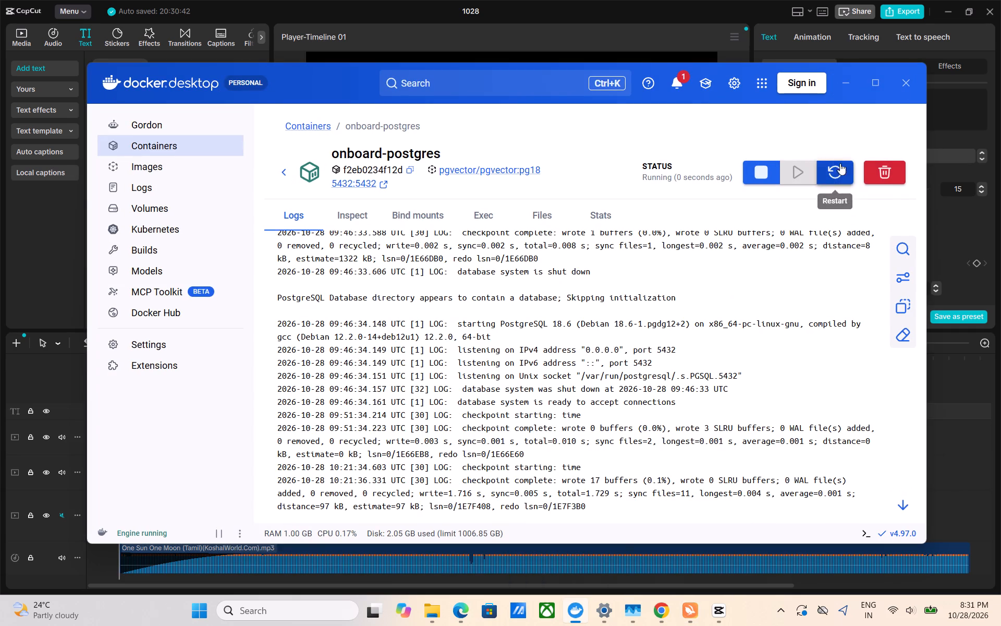
click(766, 164)
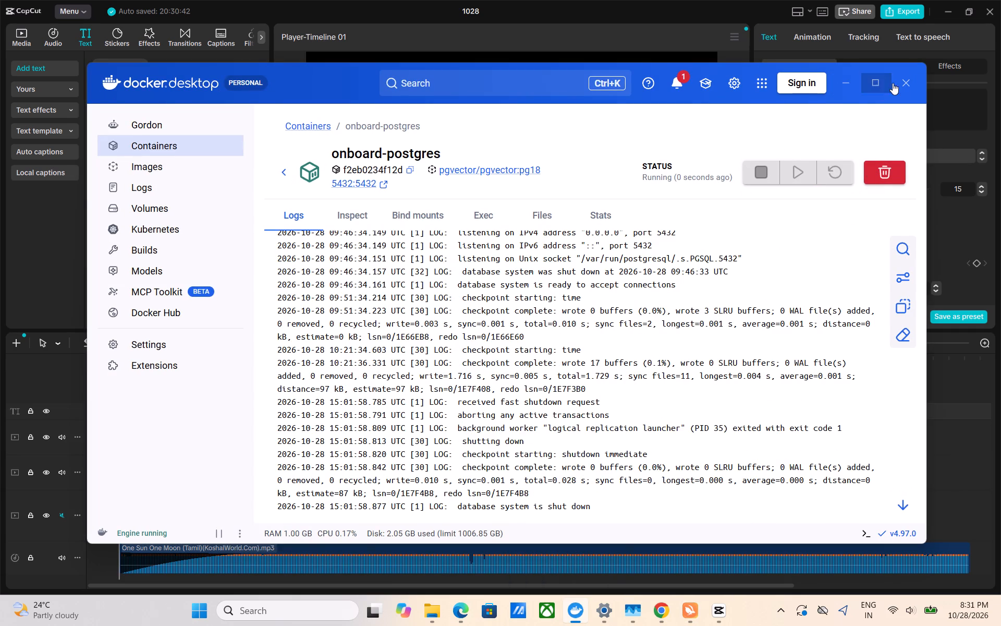
click(904, 80)
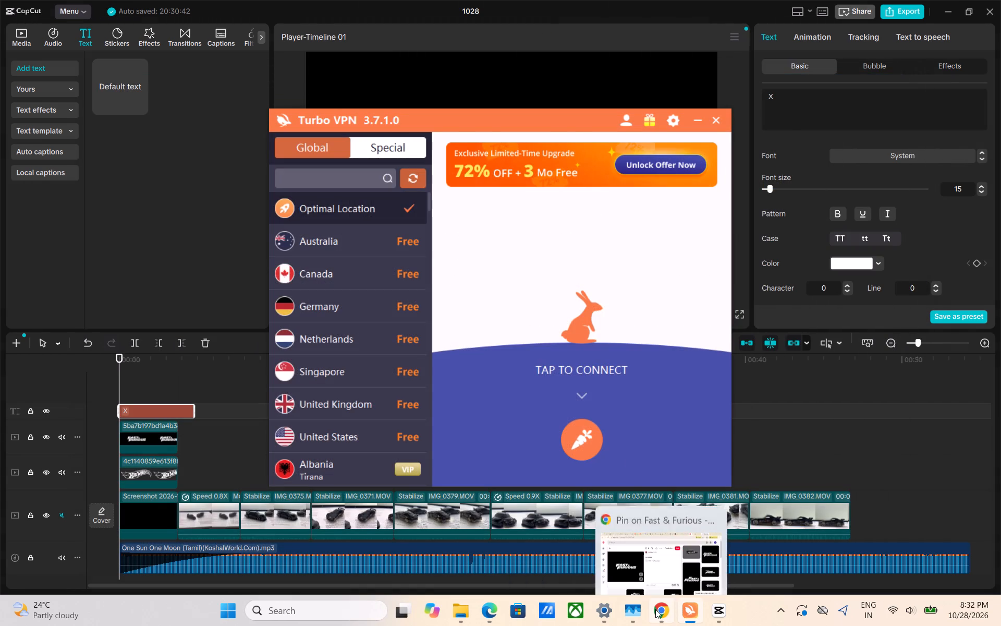
Switch to Chrome and search Google in a new tab for proton vpn download.
click(655, 609)
drag(770, 10, 775, 10)
click(775, 10)
text(proton vpn download)
key(Return)
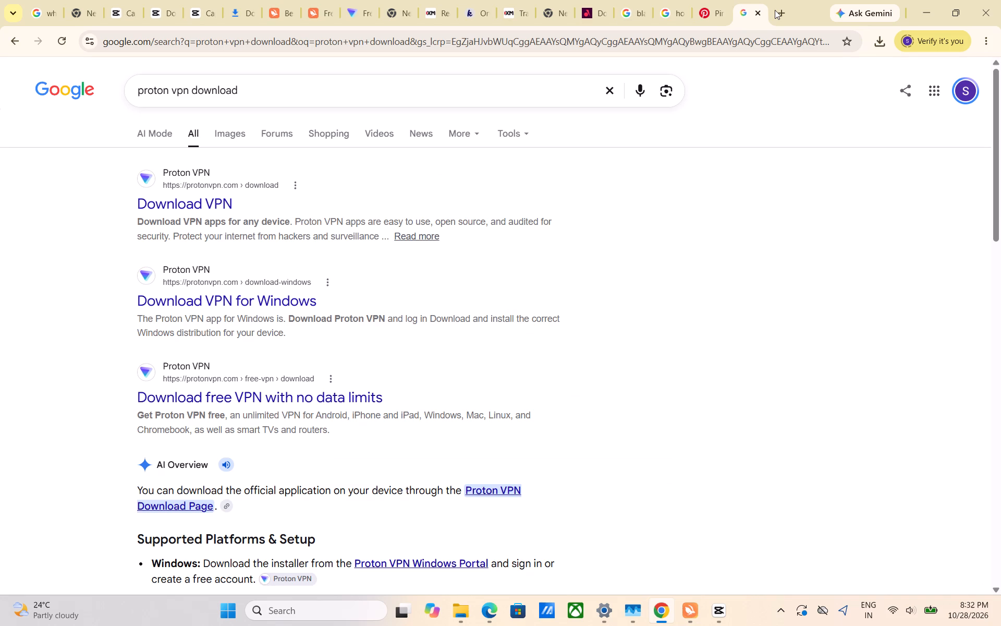
Download Proton VPN for Windows from the Proton VPN download page and check the download's progress.
click(207, 204)
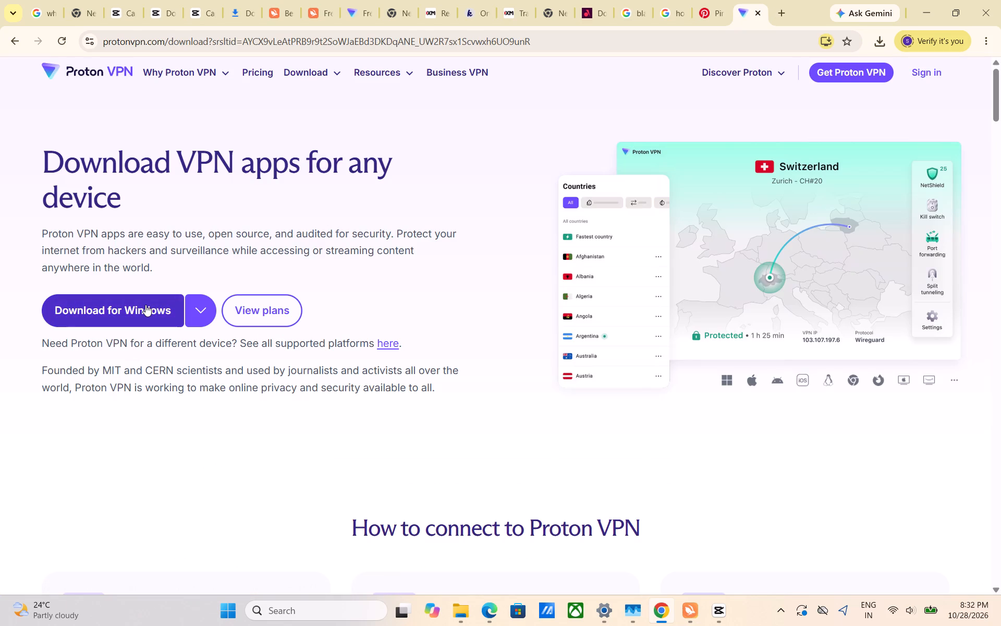
click(145, 305)
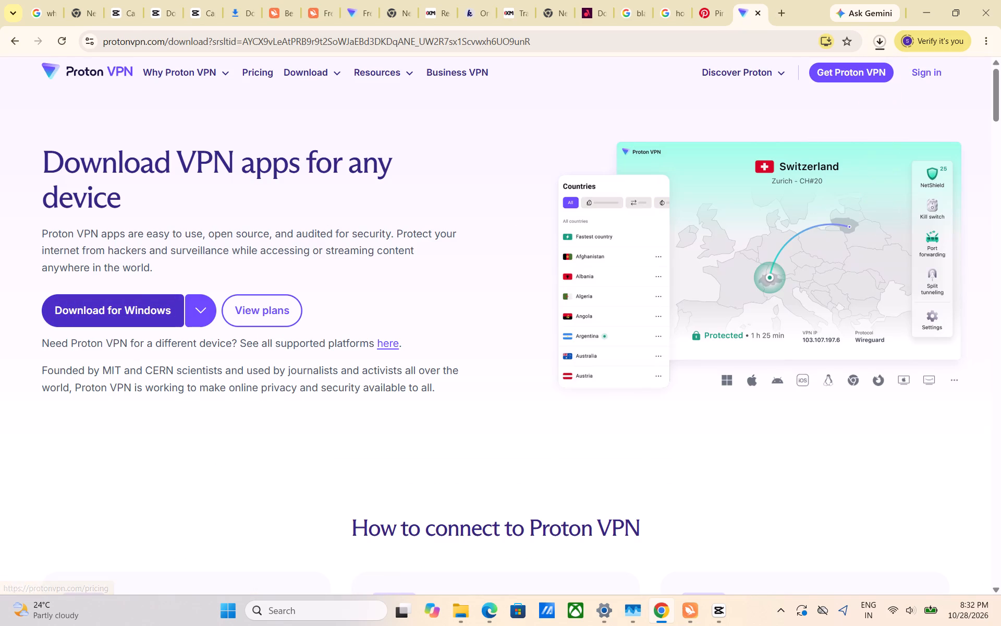
click(875, 39)
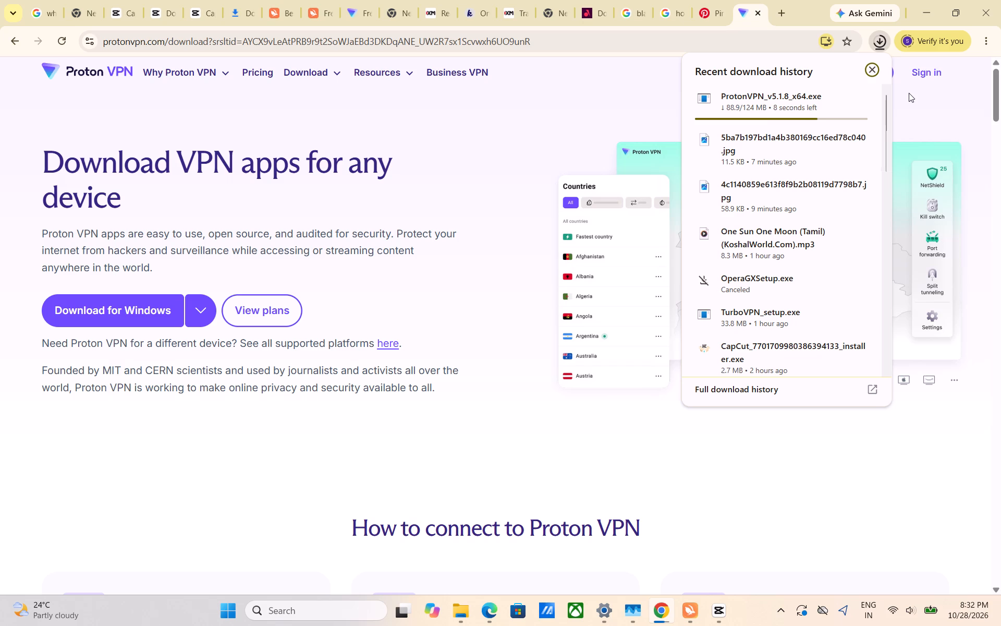
click(909, 93)
Switch to CapCut and play back the toy car video from the start of the timeline.
click(602, 170)
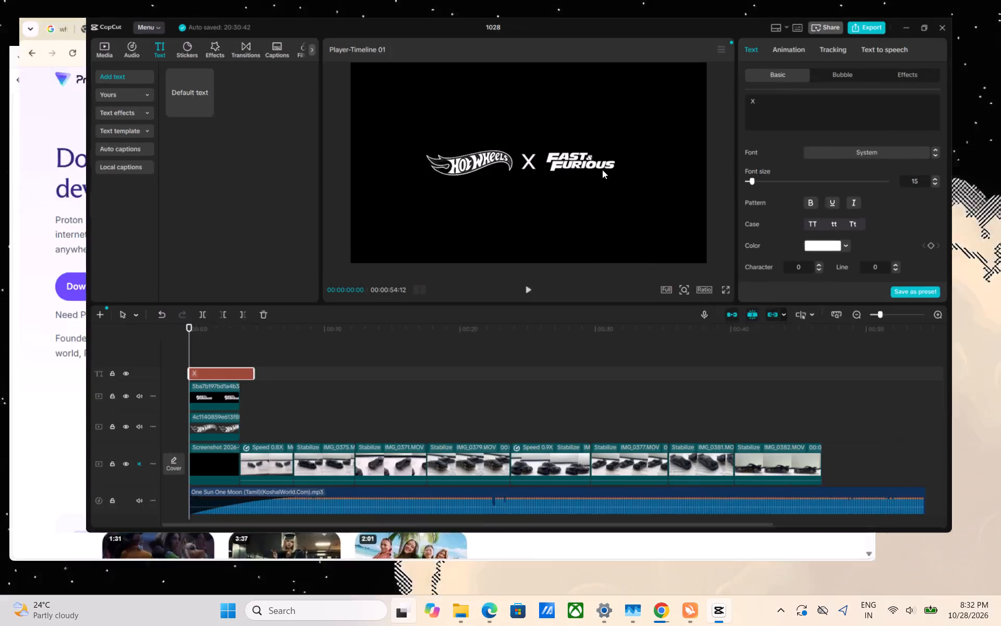
click(181, 385)
drag(181, 385, 95, 380)
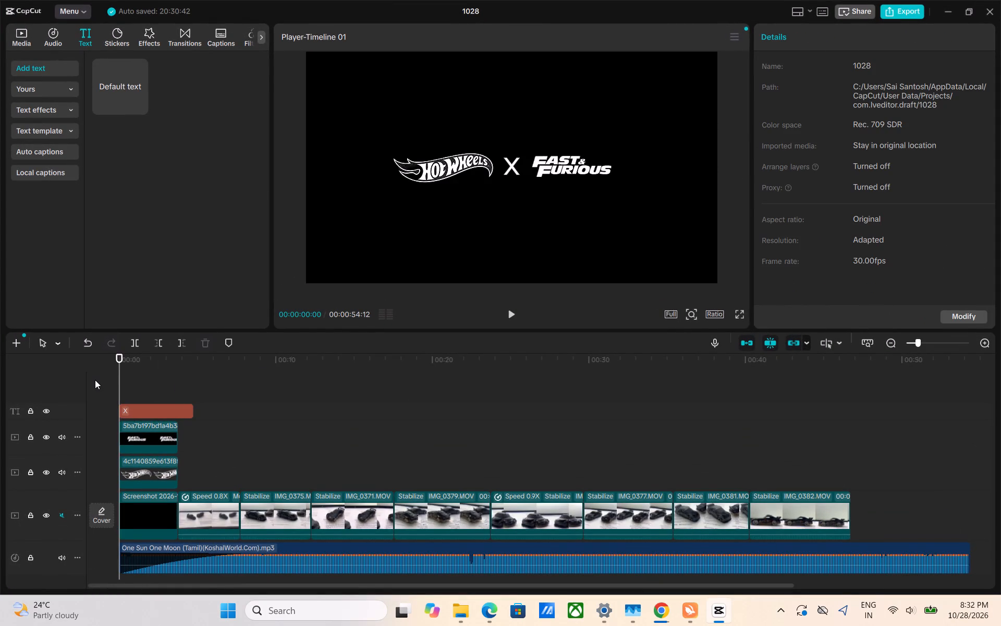
key(space)
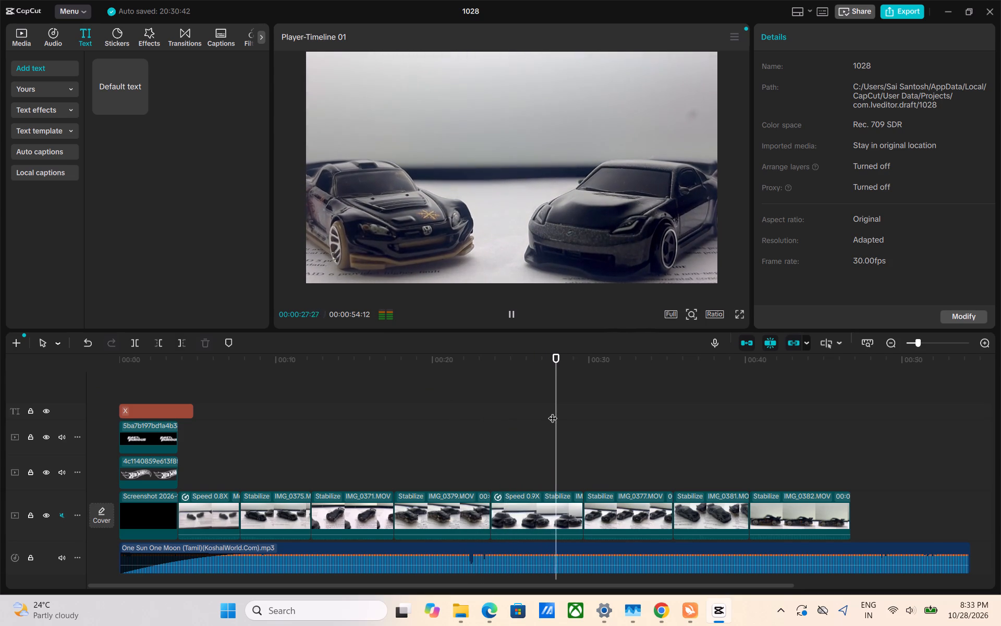
Return the playhead to the logo opening and recheck the font choices for the X text.
drag(553, 412, 475, 409)
click(475, 409)
drag(475, 409, 137, 478)
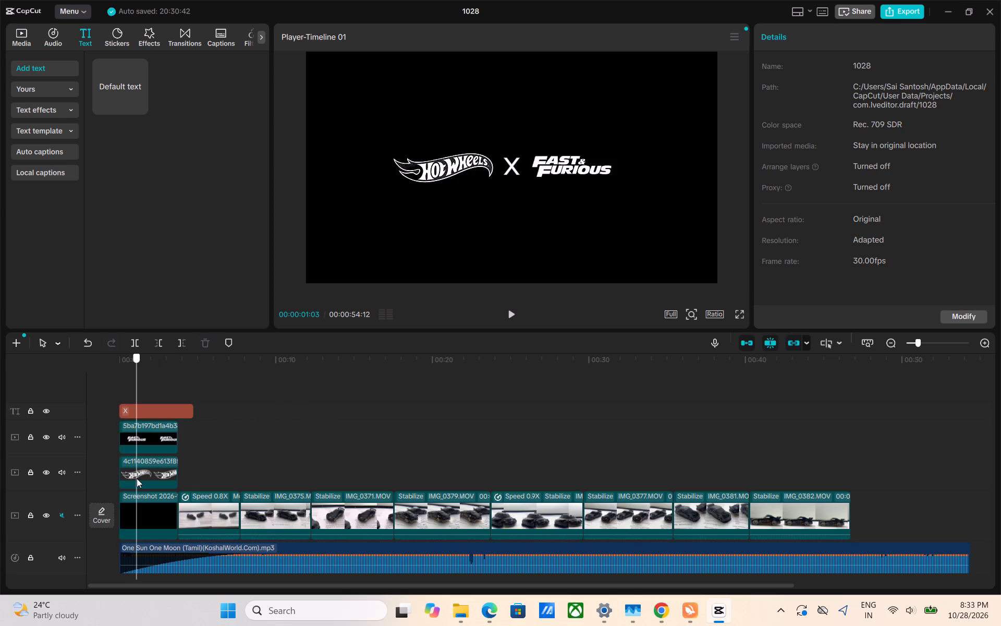
drag(137, 478, 137, 478)
double_click(513, 168)
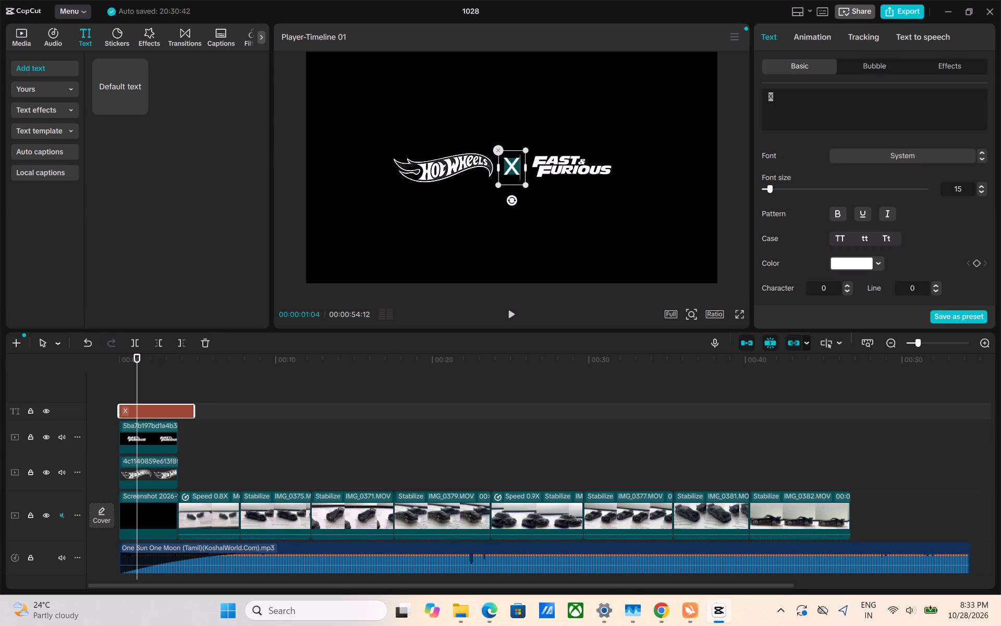
click(887, 158)
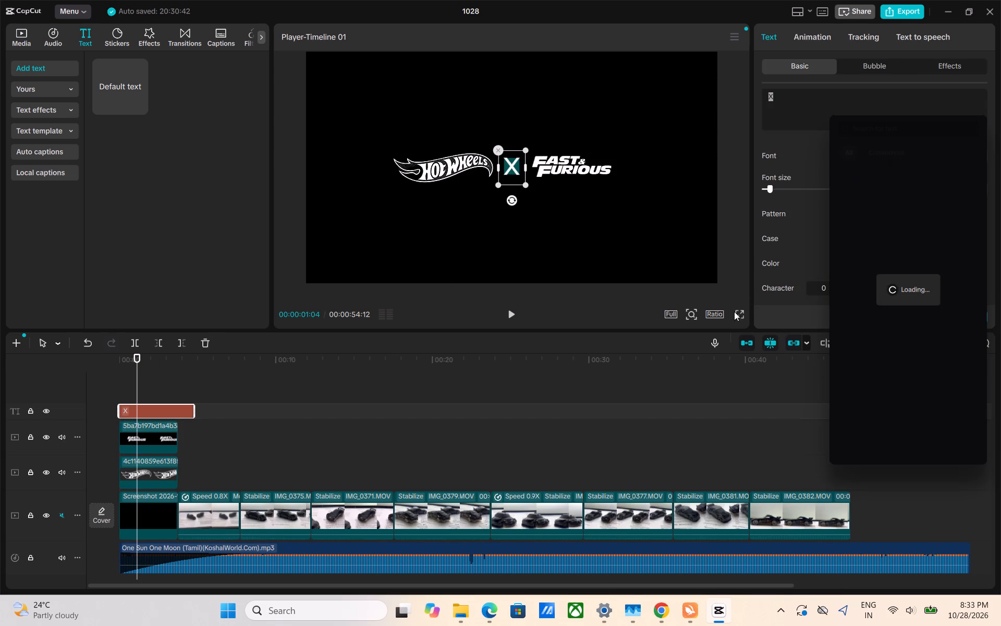
click(648, 228)
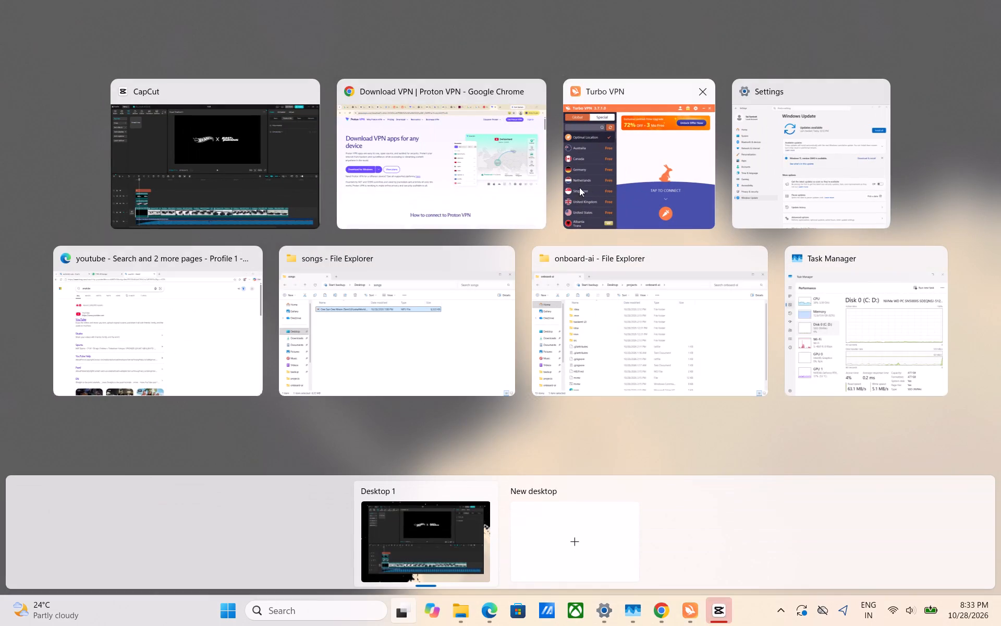
Switch to Chrome and launch the downloaded ProtonVPN_v5.1.8_x64.exe installer.
click(476, 185)
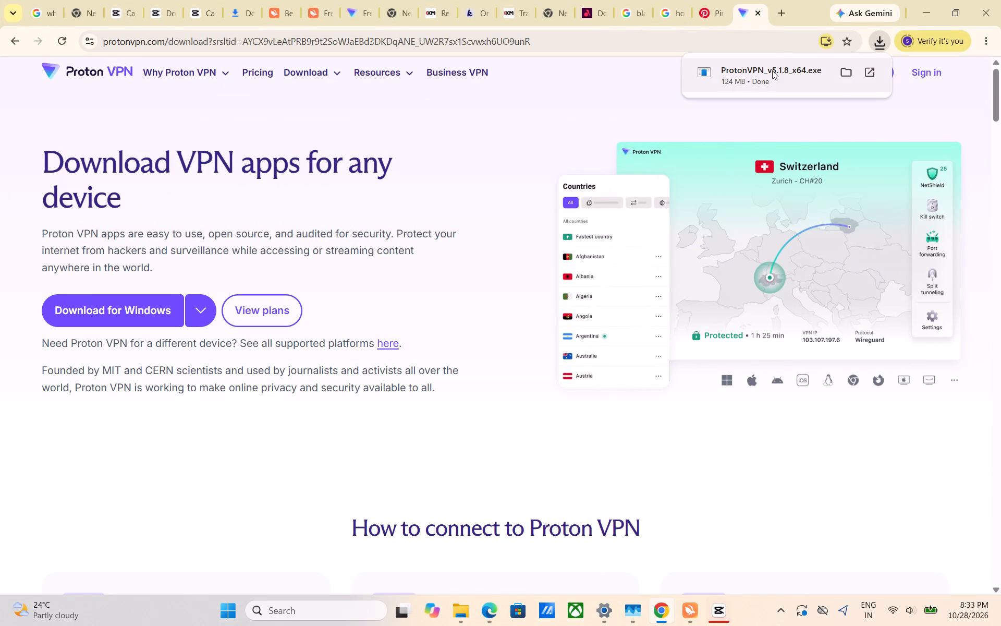
double_click(772, 70)
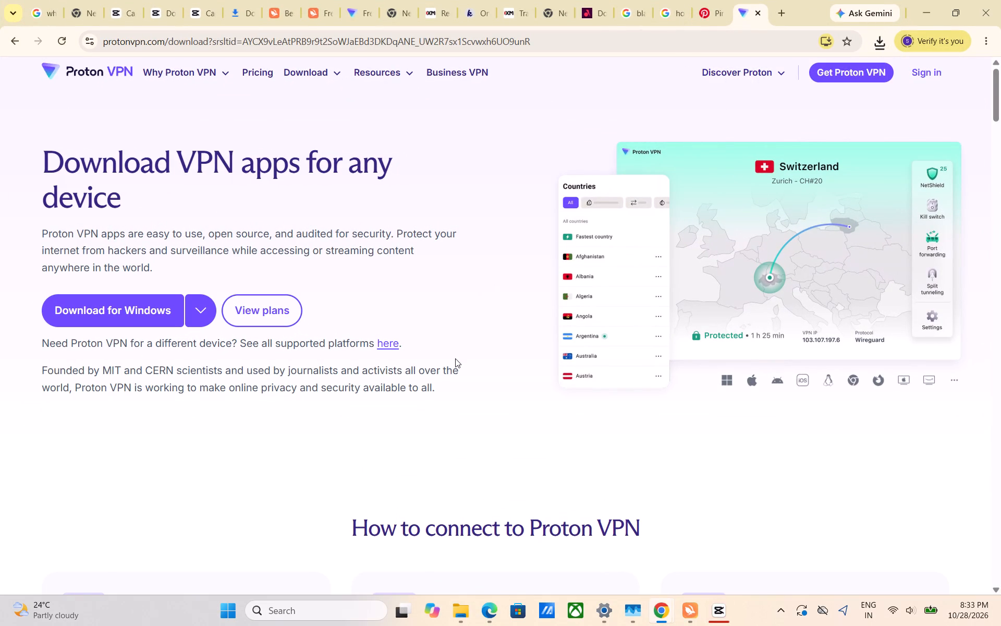